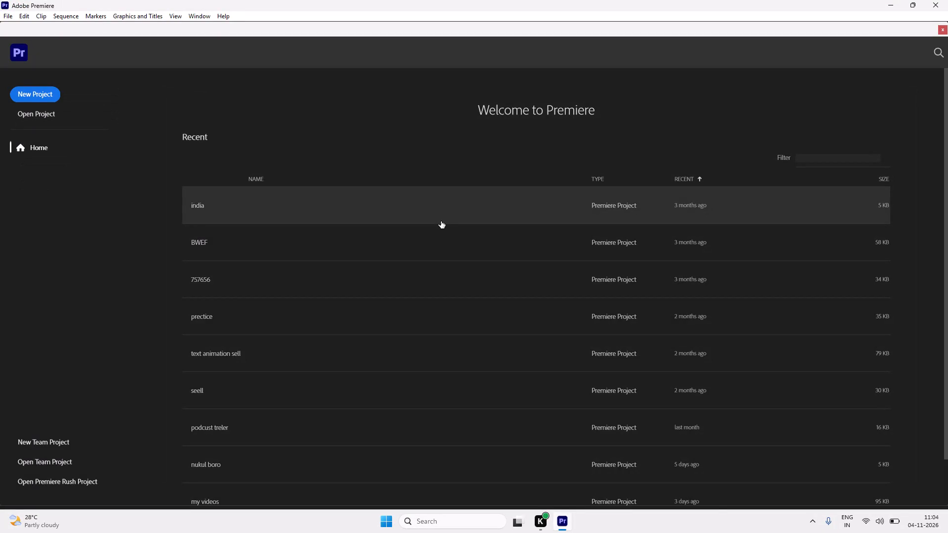
Open the recent project "corection wr".
{"action": "scroll", "coordinate": [420, 248], "scroll_direction": "down", "scroll_amount": 13}
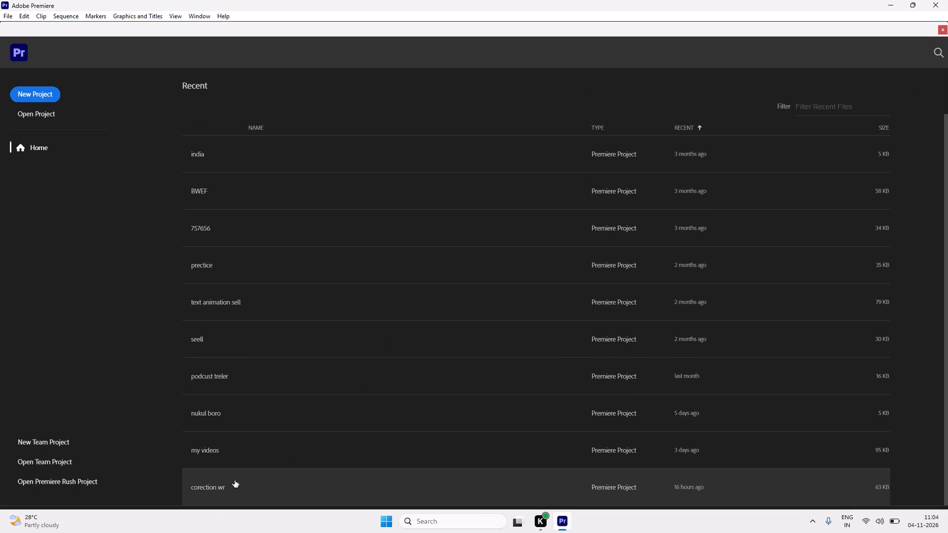
{"action": "left_click", "coordinate": [254, 481]}
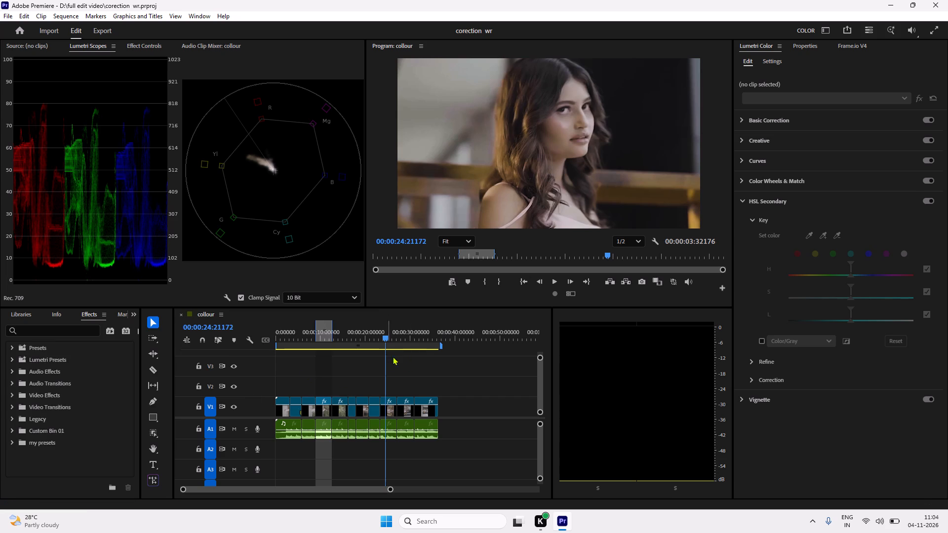
For the sony log 3.mp4 clip at about 25 seconds in the colour sequence, set Basic Correction temperature to 26.8 and tint to 4.1.
{"action": "left_click_drag", "start_coordinate": [385, 335], "coordinate": [390, 338]}
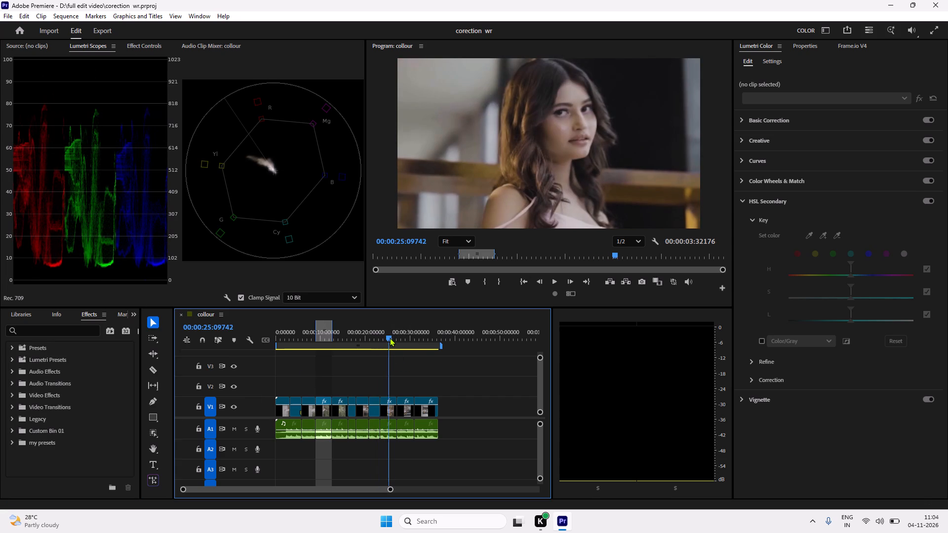
{"action": "left_click_drag", "start_coordinate": [390, 338], "coordinate": [391, 344]}
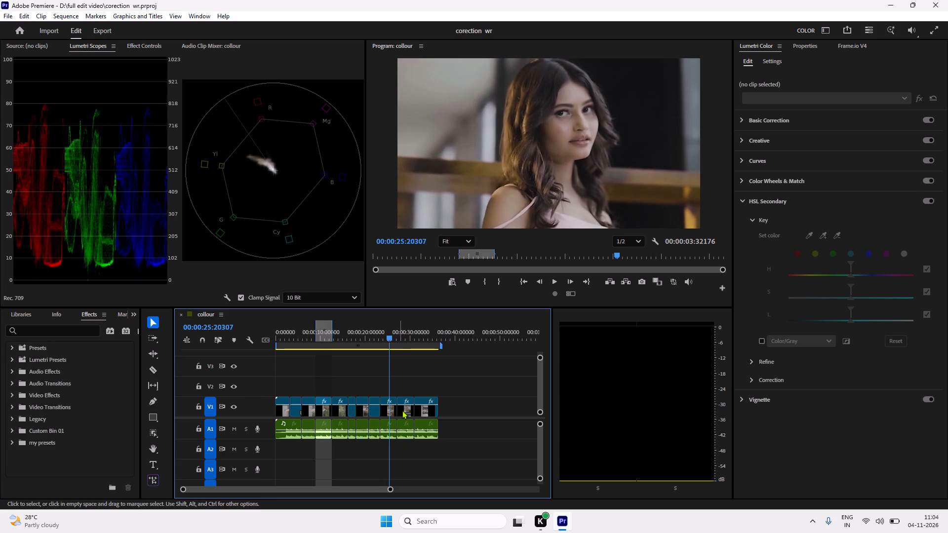
{"action": "left_click", "coordinate": [393, 412]}
{"action": "left_click", "coordinate": [392, 412]}
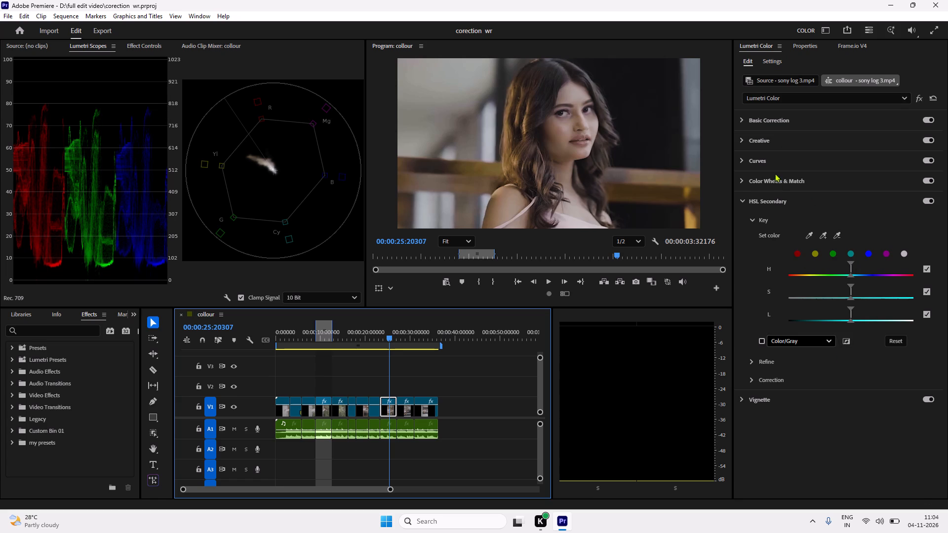
{"action": "left_click", "coordinate": [744, 114]}
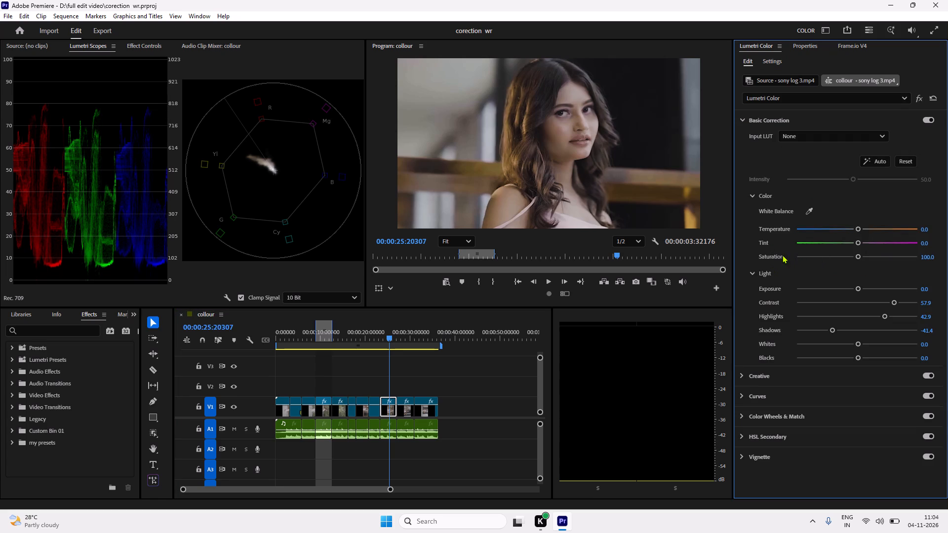
{"action": "left_click_drag", "start_coordinate": [858, 229], "coordinate": [872, 232]}
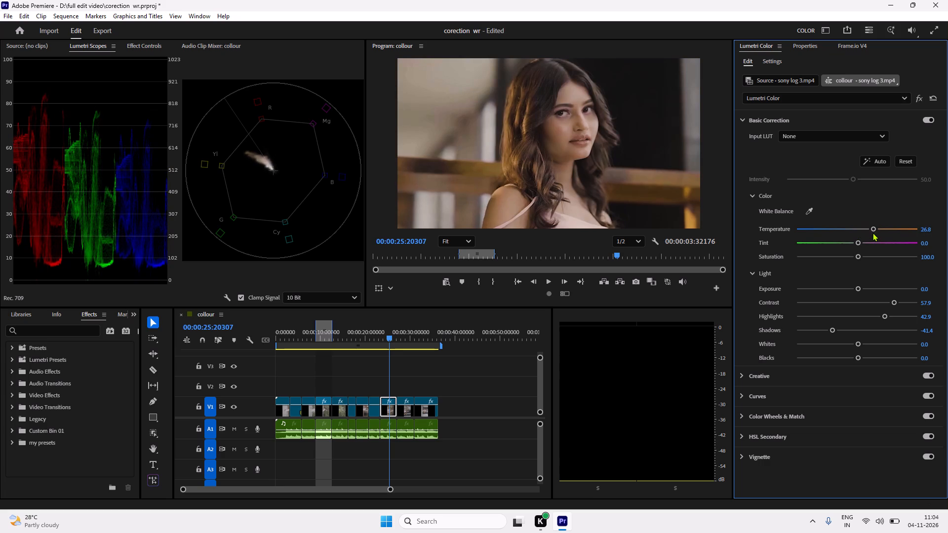
{"action": "left_click_drag", "start_coordinate": [860, 242], "coordinate": [851, 244]}
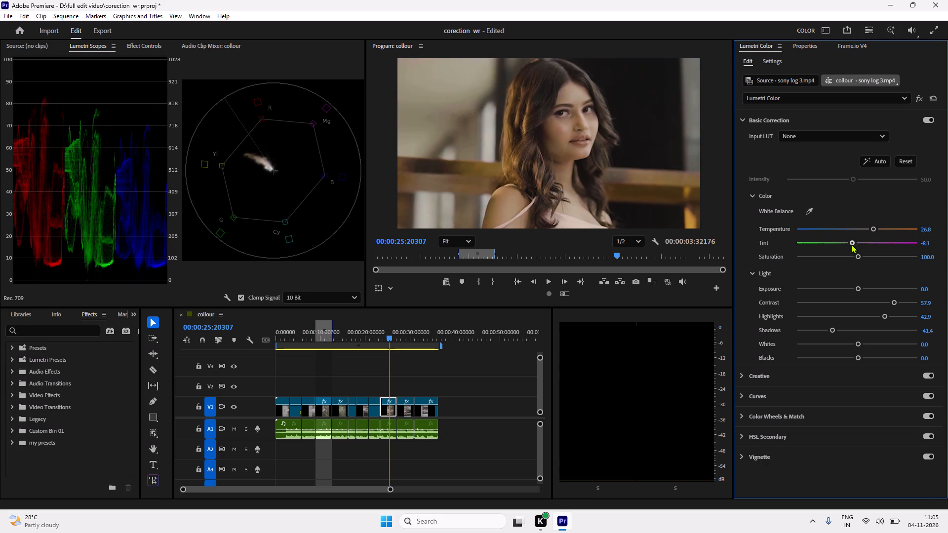
{"action": "left_click_drag", "start_coordinate": [851, 244], "coordinate": [863, 248]}
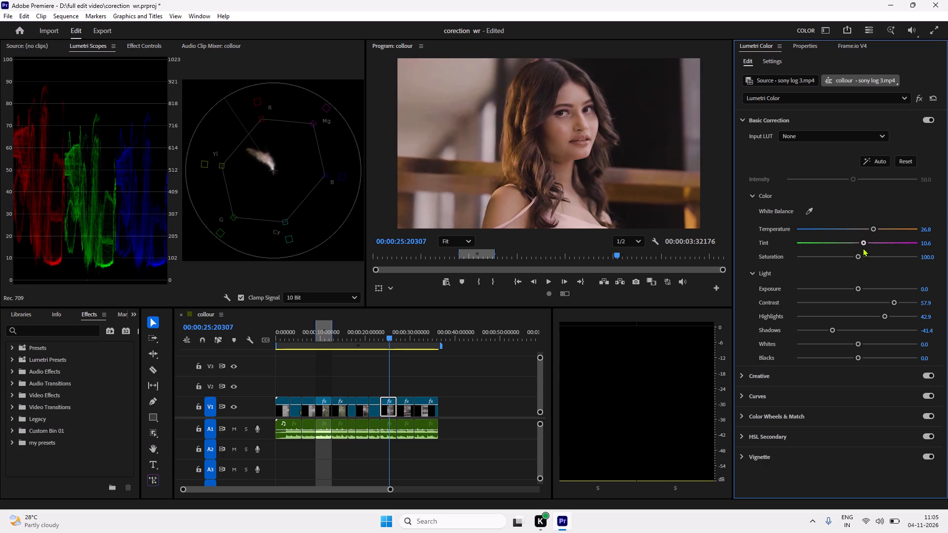
{"action": "left_click_drag", "start_coordinate": [863, 248], "coordinate": [859, 248]}
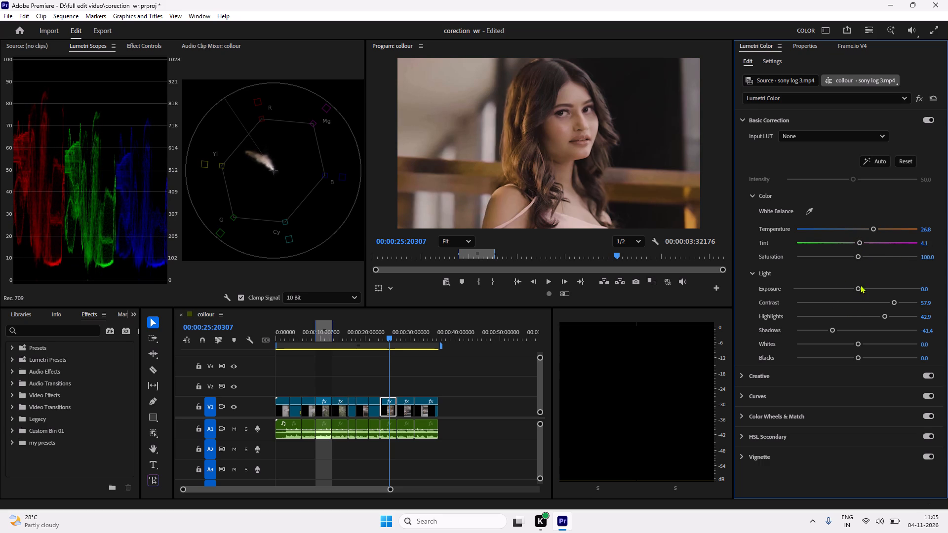
Set the sony log 3.mp4 clip's exposure to 0.3 and contrast to 23.6 in Basic Correction.
{"action": "left_click_drag", "start_coordinate": [860, 286], "coordinate": [856, 306]}
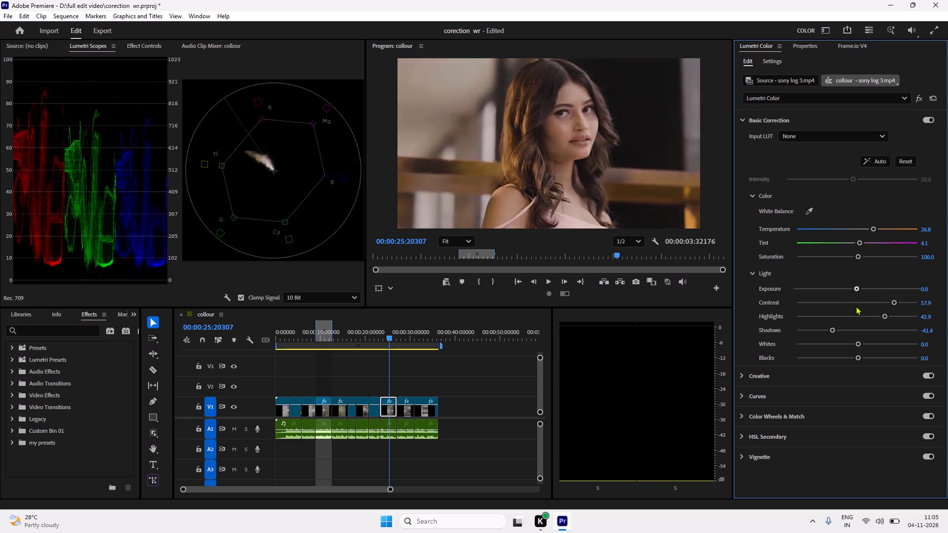
{"action": "left_click_drag", "start_coordinate": [856, 306], "coordinate": [856, 311]}
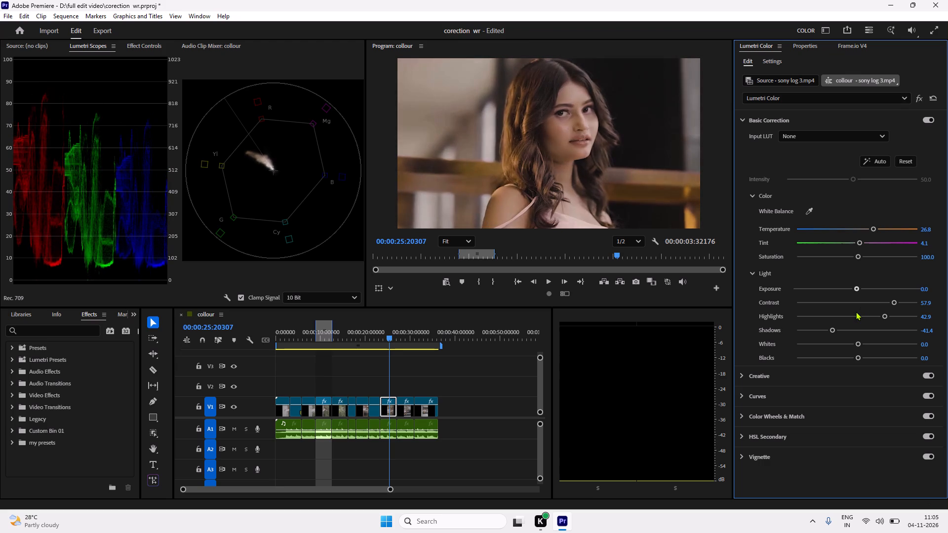
{"action": "left_click_drag", "start_coordinate": [856, 311], "coordinate": [860, 313]}
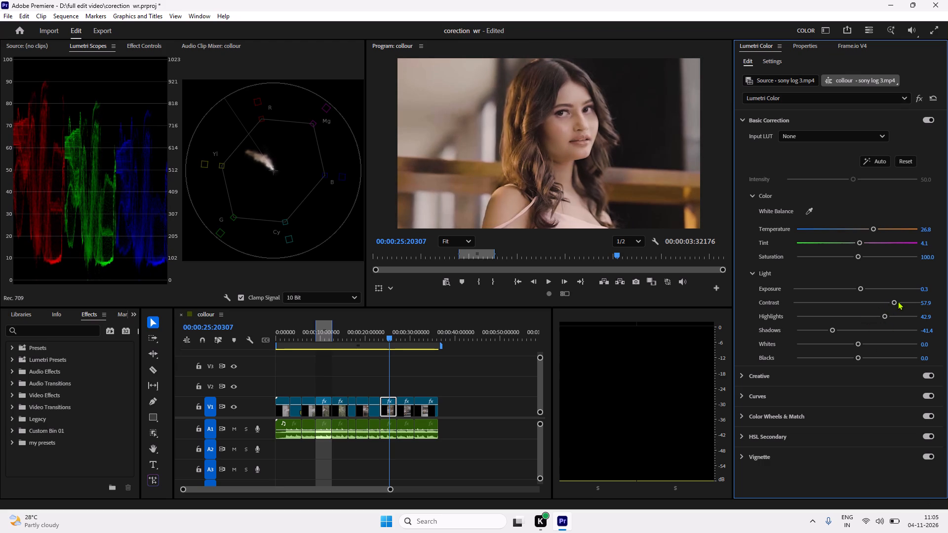
{"action": "left_click_drag", "start_coordinate": [893, 304], "coordinate": [887, 305]}
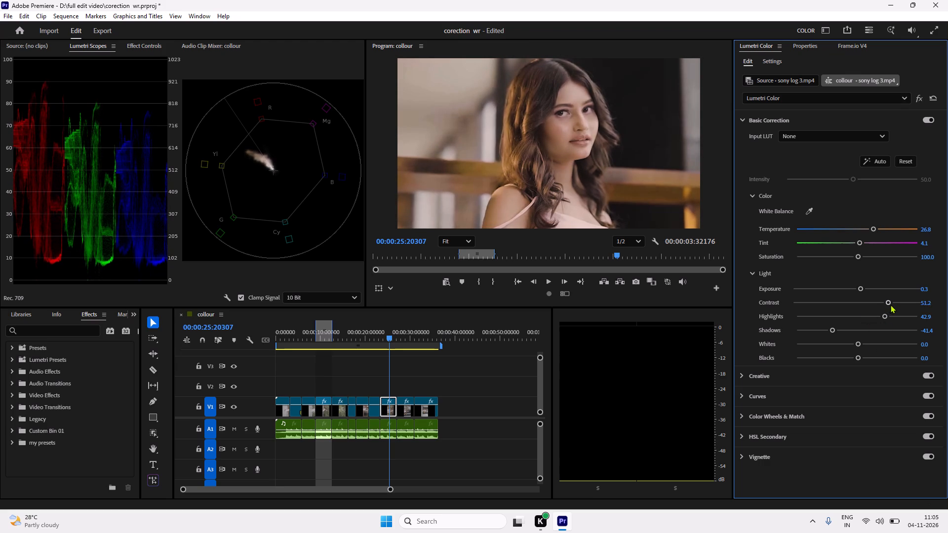
{"action": "left_click_drag", "start_coordinate": [887, 303], "coordinate": [821, 324]}
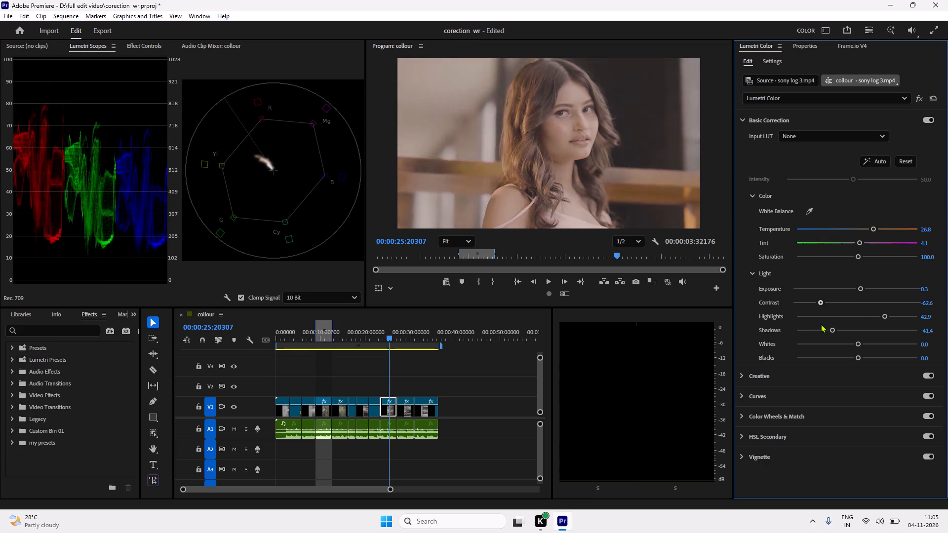
{"action": "left_click_drag", "start_coordinate": [821, 324], "coordinate": [854, 324]}
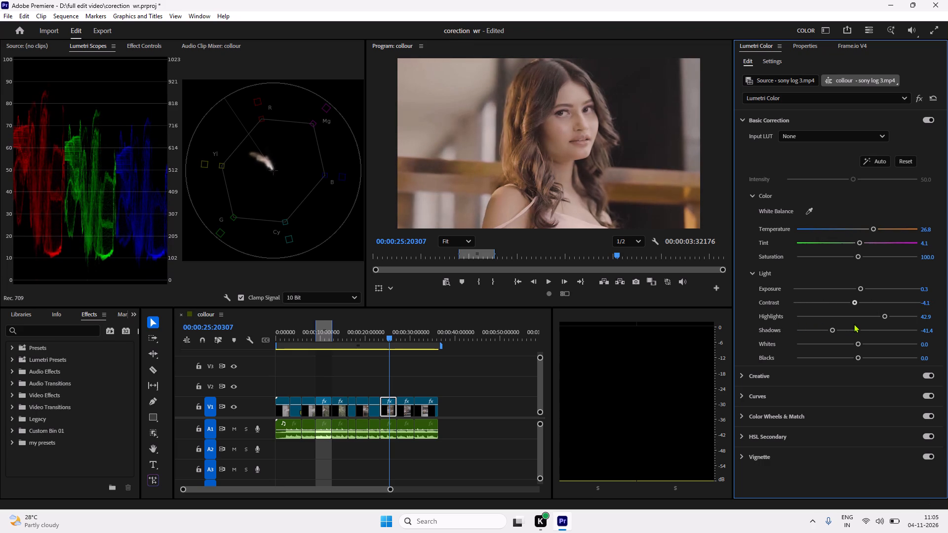
{"action": "left_click_drag", "start_coordinate": [854, 324], "coordinate": [913, 322]}
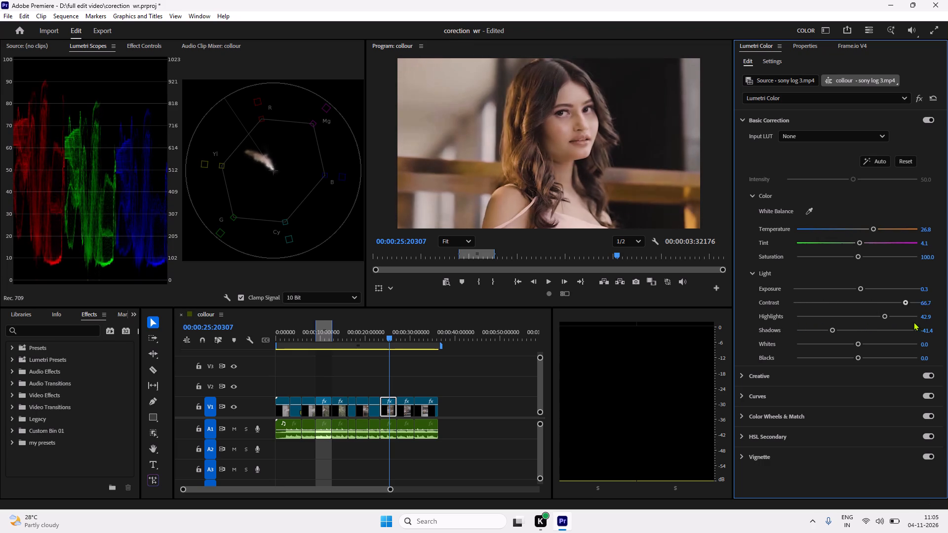
{"action": "left_click_drag", "start_coordinate": [913, 322], "coordinate": [870, 326]}
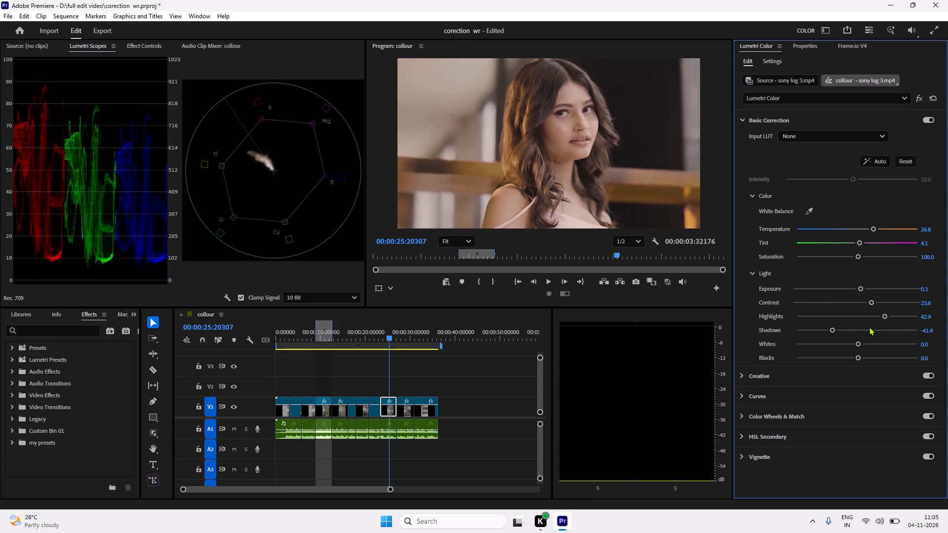
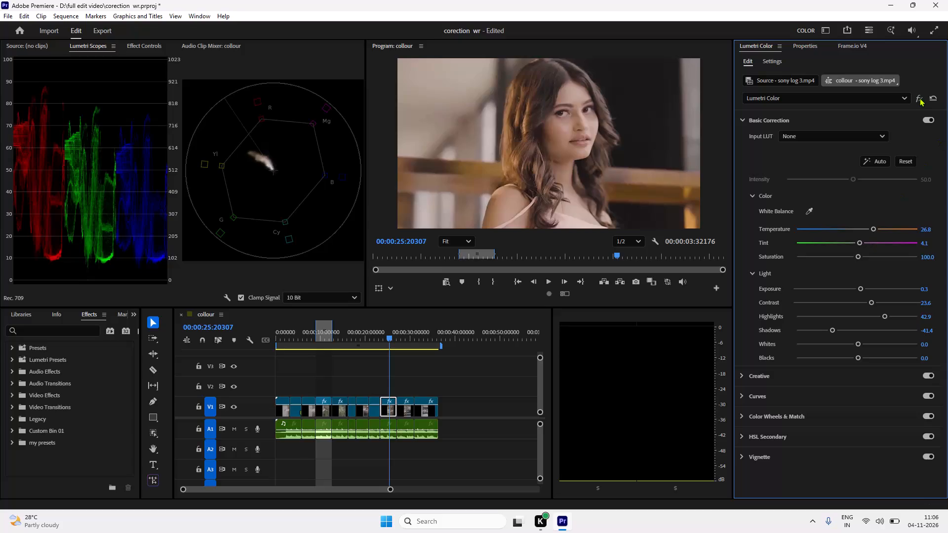
Bypass and re-enable the Lumetri Color effect on the sony log 3.mp4 clip to compare before and after.
{"action": "left_click", "coordinate": [919, 98]}
{"action": "left_click", "coordinate": [919, 98]}
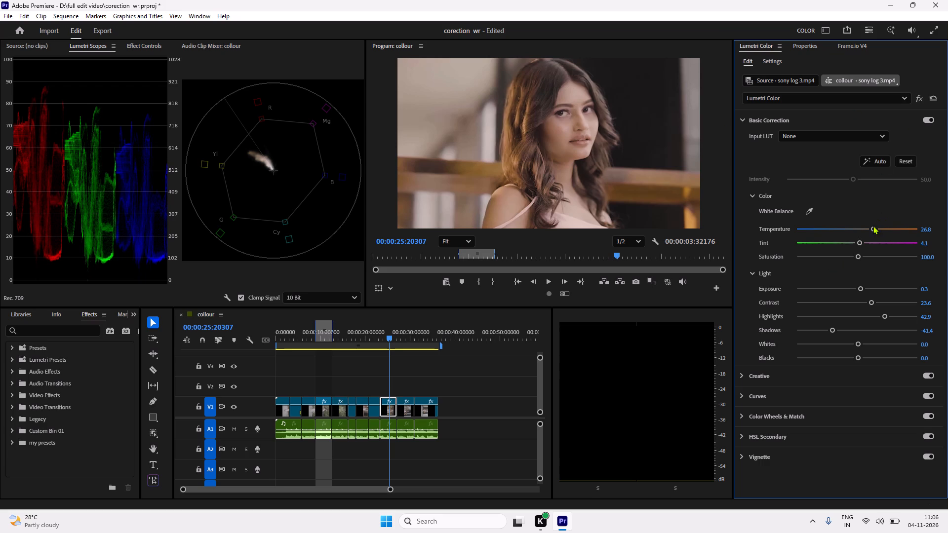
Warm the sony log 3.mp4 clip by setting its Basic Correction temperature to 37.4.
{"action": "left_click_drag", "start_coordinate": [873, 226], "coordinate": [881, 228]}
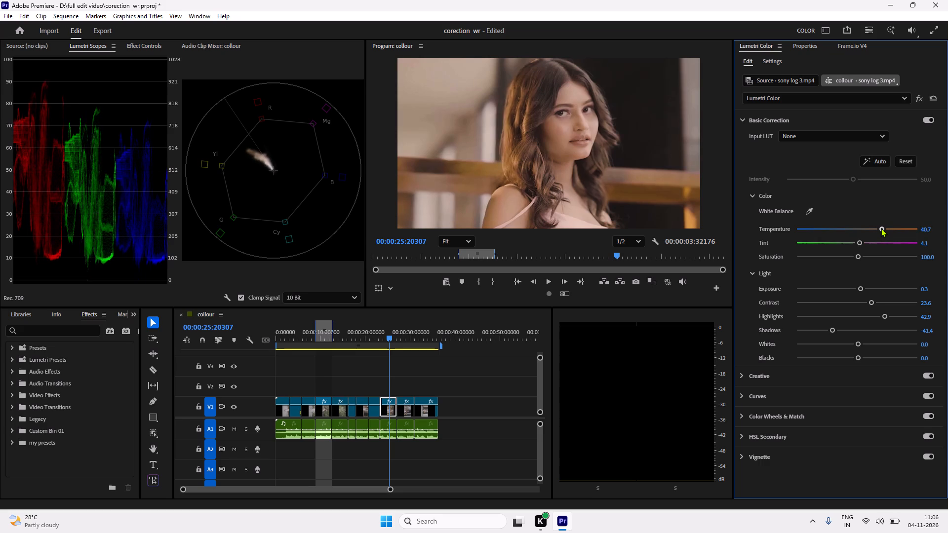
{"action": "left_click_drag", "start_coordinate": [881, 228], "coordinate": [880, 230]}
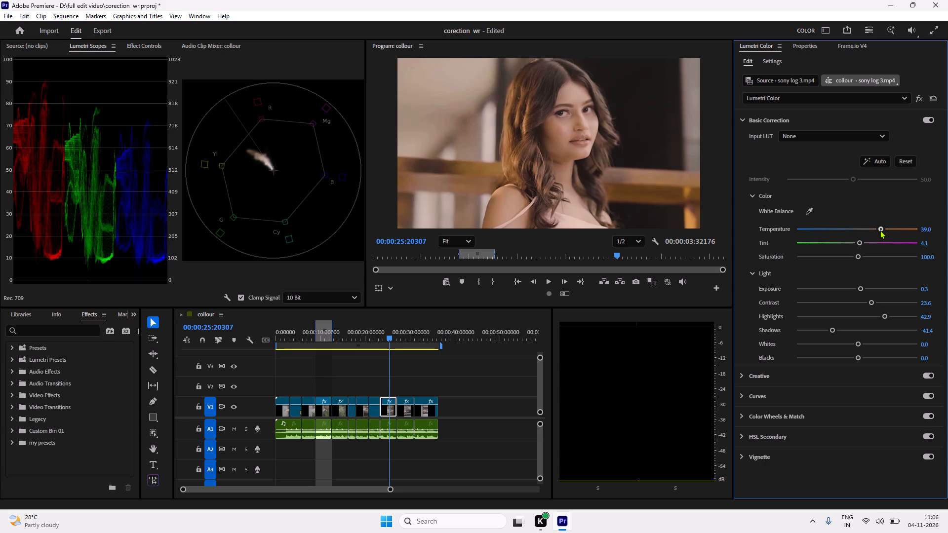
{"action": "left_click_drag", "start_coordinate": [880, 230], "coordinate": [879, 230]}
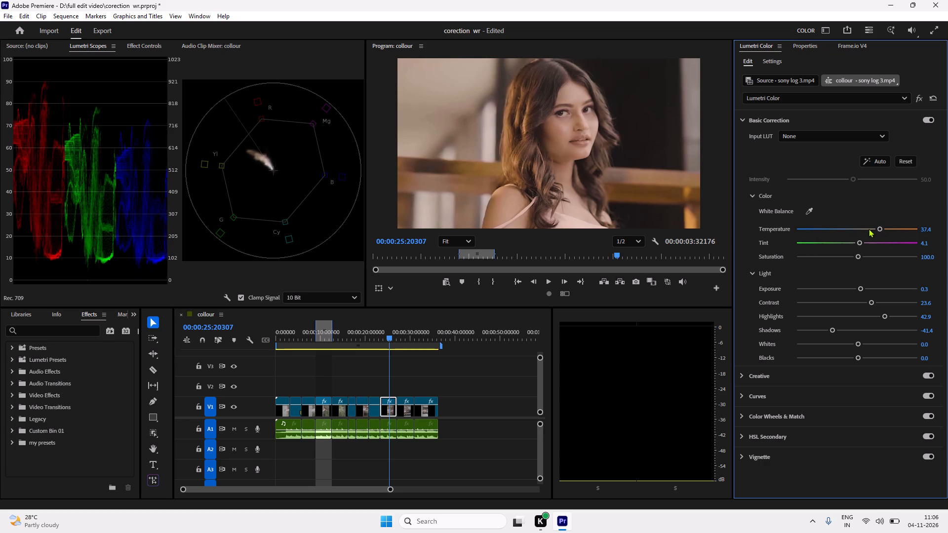
Review the portrait clip in full-screen playback, compare its colour with the clips that follow, and return to it at about 26 seconds.
{"action": "left_click", "coordinate": [934, 28]}
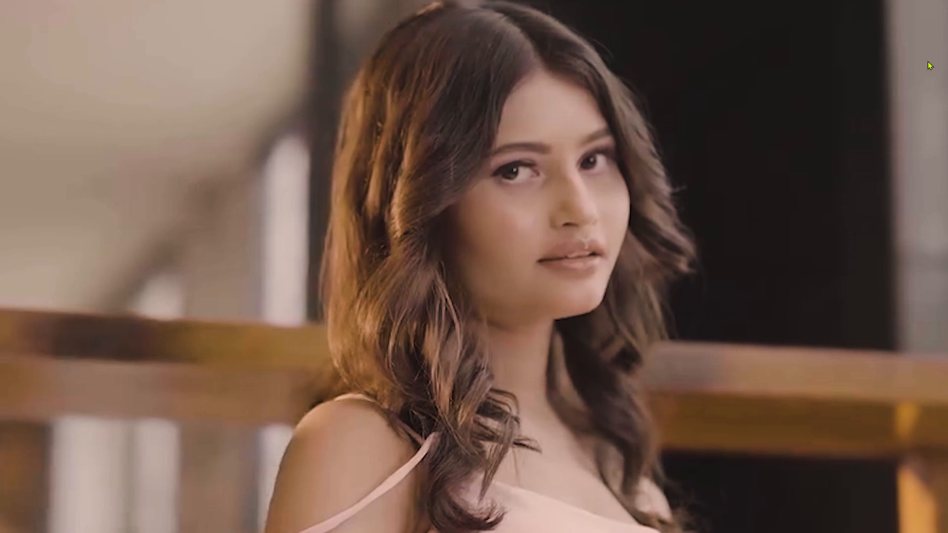
{"action": "key", "text": "space"}
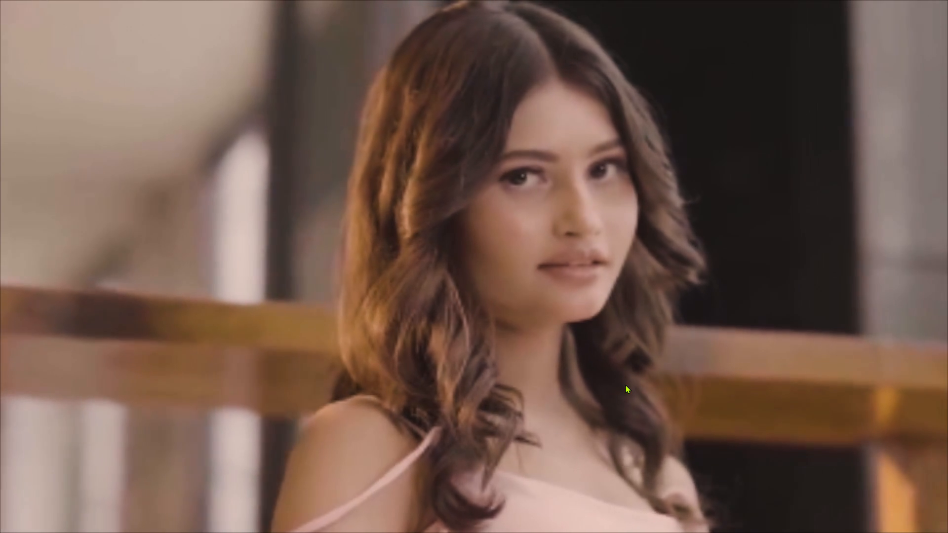
{"action": "key", "text": "space"}
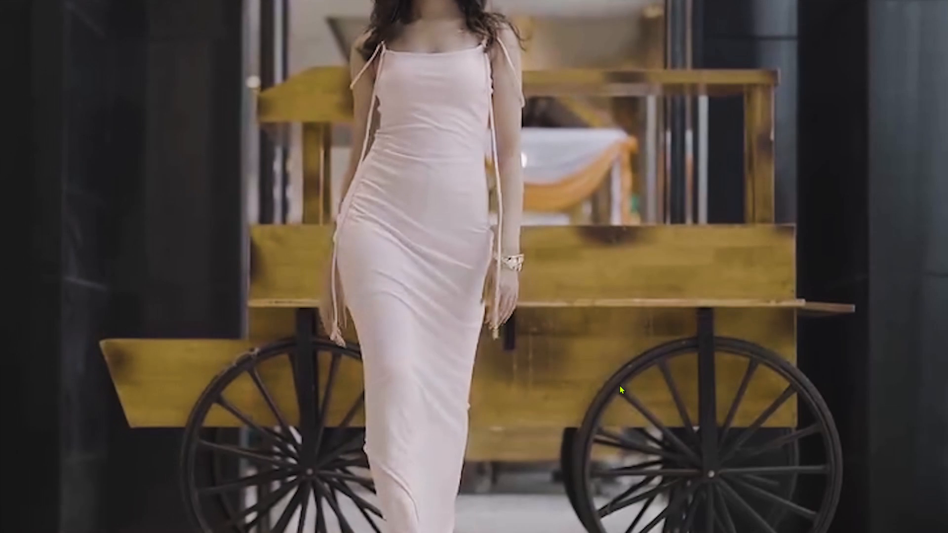
{"action": "key", "text": "Escape"}
{"action": "key", "text": "space"}
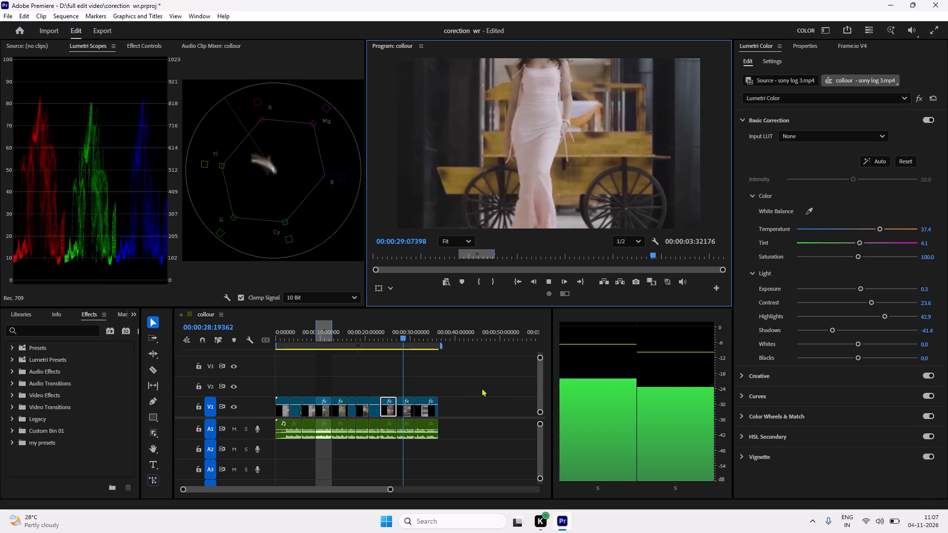
{"action": "key", "text": "space"}
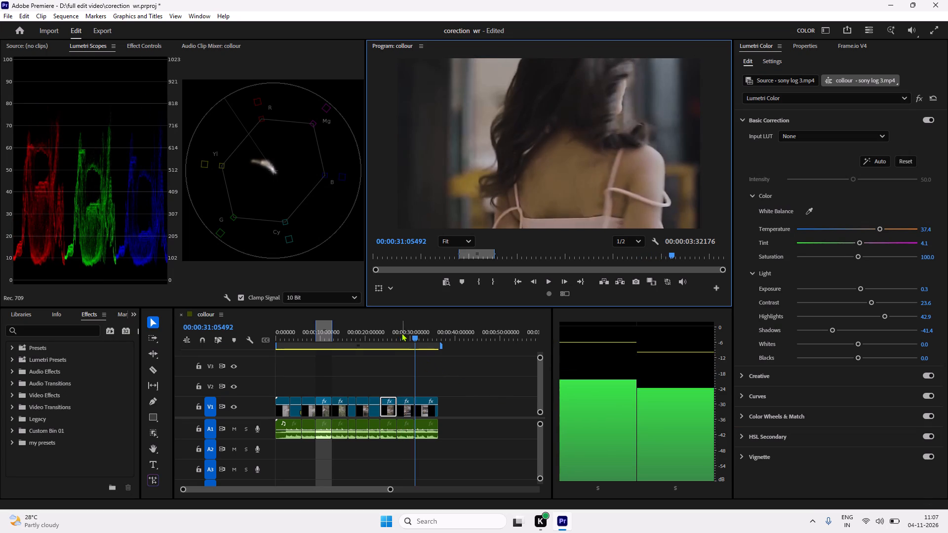
{"action": "left_click_drag", "start_coordinate": [414, 332], "coordinate": [400, 335]}
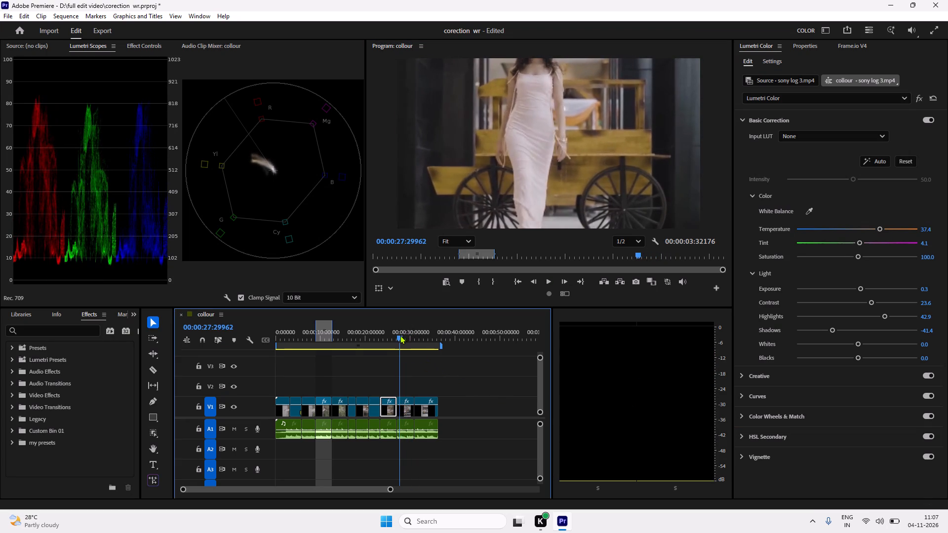
{"action": "left_click_drag", "start_coordinate": [400, 335], "coordinate": [408, 339]}
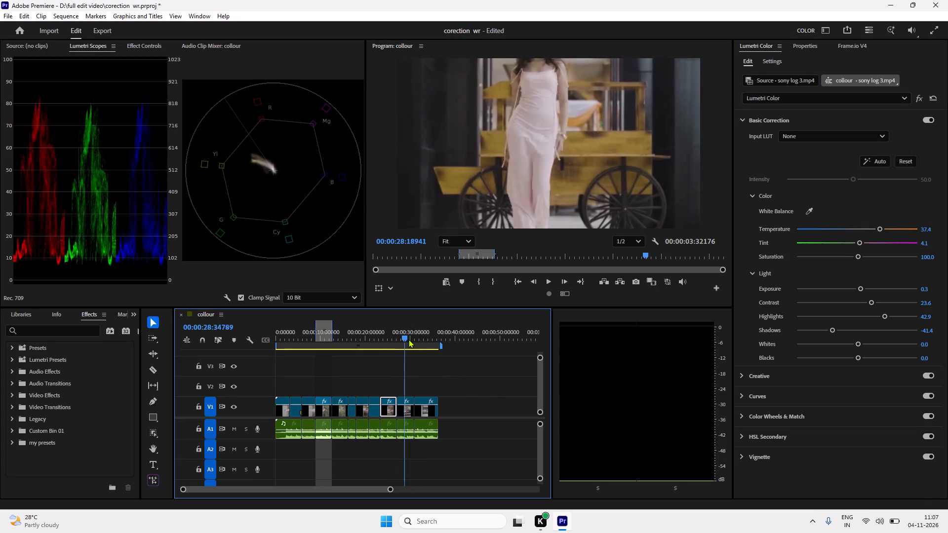
{"action": "left_click_drag", "start_coordinate": [408, 339], "coordinate": [396, 339]}
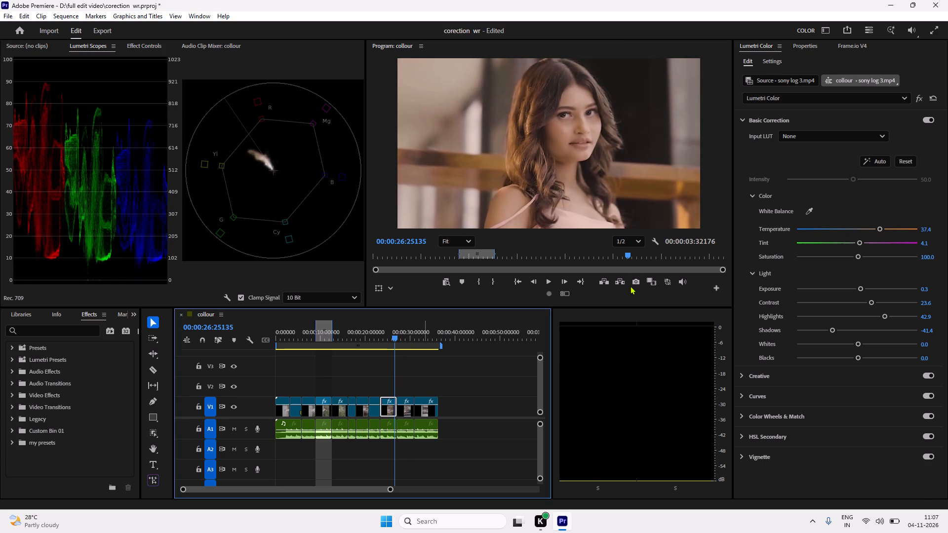
Try cooler and warmer white balances on the portrait clip and set its Basic Correction temperature to 20.3.
{"action": "left_click_drag", "start_coordinate": [877, 230], "coordinate": [869, 236]}
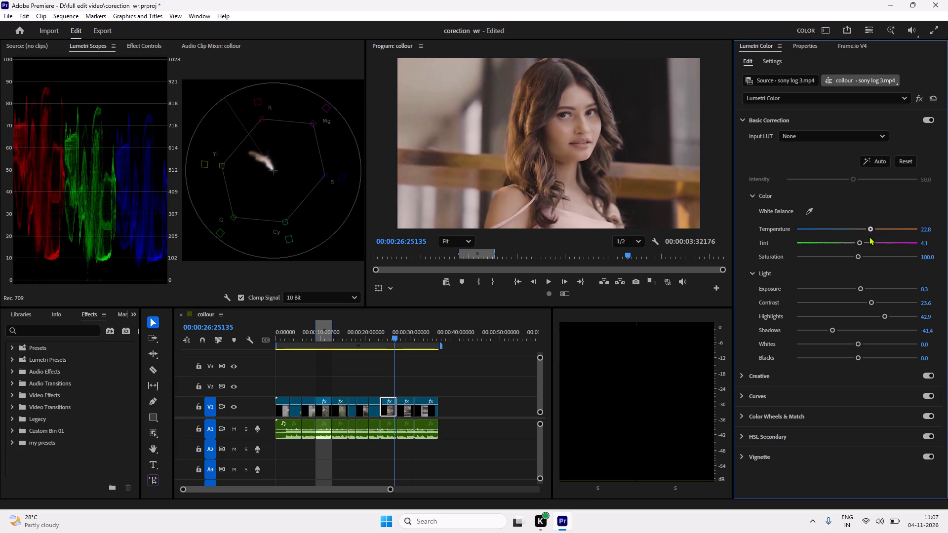
{"action": "left_click_drag", "start_coordinate": [869, 236], "coordinate": [871, 238]}
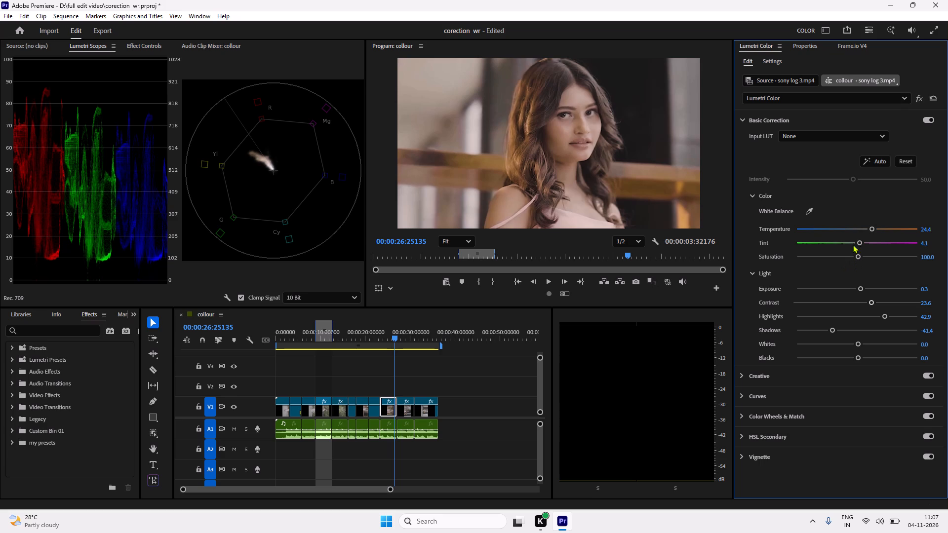
{"action": "left_click_drag", "start_coordinate": [869, 228], "coordinate": [841, 236]}
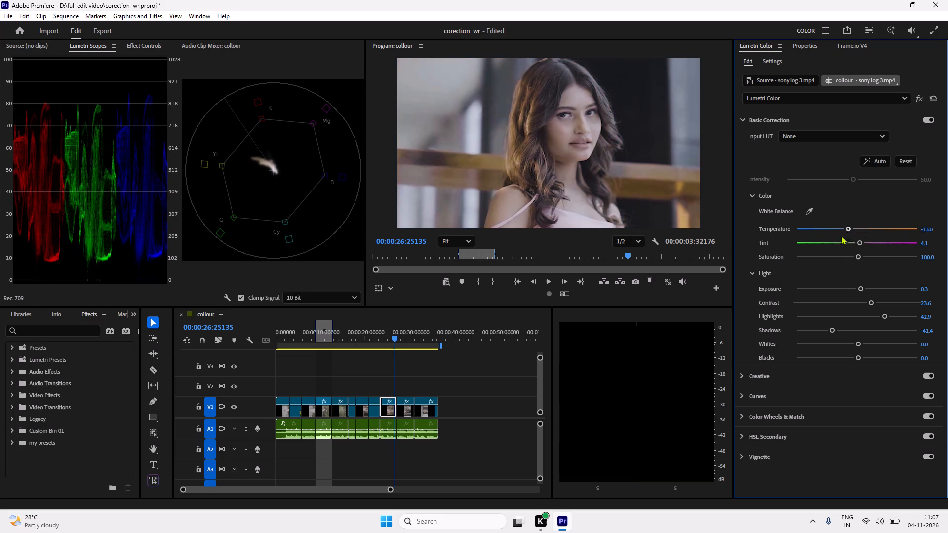
{"action": "left_click_drag", "start_coordinate": [841, 236], "coordinate": [875, 249]}
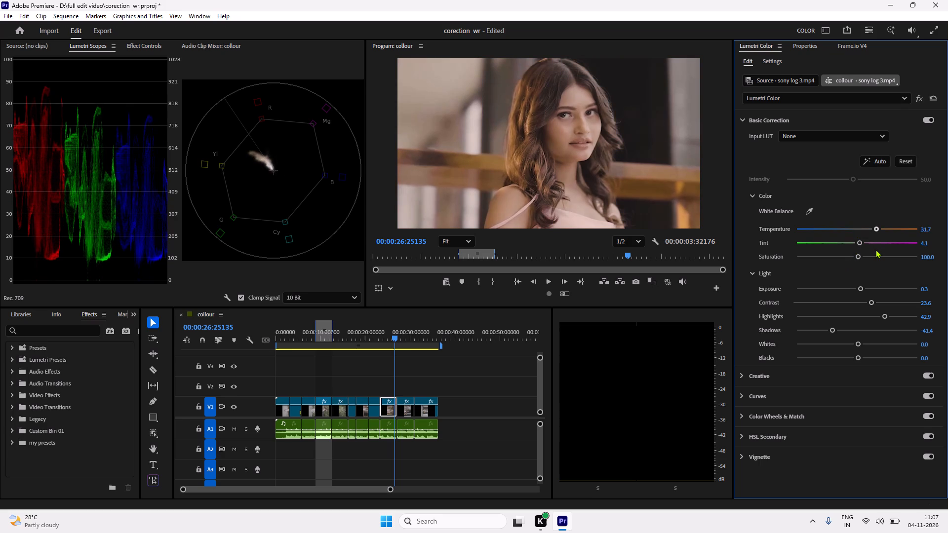
{"action": "left_click_drag", "start_coordinate": [875, 249], "coordinate": [870, 249]}
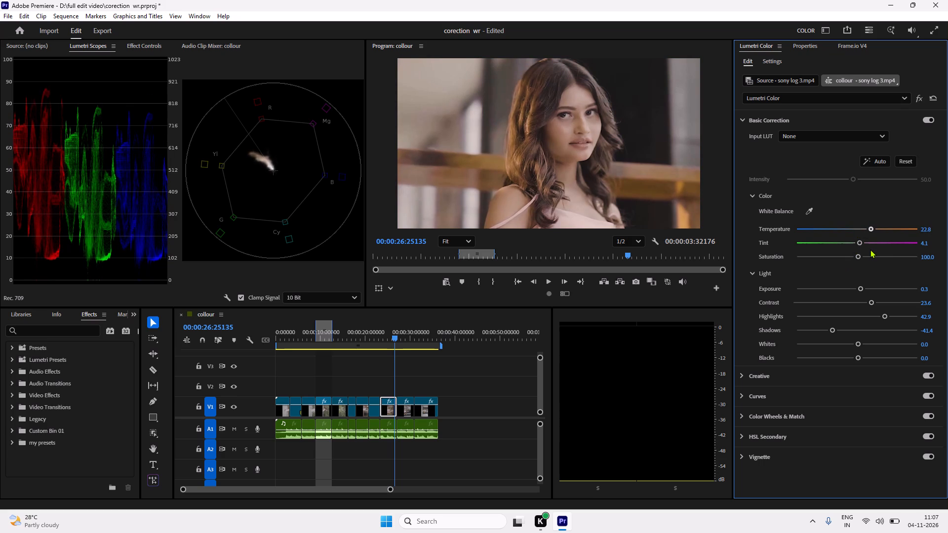
{"action": "left_click_drag", "start_coordinate": [870, 249], "coordinate": [869, 250]}
{"action": "left_click_drag", "start_coordinate": [869, 250], "coordinate": [869, 251]}
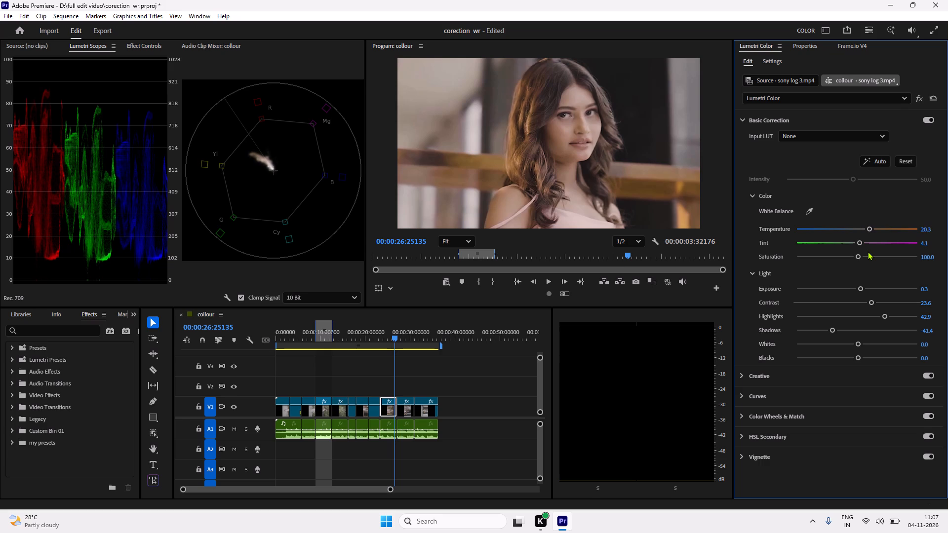
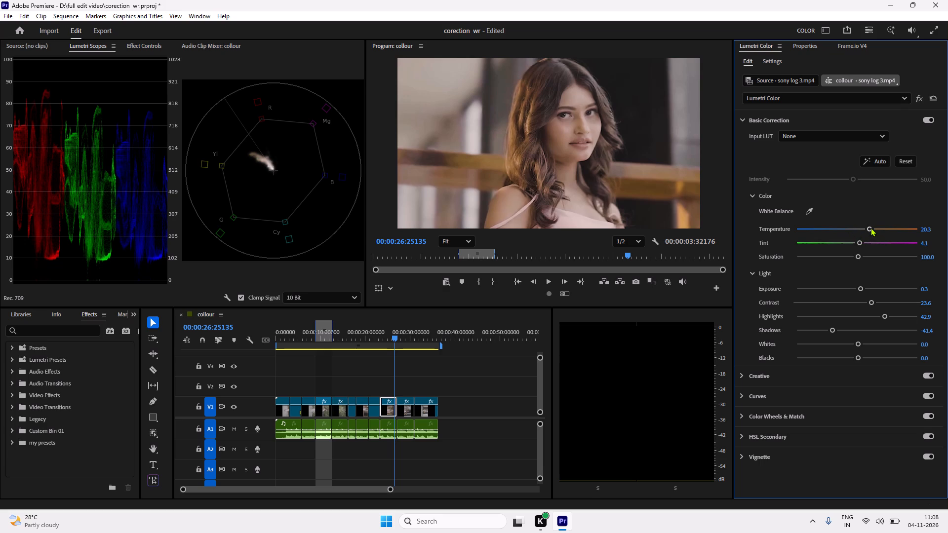
Cool the portrait clip's Basic Correction white balance to a temperature of 8.1 and a tint of 3.3.
{"action": "left_click_drag", "start_coordinate": [870, 228], "coordinate": [857, 237]}
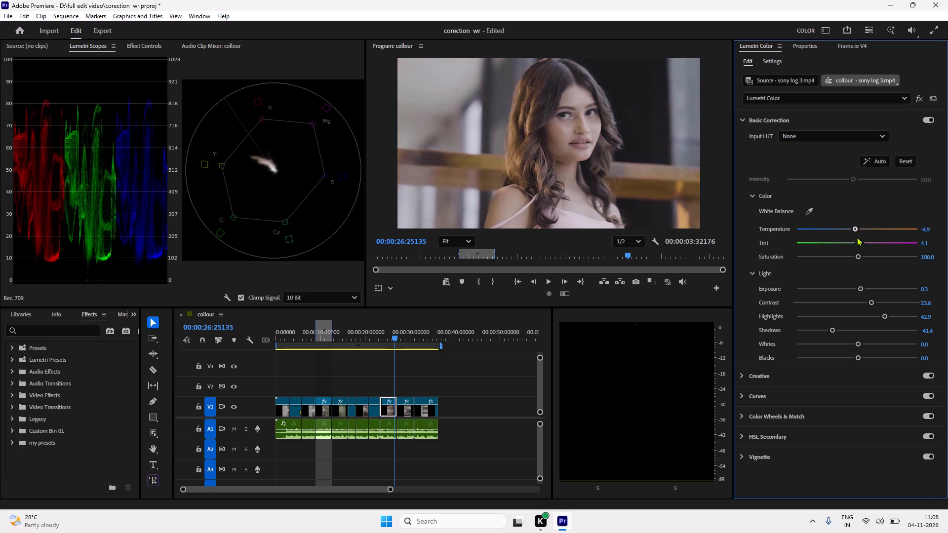
{"action": "left_click_drag", "start_coordinate": [857, 237], "coordinate": [861, 238]}
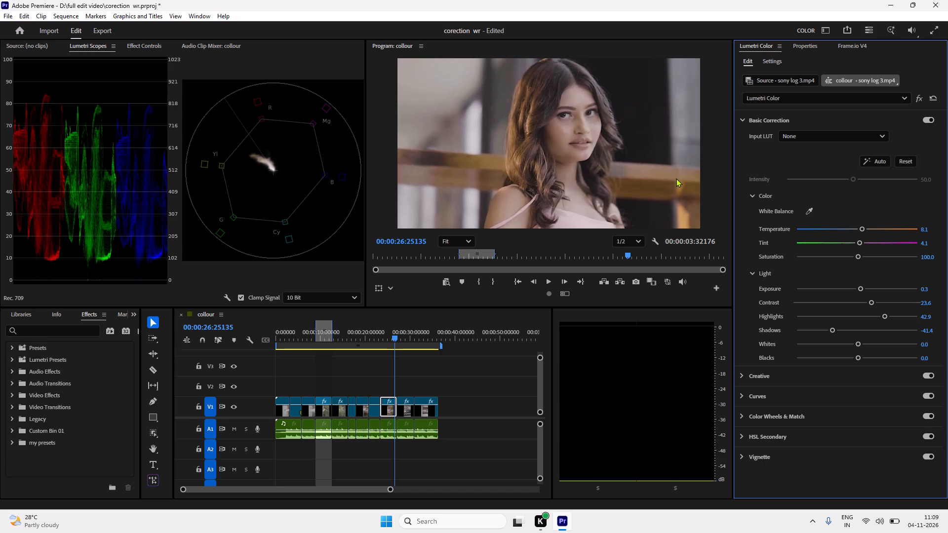
{"action": "left_click", "coordinate": [857, 242]}
Check the skin tones up close, try warmer white balances up to 27.6, and set the portrait clip's temperature to 21.1.
{"action": "scroll", "coordinate": [592, 183], "scroll_direction": "up", "scroll_amount": 3}
{"action": "scroll", "coordinate": [565, 95], "scroll_direction": "up", "scroll_amount": 4}
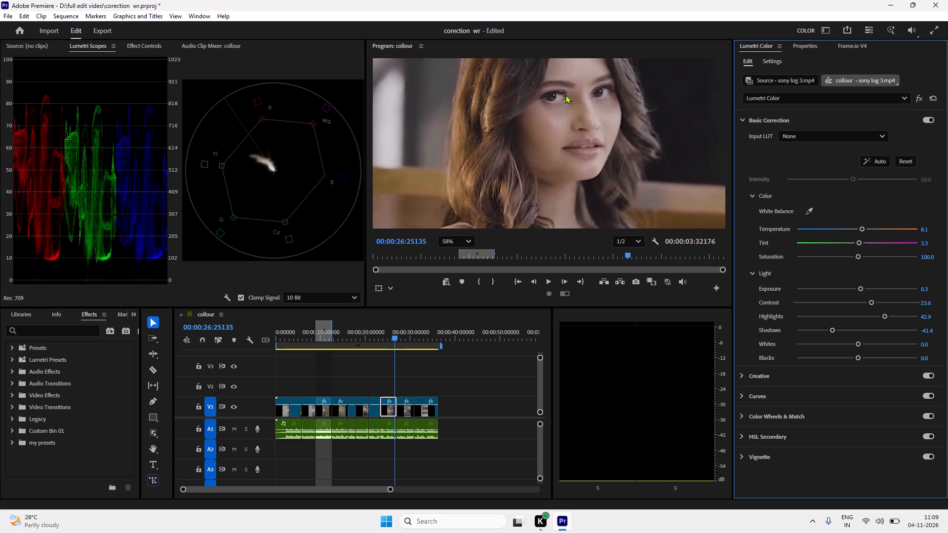
{"action": "scroll", "coordinate": [565, 95], "scroll_direction": "down", "scroll_amount": 3}
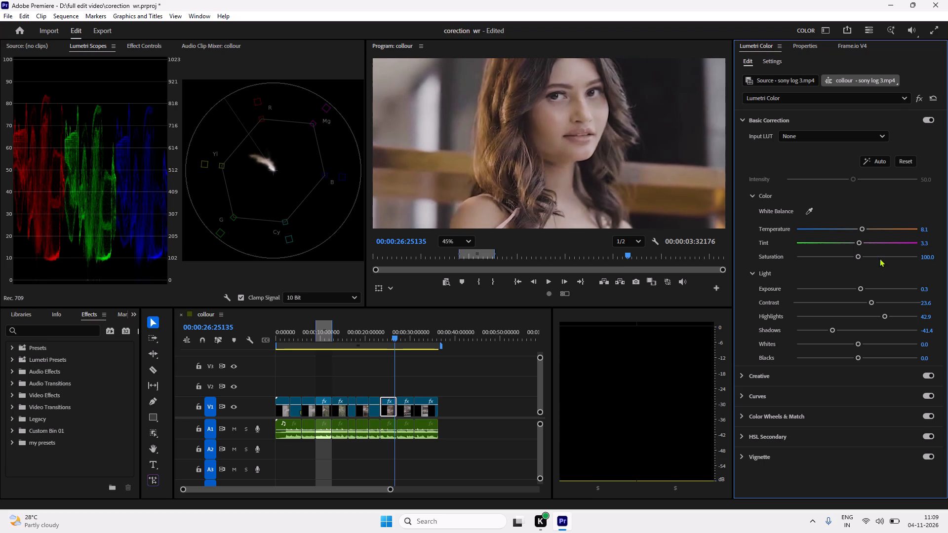
{"action": "left_click", "coordinate": [863, 228]}
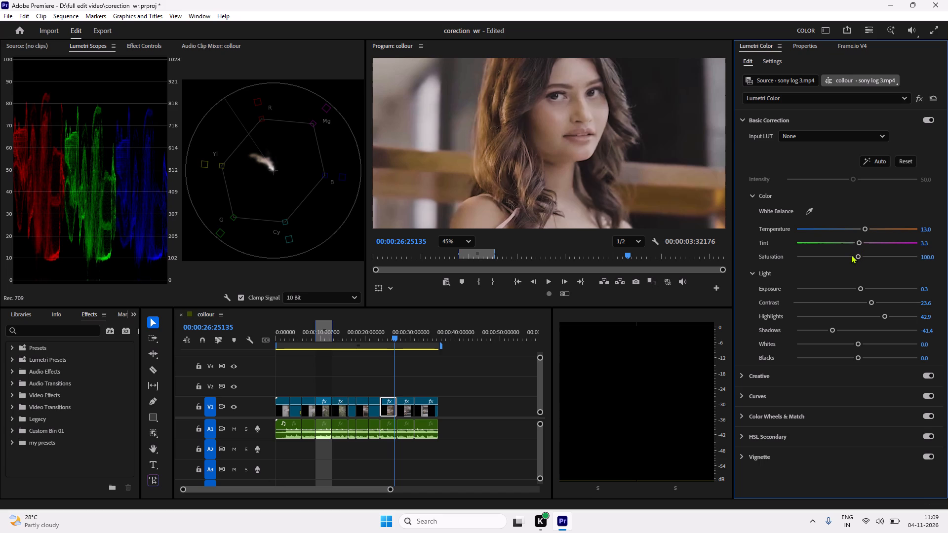
{"action": "left_click_drag", "start_coordinate": [865, 226], "coordinate": [873, 227]}
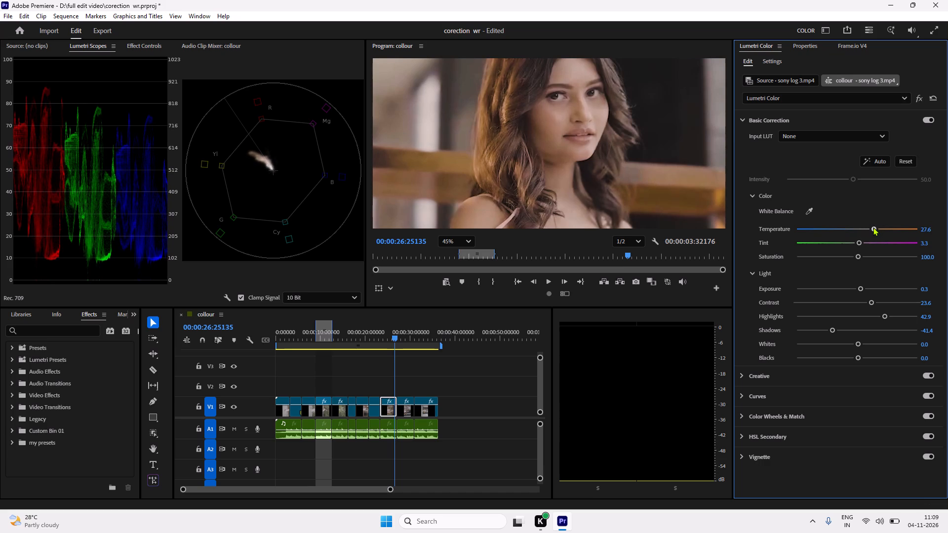
{"action": "left_click_drag", "start_coordinate": [873, 227], "coordinate": [872, 228]}
{"action": "left_click_drag", "start_coordinate": [872, 228], "coordinate": [871, 230]}
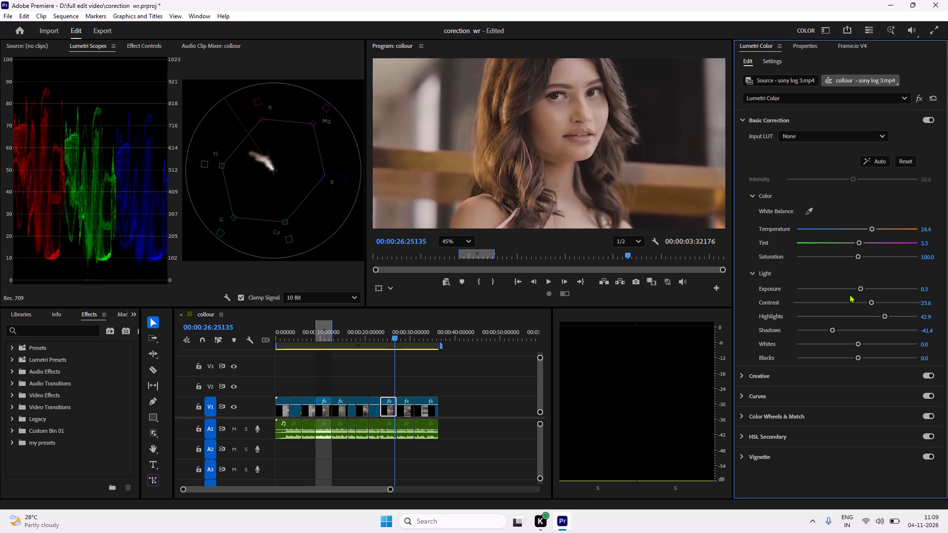
{"action": "left_click", "coordinate": [872, 228]}
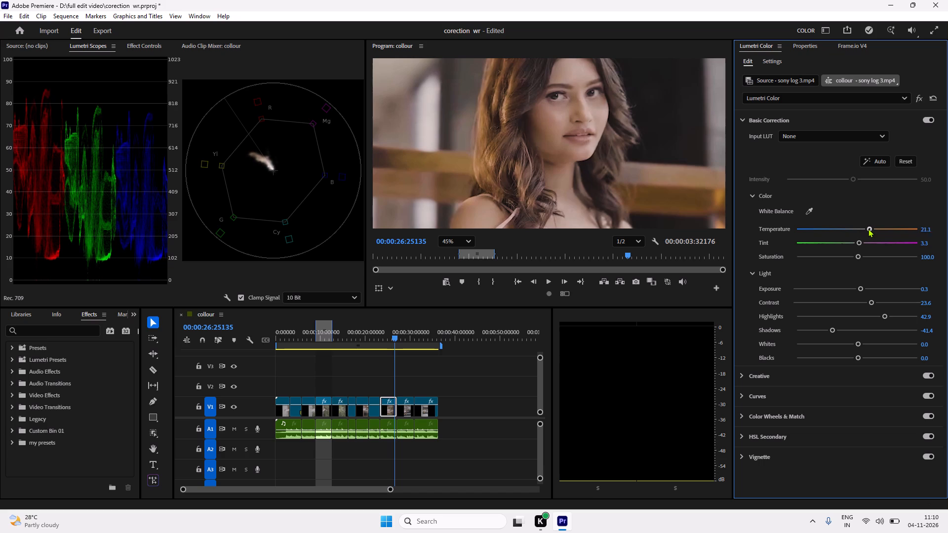
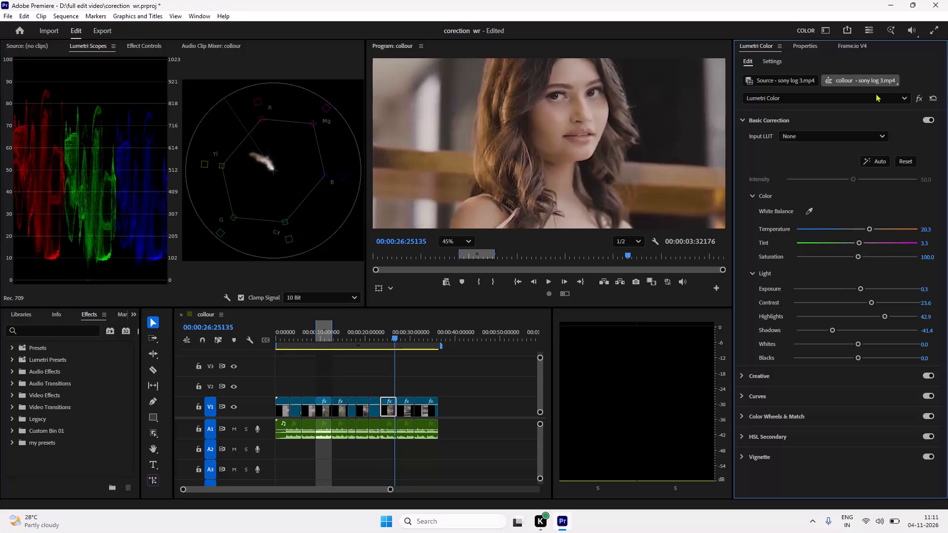
Compare the portrait clip with and without its Lumetri Color correction, leaving the effect enabled.
{"action": "left_click", "coordinate": [917, 100]}
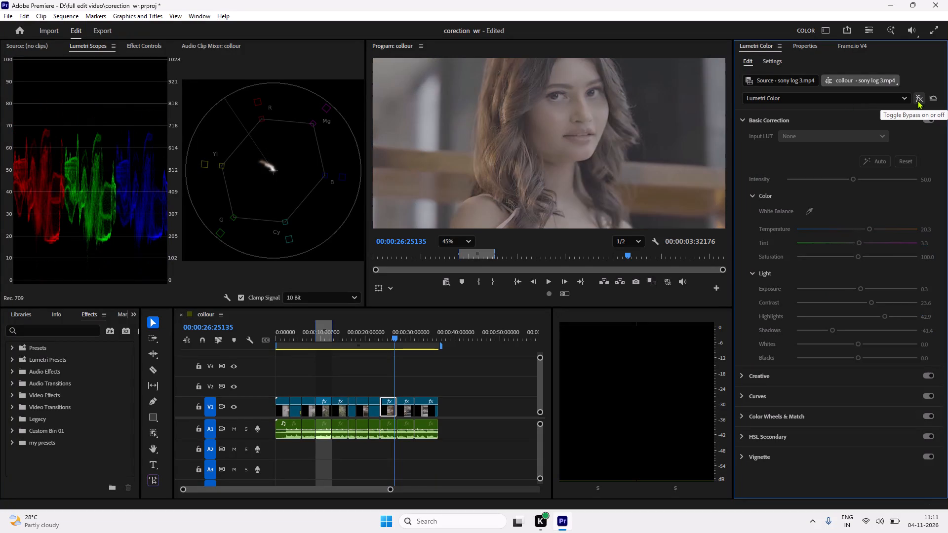
{"action": "left_click", "coordinate": [917, 100]}
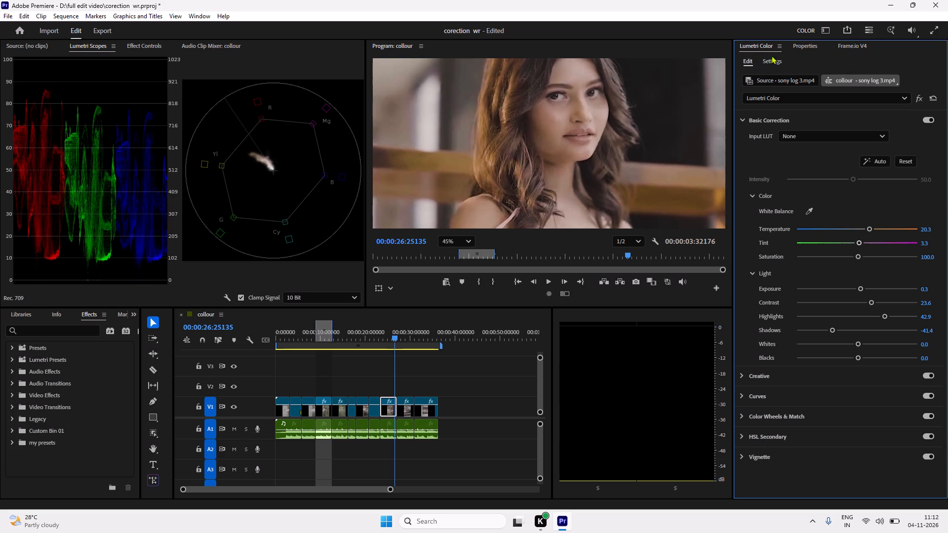
Reduce the portrait clip's scale to 136% for a wider framing of the woman.
{"action": "left_click", "coordinate": [803, 42]}
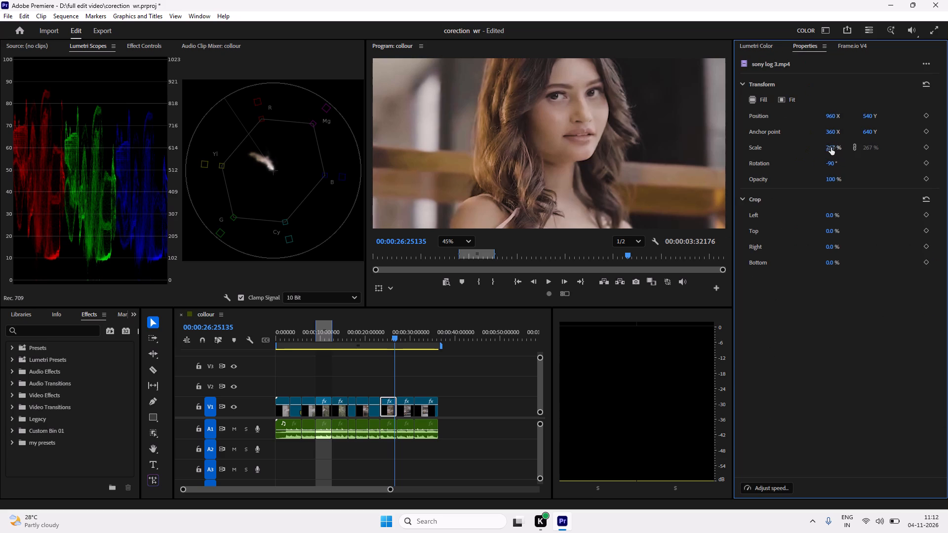
{"action": "left_click_drag", "start_coordinate": [831, 148], "coordinate": [805, 152]}
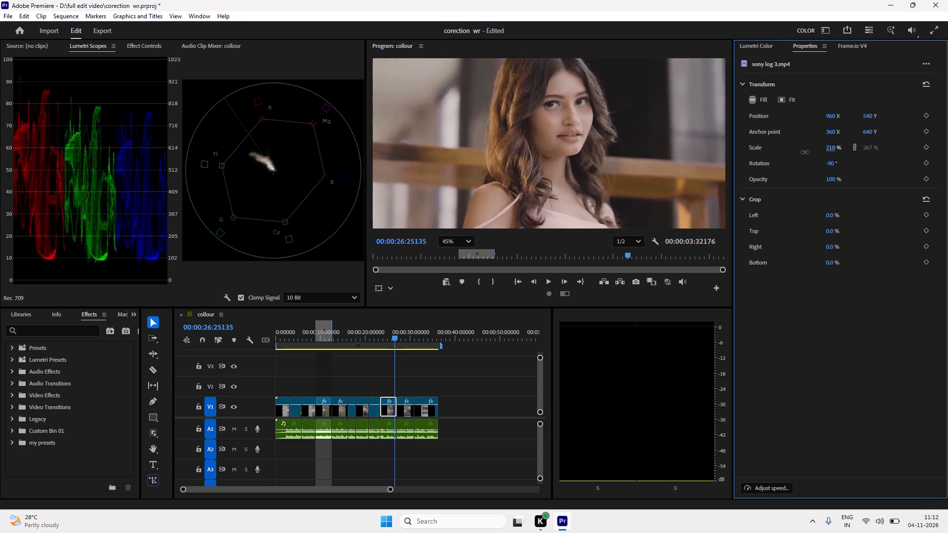
{"action": "left_click_drag", "start_coordinate": [805, 152], "coordinate": [791, 157]}
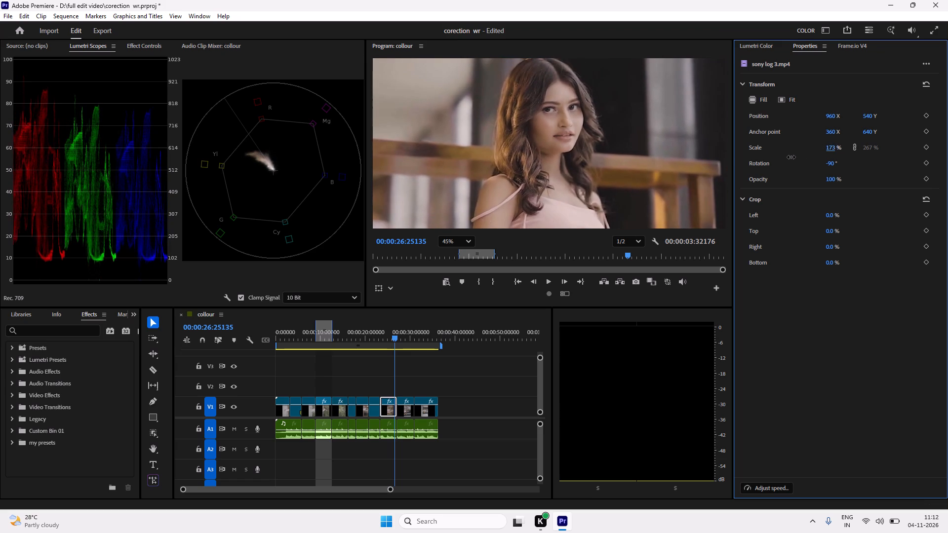
{"action": "left_click_drag", "start_coordinate": [791, 157], "coordinate": [774, 162]}
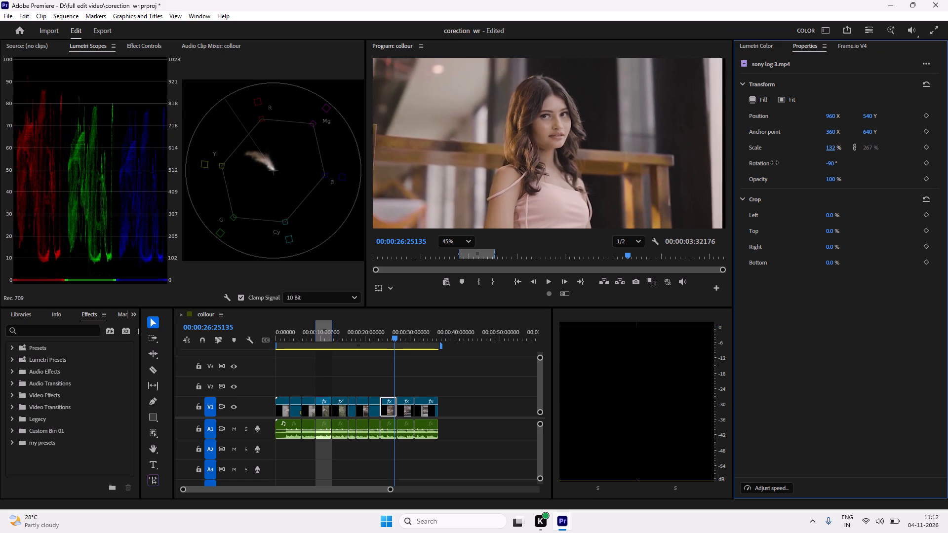
{"action": "left_click_drag", "start_coordinate": [774, 162], "coordinate": [777, 163]}
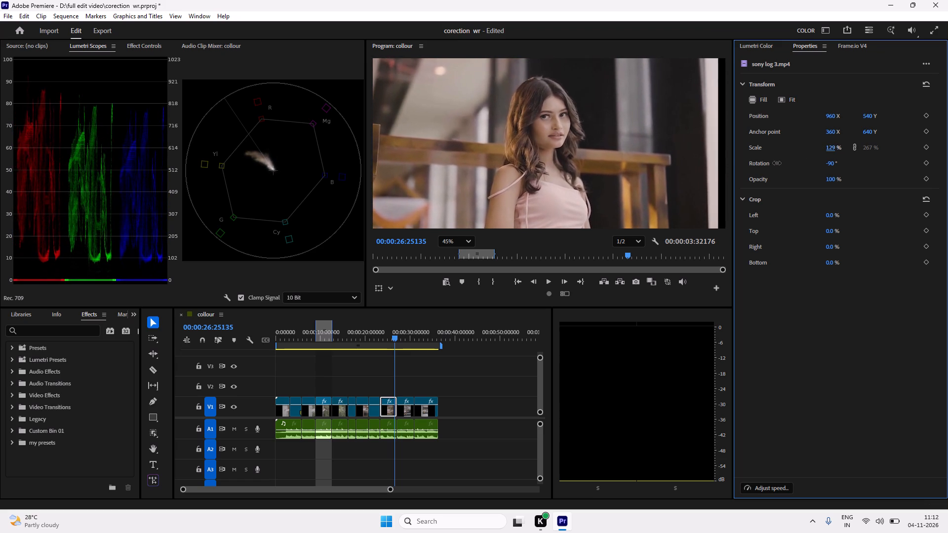
{"action": "left_click_drag", "start_coordinate": [777, 163], "coordinate": [782, 164]}
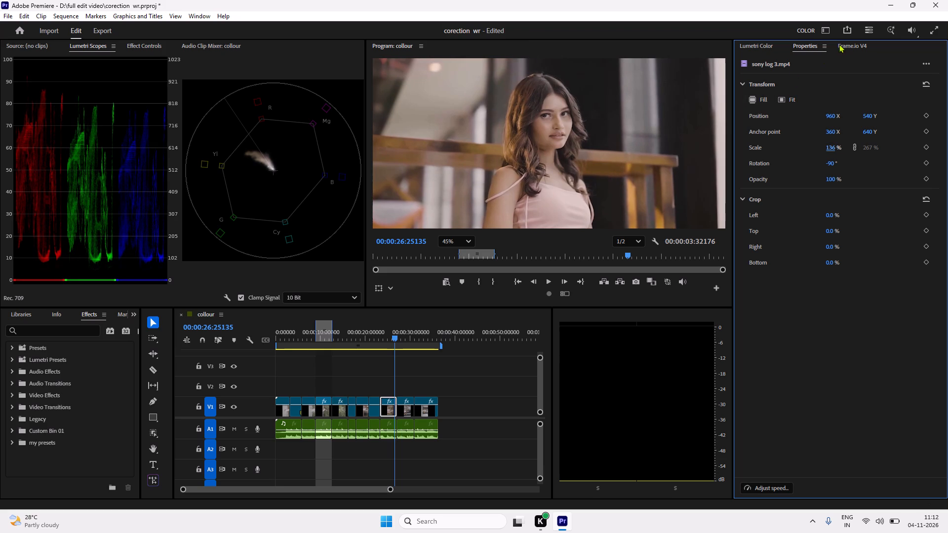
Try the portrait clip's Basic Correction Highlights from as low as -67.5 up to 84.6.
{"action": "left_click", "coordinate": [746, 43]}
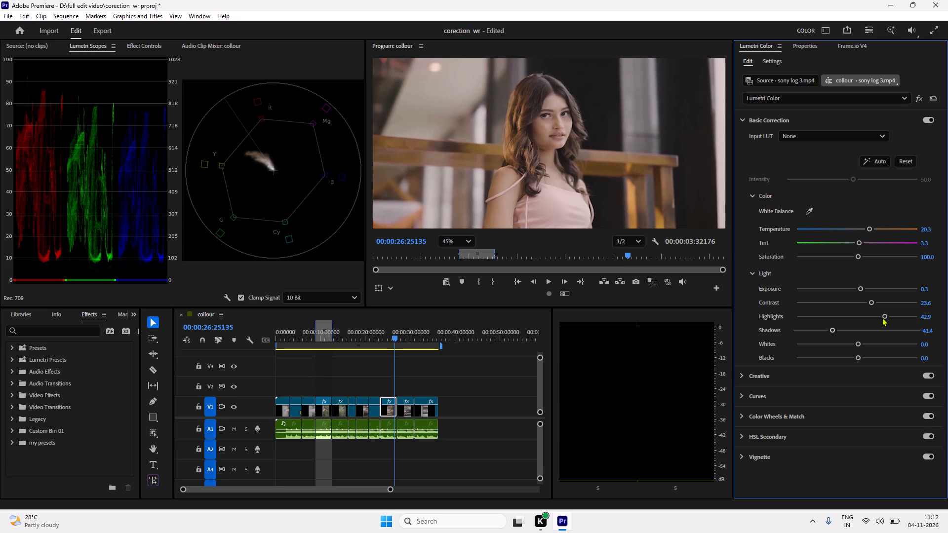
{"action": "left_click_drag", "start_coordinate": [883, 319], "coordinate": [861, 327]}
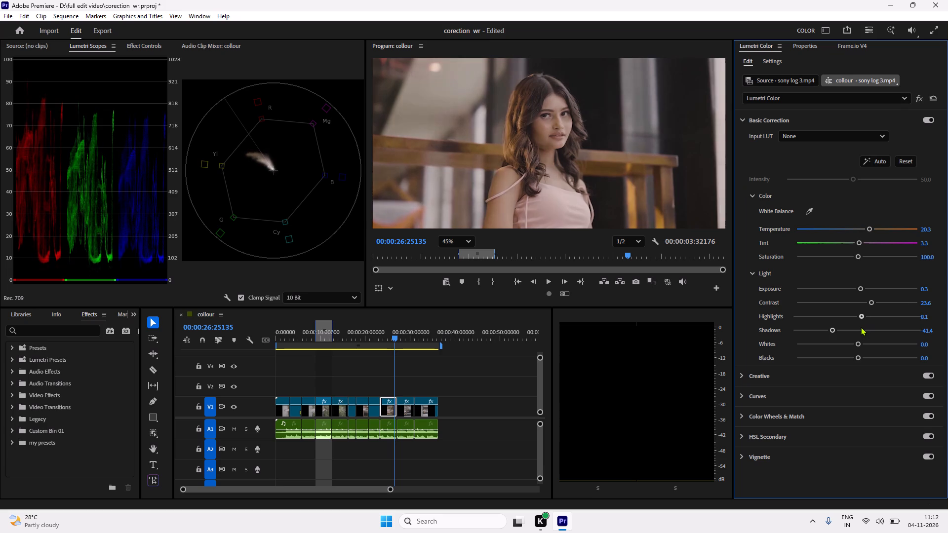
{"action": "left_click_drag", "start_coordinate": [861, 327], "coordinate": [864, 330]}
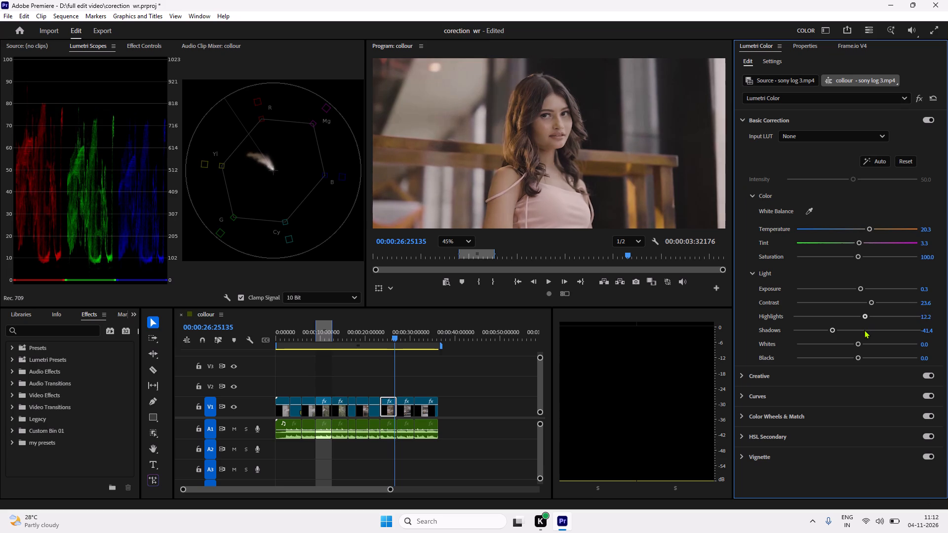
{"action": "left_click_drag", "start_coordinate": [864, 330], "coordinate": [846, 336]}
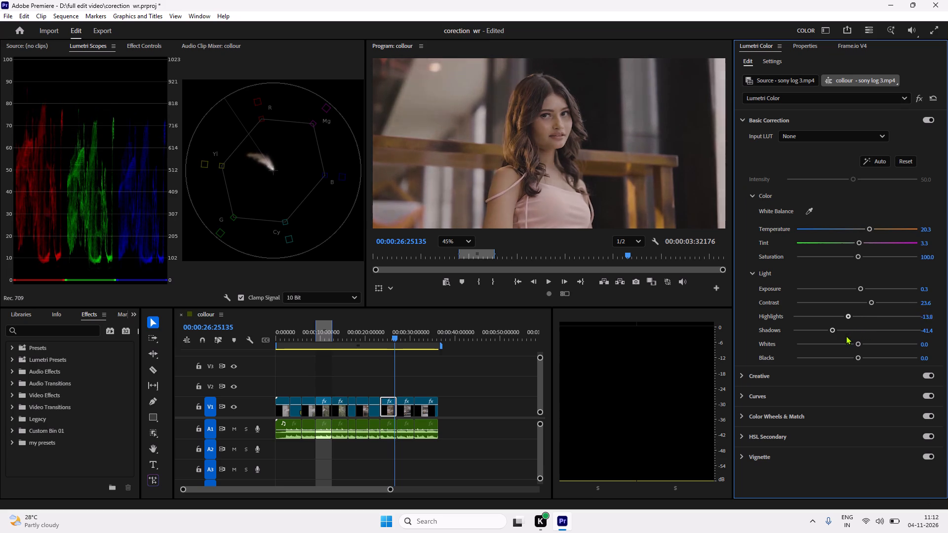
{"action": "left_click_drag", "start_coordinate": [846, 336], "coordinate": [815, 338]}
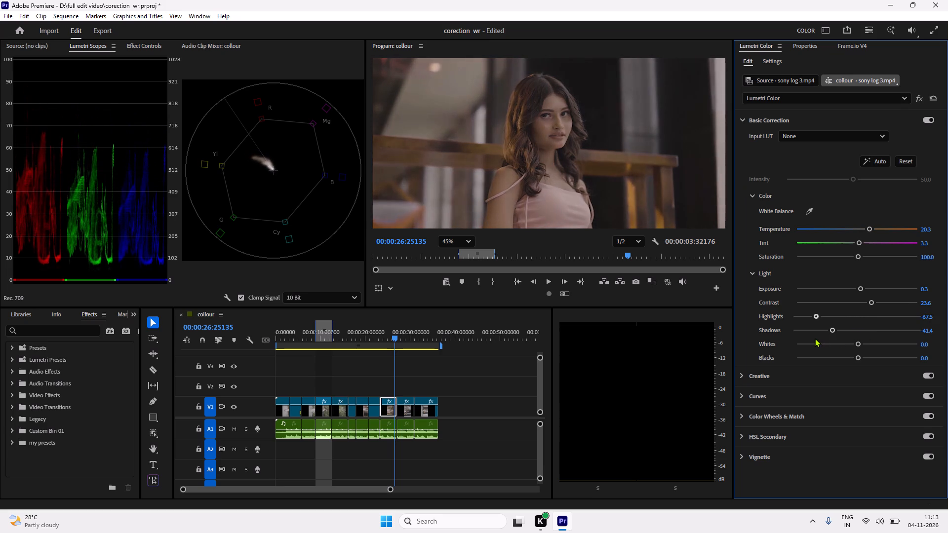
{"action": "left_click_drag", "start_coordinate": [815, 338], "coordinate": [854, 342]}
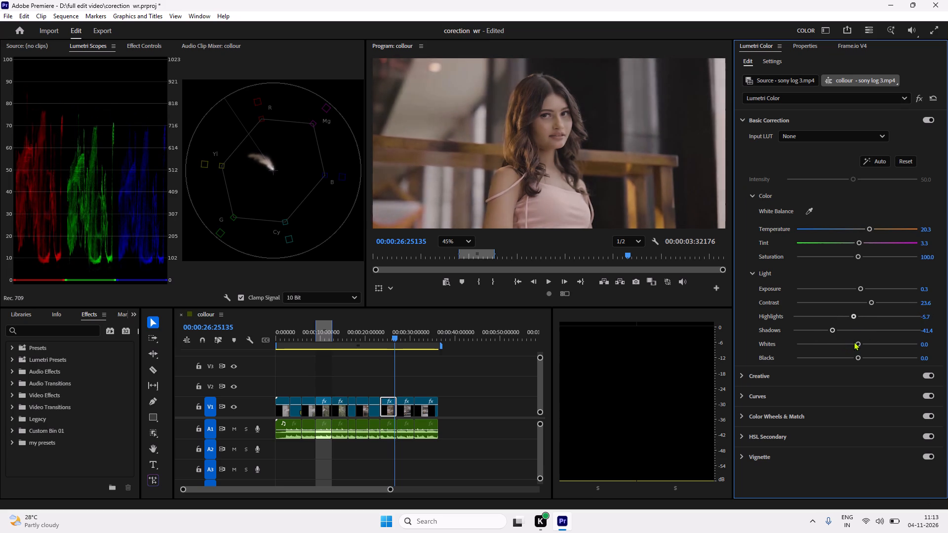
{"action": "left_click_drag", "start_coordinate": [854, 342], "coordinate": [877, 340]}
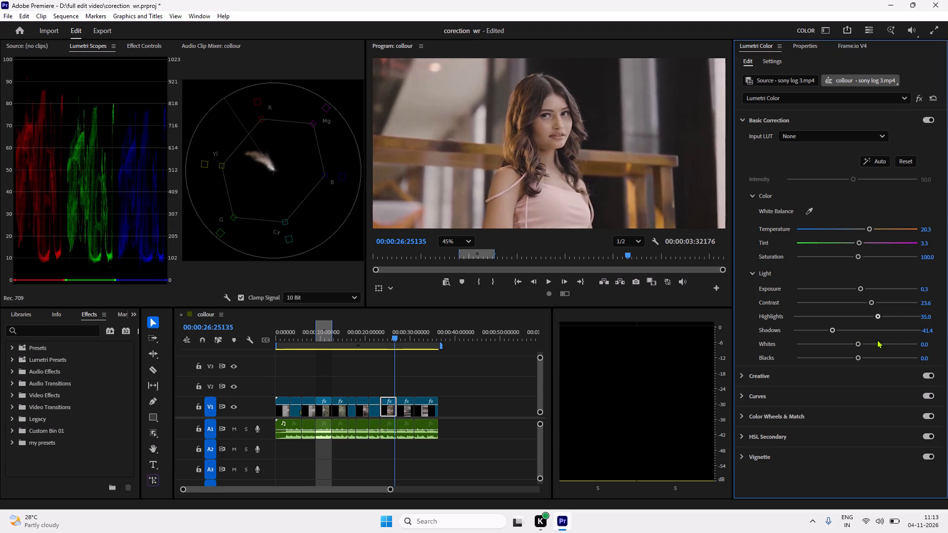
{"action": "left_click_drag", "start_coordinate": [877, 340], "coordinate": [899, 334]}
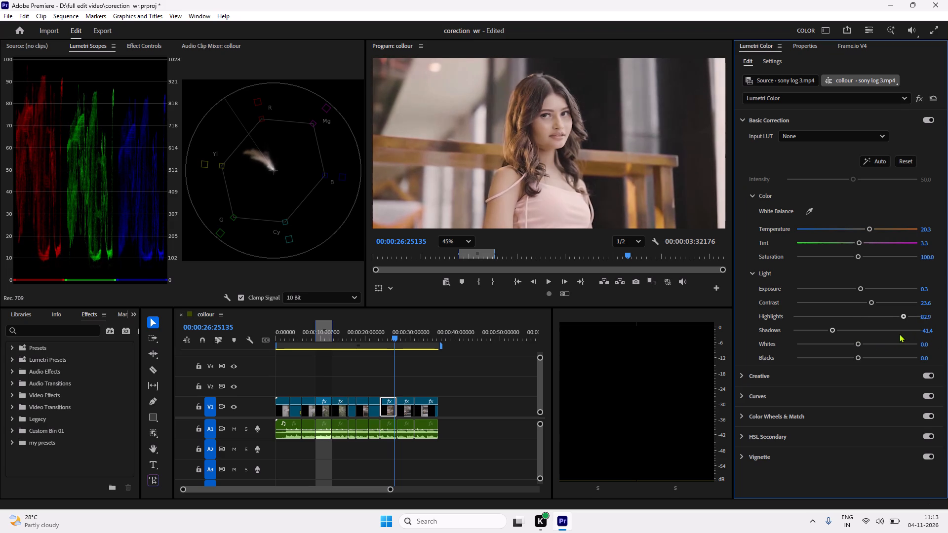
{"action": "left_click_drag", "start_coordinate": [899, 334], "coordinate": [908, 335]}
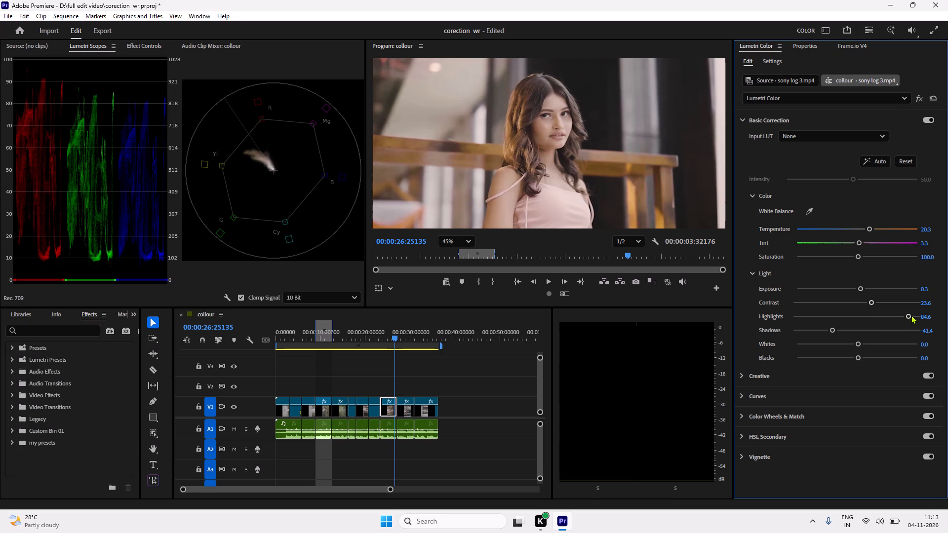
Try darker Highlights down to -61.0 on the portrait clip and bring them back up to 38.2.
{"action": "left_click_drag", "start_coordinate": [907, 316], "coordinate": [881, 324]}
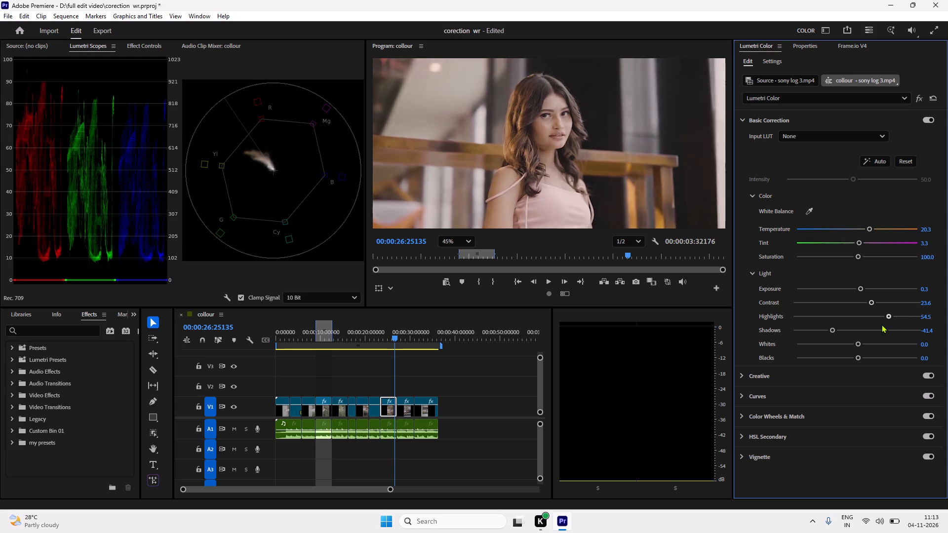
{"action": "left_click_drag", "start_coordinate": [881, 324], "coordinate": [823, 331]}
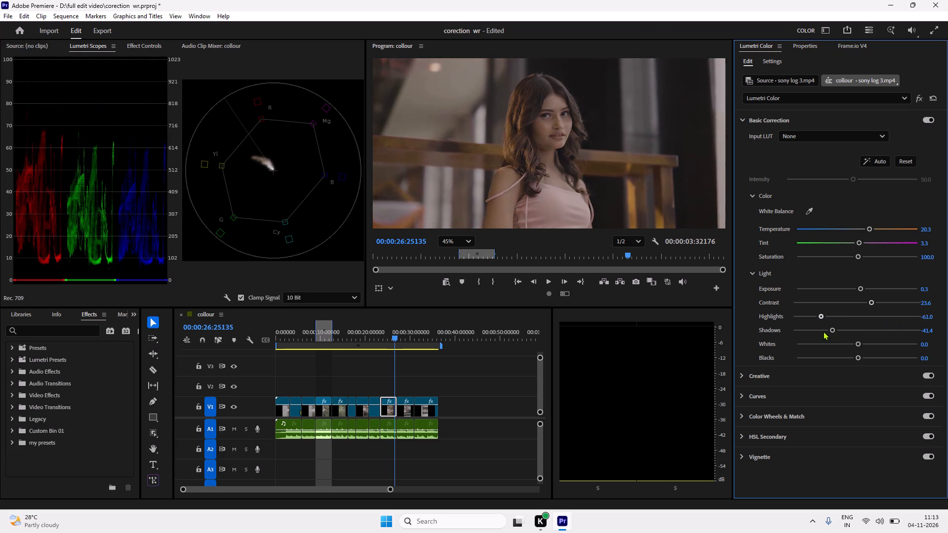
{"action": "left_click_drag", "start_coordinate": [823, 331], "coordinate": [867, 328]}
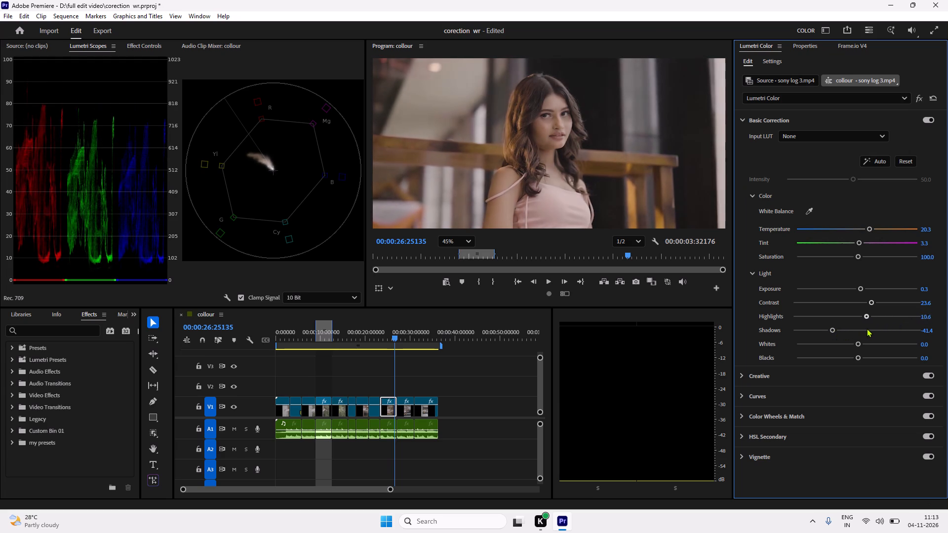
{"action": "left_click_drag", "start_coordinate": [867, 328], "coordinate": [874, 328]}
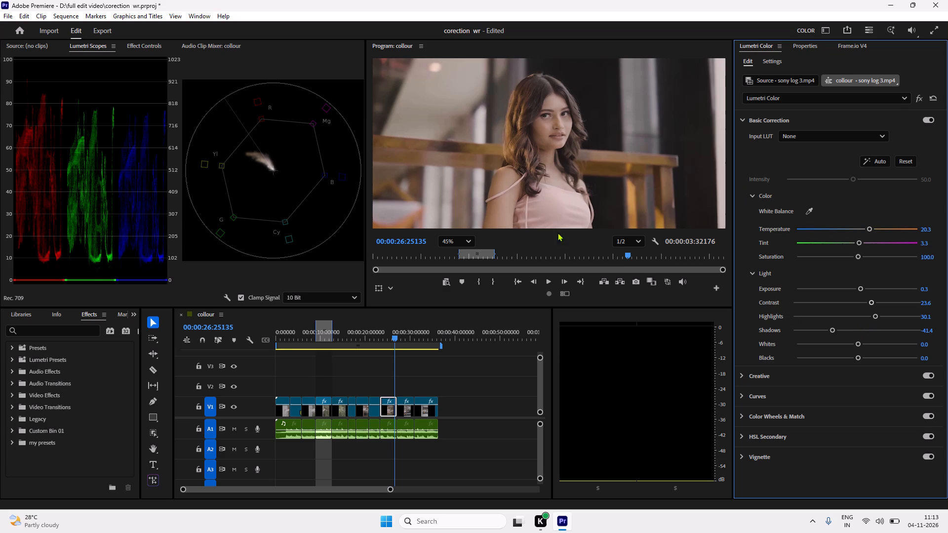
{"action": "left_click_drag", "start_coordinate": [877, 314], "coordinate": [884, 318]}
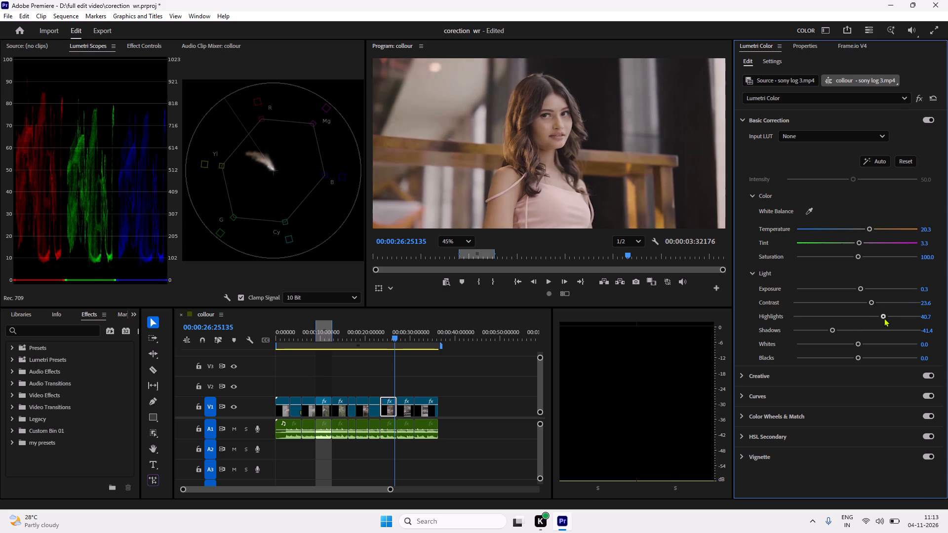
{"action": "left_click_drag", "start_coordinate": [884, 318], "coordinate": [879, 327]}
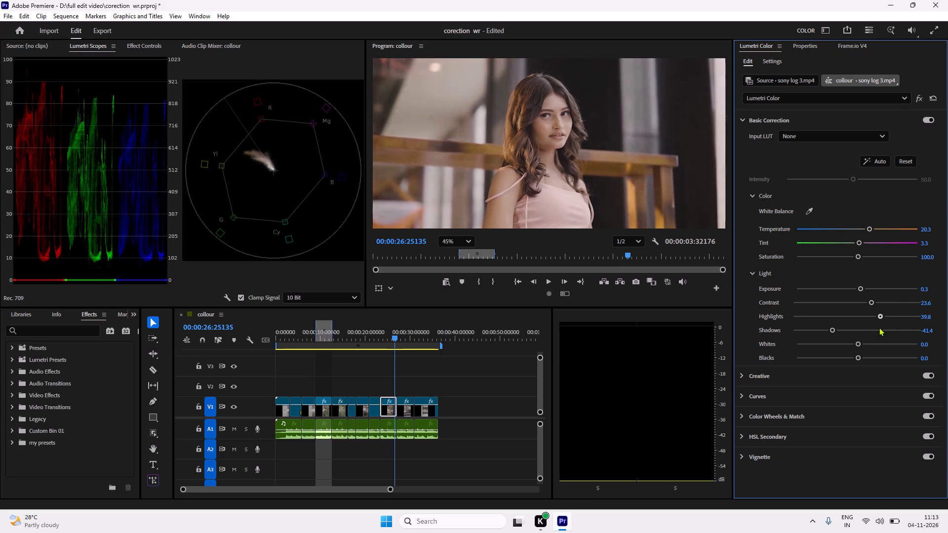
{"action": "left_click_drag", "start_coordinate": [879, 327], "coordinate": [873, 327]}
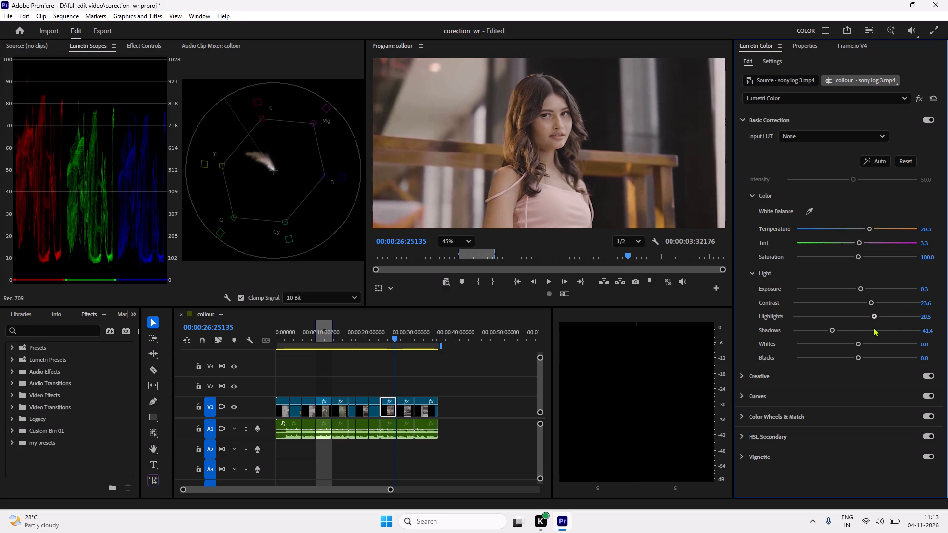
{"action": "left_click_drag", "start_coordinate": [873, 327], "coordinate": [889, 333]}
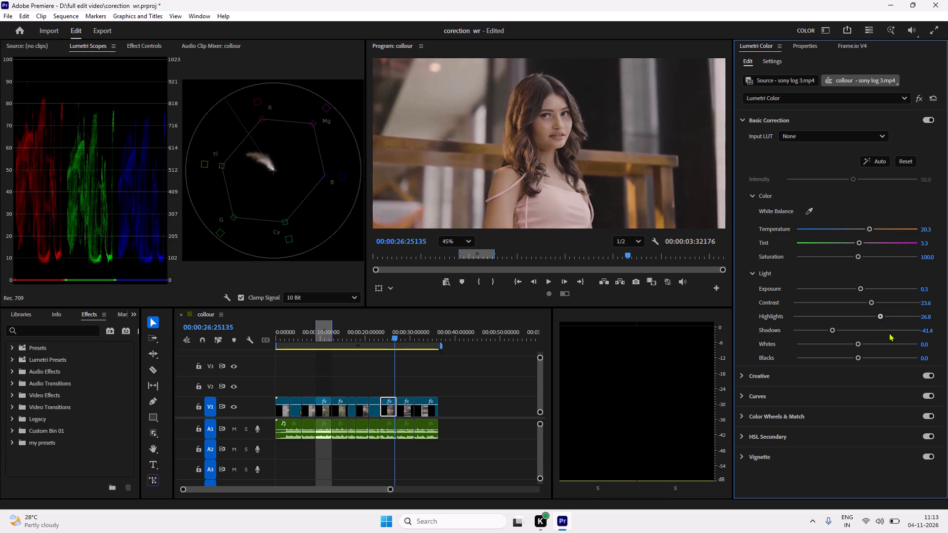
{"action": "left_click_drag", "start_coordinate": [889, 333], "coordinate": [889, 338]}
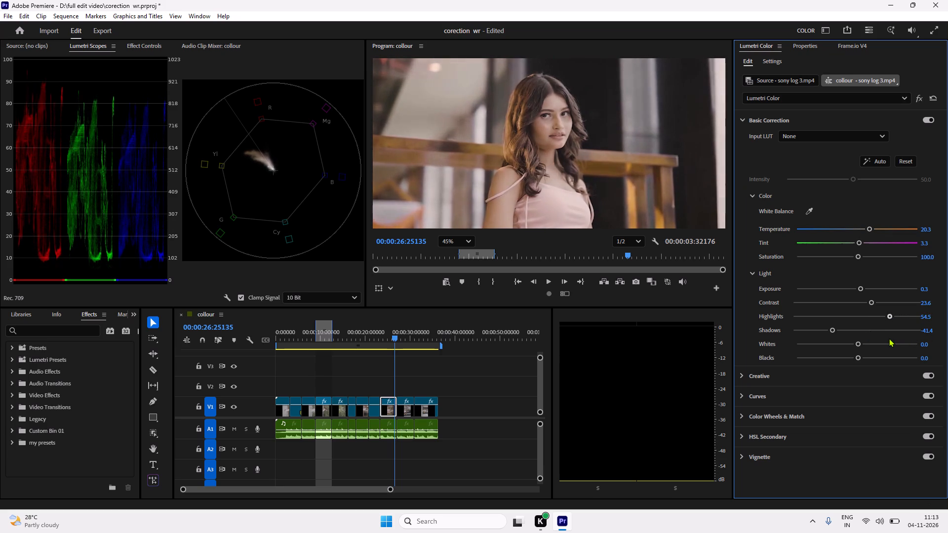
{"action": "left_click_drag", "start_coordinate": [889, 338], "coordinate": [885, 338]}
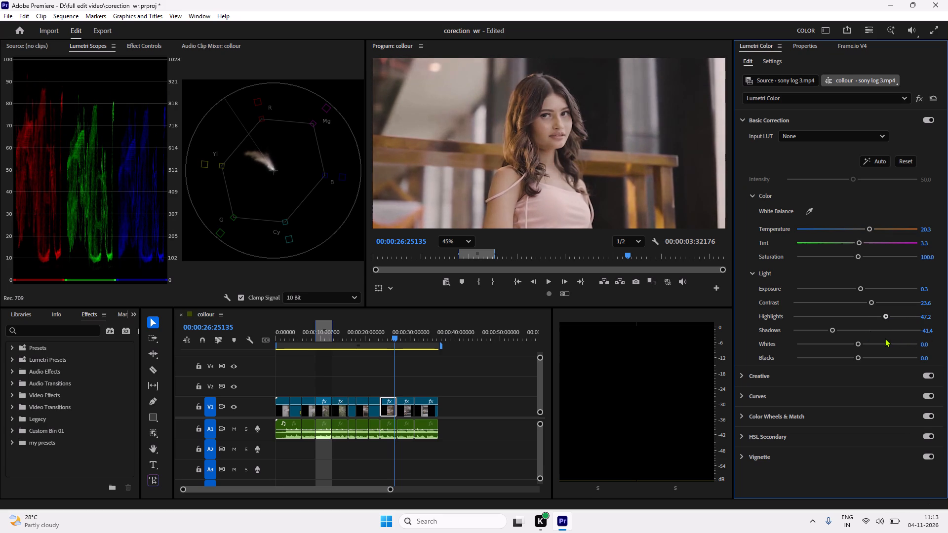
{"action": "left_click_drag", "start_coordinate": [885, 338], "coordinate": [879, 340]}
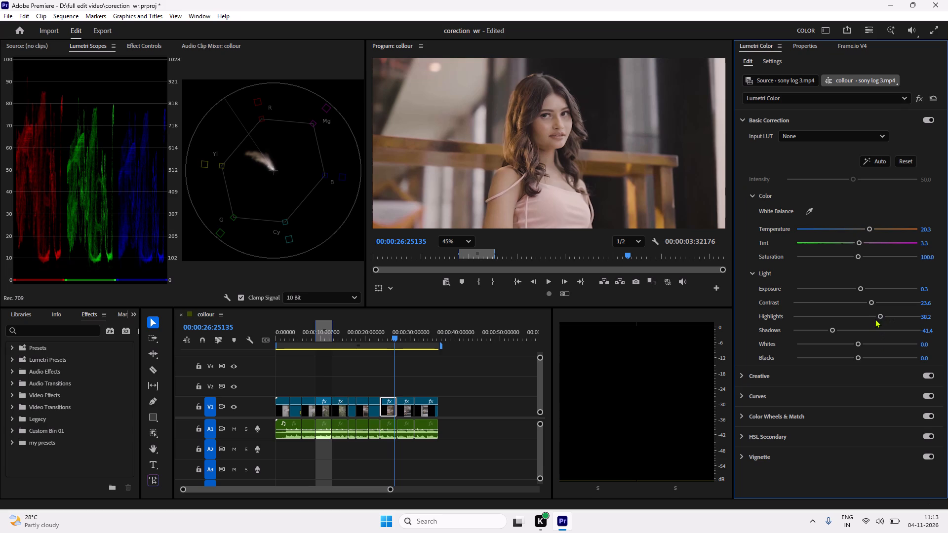
Compare Highlights up to 63.4 on the portrait clip and set them to 27.6.
{"action": "left_click_drag", "start_coordinate": [882, 315], "coordinate": [877, 318]}
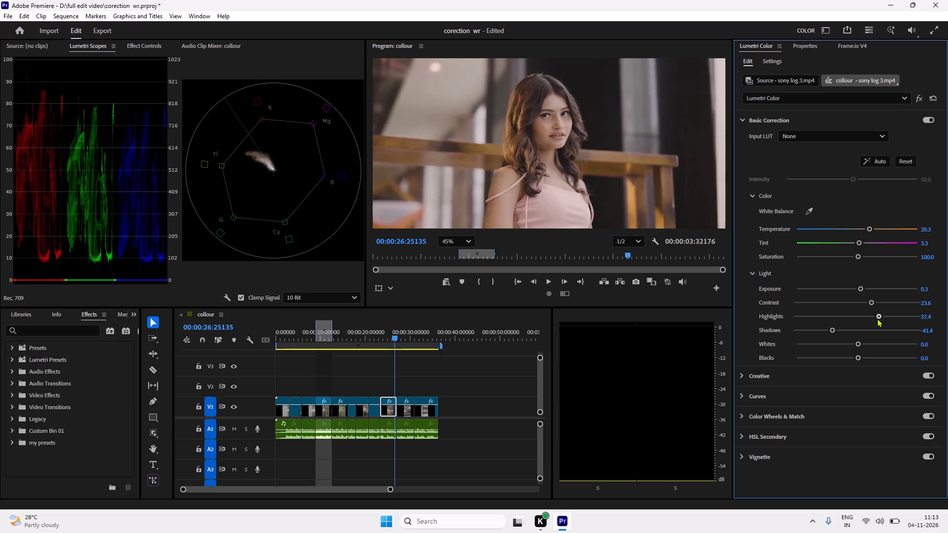
{"action": "left_click_drag", "start_coordinate": [877, 318], "coordinate": [875, 322]}
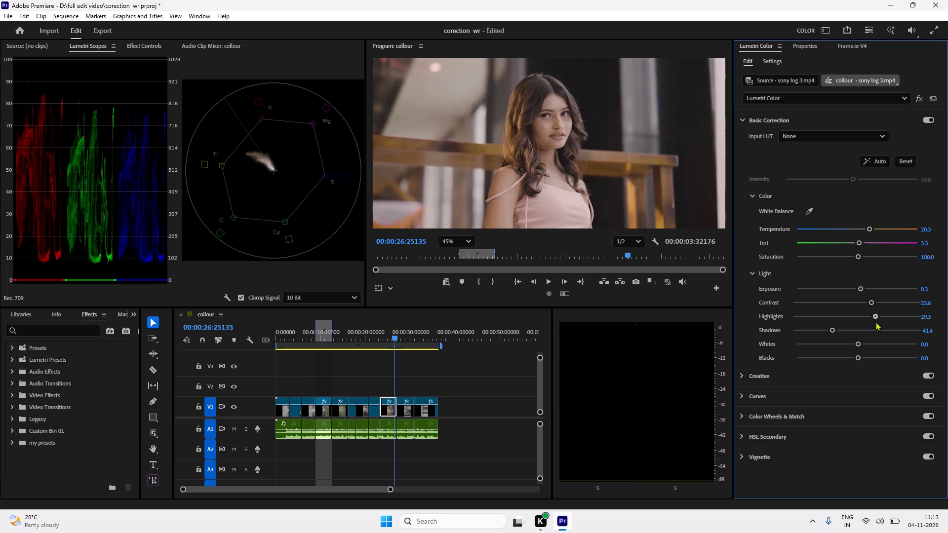
{"action": "left_click_drag", "start_coordinate": [875, 322], "coordinate": [890, 322]}
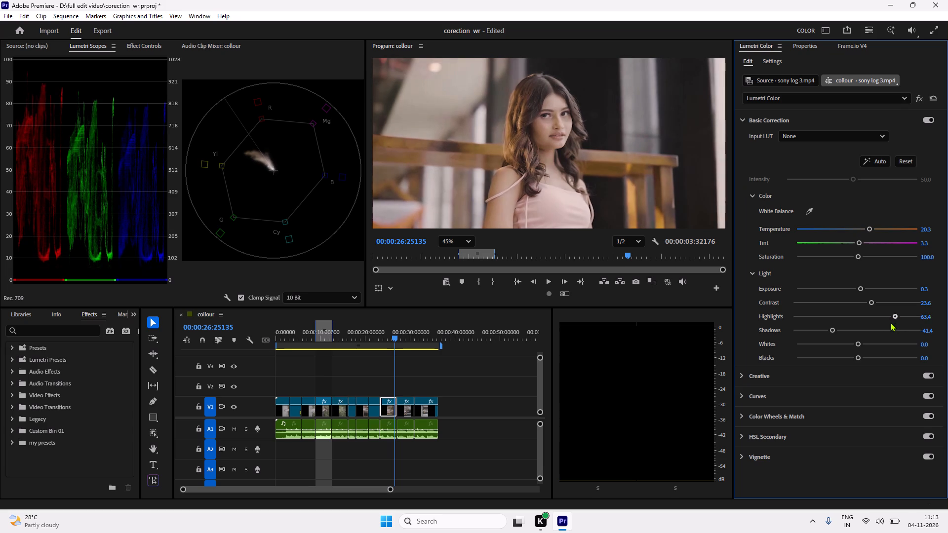
{"action": "left_click_drag", "start_coordinate": [890, 322], "coordinate": [882, 321]}
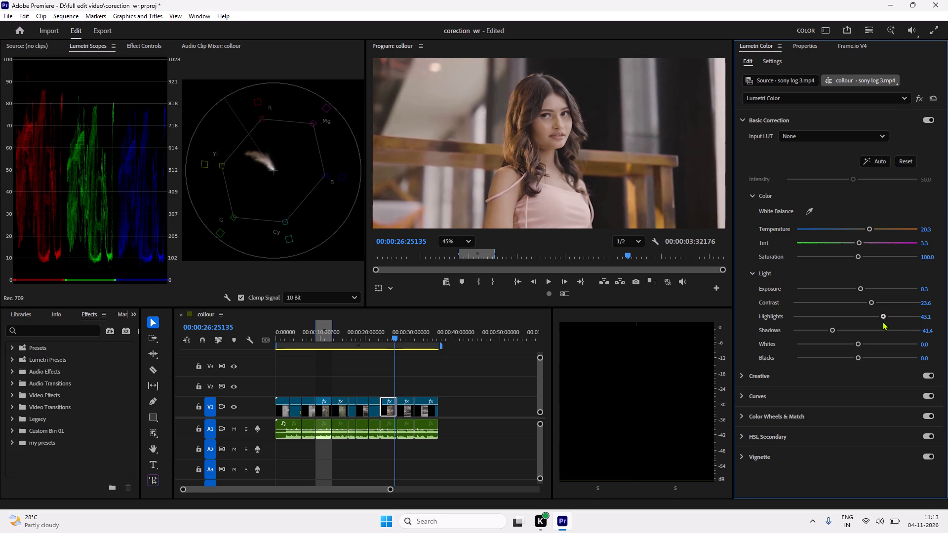
{"action": "left_click_drag", "start_coordinate": [882, 321], "coordinate": [873, 321]}
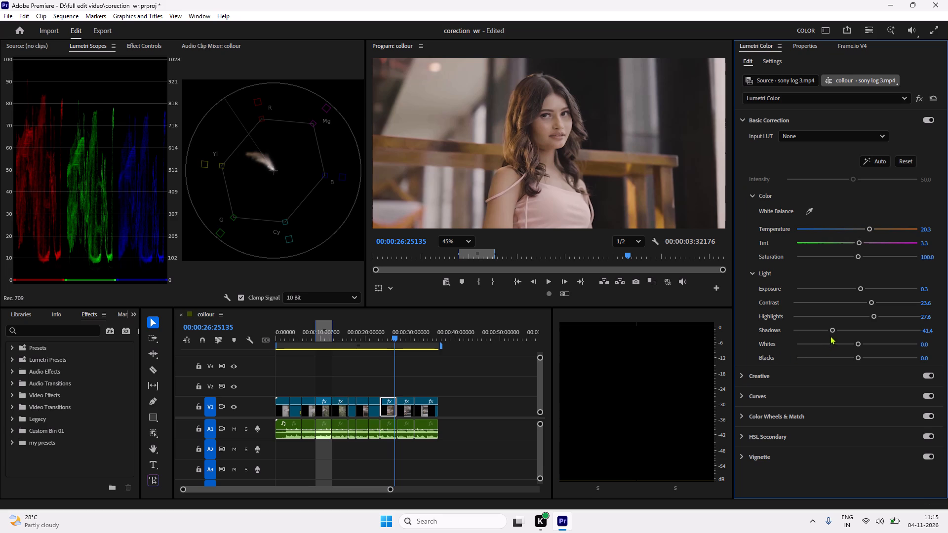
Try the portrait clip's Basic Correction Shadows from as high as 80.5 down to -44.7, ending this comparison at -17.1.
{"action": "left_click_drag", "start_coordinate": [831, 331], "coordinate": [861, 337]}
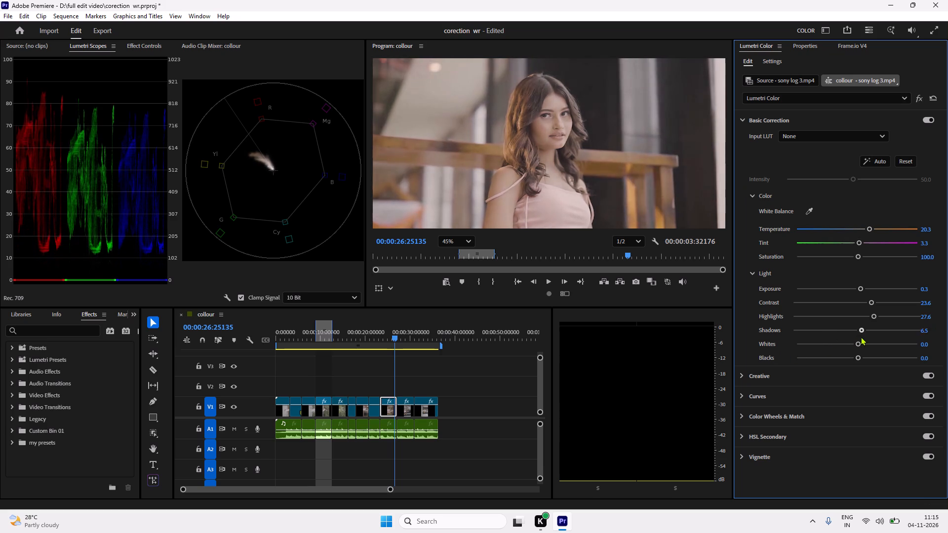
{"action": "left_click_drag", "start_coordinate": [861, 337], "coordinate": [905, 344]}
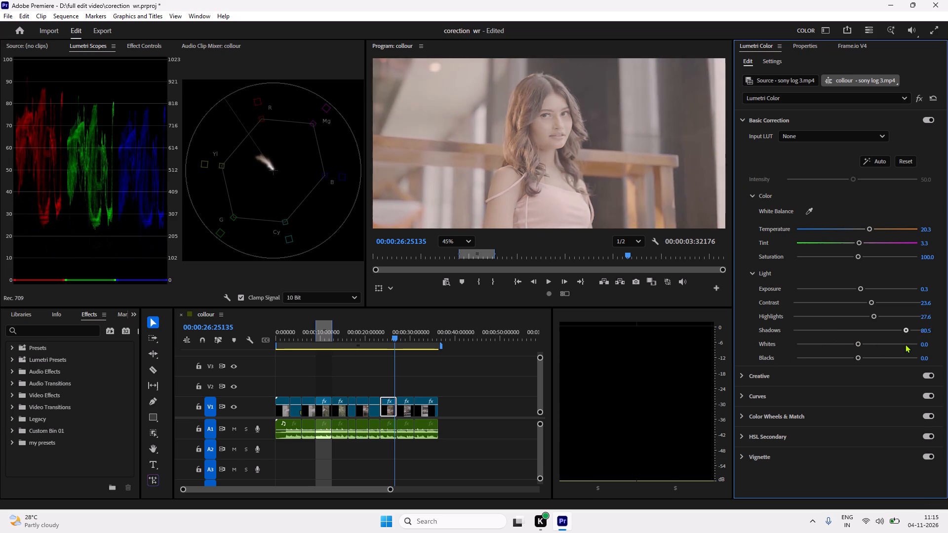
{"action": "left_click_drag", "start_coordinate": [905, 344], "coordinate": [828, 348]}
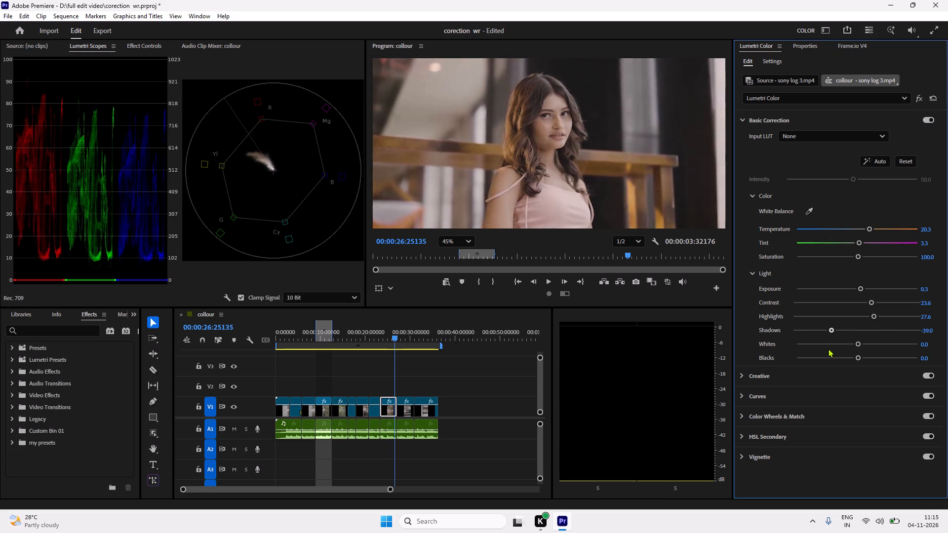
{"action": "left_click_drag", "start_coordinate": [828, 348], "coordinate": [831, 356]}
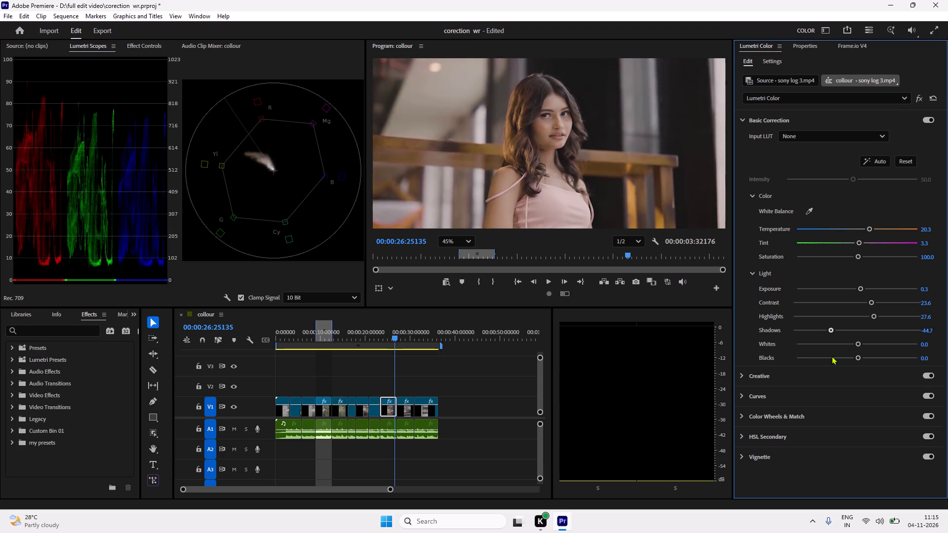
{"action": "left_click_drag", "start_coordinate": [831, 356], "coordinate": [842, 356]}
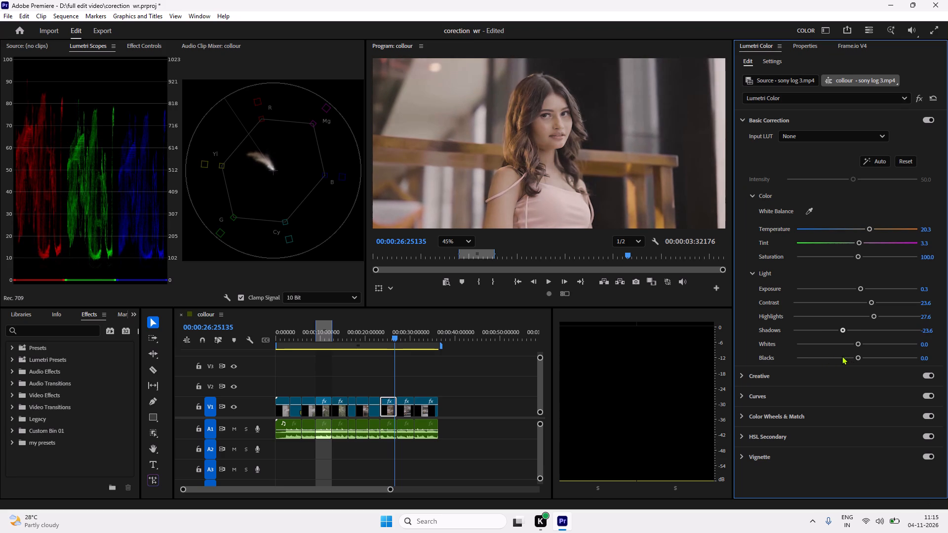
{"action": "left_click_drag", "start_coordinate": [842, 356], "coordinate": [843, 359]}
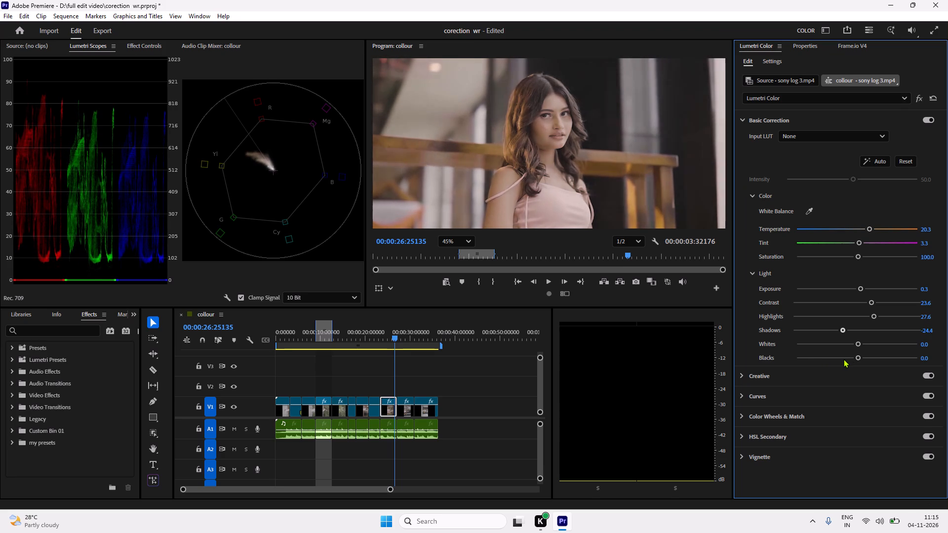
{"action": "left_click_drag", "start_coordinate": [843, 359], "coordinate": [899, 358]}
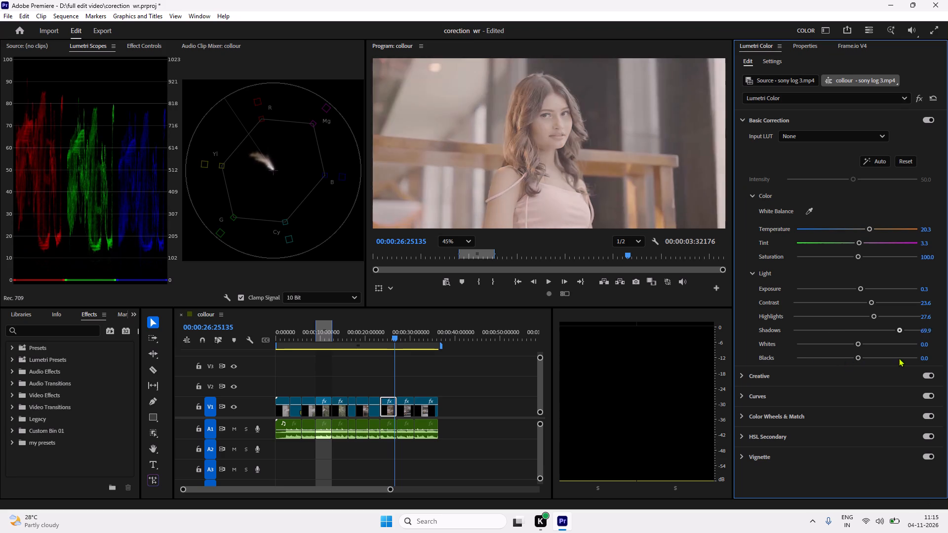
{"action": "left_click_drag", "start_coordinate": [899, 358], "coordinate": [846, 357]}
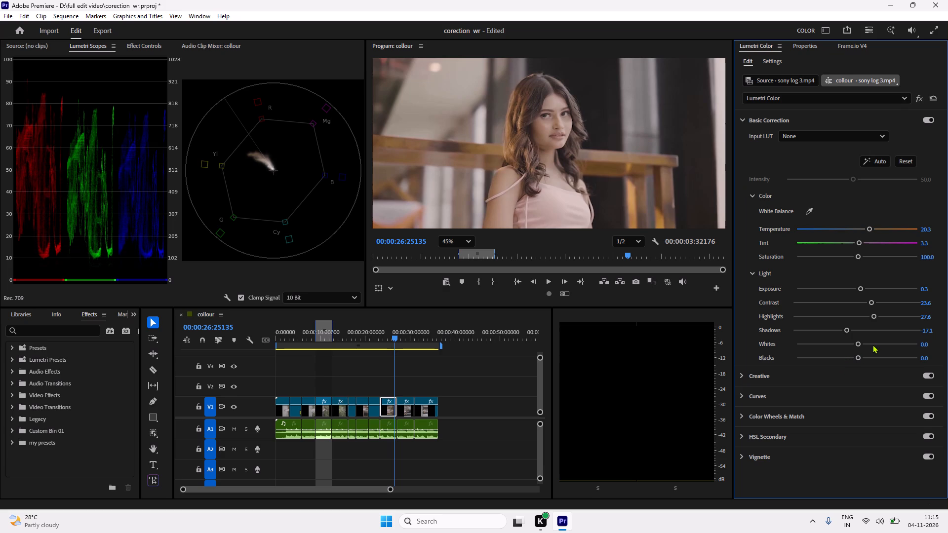
Compare Shadows between -33.3 and -0.8 on the portrait clip and set them to -17.1.
{"action": "left_click_drag", "start_coordinate": [848, 330], "coordinate": [835, 337]}
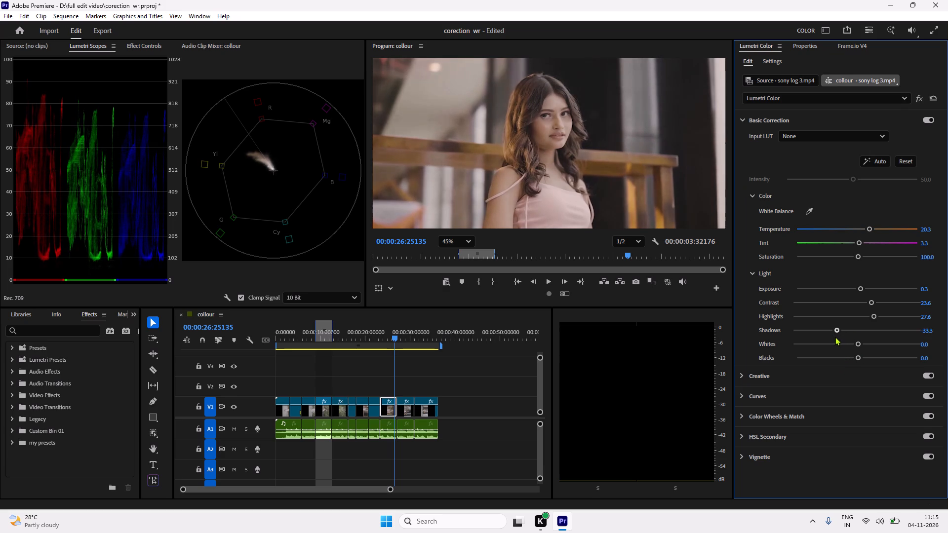
{"action": "left_click_drag", "start_coordinate": [835, 337], "coordinate": [838, 341]}
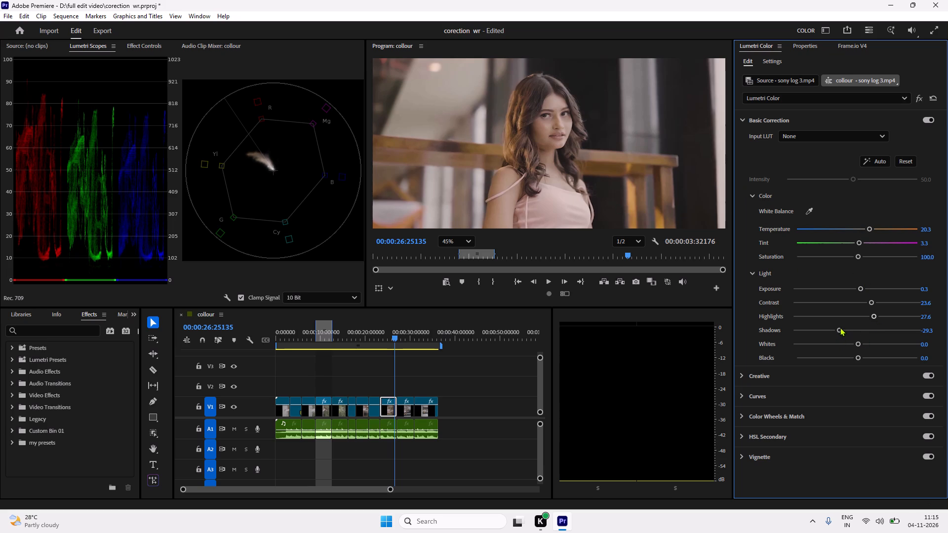
{"action": "left_click_drag", "start_coordinate": [839, 327], "coordinate": [845, 330]}
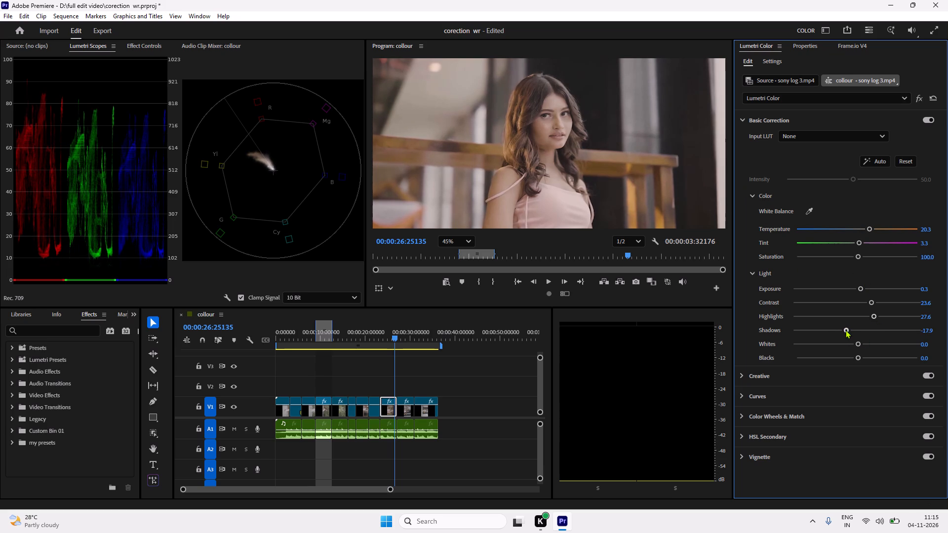
{"action": "left_click_drag", "start_coordinate": [845, 330], "coordinate": [856, 331]}
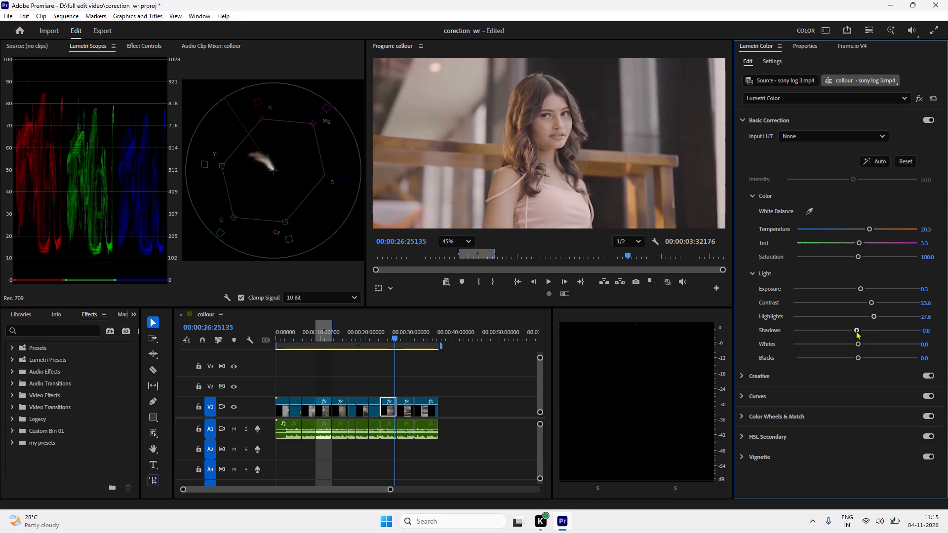
{"action": "left_click_drag", "start_coordinate": [856, 331], "coordinate": [848, 336]}
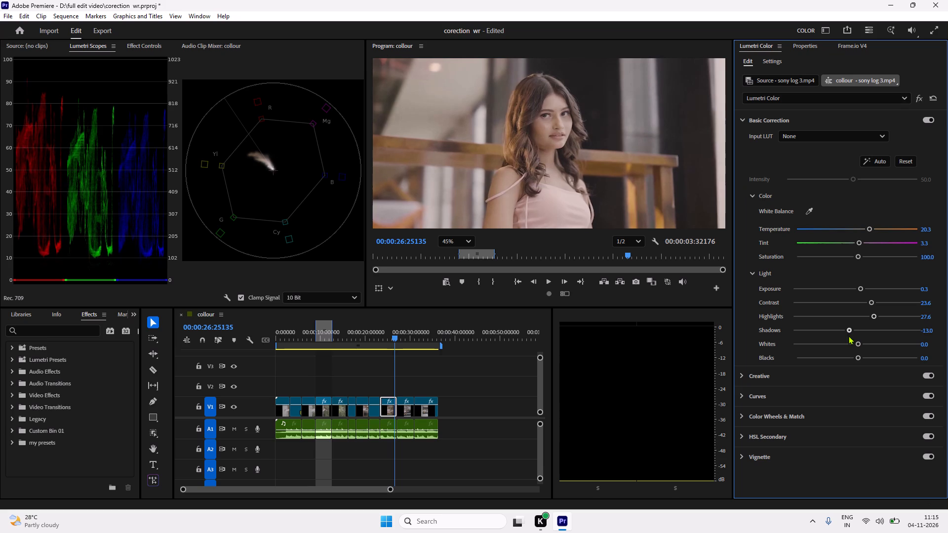
{"action": "left_click_drag", "start_coordinate": [848, 336], "coordinate": [846, 336]}
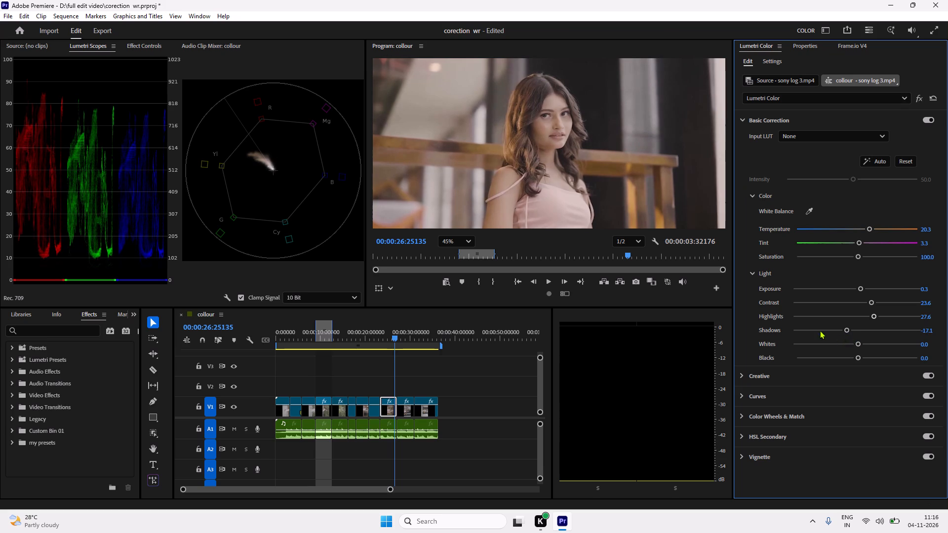
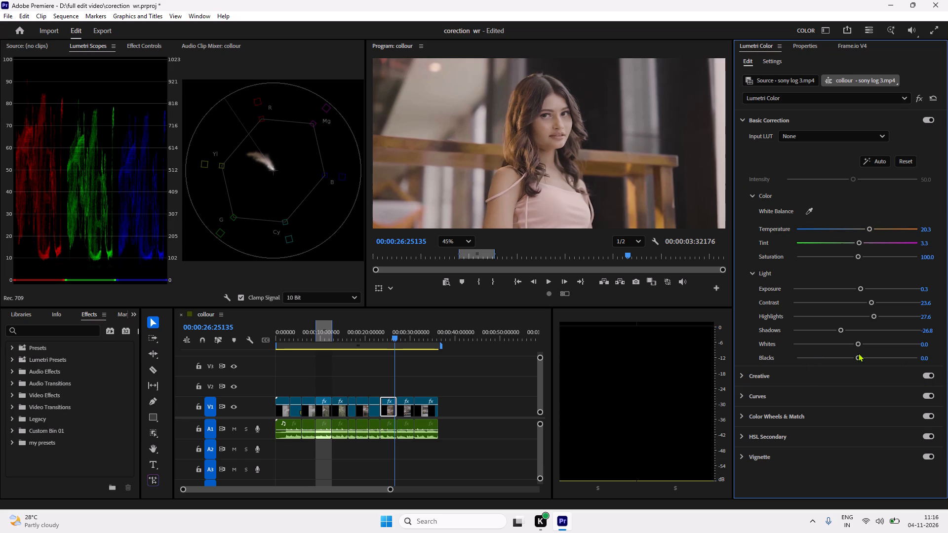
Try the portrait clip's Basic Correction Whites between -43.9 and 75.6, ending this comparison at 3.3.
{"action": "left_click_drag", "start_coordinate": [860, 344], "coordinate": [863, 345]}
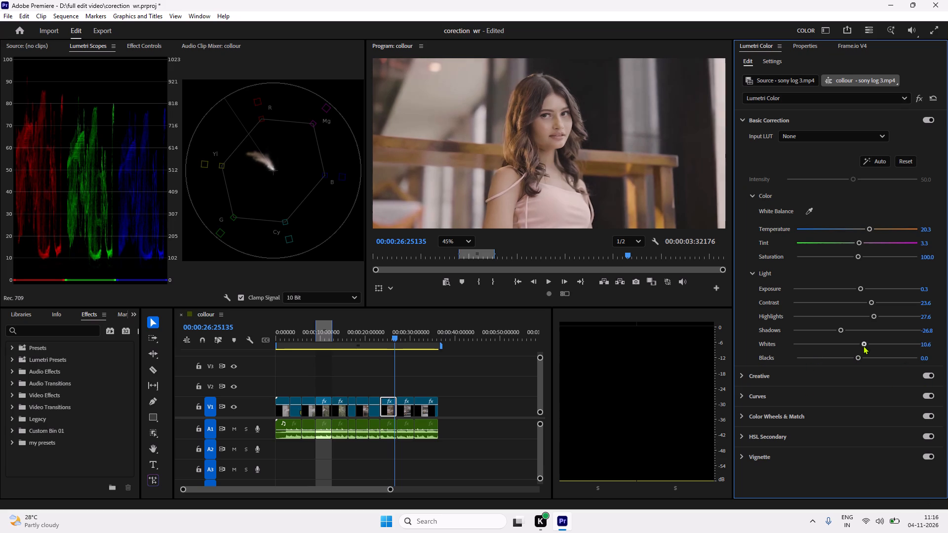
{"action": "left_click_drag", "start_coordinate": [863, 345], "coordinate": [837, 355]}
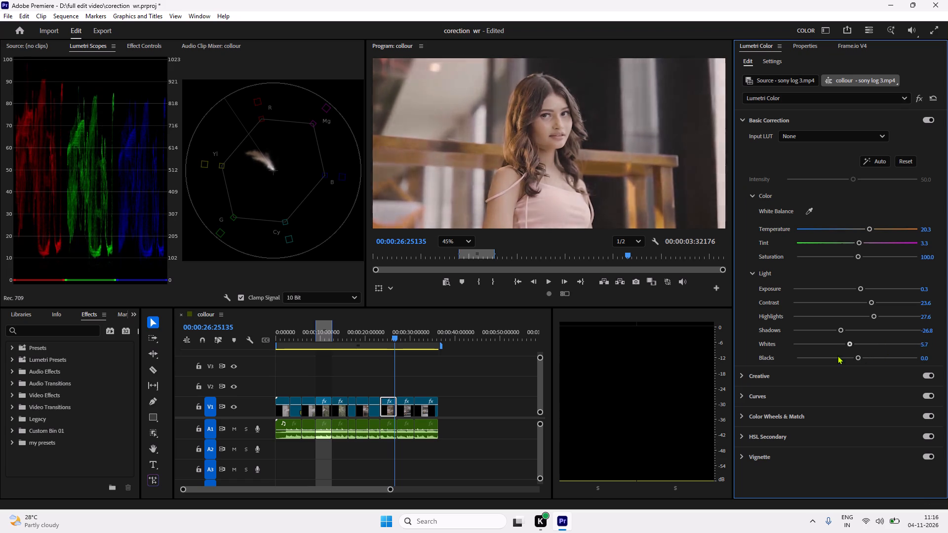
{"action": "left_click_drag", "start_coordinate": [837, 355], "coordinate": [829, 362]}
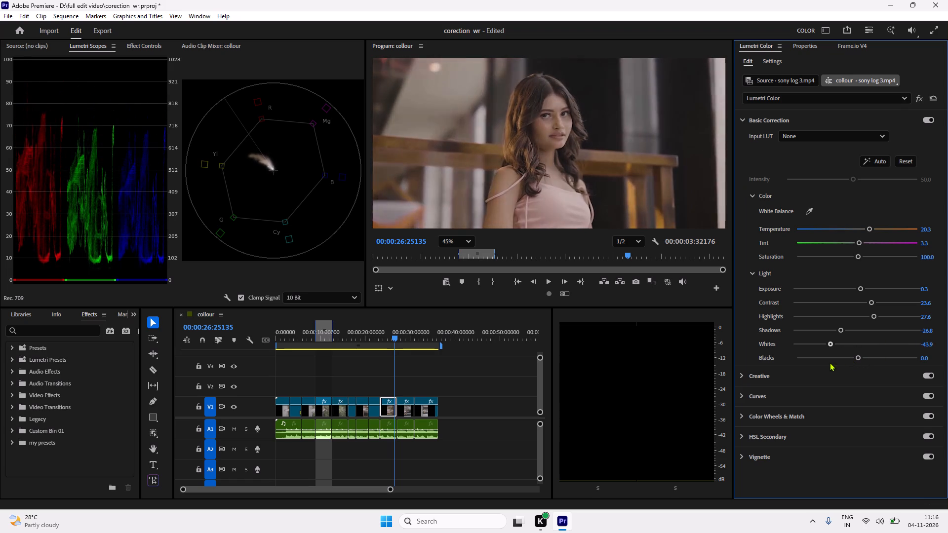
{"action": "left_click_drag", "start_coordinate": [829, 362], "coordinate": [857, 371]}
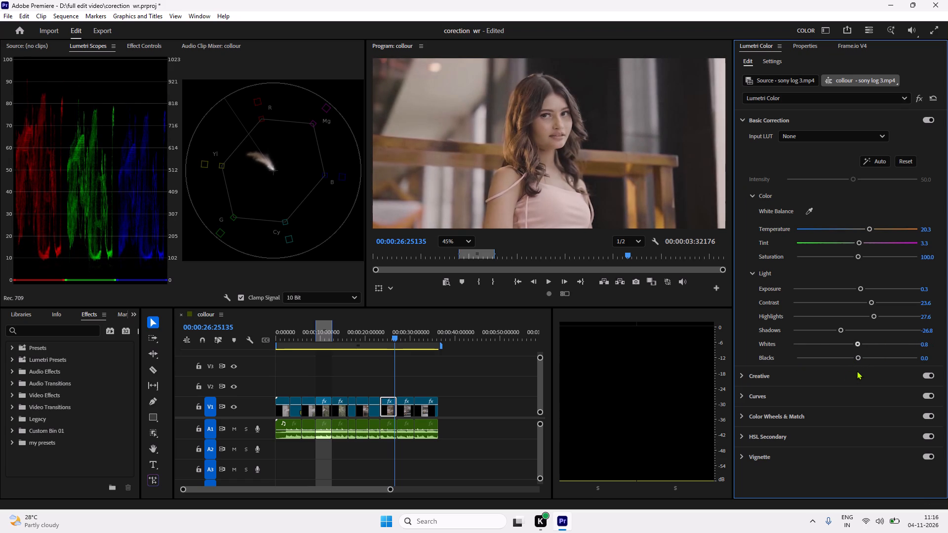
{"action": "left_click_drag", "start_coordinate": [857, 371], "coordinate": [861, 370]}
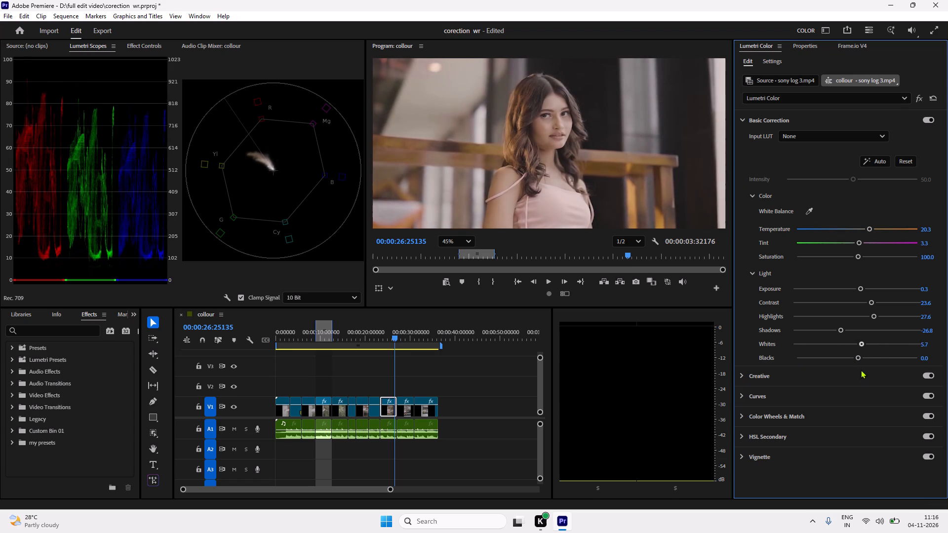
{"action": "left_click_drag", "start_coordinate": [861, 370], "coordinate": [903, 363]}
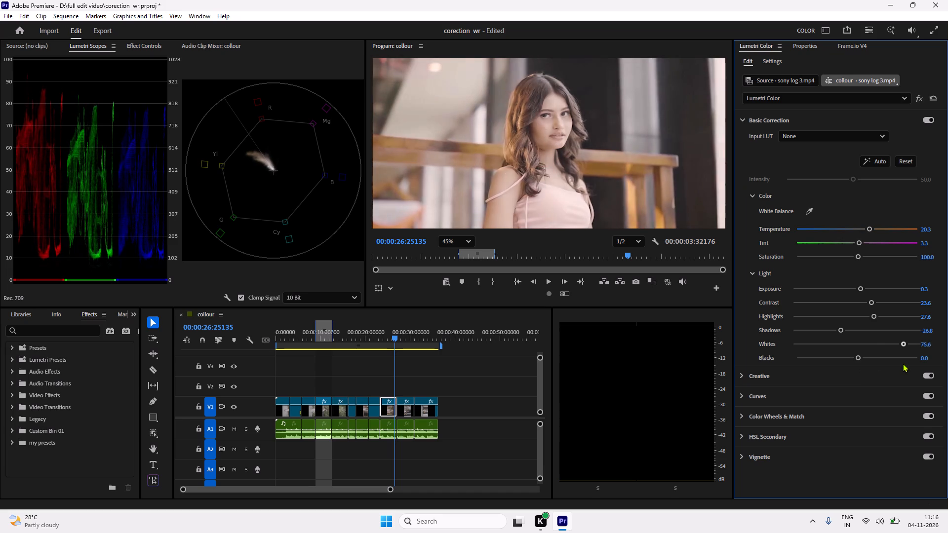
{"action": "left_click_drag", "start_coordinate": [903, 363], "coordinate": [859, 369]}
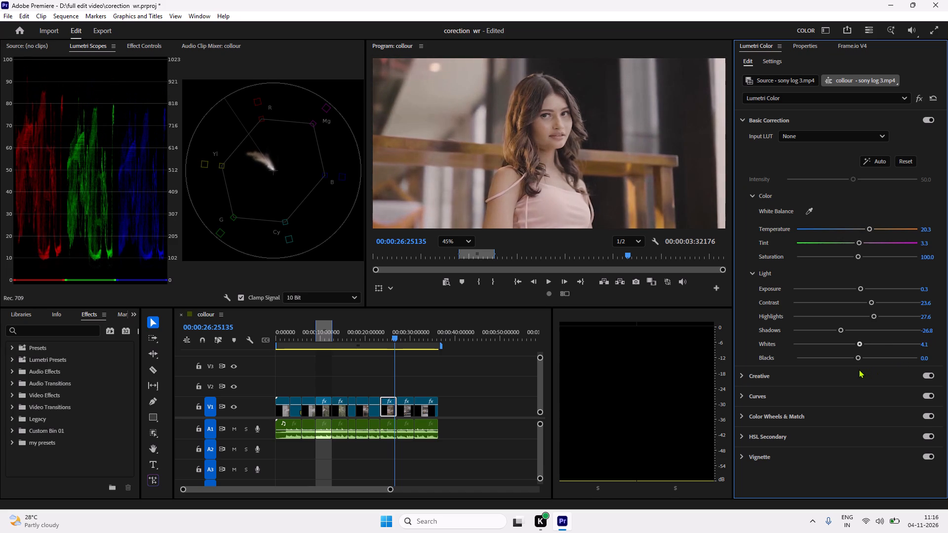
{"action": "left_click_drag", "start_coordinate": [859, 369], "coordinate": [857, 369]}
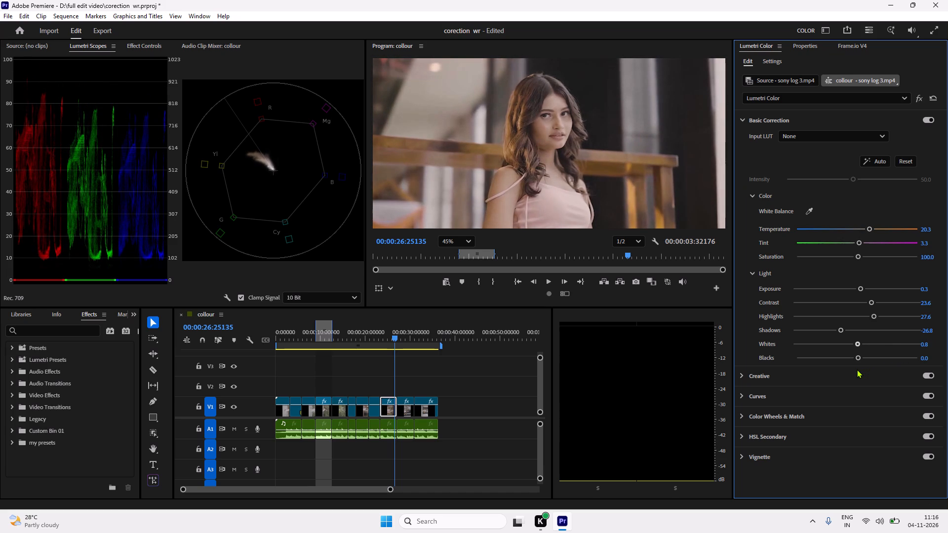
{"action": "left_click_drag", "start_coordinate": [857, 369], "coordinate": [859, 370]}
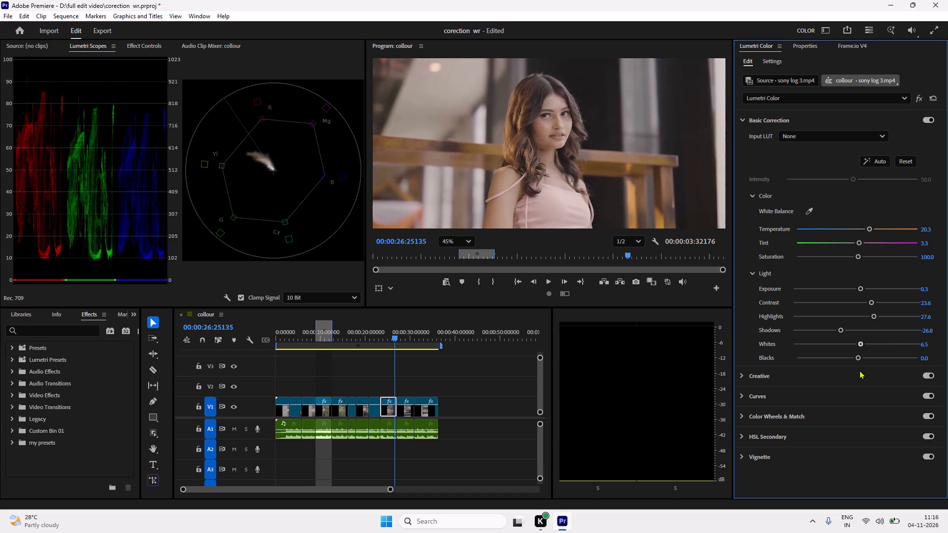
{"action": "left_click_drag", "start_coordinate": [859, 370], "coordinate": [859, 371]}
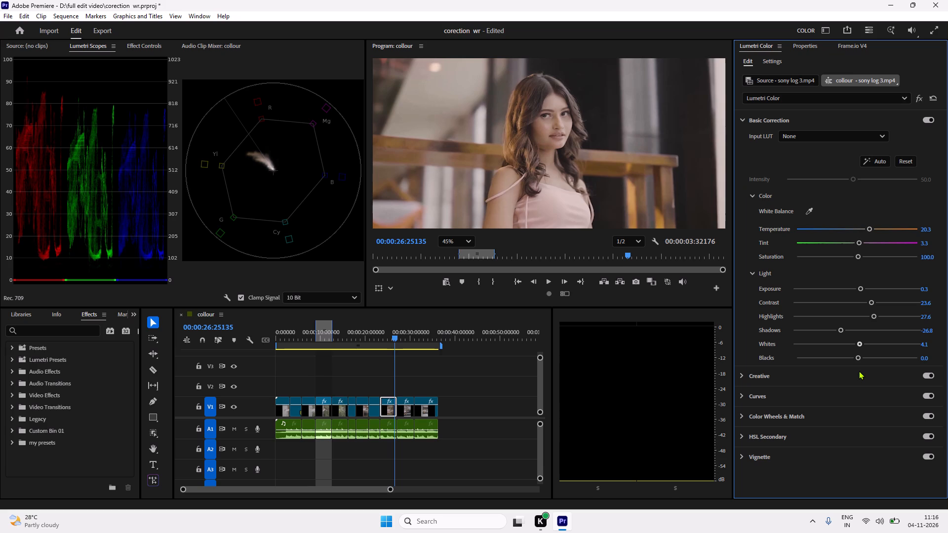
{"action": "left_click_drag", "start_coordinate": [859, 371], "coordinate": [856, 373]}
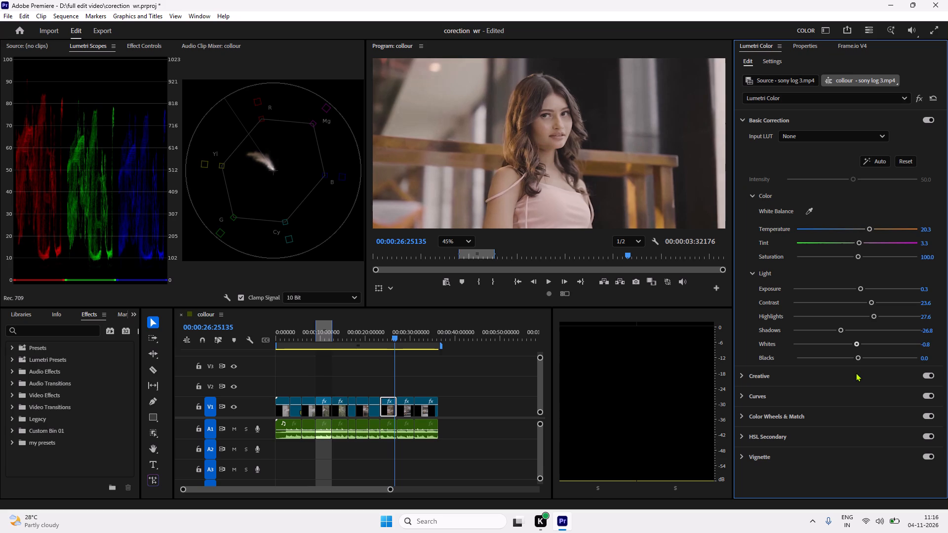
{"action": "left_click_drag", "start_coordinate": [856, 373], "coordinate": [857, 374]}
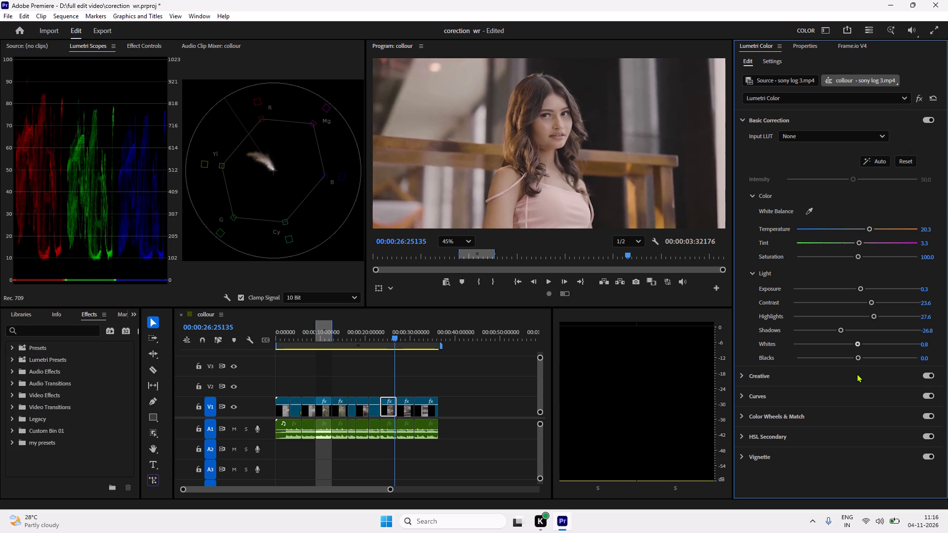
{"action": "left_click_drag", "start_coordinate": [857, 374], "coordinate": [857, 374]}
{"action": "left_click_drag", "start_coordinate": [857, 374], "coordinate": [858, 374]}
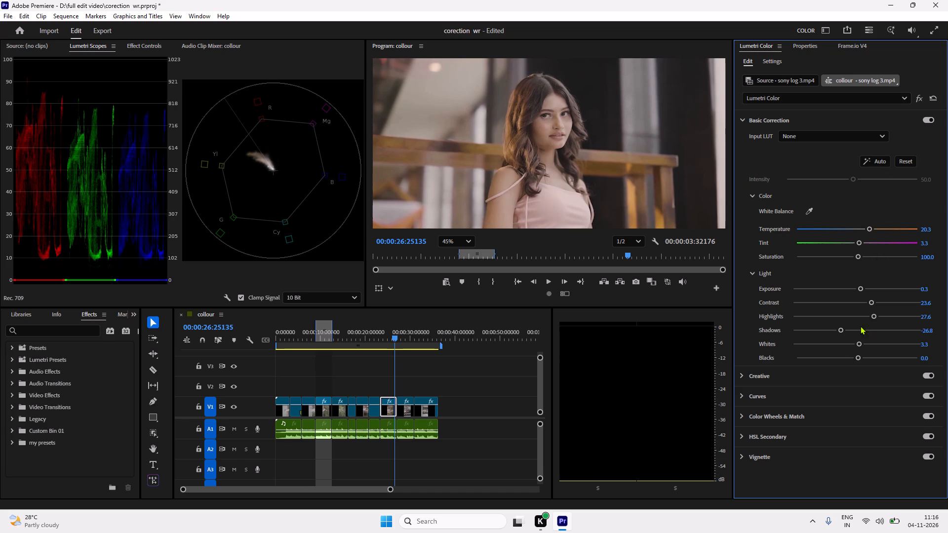
Compare Whites between -32.5 and 15.4 on the portrait clip and set them to 0.8.
{"action": "left_click_drag", "start_coordinate": [859, 346], "coordinate": [858, 346]}
{"action": "left_click_drag", "start_coordinate": [858, 346], "coordinate": [856, 347]}
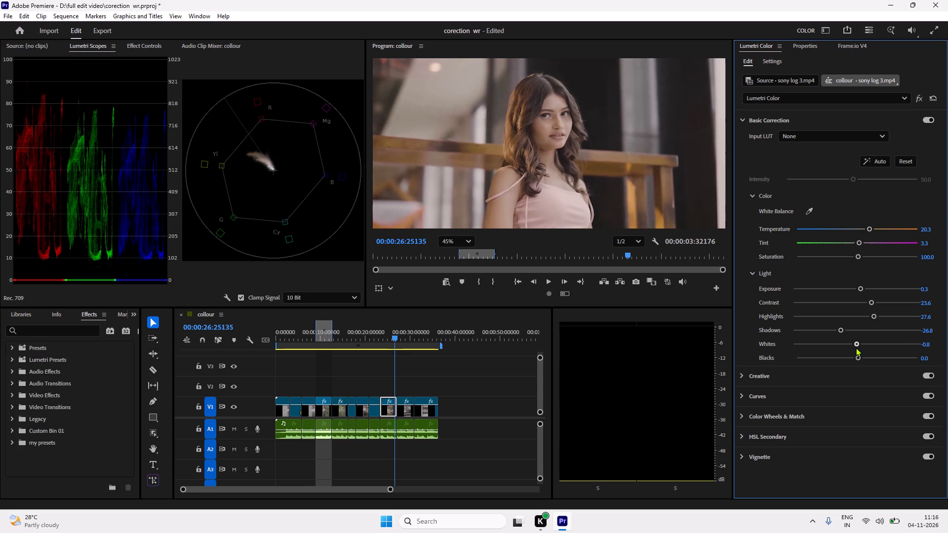
{"action": "left_click_drag", "start_coordinate": [856, 347], "coordinate": [856, 348]}
{"action": "left_click_drag", "start_coordinate": [856, 348], "coordinate": [852, 353]}
{"action": "left_click_drag", "start_coordinate": [852, 353], "coordinate": [836, 359]}
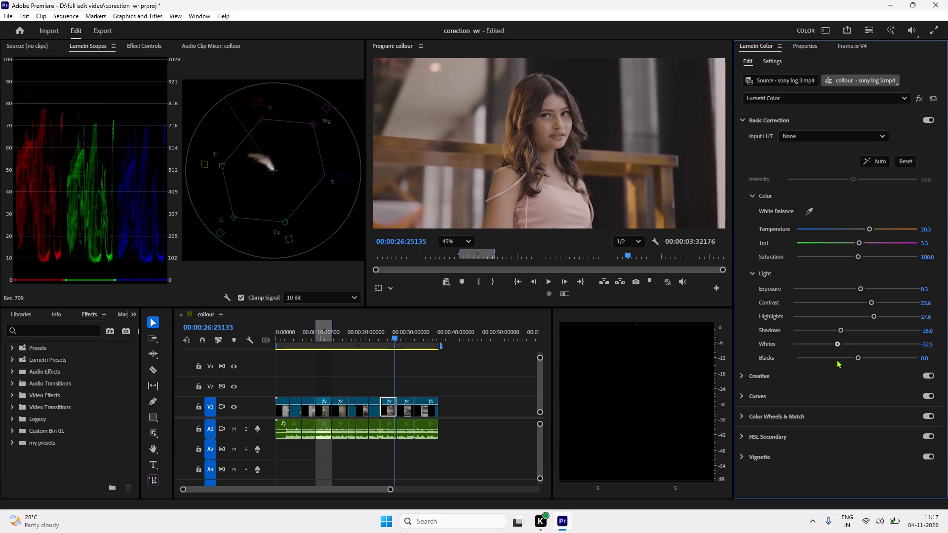
{"action": "left_click_drag", "start_coordinate": [836, 359], "coordinate": [852, 359]}
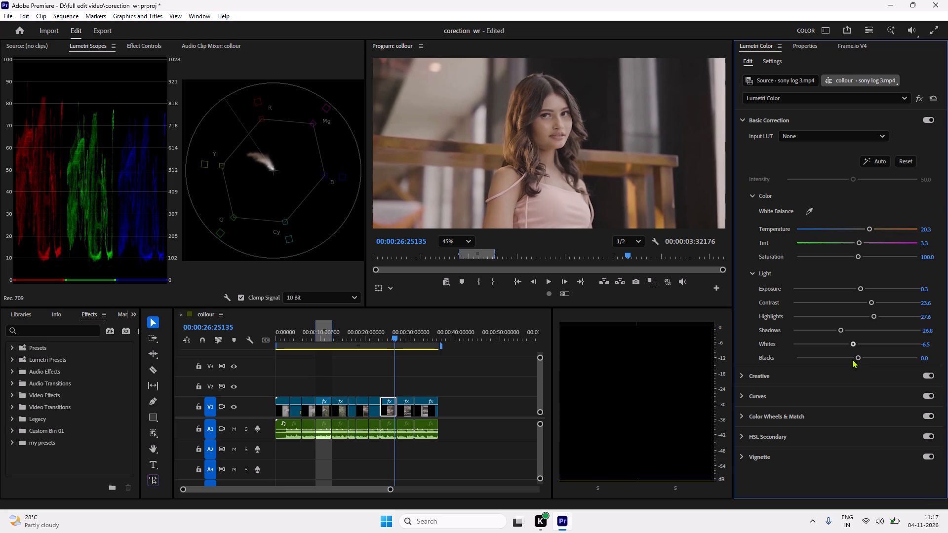
{"action": "left_click_drag", "start_coordinate": [852, 359], "coordinate": [856, 359]}
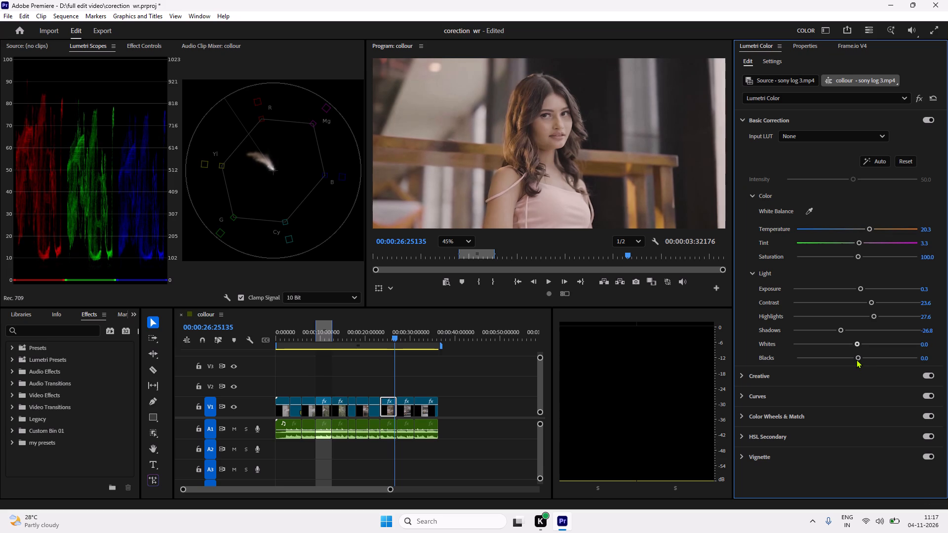
{"action": "left_click_drag", "start_coordinate": [856, 359], "coordinate": [870, 358]}
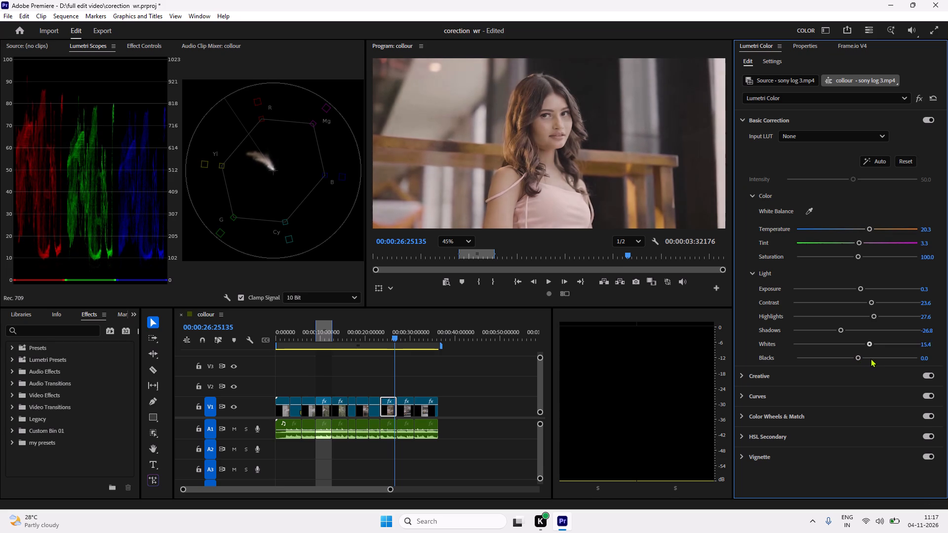
{"action": "left_click_drag", "start_coordinate": [870, 358], "coordinate": [858, 358]}
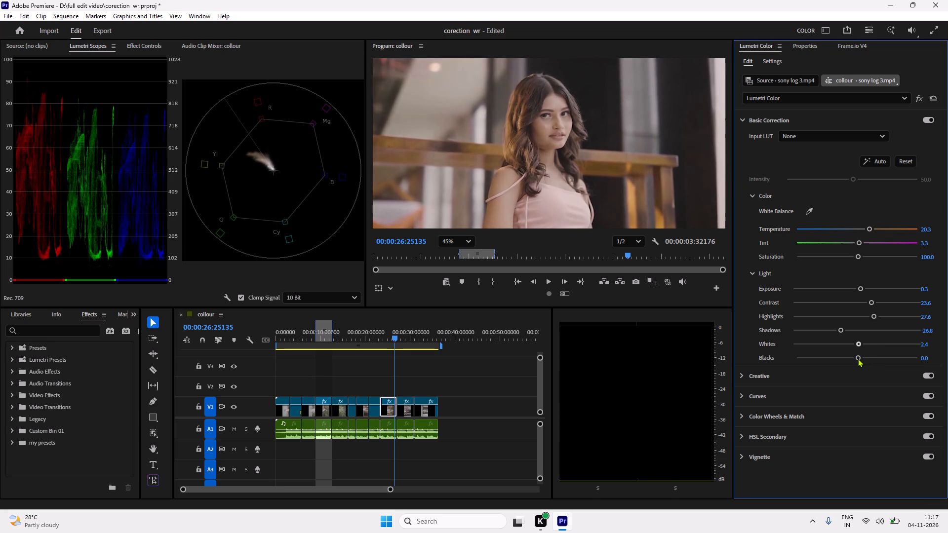
{"action": "left_click_drag", "start_coordinate": [858, 358], "coordinate": [851, 359]}
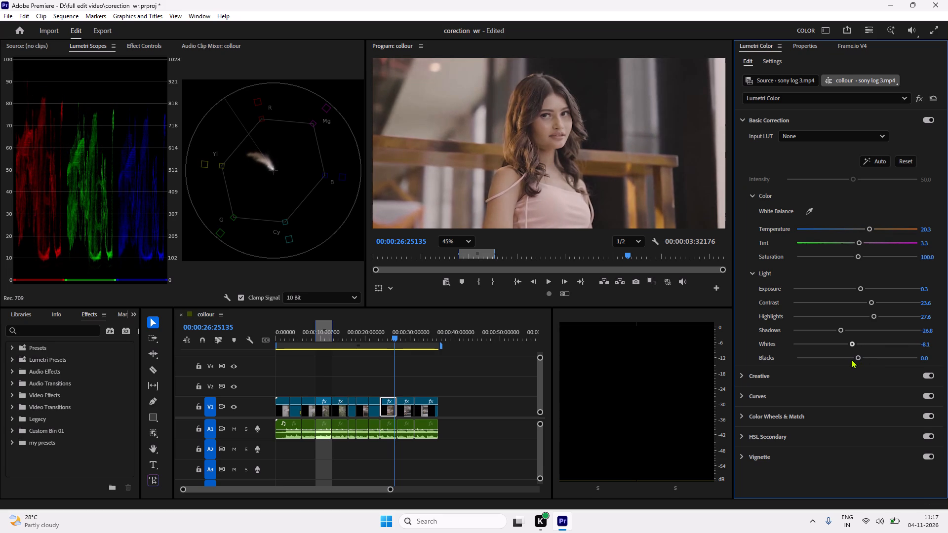
{"action": "left_click_drag", "start_coordinate": [851, 359], "coordinate": [861, 359]}
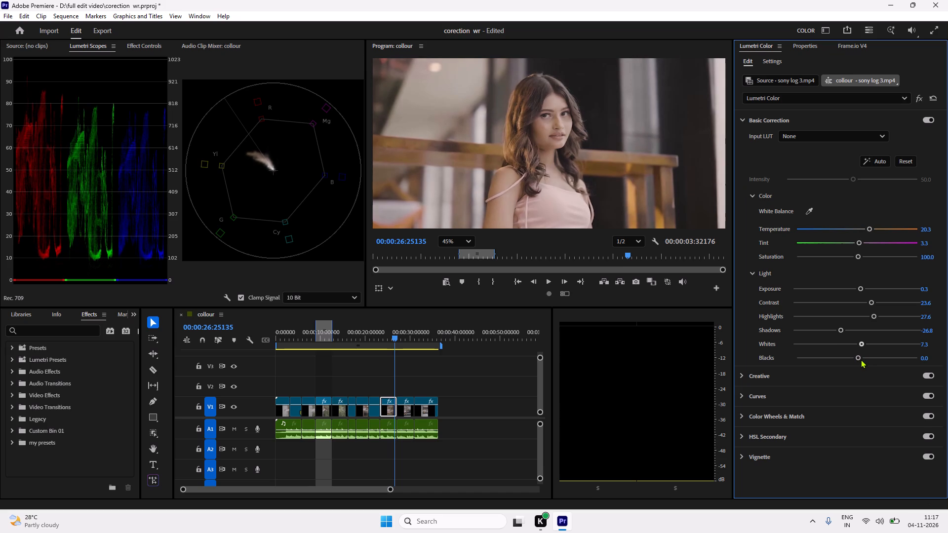
{"action": "left_click_drag", "start_coordinate": [861, 359], "coordinate": [857, 359]}
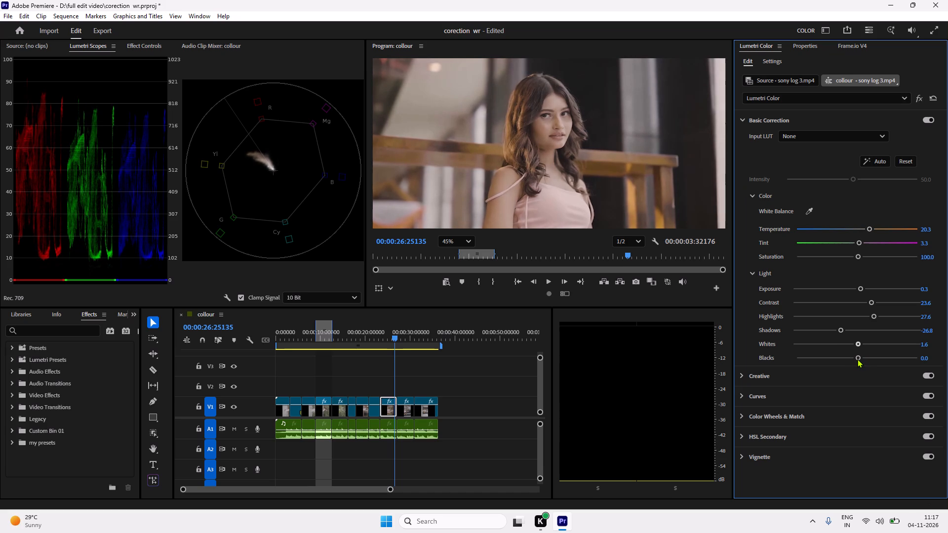
{"action": "left_click_drag", "start_coordinate": [857, 359], "coordinate": [857, 358]}
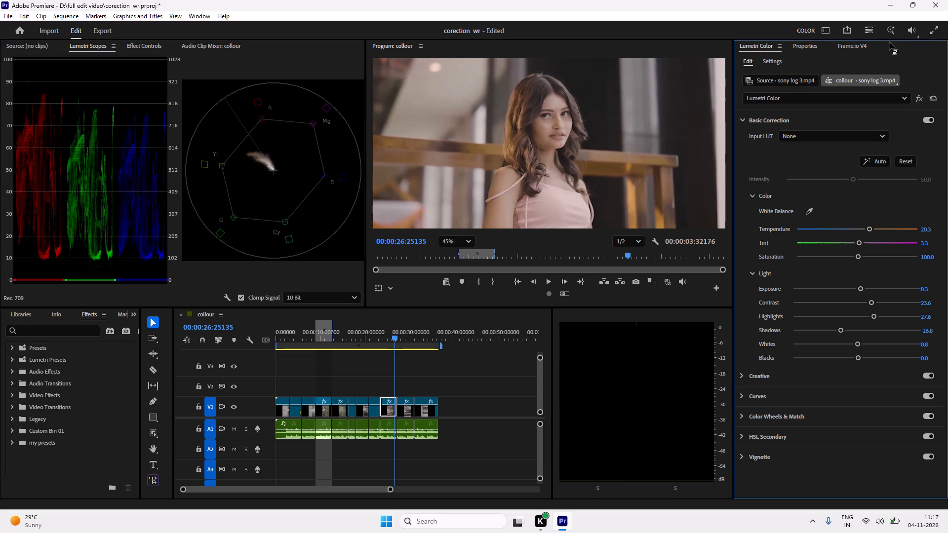
Play the corrected portrait clip full screen, and scrub back through it to about 00:00:25 to review the grade.
{"action": "left_click", "coordinate": [936, 38]}
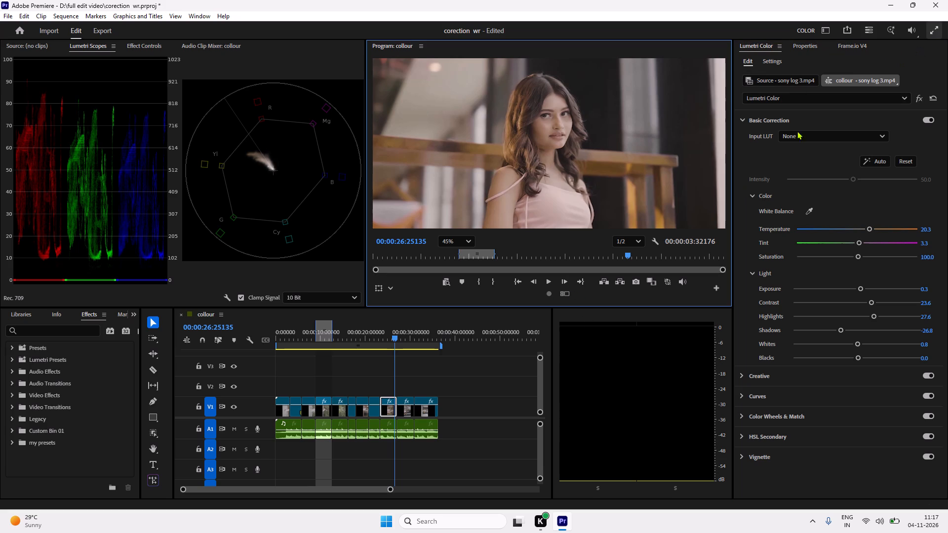
{"action": "key", "text": "space"}
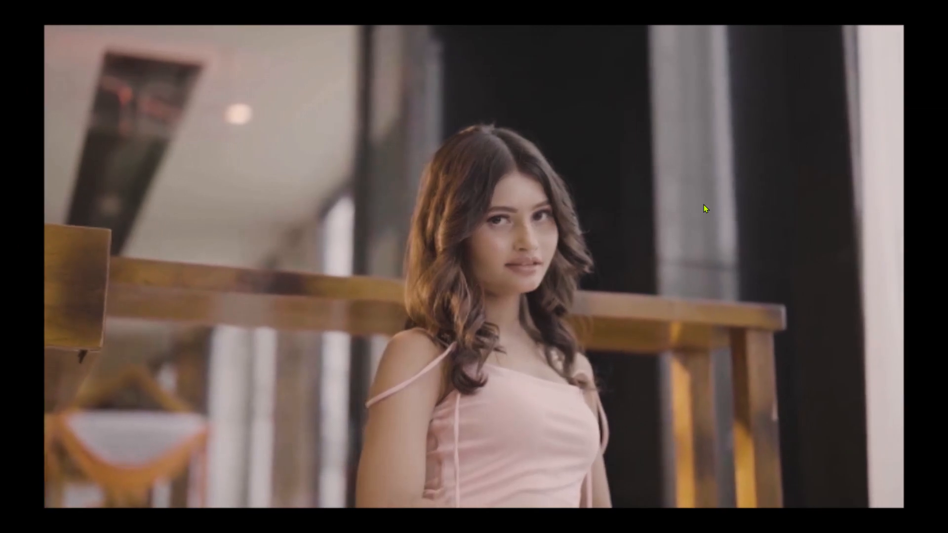
{"action": "key", "text": "space"}
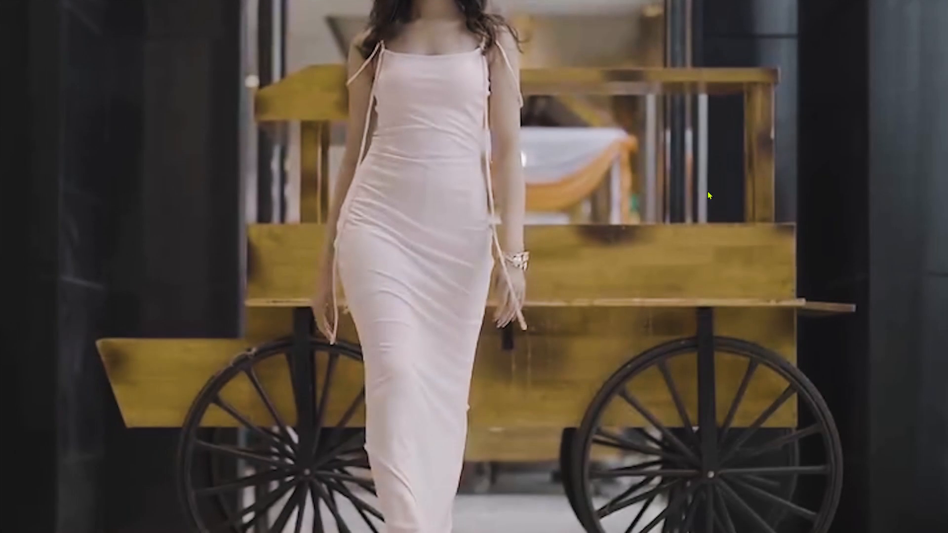
{"action": "key", "text": "Escape"}
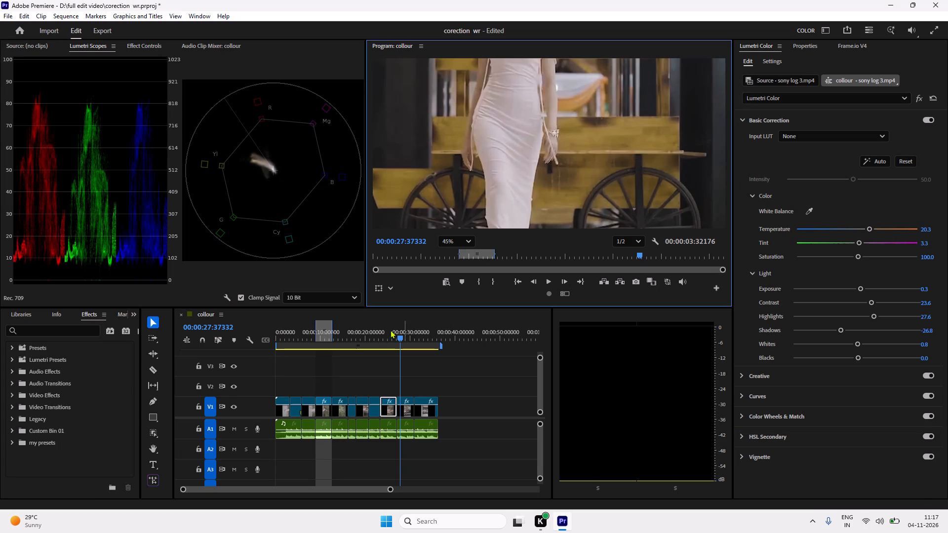
{"action": "left_click_drag", "start_coordinate": [397, 338], "coordinate": [381, 346]}
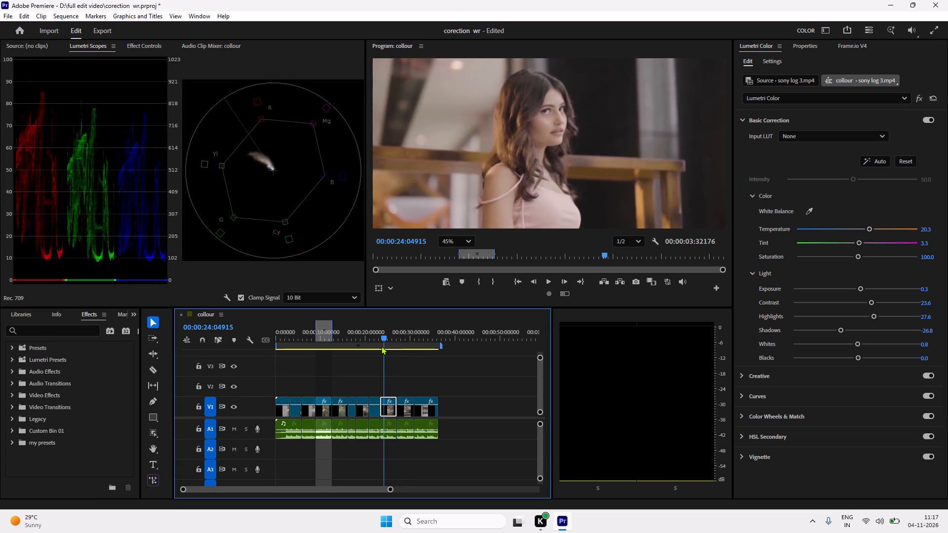
{"action": "left_click_drag", "start_coordinate": [381, 346], "coordinate": [390, 355]}
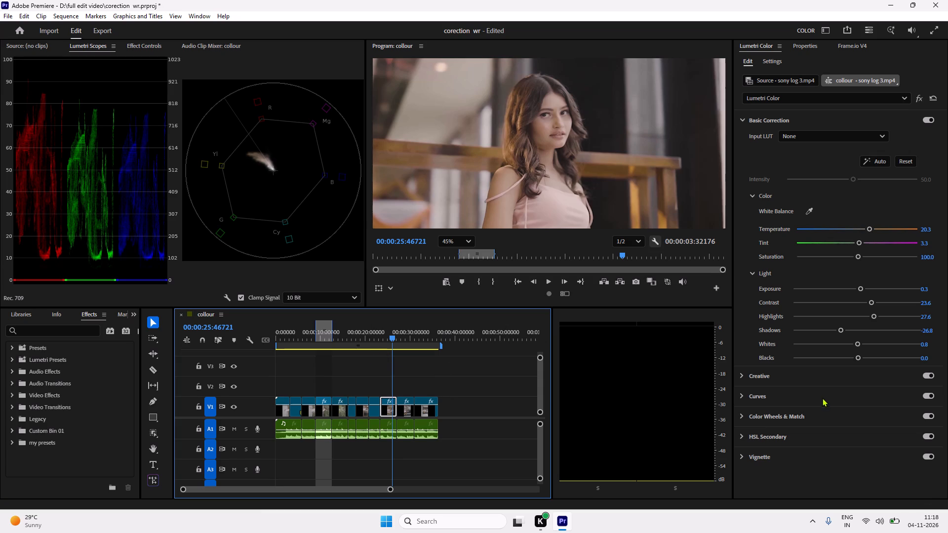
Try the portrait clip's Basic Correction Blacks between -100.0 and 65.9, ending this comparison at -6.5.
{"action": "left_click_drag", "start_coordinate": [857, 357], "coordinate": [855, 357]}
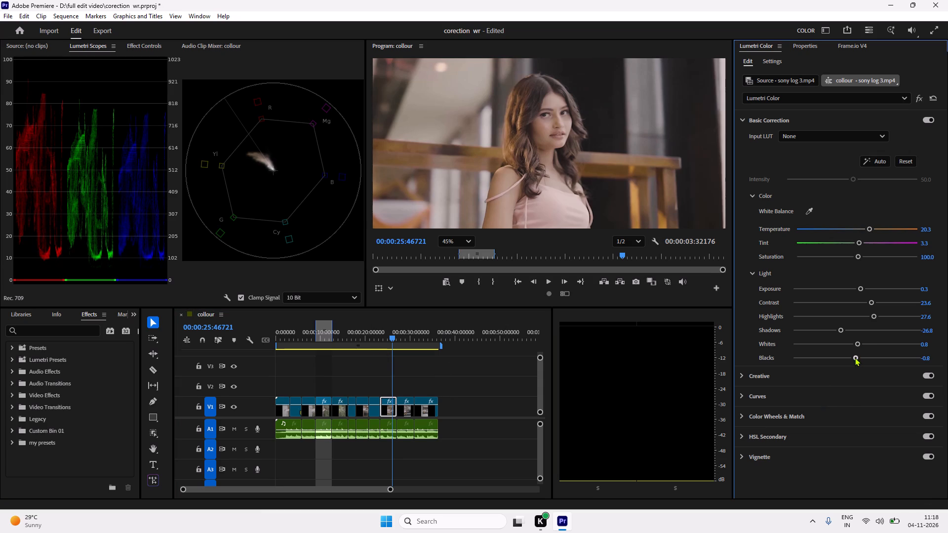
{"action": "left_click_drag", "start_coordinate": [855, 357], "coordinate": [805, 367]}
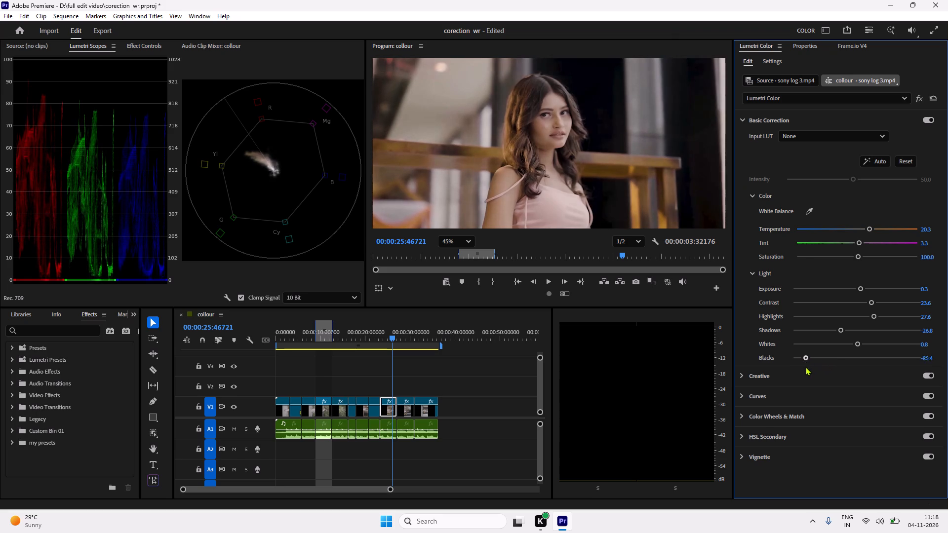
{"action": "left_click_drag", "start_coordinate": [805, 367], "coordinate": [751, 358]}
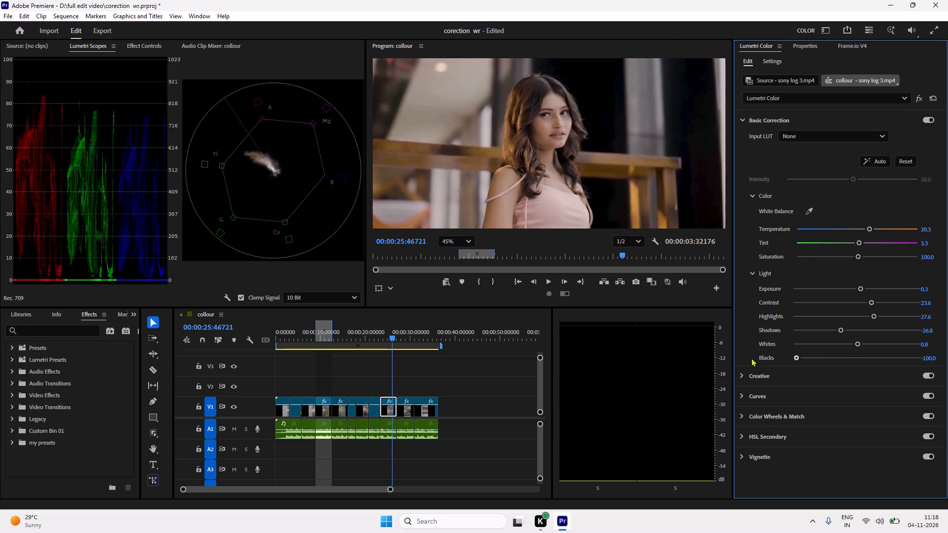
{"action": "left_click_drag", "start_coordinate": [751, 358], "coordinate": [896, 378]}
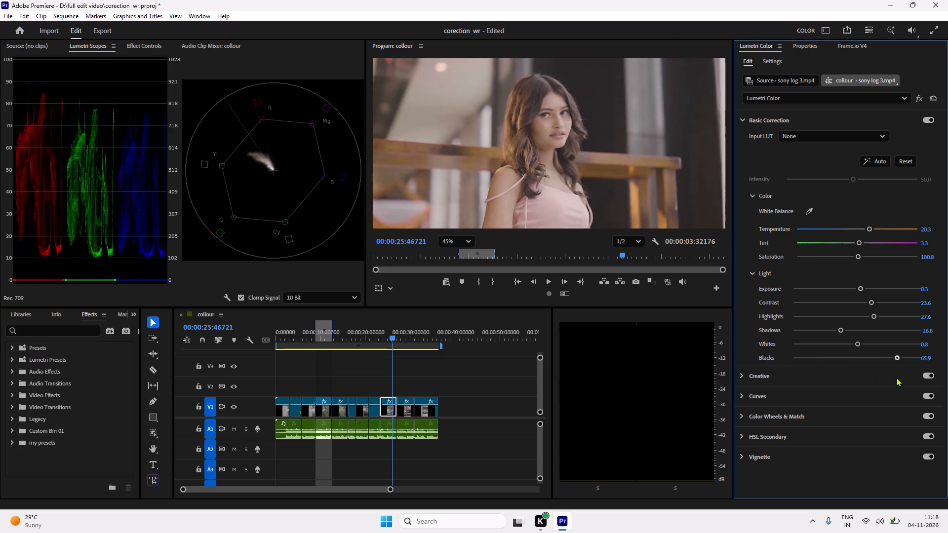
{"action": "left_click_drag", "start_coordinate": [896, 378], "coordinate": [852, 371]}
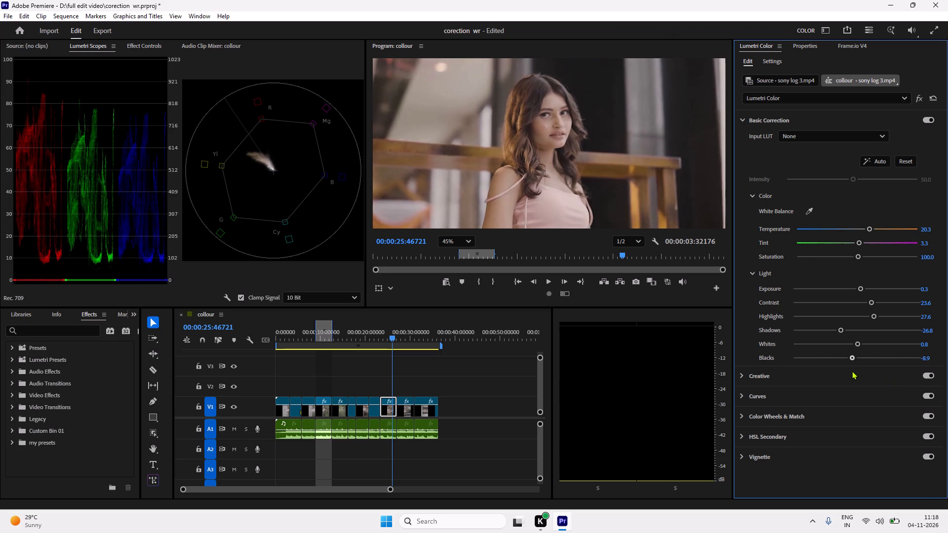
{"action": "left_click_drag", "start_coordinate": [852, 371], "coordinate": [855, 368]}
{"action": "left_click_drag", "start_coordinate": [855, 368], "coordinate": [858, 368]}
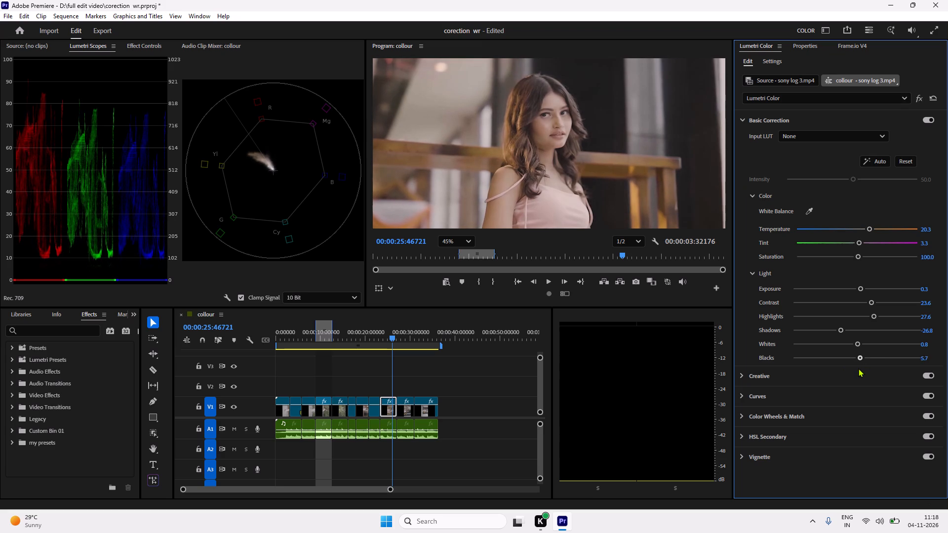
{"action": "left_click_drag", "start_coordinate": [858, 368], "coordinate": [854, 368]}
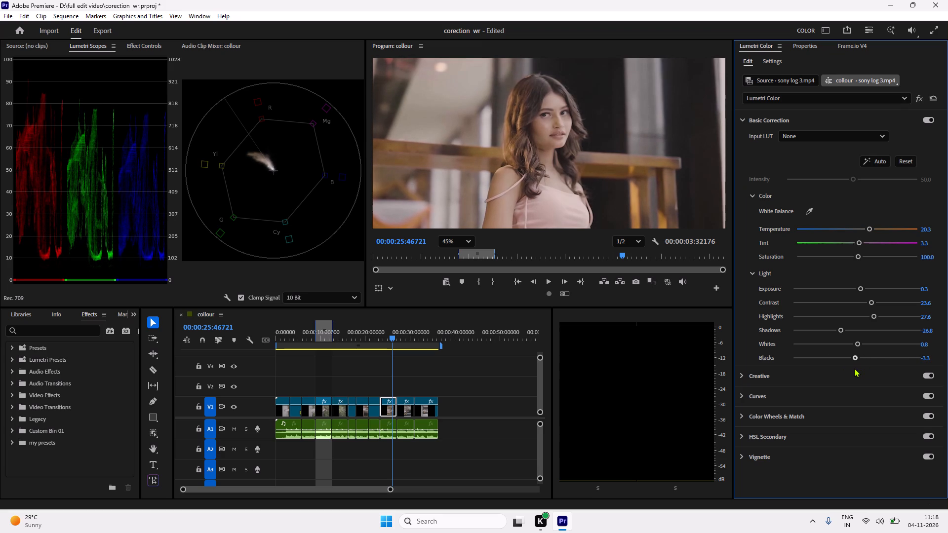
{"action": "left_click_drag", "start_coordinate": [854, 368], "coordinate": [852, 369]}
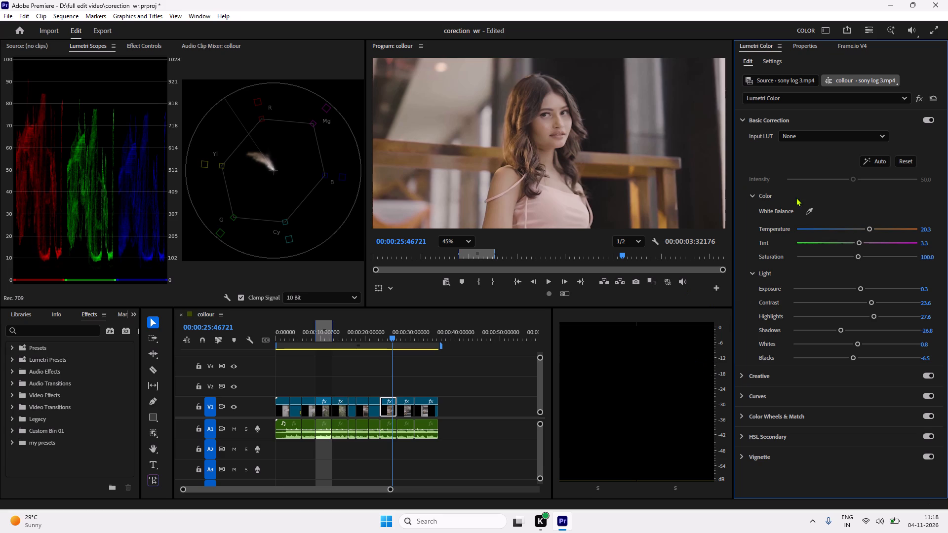
Bypass the portrait clip's Lumetri Color effect and re-enable it to compare the image before and after correction.
{"action": "left_click", "coordinate": [917, 100]}
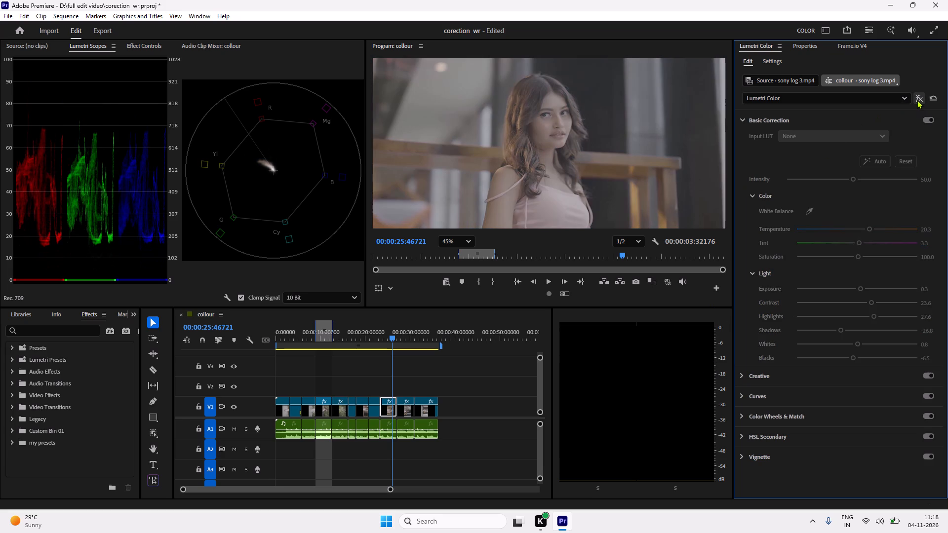
{"action": "left_click", "coordinate": [917, 100]}
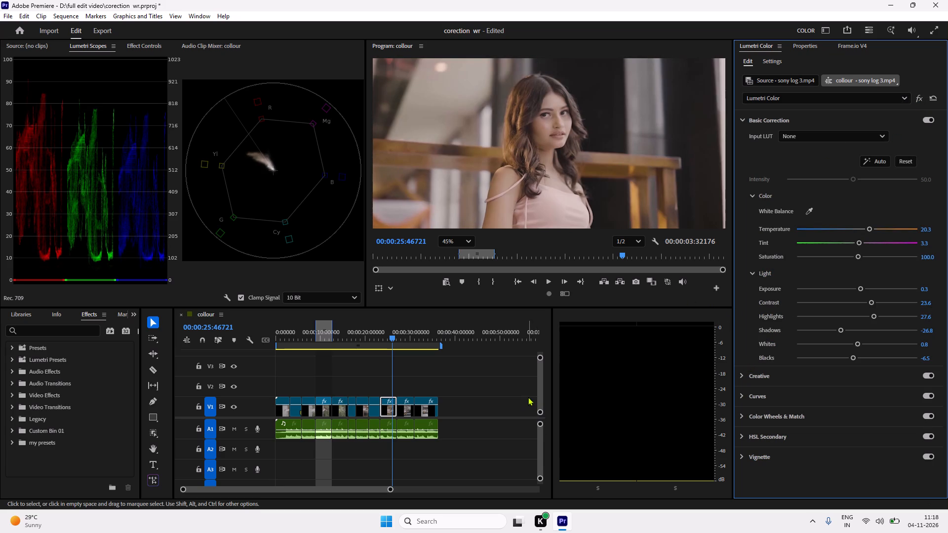
Set the portrait clip's Basic Correction Blacks to -0.8.
{"action": "left_click", "coordinate": [854, 357]}
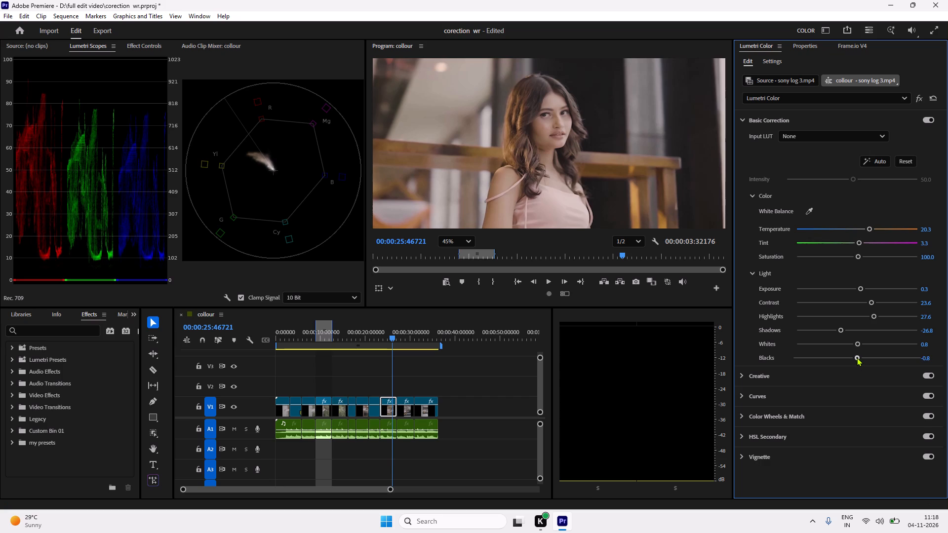
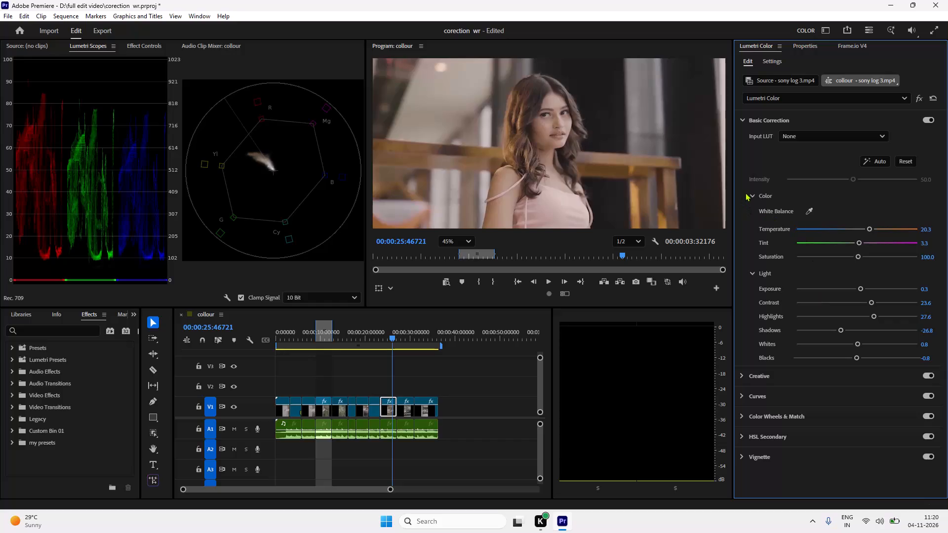
Open the Creative section's adjustments for the portrait clip and try Vibrance between -16.3 and 66.7, ending at 35.8.
{"action": "left_click", "coordinate": [743, 120]}
{"action": "left_click", "coordinate": [752, 139]}
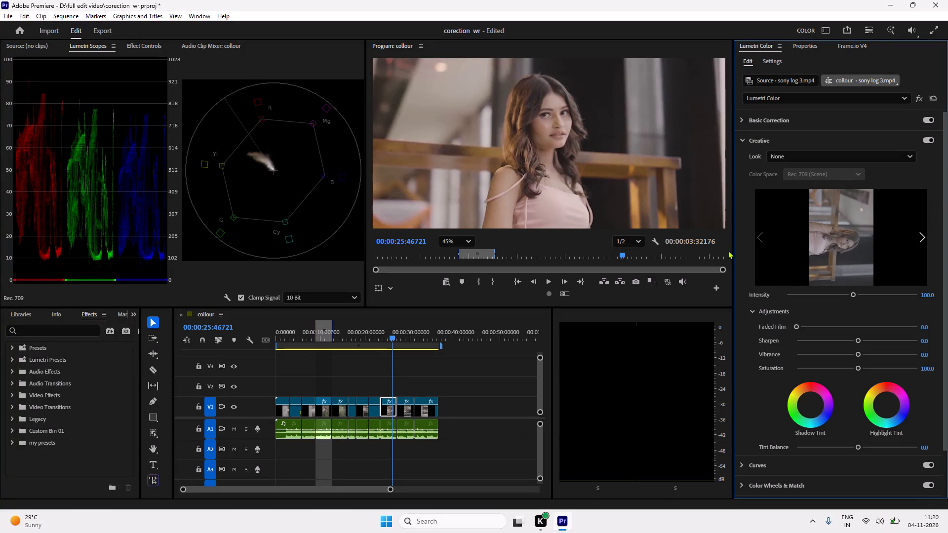
{"action": "scroll", "coordinate": [761, 375], "scroll_direction": "down", "scroll_amount": 4}
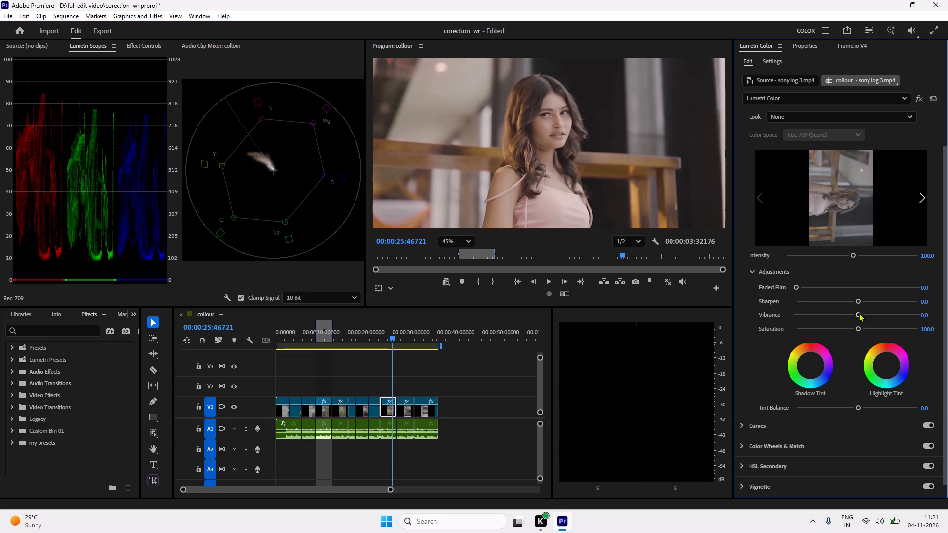
{"action": "left_click_drag", "start_coordinate": [859, 313], "coordinate": [896, 316]}
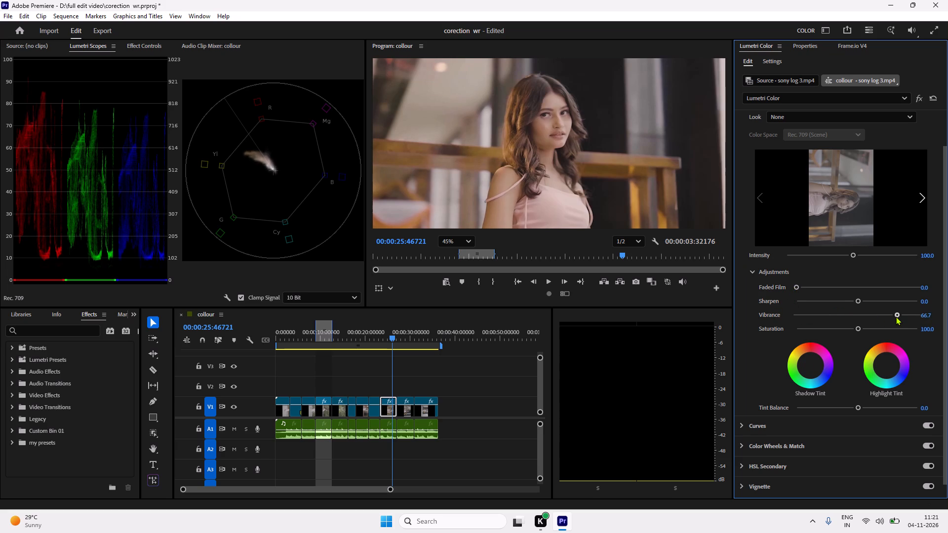
{"action": "left_click_drag", "start_coordinate": [896, 316], "coordinate": [890, 320]}
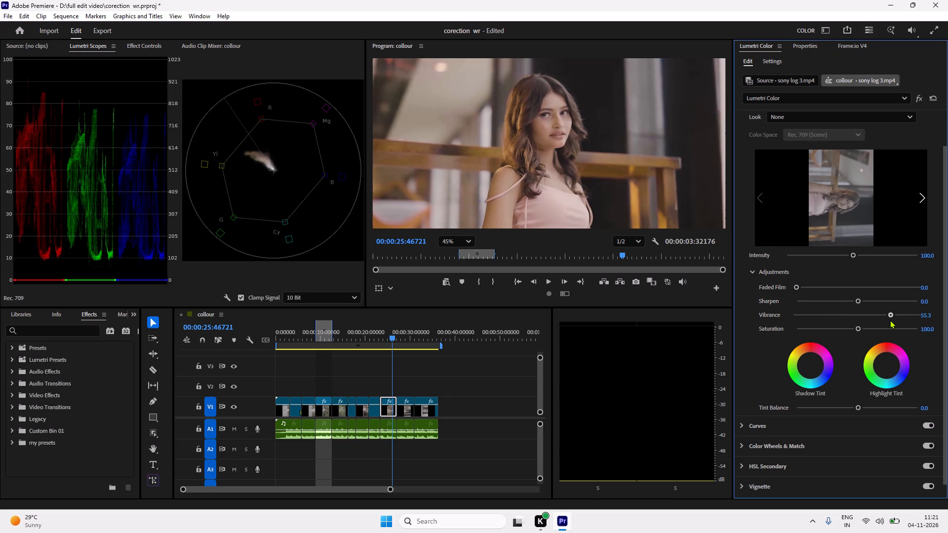
{"action": "left_click_drag", "start_coordinate": [890, 320], "coordinate": [824, 335]}
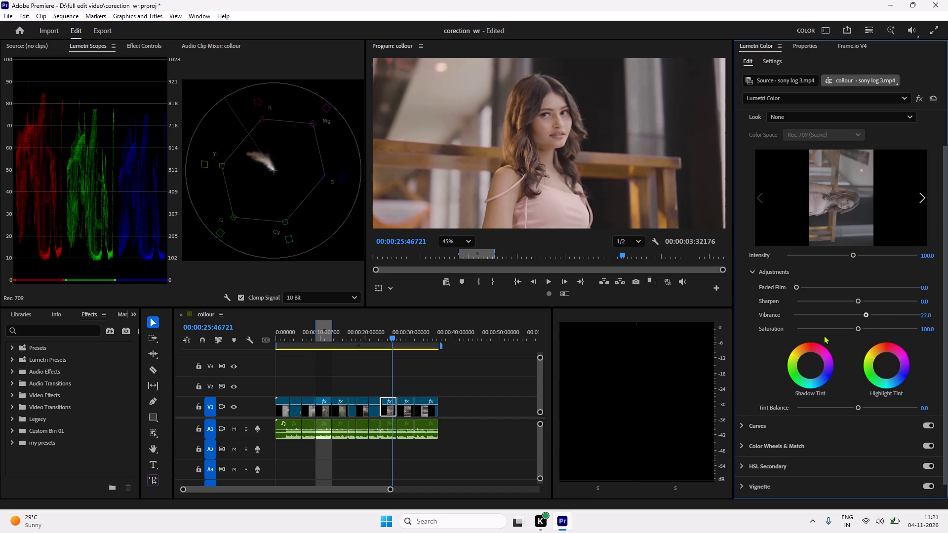
{"action": "left_click_drag", "start_coordinate": [824, 335], "coordinate": [846, 337]}
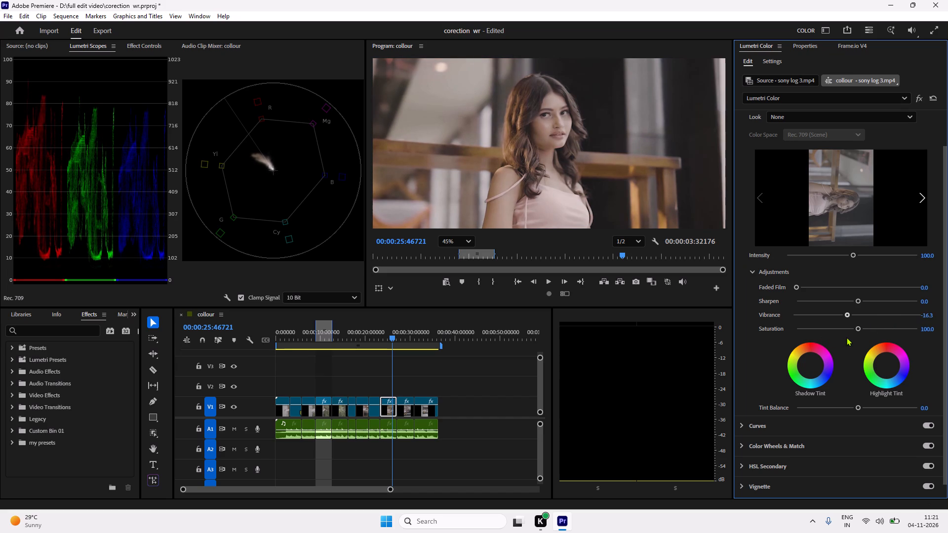
{"action": "left_click_drag", "start_coordinate": [846, 337], "coordinate": [853, 337]}
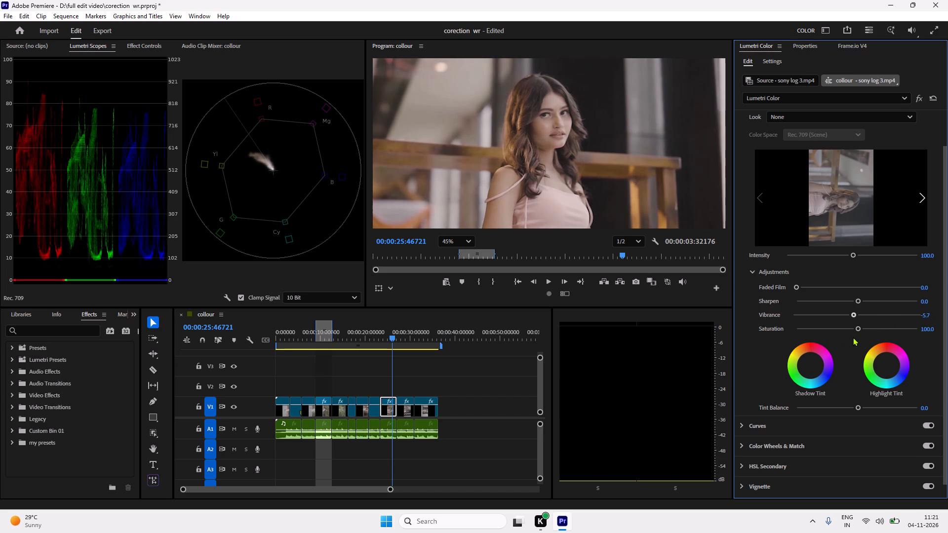
{"action": "left_click_drag", "start_coordinate": [853, 337], "coordinate": [864, 336]}
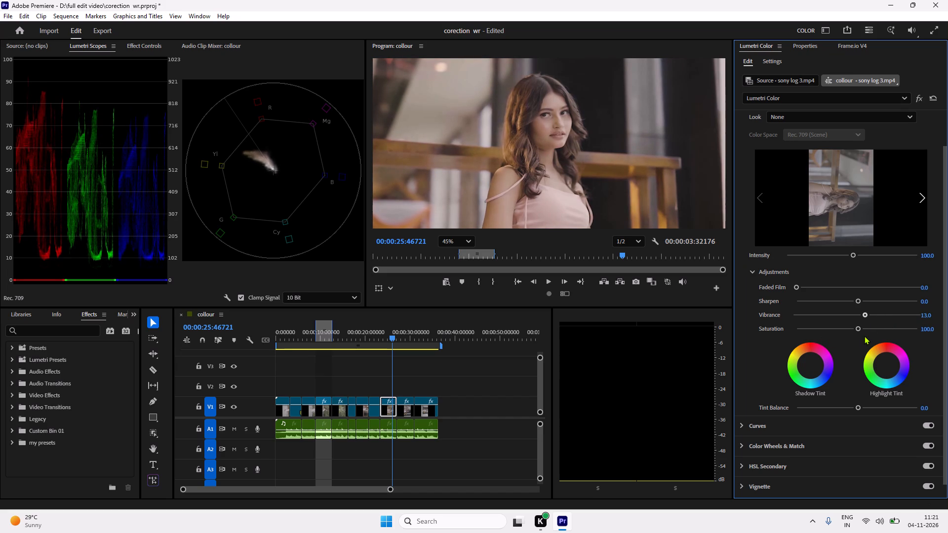
{"action": "left_click_drag", "start_coordinate": [864, 336], "coordinate": [864, 336]}
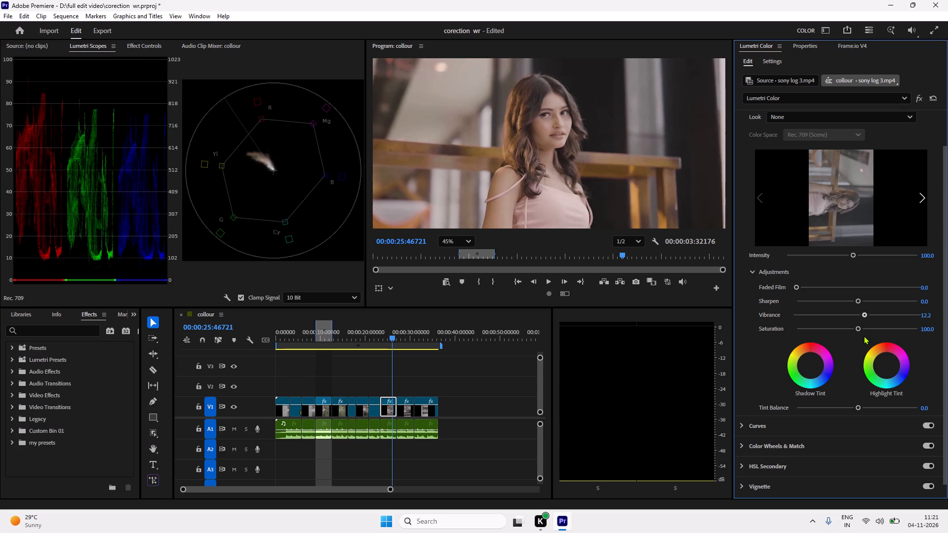
{"action": "left_click_drag", "start_coordinate": [864, 336], "coordinate": [870, 335]}
{"action": "left_click_drag", "start_coordinate": [870, 335], "coordinate": [868, 335]}
{"action": "left_click_drag", "start_coordinate": [868, 335], "coordinate": [857, 335]}
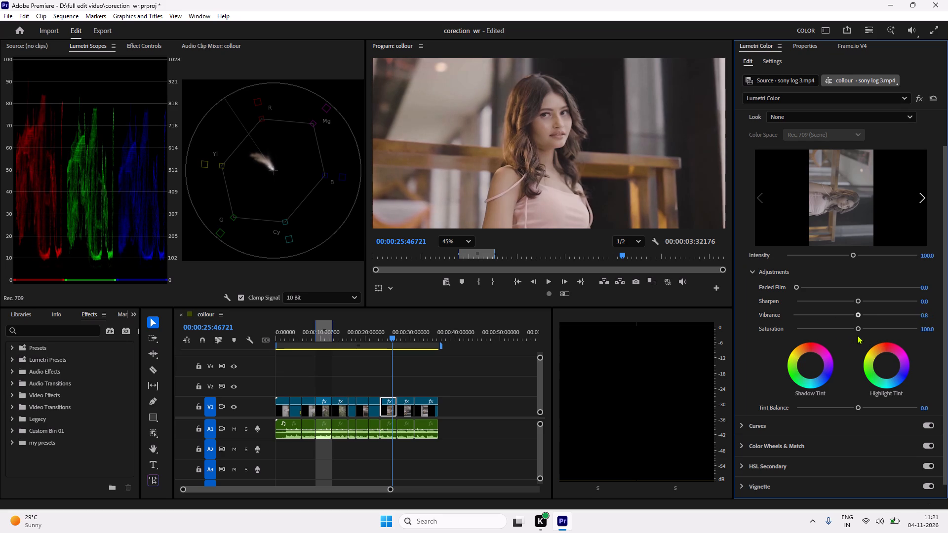
{"action": "left_click_drag", "start_coordinate": [857, 335], "coordinate": [893, 334]}
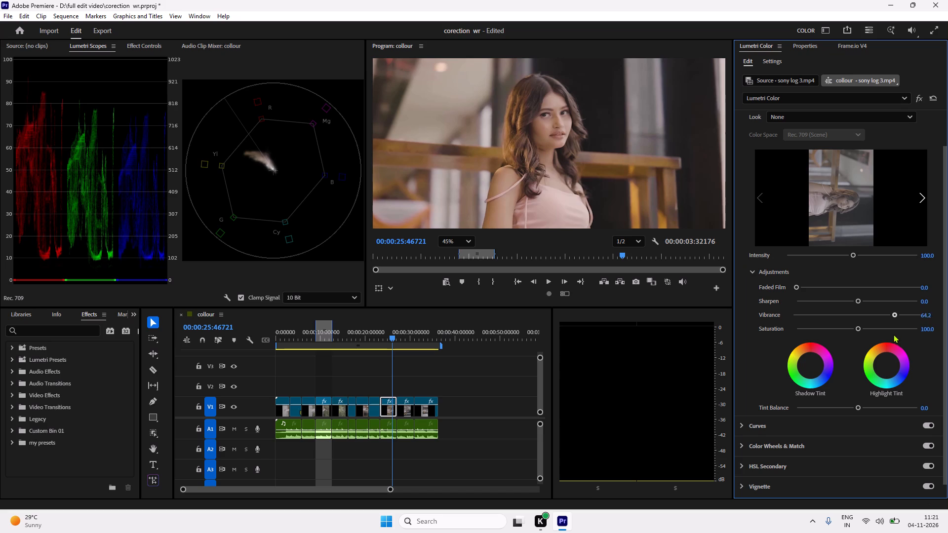
{"action": "left_click_drag", "start_coordinate": [893, 334], "coordinate": [878, 334]}
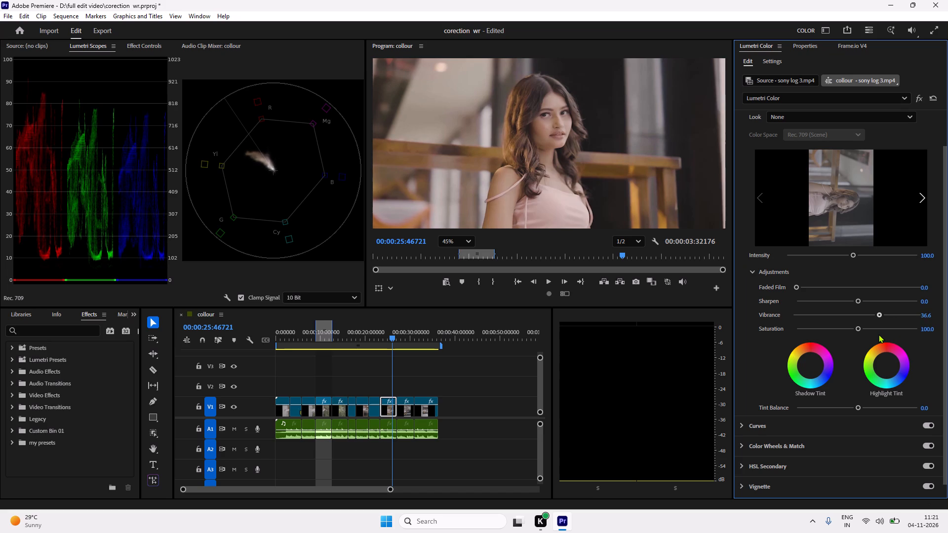
{"action": "left_click_drag", "start_coordinate": [878, 334], "coordinate": [874, 334]}
{"action": "left_click_drag", "start_coordinate": [874, 334], "coordinate": [878, 335]}
Bypass and re-enable the portrait clip's Lumetri Color effect, and examine the vibrance and skin tones in the program preview.
{"action": "left_click", "coordinate": [919, 97]}
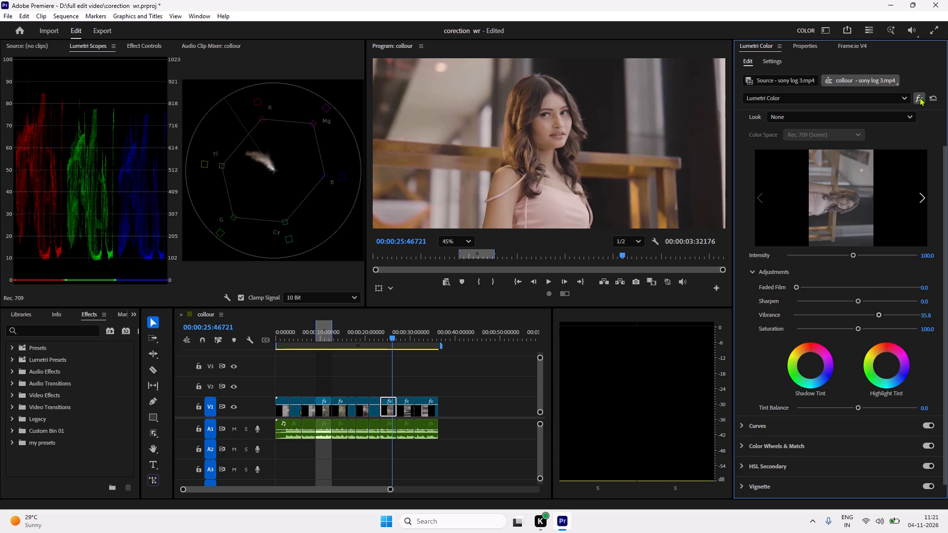
{"action": "left_click", "coordinate": [919, 97]}
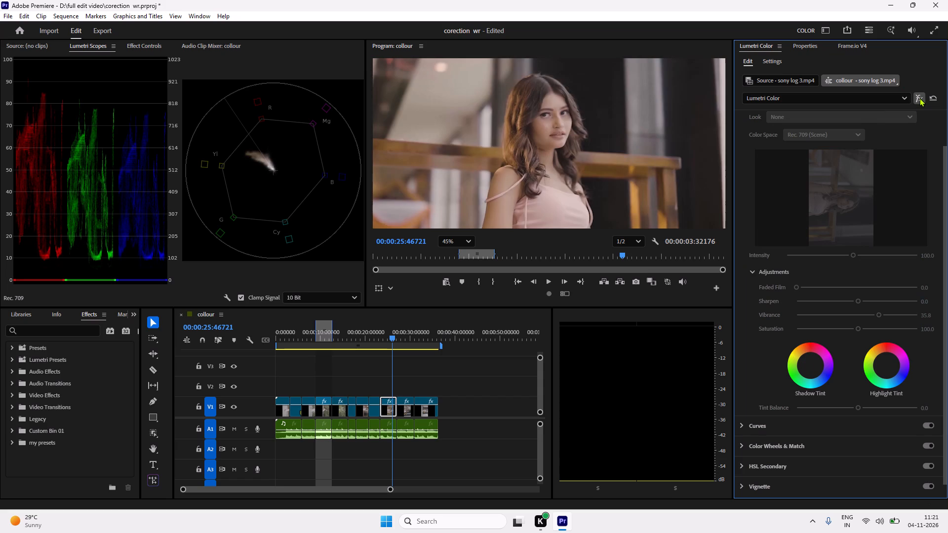
{"action": "scroll", "coordinate": [604, 134], "scroll_direction": "up", "scroll_amount": 4}
{"action": "scroll", "coordinate": [603, 134], "scroll_direction": "down", "scroll_amount": 4}
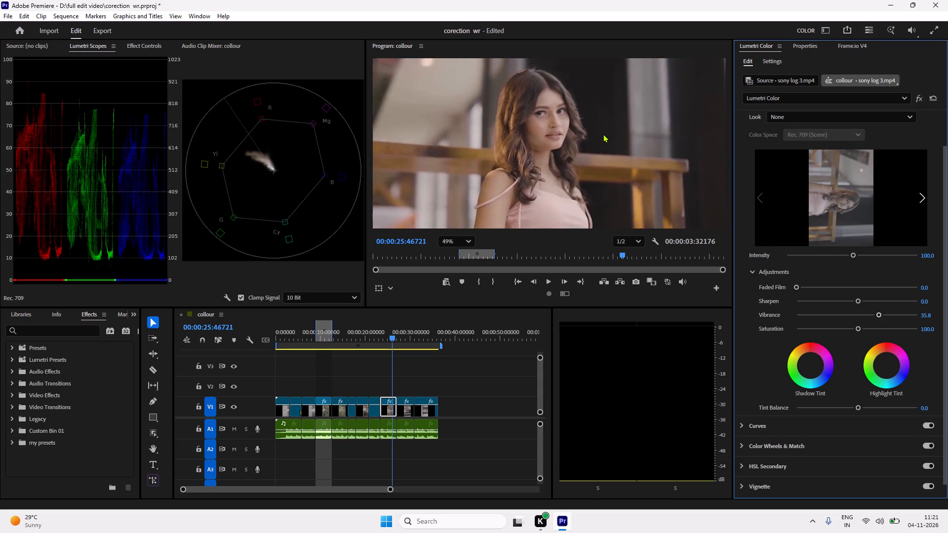
{"action": "scroll", "coordinate": [603, 134], "scroll_direction": "down", "scroll_amount": 3}
{"action": "scroll", "coordinate": [603, 134], "scroll_direction": "up", "scroll_amount": 1}
{"action": "scroll", "coordinate": [603, 134], "scroll_direction": "down", "scroll_amount": 1}
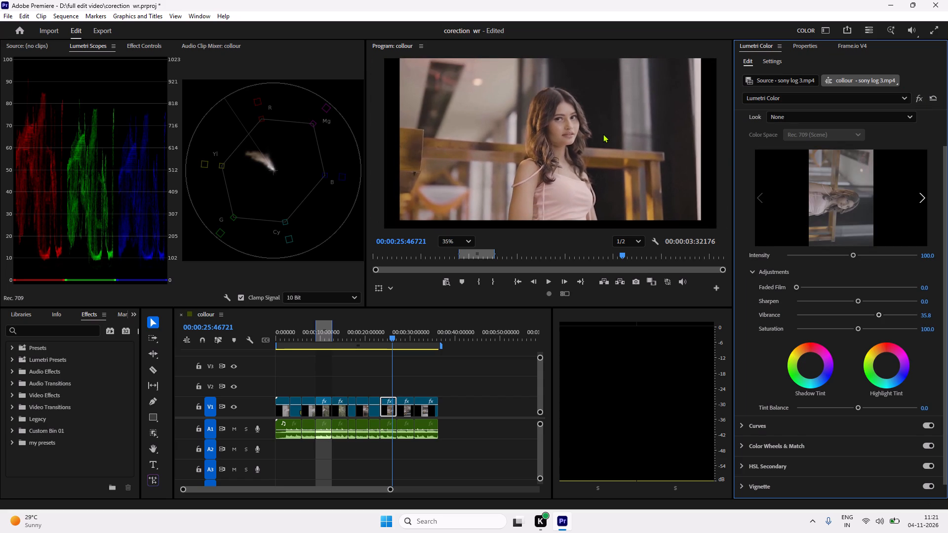
{"action": "scroll", "coordinate": [603, 134], "scroll_direction": "up", "scroll_amount": 2}
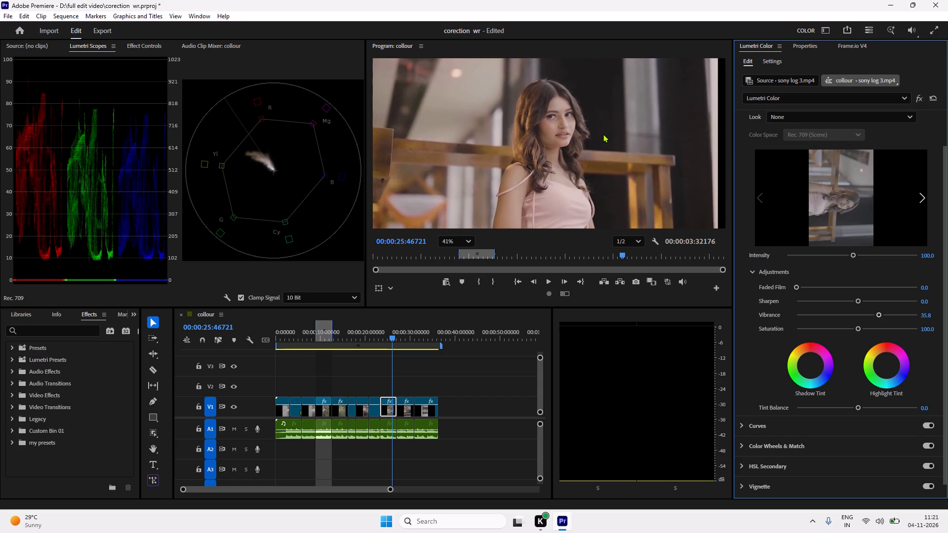
{"action": "scroll", "coordinate": [603, 140], "scroll_direction": "down", "scroll_amount": 2}
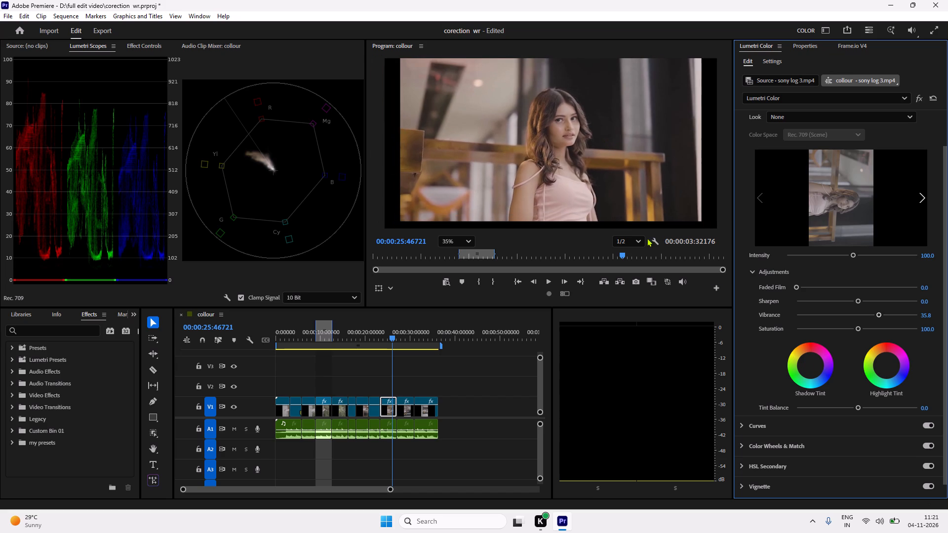
Raise the portrait clip's Creative Vibrance to 43.1 and check the woman's face up close.
{"action": "left_click", "coordinate": [878, 314]}
{"action": "scroll", "coordinate": [649, 195], "scroll_direction": "up", "scroll_amount": 2}
{"action": "scroll", "coordinate": [535, 157], "scroll_direction": "up", "scroll_amount": 2}
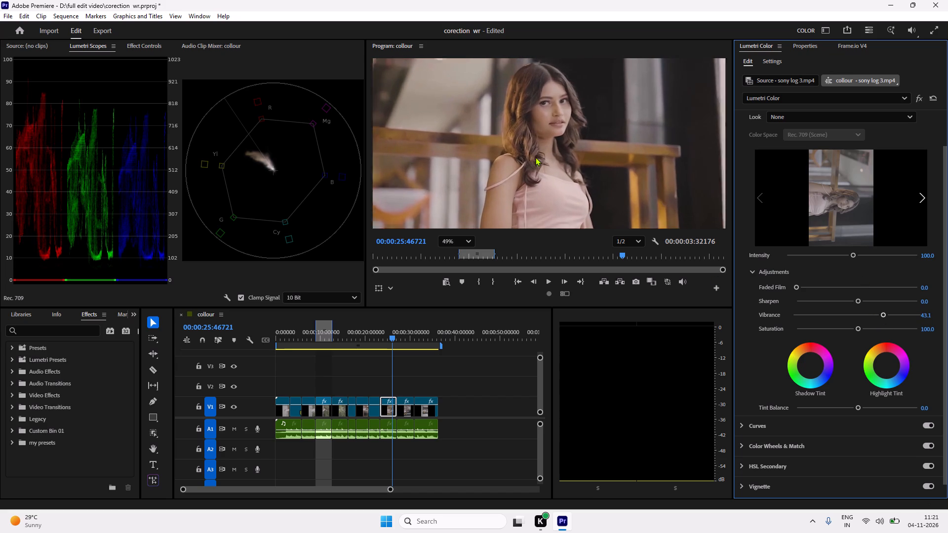
{"action": "left_click_drag", "start_coordinate": [553, 114], "coordinate": [553, 120]}
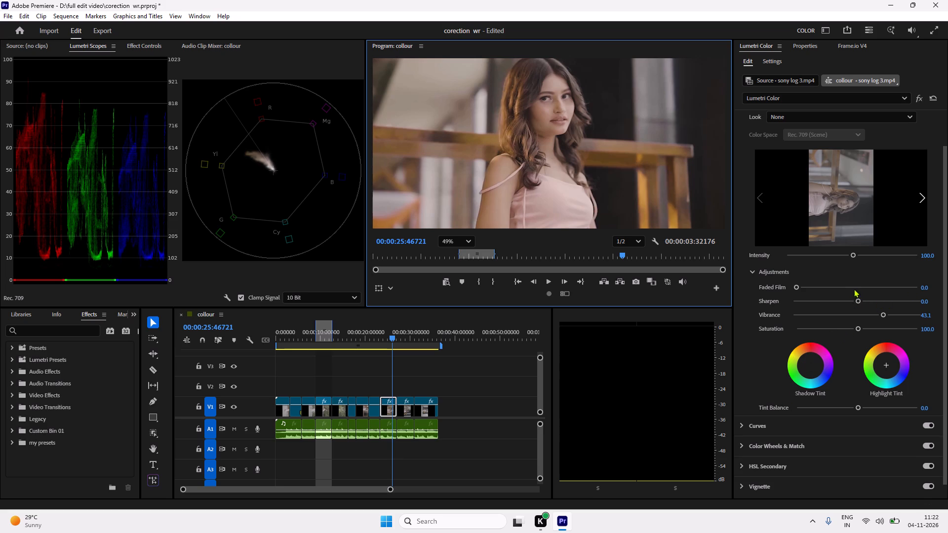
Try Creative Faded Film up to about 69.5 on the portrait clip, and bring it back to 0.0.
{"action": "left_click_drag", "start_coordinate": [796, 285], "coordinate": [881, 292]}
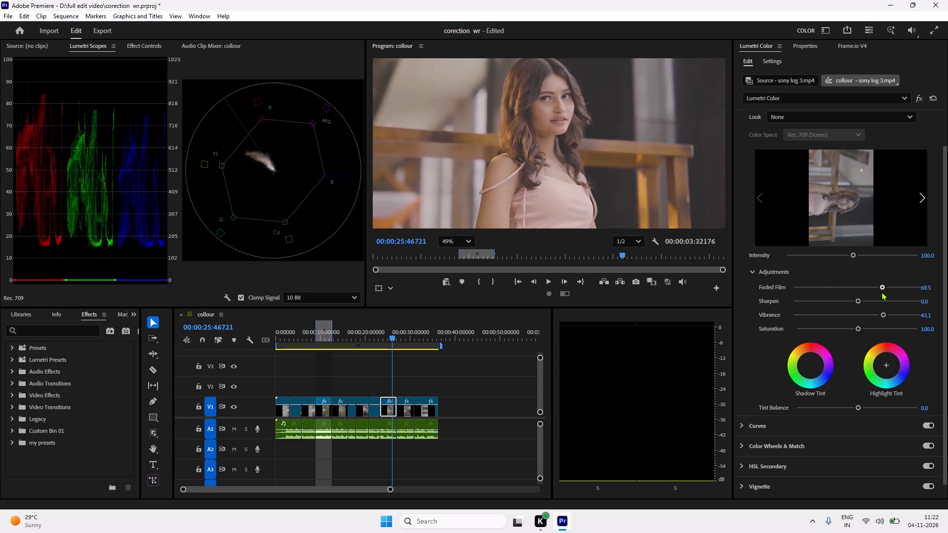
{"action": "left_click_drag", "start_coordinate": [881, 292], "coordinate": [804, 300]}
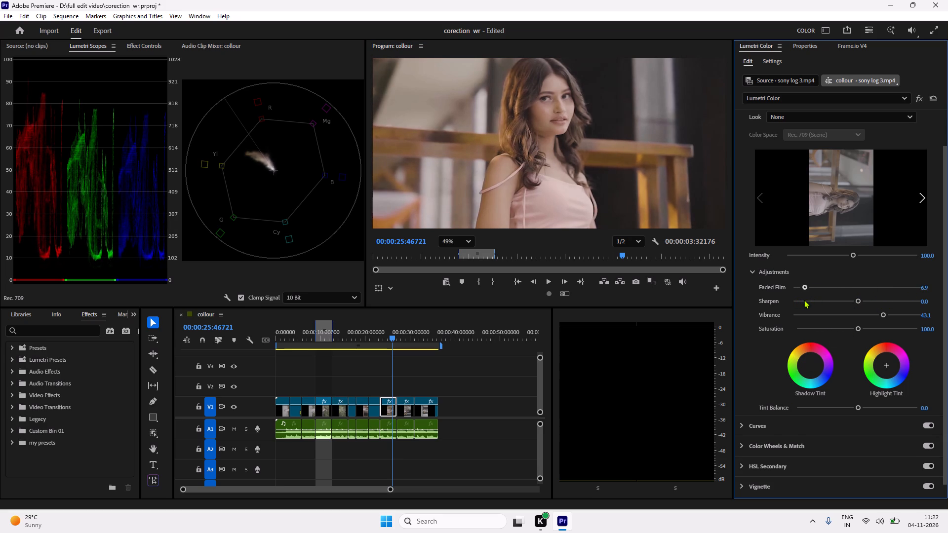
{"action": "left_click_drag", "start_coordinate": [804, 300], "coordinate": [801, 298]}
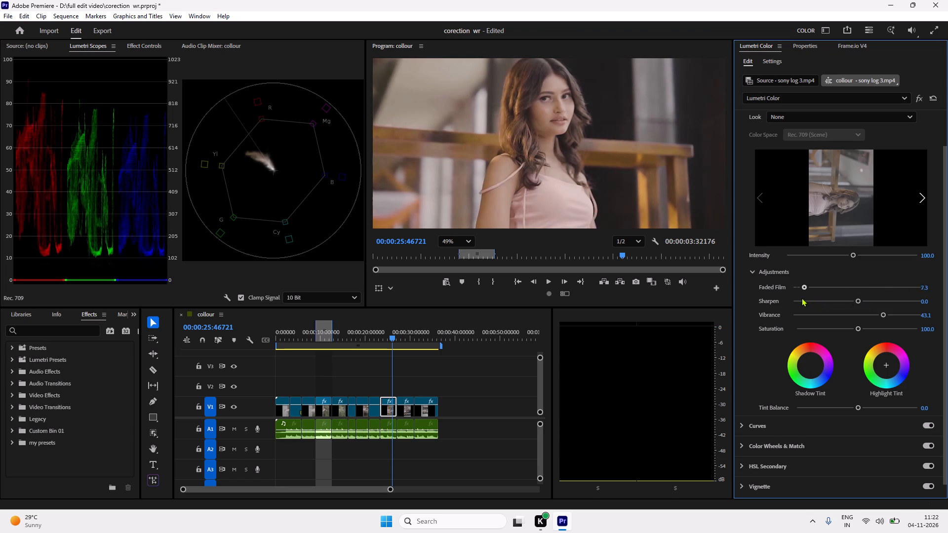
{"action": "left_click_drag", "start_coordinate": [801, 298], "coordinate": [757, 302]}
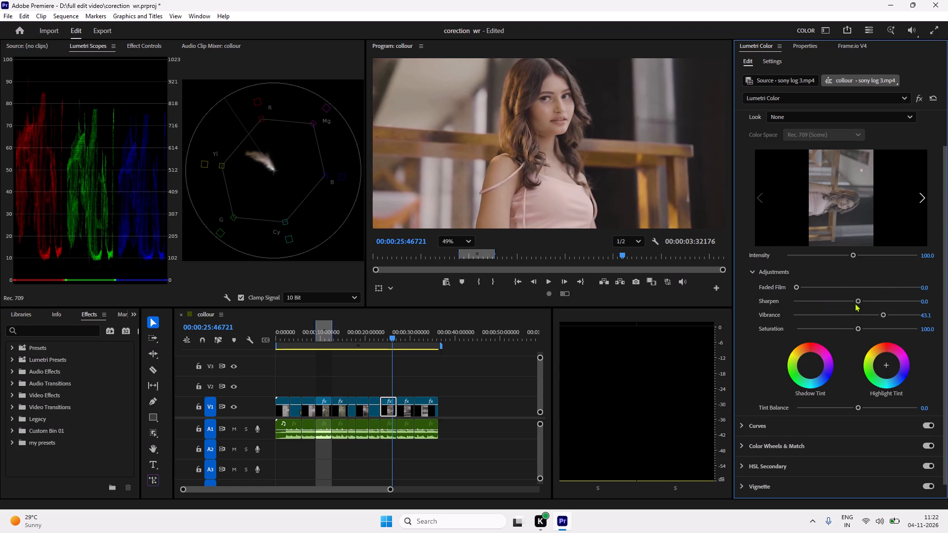
Try the portrait clip's Creative Sharpen between about -29.3 and 100.0, settle on 41.5, and check the detail in the preview.
{"action": "left_click_drag", "start_coordinate": [860, 298], "coordinate": [834, 304]}
{"action": "left_click_drag", "start_coordinate": [834, 304], "coordinate": [829, 306]}
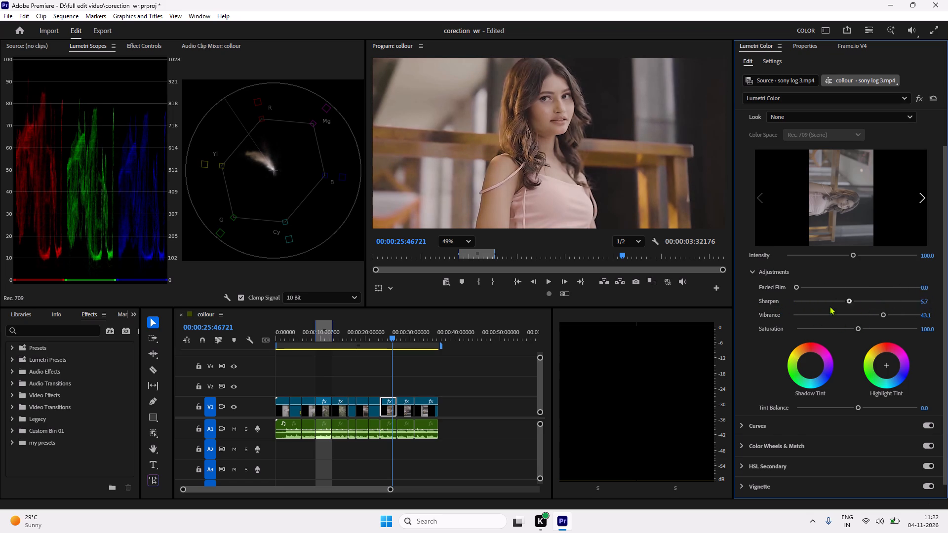
{"action": "left_click_drag", "start_coordinate": [829, 306], "coordinate": [933, 308]}
{"action": "left_click_drag", "start_coordinate": [933, 308], "coordinate": [890, 305]}
{"action": "left_click_drag", "start_coordinate": [890, 305], "coordinate": [869, 313]}
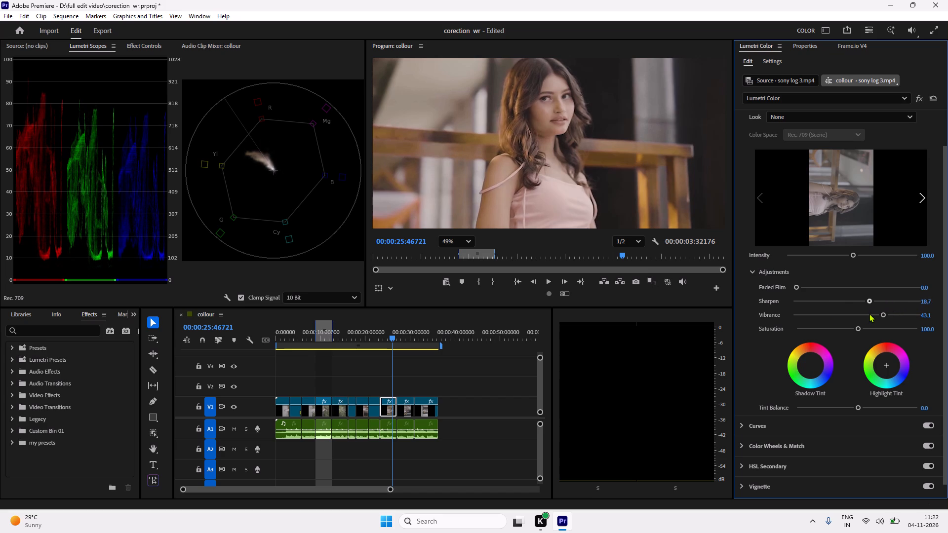
{"action": "left_click_drag", "start_coordinate": [869, 313], "coordinate": [881, 313]}
{"action": "scroll", "coordinate": [601, 107], "scroll_direction": "up", "scroll_amount": 2}
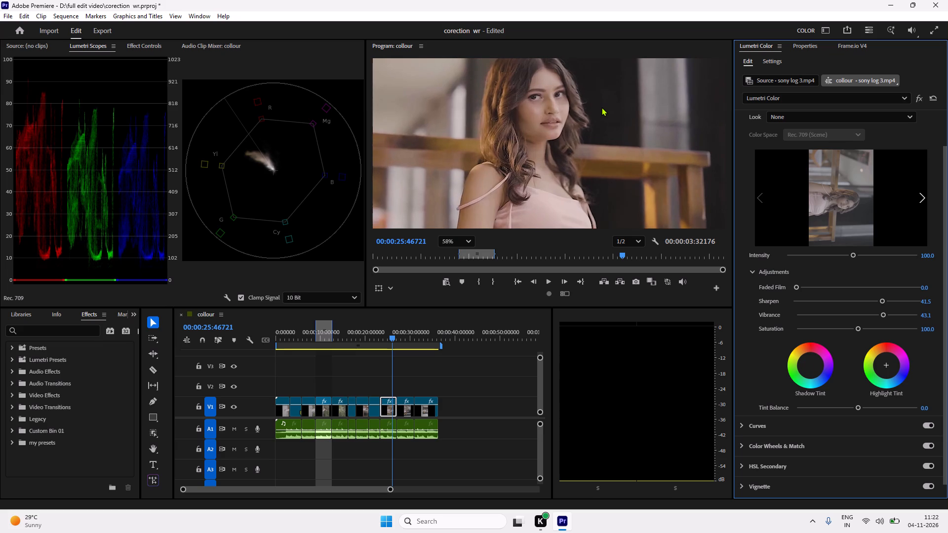
{"action": "scroll", "coordinate": [601, 107], "scroll_direction": "down", "scroll_amount": 5}
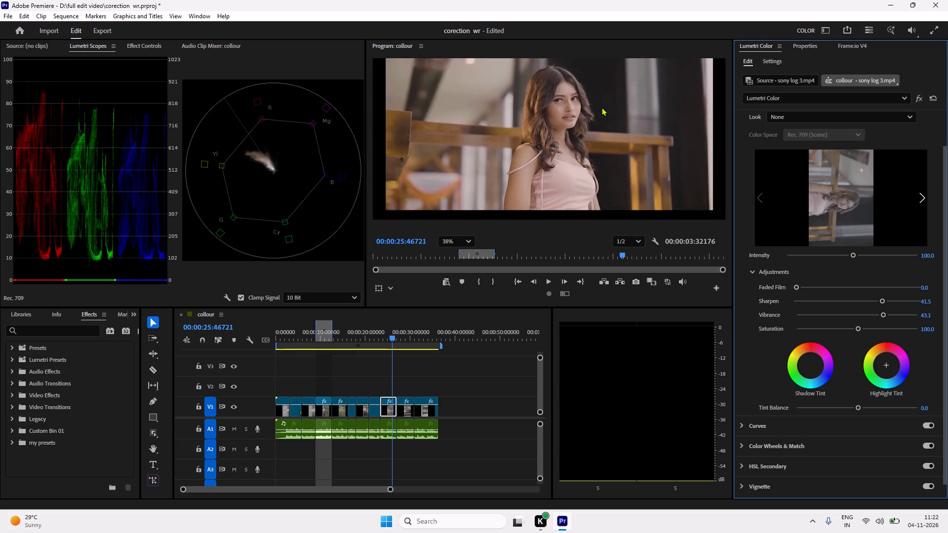
Compare the portrait clip with and without its Lumetri Color effect, viewing the whole frame in the program preview.
{"action": "scroll", "coordinate": [601, 107], "scroll_direction": "up", "scroll_amount": 2}
{"action": "left_click", "coordinate": [918, 103]}
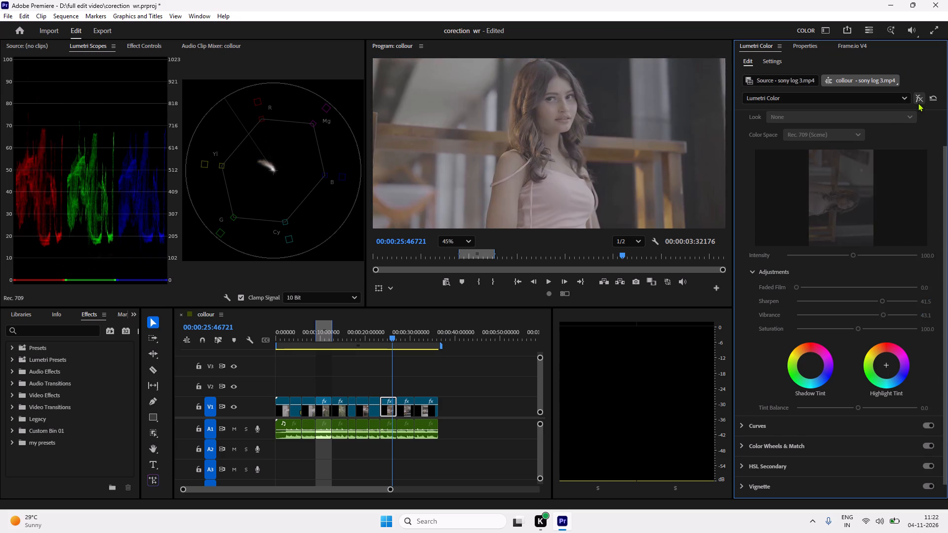
{"action": "left_click", "coordinate": [918, 103]}
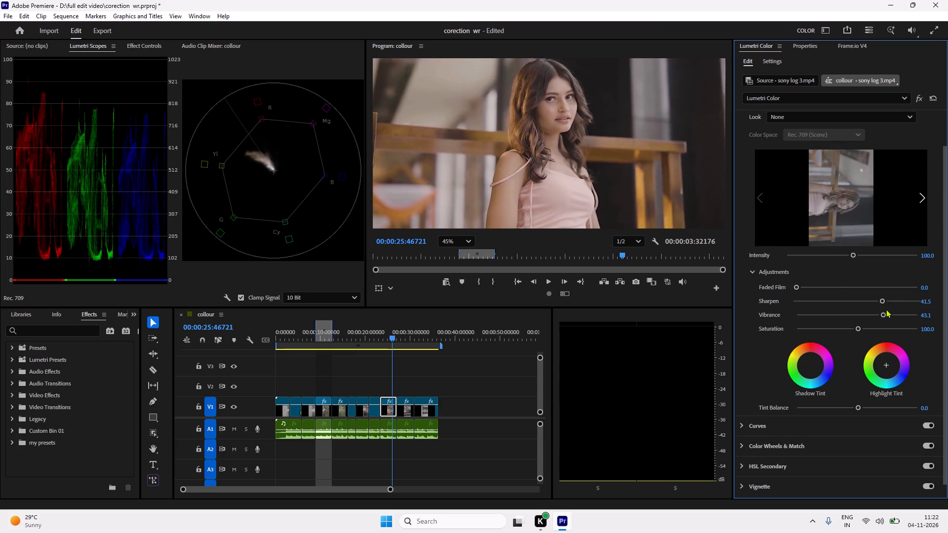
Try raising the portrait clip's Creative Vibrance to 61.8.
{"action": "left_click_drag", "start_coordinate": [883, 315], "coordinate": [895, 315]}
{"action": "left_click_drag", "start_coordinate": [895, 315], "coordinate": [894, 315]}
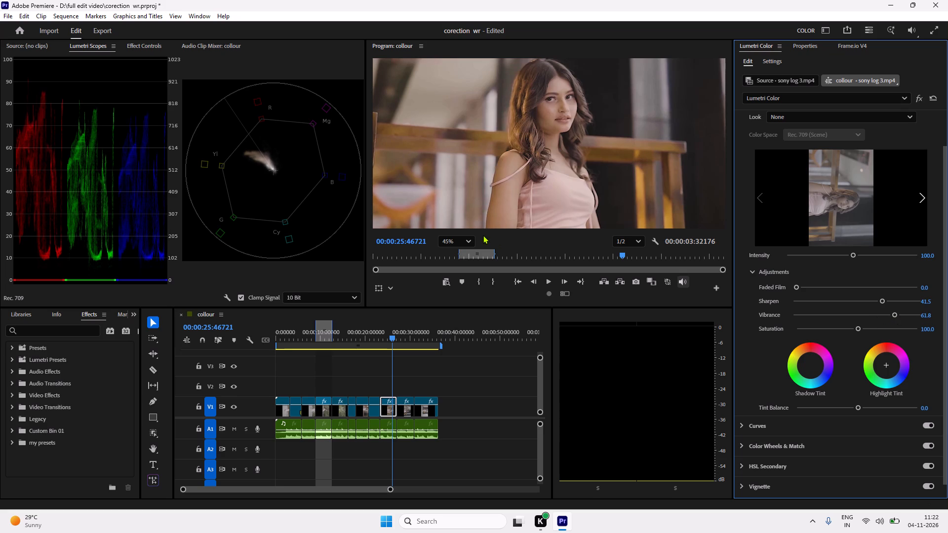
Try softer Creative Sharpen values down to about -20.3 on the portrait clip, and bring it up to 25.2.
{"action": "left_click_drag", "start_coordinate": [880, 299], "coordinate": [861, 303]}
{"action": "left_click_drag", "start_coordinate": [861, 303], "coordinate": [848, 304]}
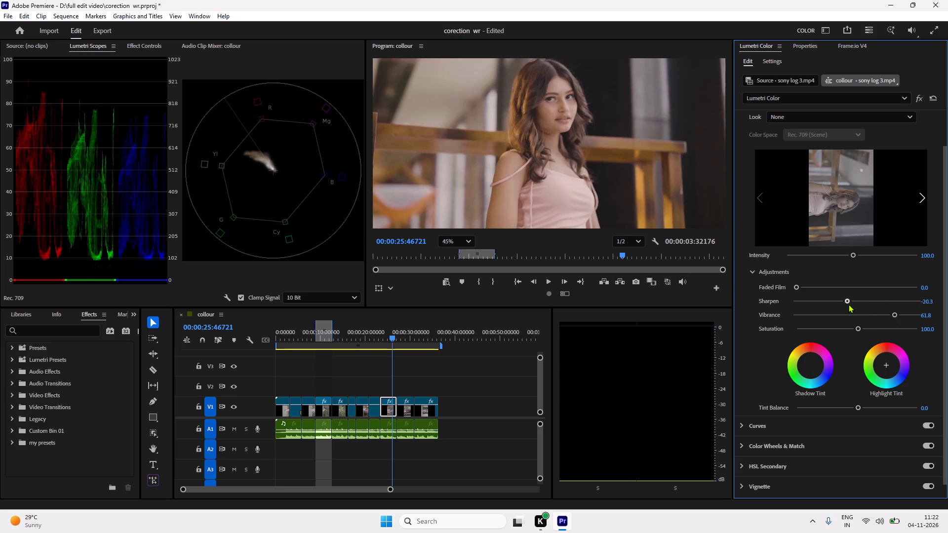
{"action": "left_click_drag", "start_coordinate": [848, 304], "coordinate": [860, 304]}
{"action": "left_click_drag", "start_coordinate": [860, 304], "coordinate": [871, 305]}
Try the portrait clip's Creative Saturation between about 88.6 and 101.6, and settle on 104.1.
{"action": "left_click_drag", "start_coordinate": [858, 330], "coordinate": [847, 345]}
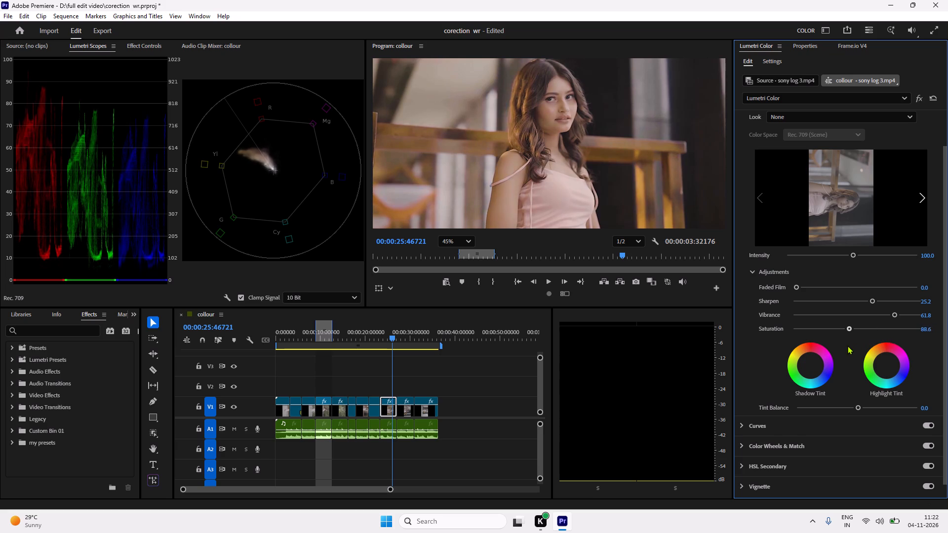
{"action": "left_click_drag", "start_coordinate": [847, 345], "coordinate": [850, 349]}
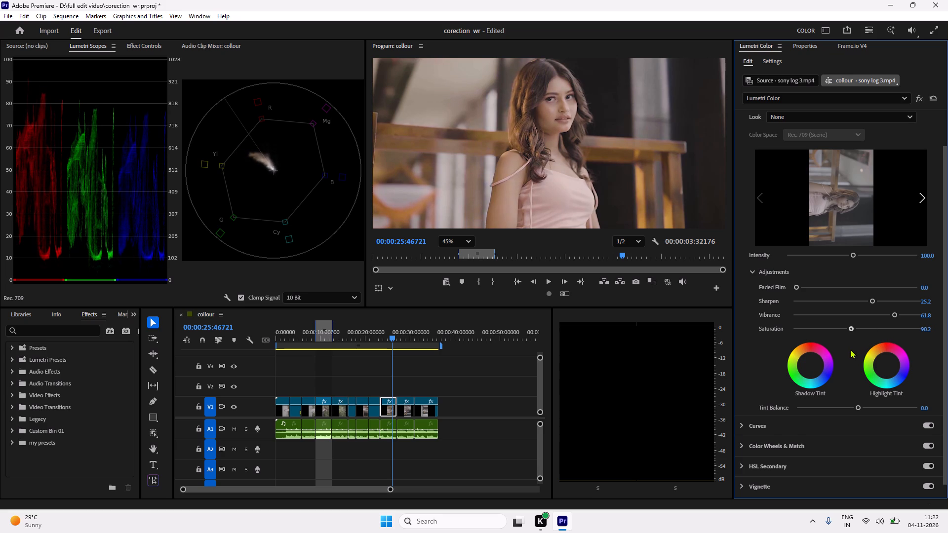
{"action": "left_click_drag", "start_coordinate": [850, 349], "coordinate": [852, 351]}
{"action": "left_click_drag", "start_coordinate": [852, 351], "coordinate": [853, 353]}
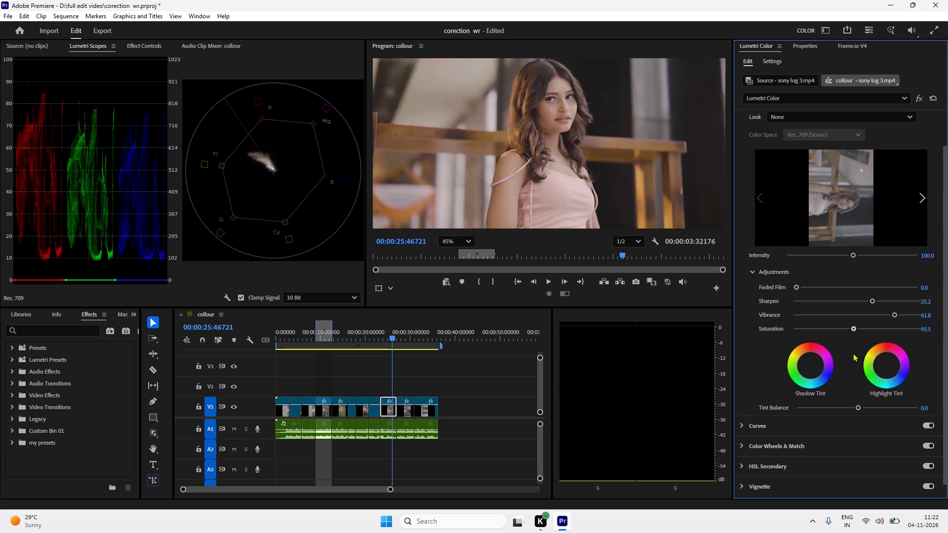
{"action": "left_click_drag", "start_coordinate": [853, 353], "coordinate": [854, 353]}
{"action": "left_click_drag", "start_coordinate": [854, 353], "coordinate": [857, 353]}
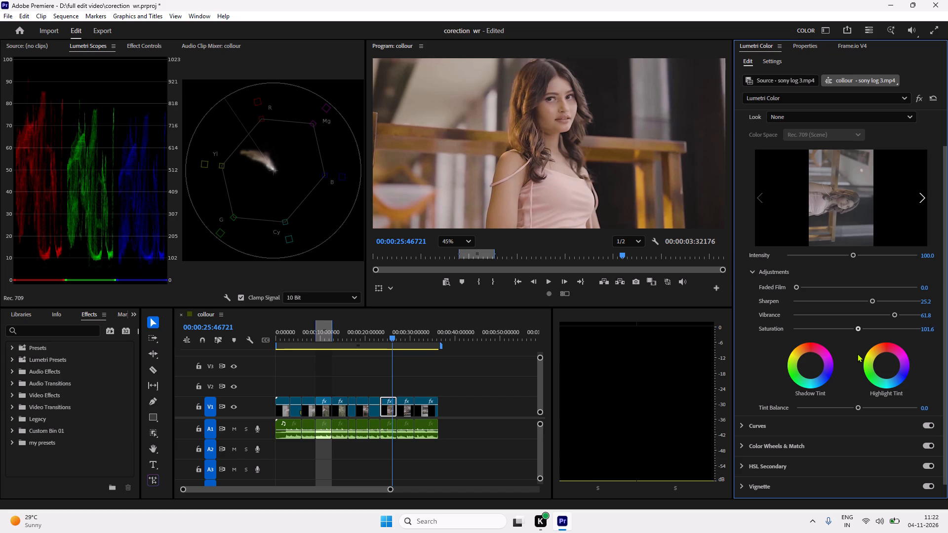
{"action": "left_click_drag", "start_coordinate": [857, 353], "coordinate": [859, 353]}
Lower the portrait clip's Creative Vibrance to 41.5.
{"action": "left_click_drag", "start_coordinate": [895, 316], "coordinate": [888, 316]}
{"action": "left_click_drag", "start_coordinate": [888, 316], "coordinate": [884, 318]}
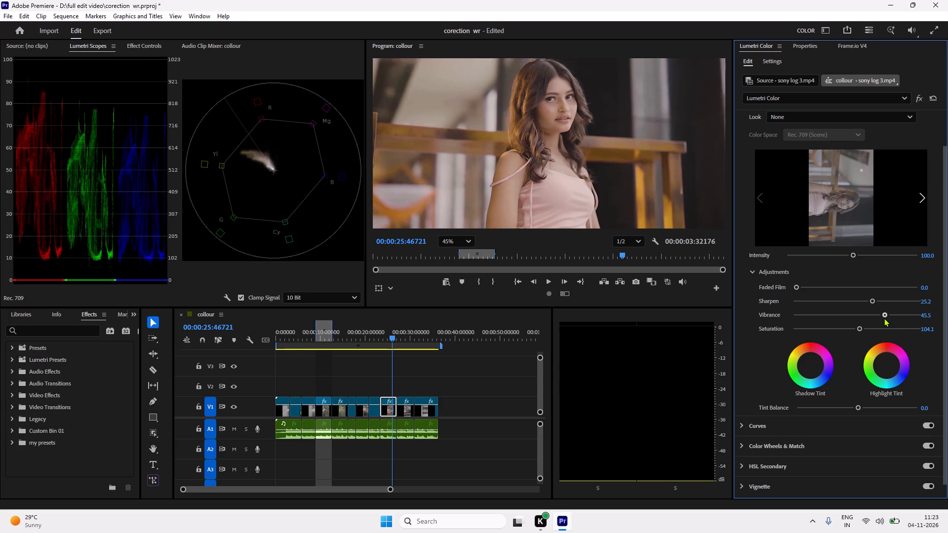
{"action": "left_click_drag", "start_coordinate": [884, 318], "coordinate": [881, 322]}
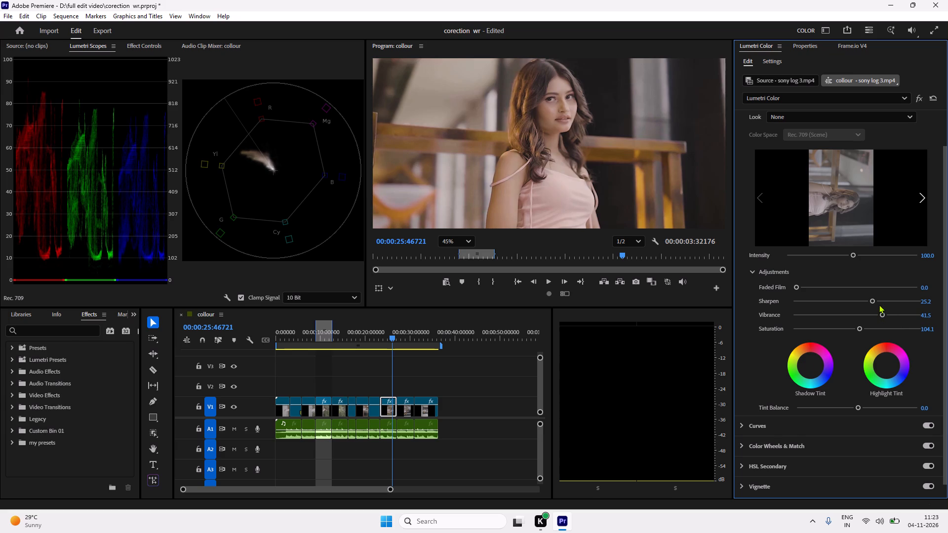
Set the portrait clip's Creative Sharpen to 29.3 and compare the image with the Lumetri Color effect bypassed and re-enabled.
{"action": "left_click", "coordinate": [874, 299]}
{"action": "left_click", "coordinate": [916, 96]}
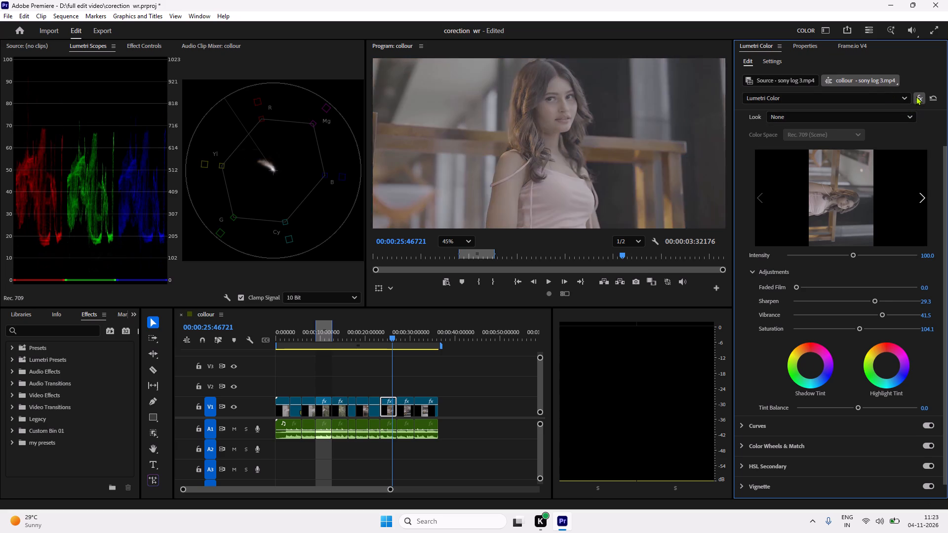
{"action": "left_click", "coordinate": [916, 96]}
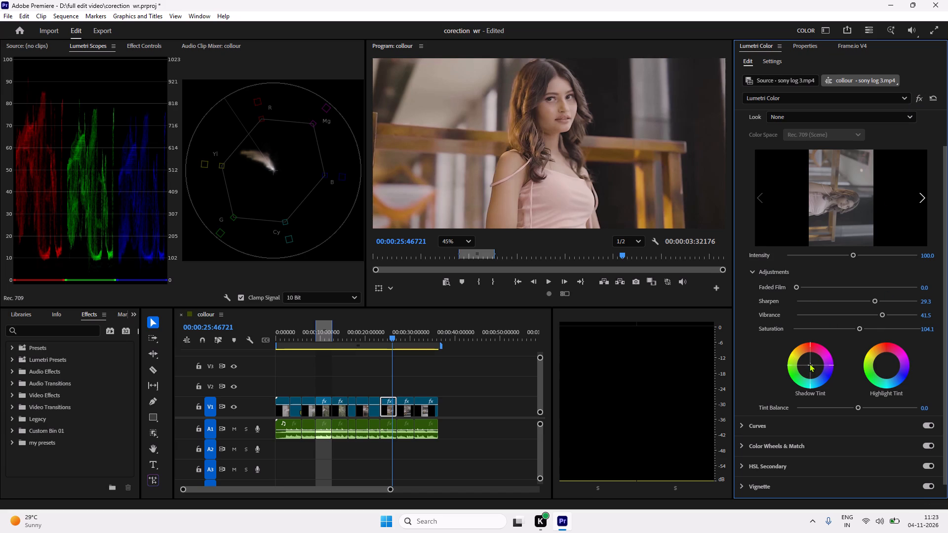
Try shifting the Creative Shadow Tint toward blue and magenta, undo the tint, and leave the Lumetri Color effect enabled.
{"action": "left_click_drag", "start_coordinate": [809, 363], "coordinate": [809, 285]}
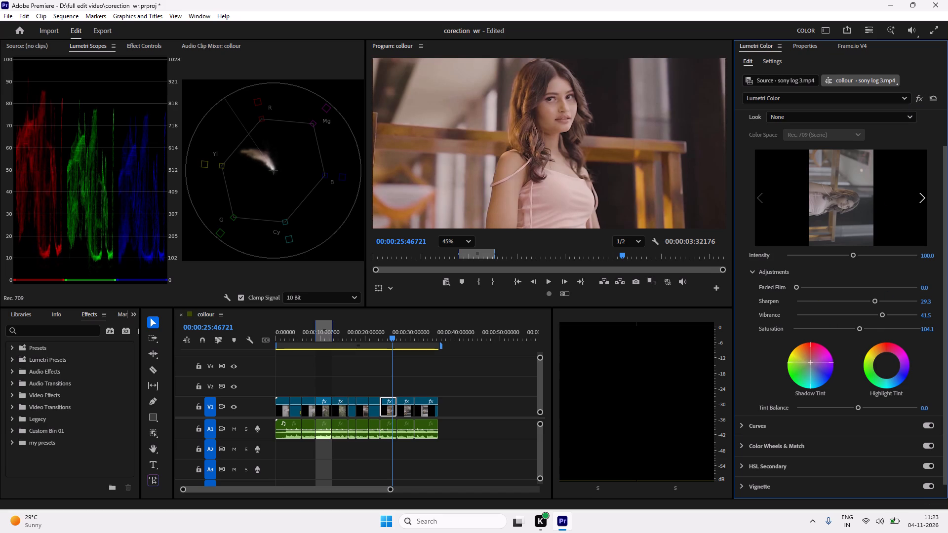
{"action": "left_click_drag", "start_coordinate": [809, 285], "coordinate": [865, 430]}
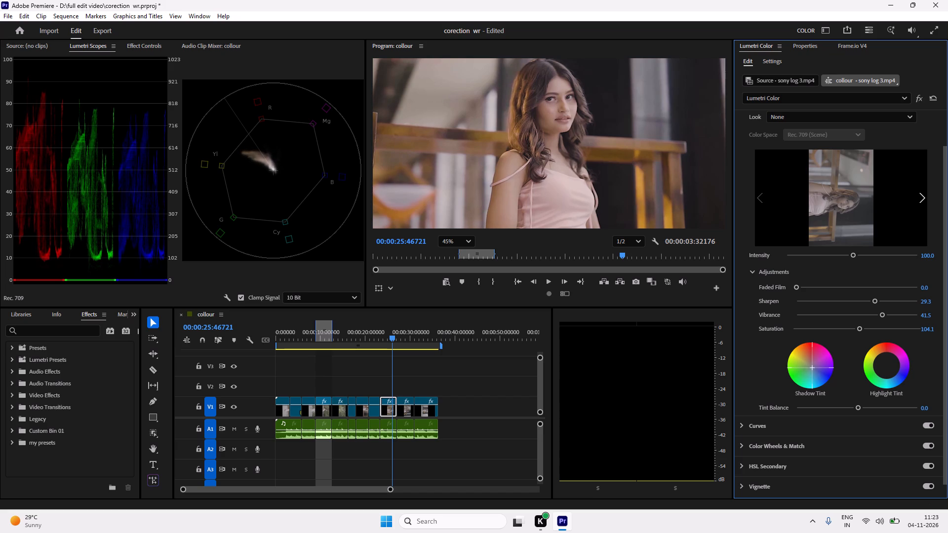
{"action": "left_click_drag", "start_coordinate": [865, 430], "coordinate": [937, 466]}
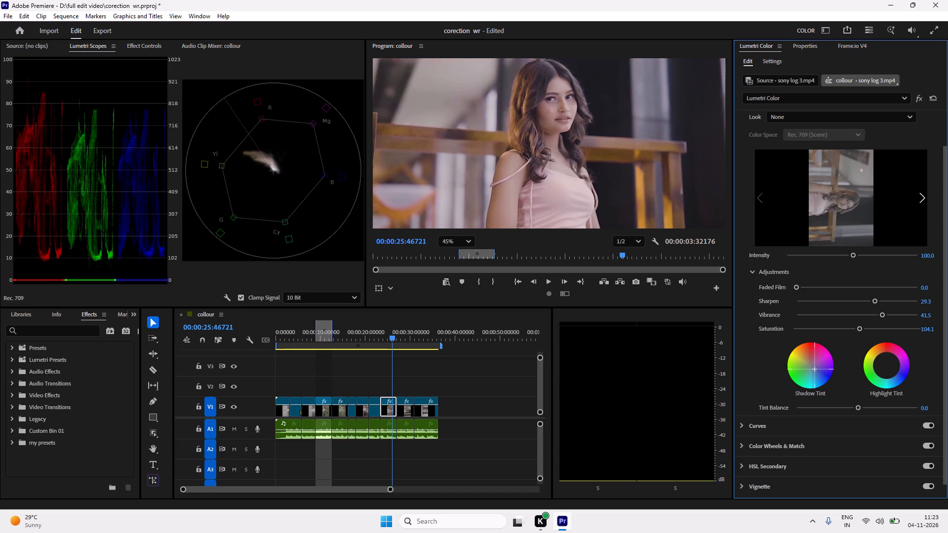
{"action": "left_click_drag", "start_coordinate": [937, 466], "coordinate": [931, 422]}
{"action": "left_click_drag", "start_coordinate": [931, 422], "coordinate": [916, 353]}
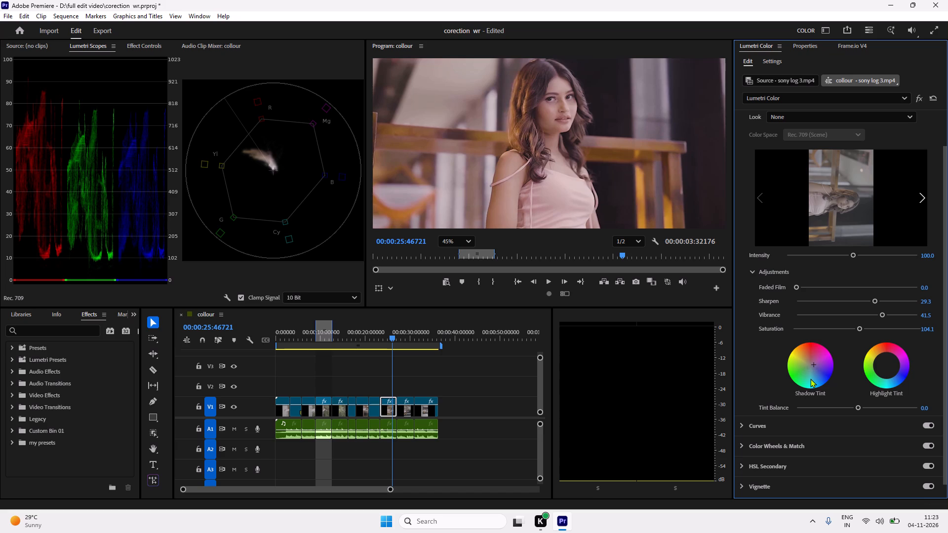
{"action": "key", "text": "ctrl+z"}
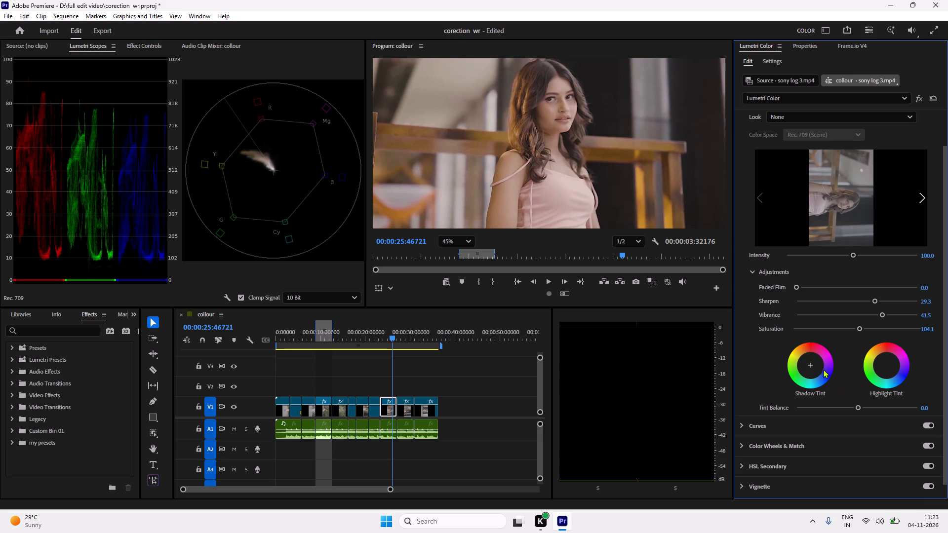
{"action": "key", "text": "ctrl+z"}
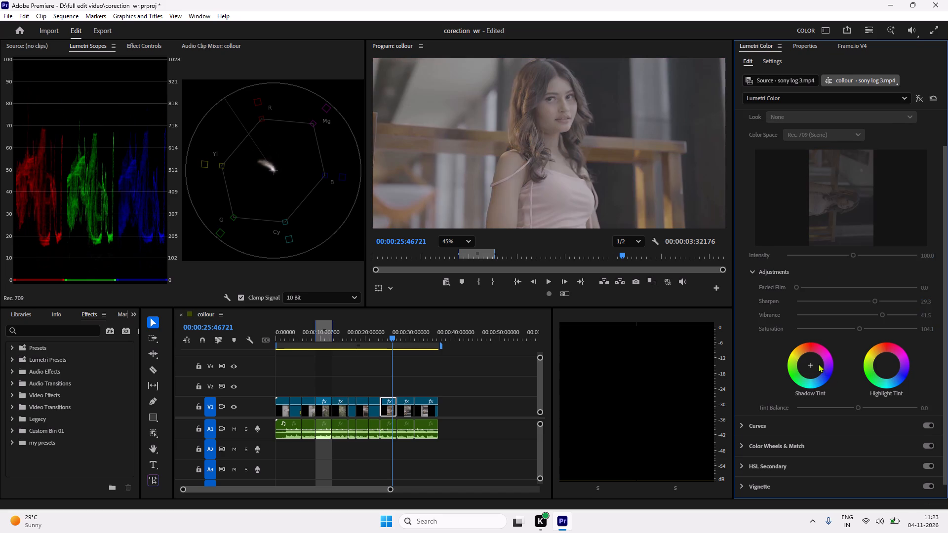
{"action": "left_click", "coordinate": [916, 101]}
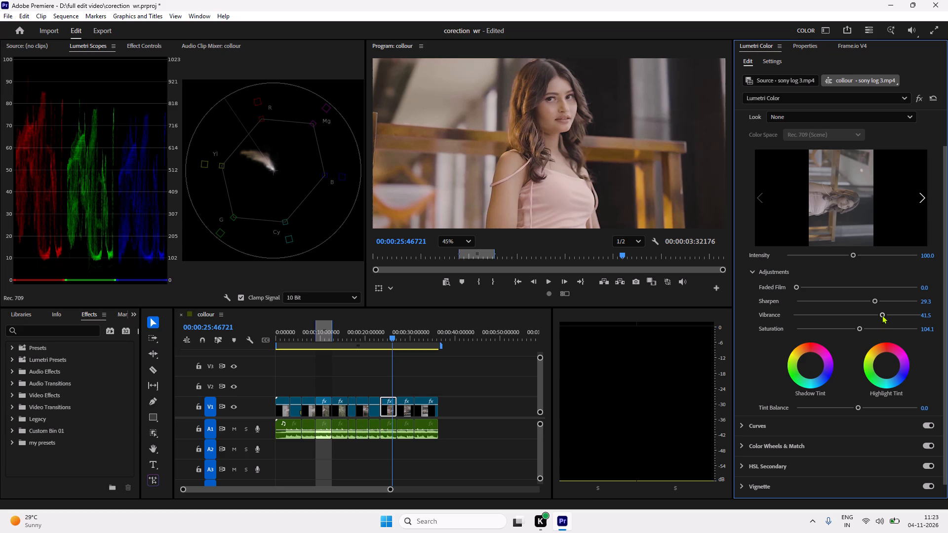
Reduce the portrait clip's Creative Vibrance to 34.1.
{"action": "left_click_drag", "start_coordinate": [882, 315], "coordinate": [877, 317]}
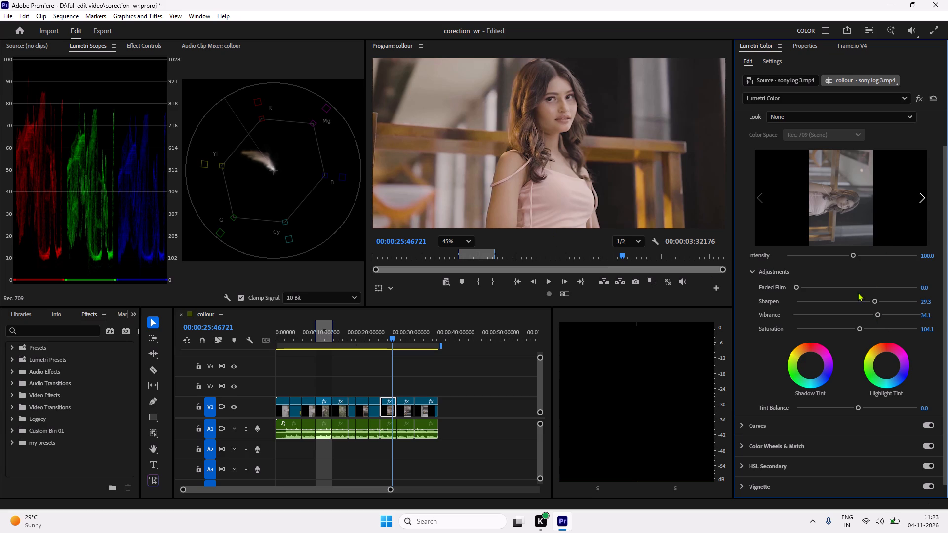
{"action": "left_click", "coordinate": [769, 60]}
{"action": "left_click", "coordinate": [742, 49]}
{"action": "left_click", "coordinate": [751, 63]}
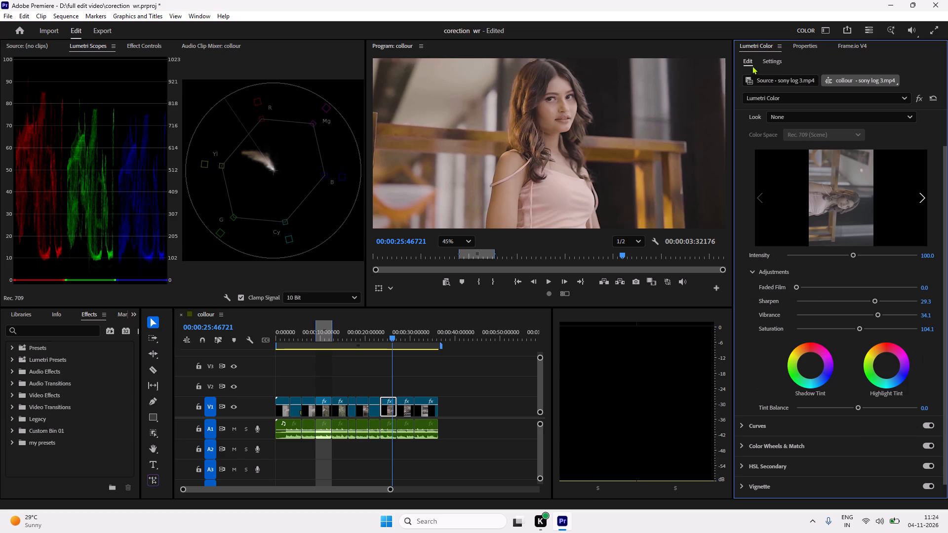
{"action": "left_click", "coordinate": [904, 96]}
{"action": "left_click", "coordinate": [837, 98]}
Reopen the portrait clip's Basic Correction settings and set Tint to 4.1.
{"action": "scroll", "coordinate": [758, 133], "scroll_direction": "up", "scroll_amount": 6}
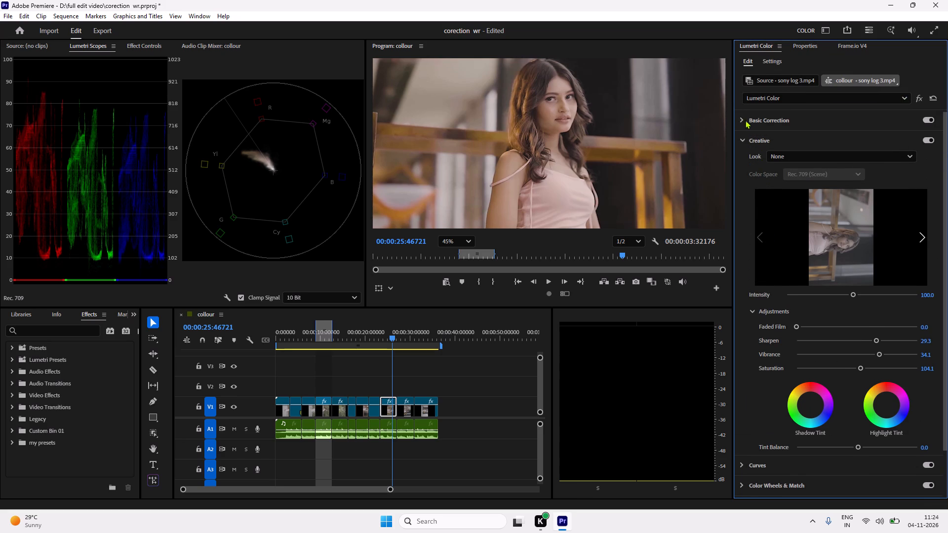
{"action": "left_click", "coordinate": [745, 118]}
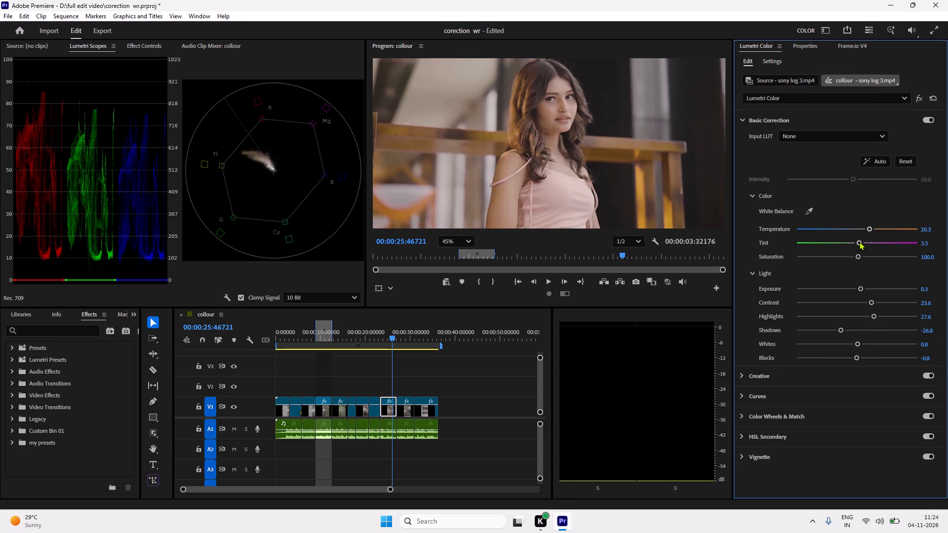
{"action": "left_click", "coordinate": [859, 241]}
Set the portrait clip's Creative Sharpen to 47.2 and Creative Saturation to 108.9.
{"action": "left_click", "coordinate": [857, 242]}
{"action": "scroll", "coordinate": [535, 114], "scroll_direction": "up", "scroll_amount": 3}
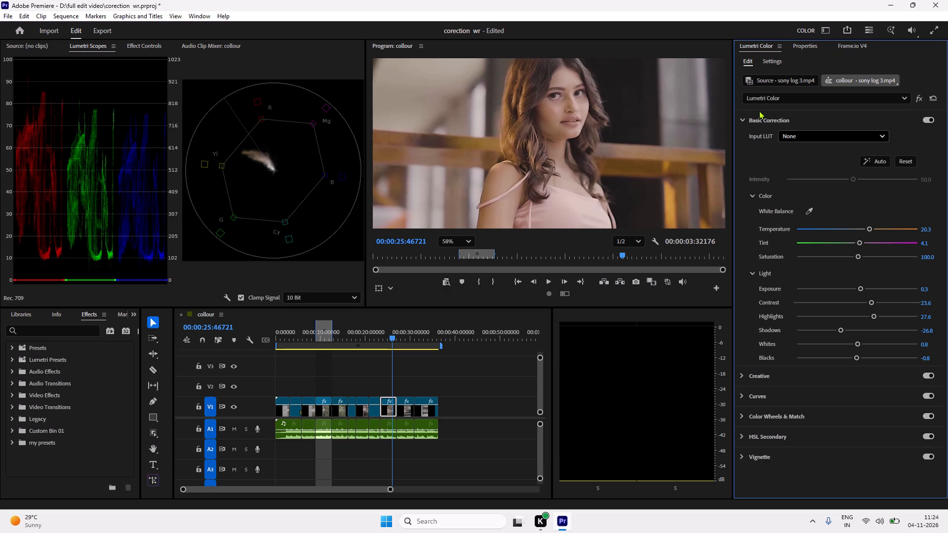
{"action": "left_click", "coordinate": [740, 118]}
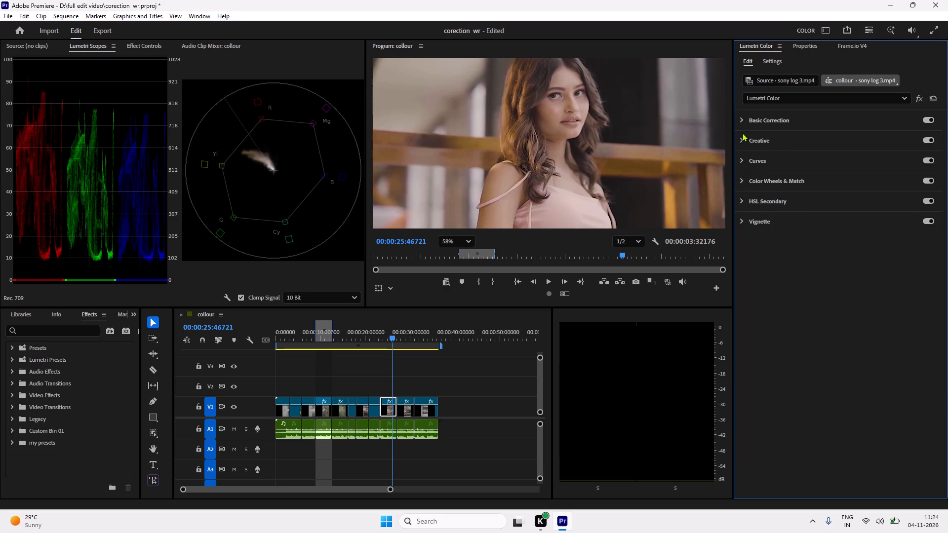
{"action": "left_click", "coordinate": [742, 133]}
{"action": "scroll", "coordinate": [892, 344], "scroll_direction": "down", "scroll_amount": 3}
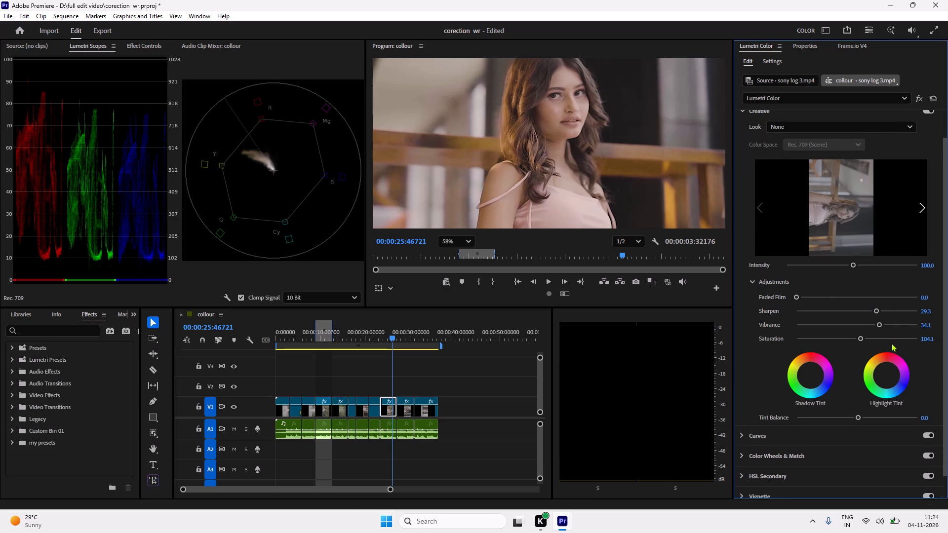
{"action": "left_click_drag", "start_coordinate": [879, 310], "coordinate": [885, 310]}
{"action": "left_click", "coordinate": [860, 339]}
Compare the full portrait frame with the Lumetri Color effect bypassed and re-enabled.
{"action": "scroll", "coordinate": [575, 177], "scroll_direction": "down", "scroll_amount": 1}
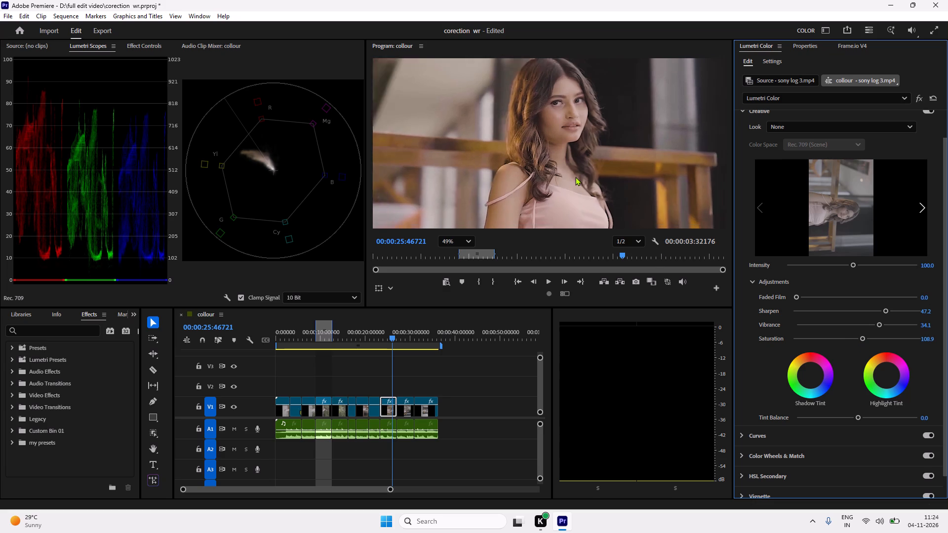
{"action": "scroll", "coordinate": [575, 177], "scroll_direction": "down", "scroll_amount": 2}
{"action": "scroll", "coordinate": [575, 177], "scroll_direction": "up", "scroll_amount": 2}
{"action": "scroll", "coordinate": [575, 177], "scroll_direction": "down", "scroll_amount": 7}
{"action": "scroll", "coordinate": [575, 177], "scroll_direction": "up", "scroll_amount": 1}
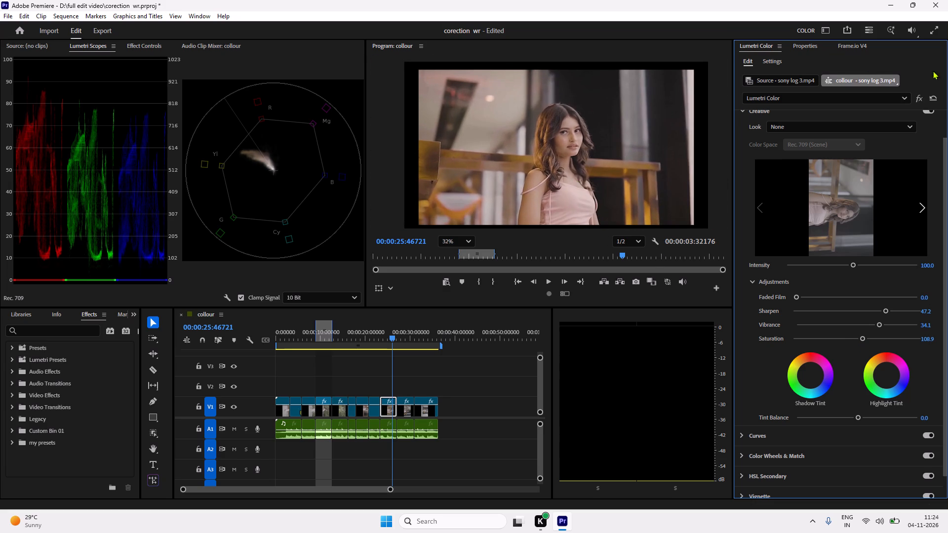
{"action": "left_click", "coordinate": [917, 97]}
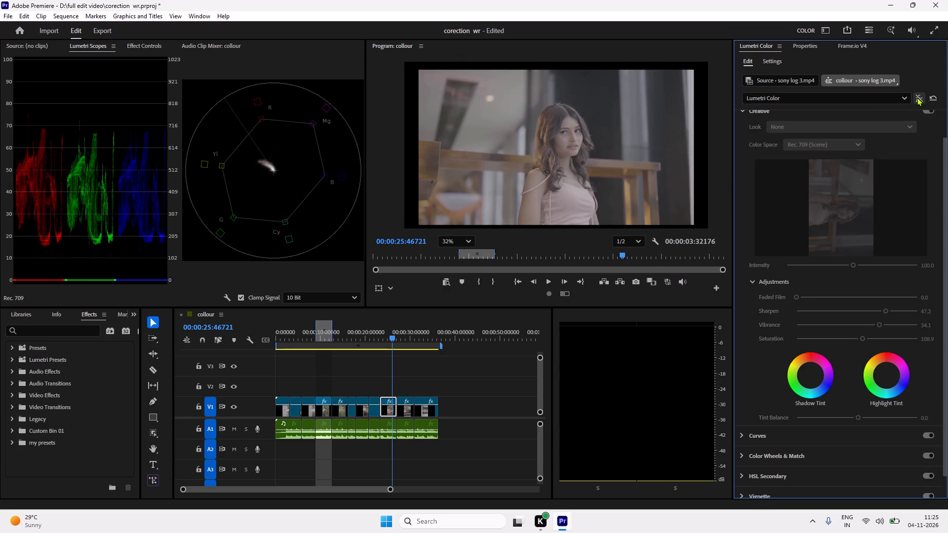
{"action": "left_click", "coordinate": [917, 97]}
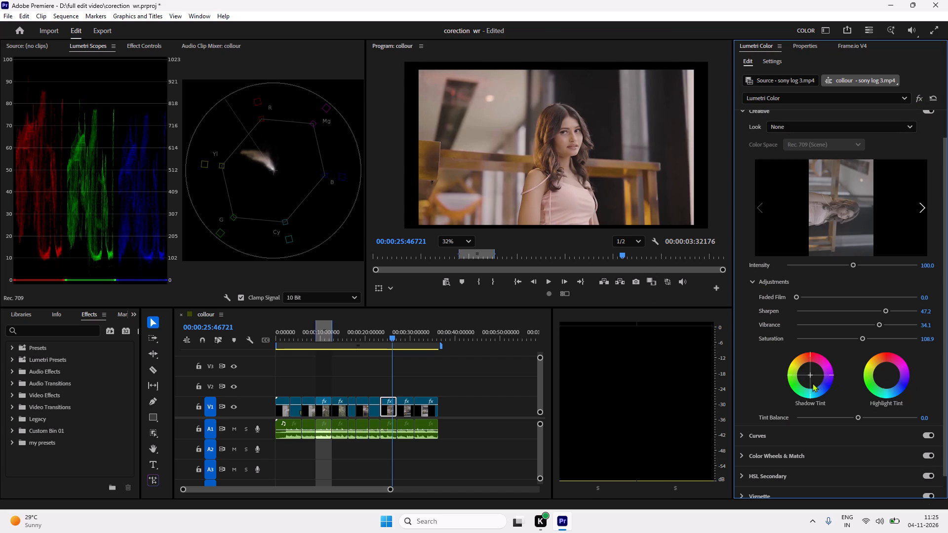
Set the portrait clip's Creative Tint Balance to 17.9.
{"action": "left_click_drag", "start_coordinate": [857, 418], "coordinate": [904, 428]}
{"action": "left_click_drag", "start_coordinate": [904, 428], "coordinate": [905, 431]}
{"action": "left_click_drag", "start_coordinate": [905, 431], "coordinate": [855, 426]}
{"action": "left_click_drag", "start_coordinate": [854, 418], "coordinate": [867, 418]}
Play the sequence from the preceding clips through the portrait clip to review its grade in motion against its neighbours.
{"action": "left_click_drag", "start_coordinate": [404, 341], "coordinate": [381, 340]}
{"action": "key", "text": "space"}
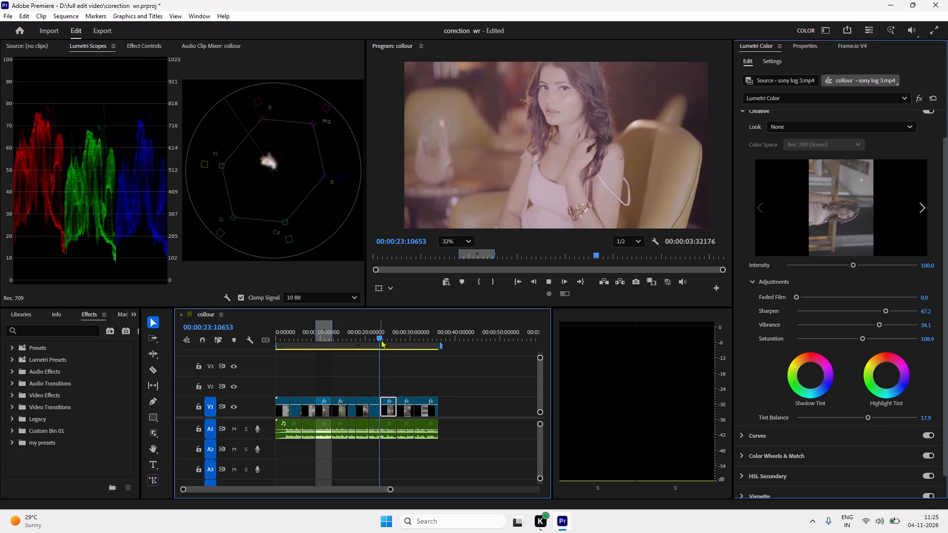
{"action": "key", "text": "space"}
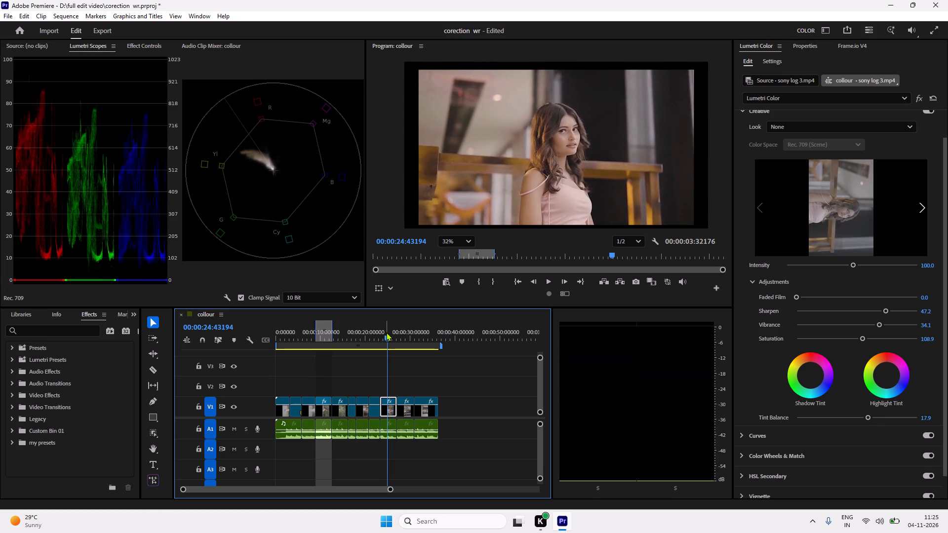
{"action": "left_click_drag", "start_coordinate": [385, 332], "coordinate": [357, 343]}
{"action": "key", "text": "space"}
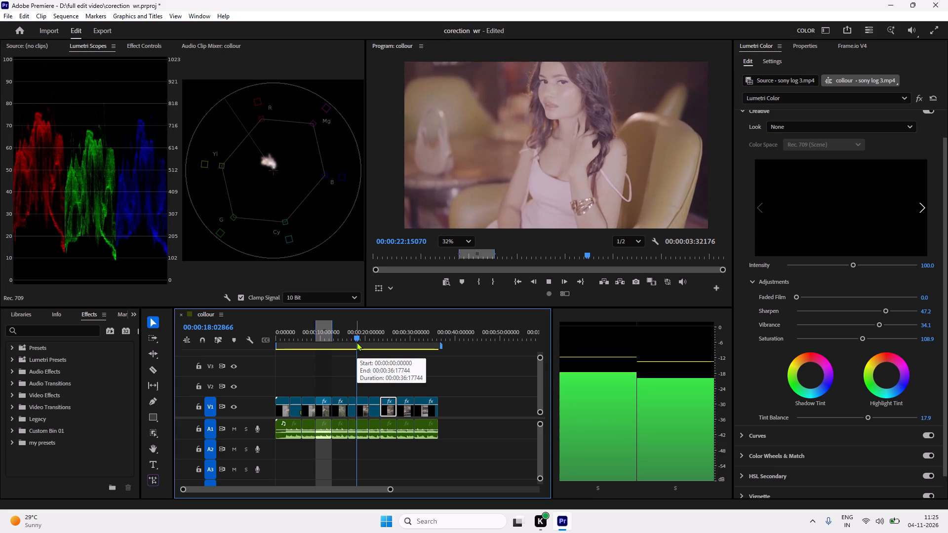
{"action": "left_click_drag", "start_coordinate": [358, 338], "coordinate": [351, 339]}
{"action": "key", "text": "space"}
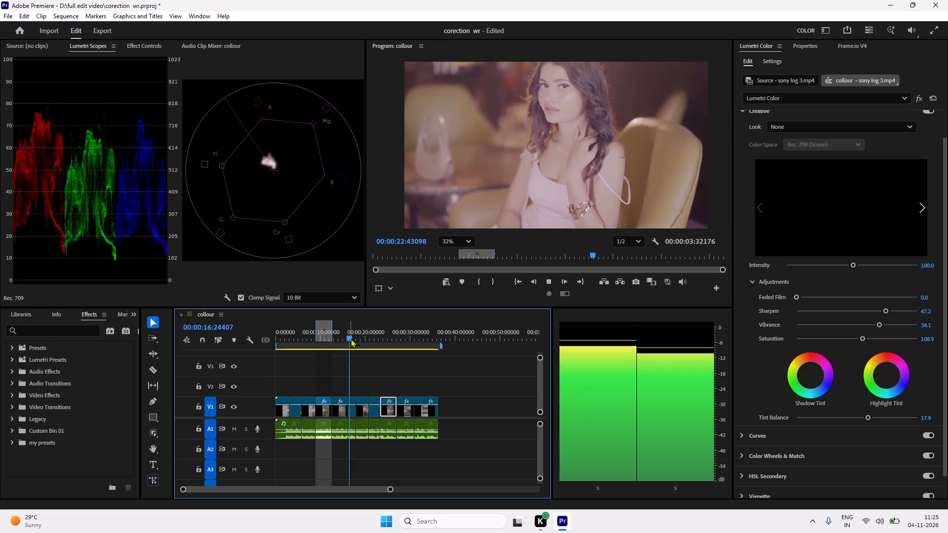
{"action": "key", "text": "space"}
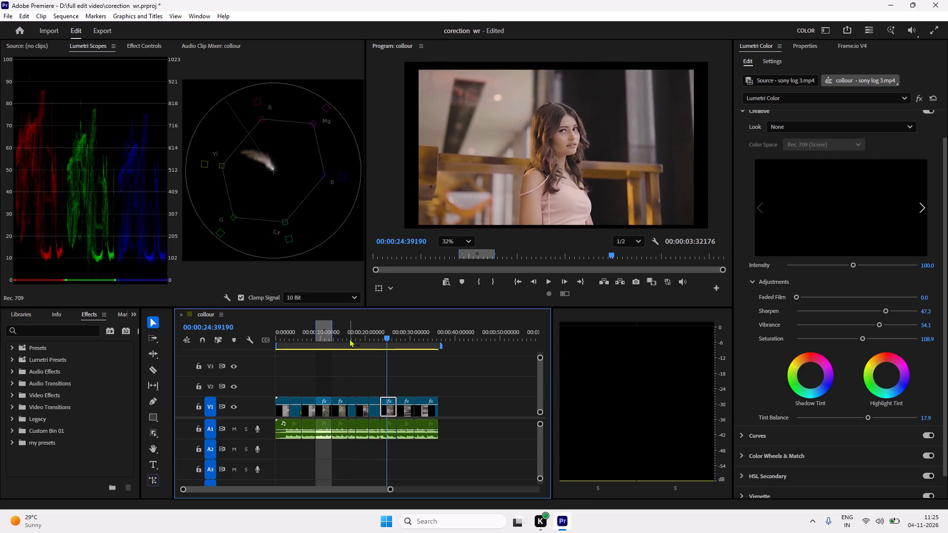
{"action": "key", "text": "space"}
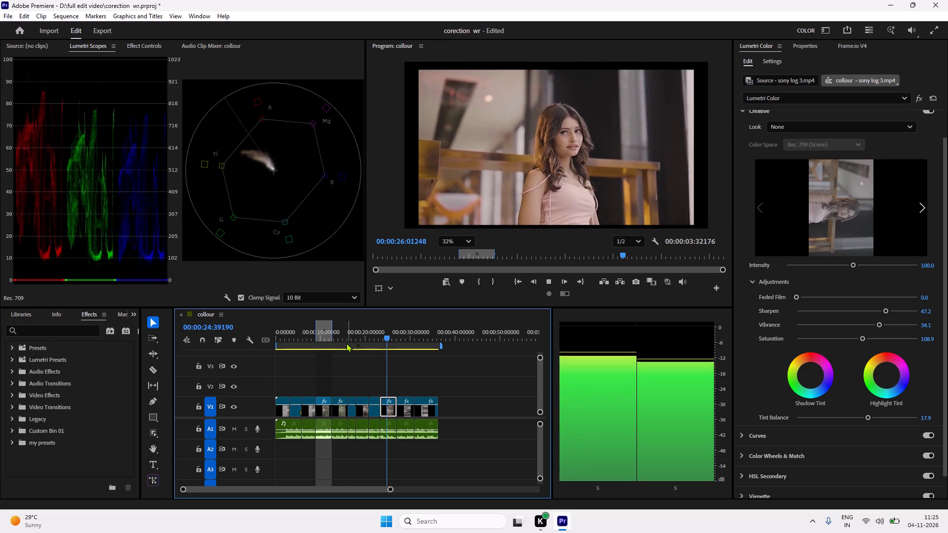
{"action": "key", "text": "space"}
{"action": "key", "text": "space"}
{"action": "key", "text": "space"}
{"action": "key", "text": "space"}
{"action": "key", "text": "space"}
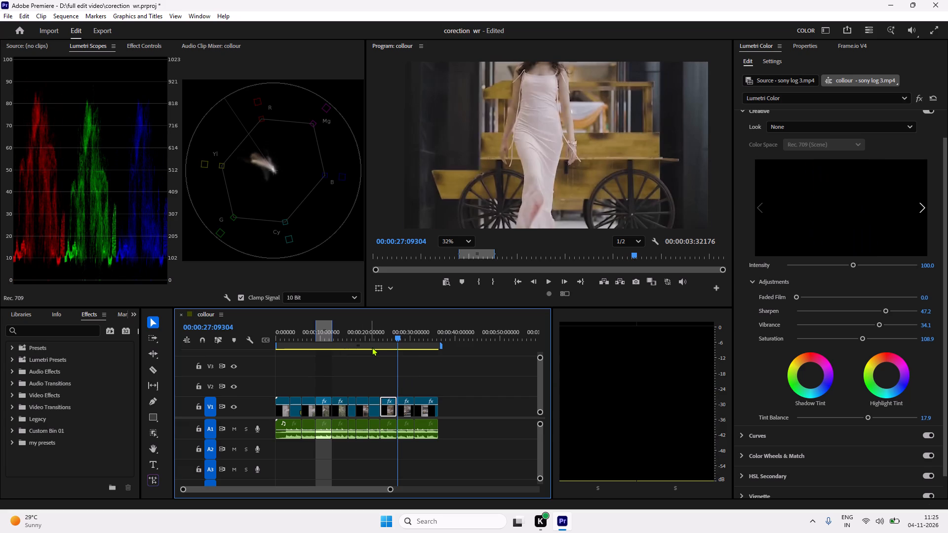
Go back across the cut to the portrait clip at 00:00:26:35700 and examine the woman's face up close.
{"action": "key", "text": "Left"}
{"action": "key", "text": "Left"}
{"action": "key", "text": "Left"}
{"action": "key", "text": "Left"}
{"action": "key", "text": "Left"}
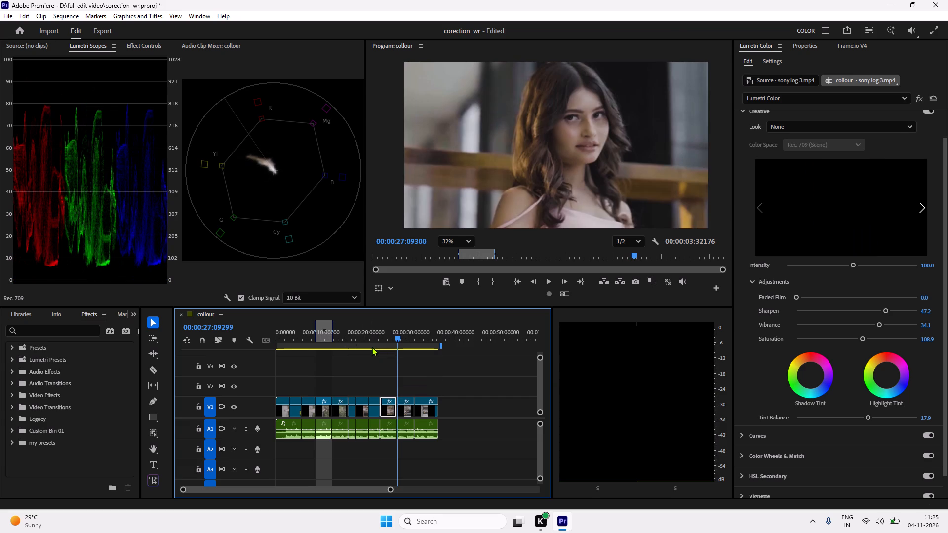
{"action": "key", "text": "Left"}
{"action": "left_click", "coordinate": [398, 338]}
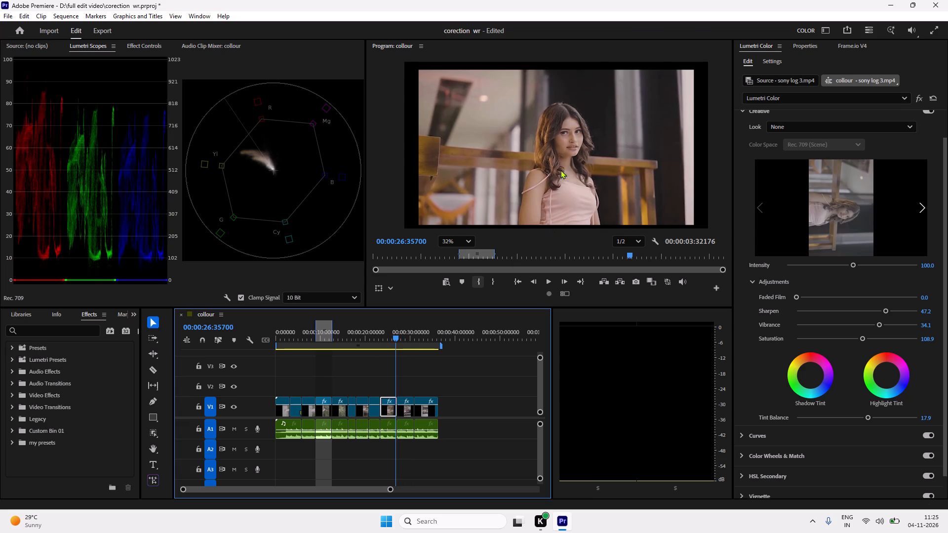
{"action": "scroll", "coordinate": [567, 128], "scroll_direction": "up", "scroll_amount": 5}
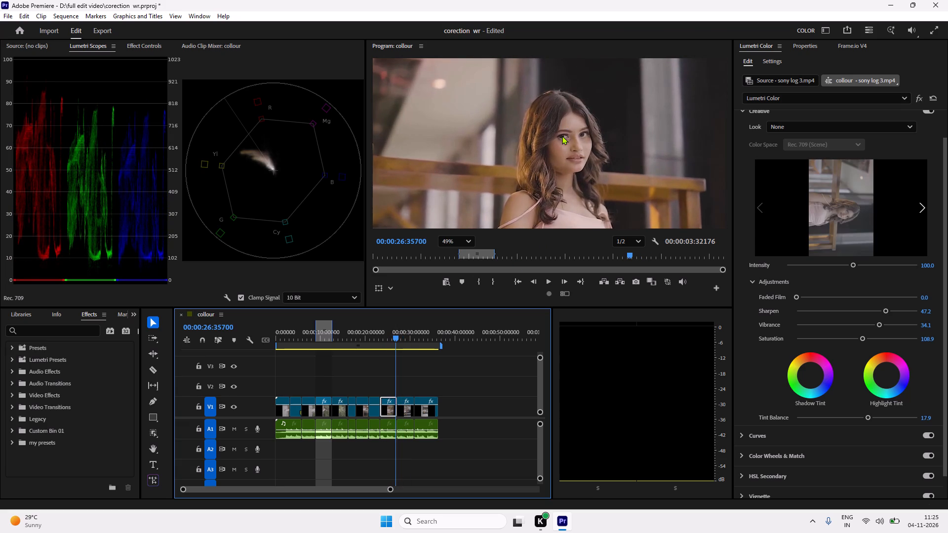
{"action": "scroll", "coordinate": [562, 136], "scroll_direction": "up", "scroll_amount": 3}
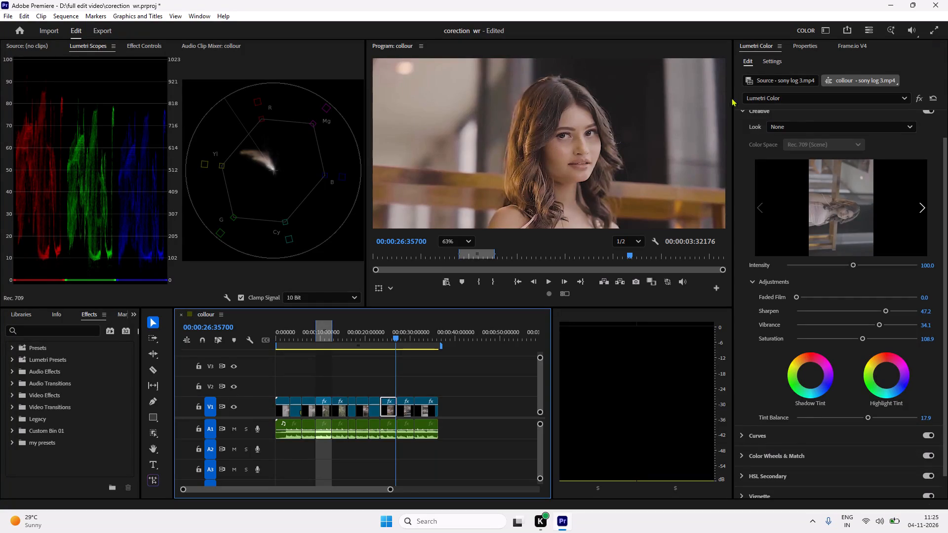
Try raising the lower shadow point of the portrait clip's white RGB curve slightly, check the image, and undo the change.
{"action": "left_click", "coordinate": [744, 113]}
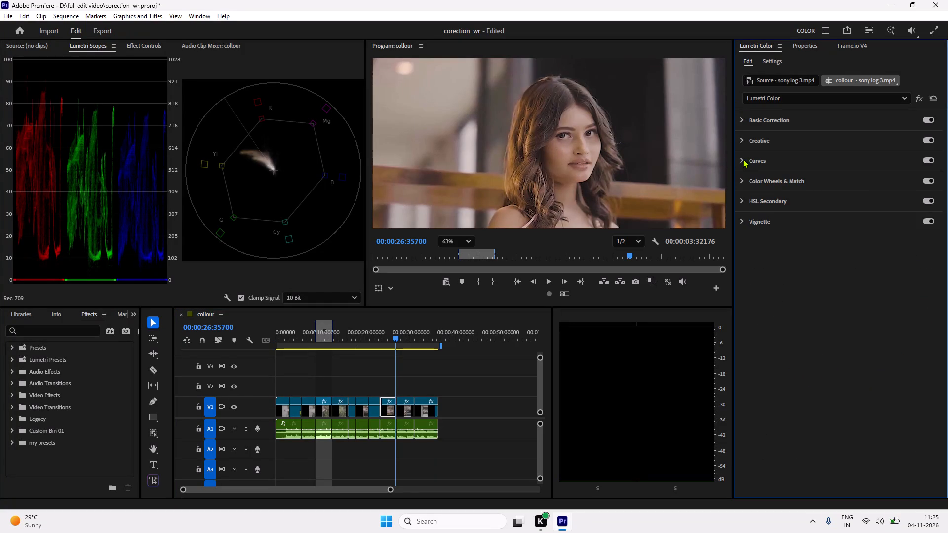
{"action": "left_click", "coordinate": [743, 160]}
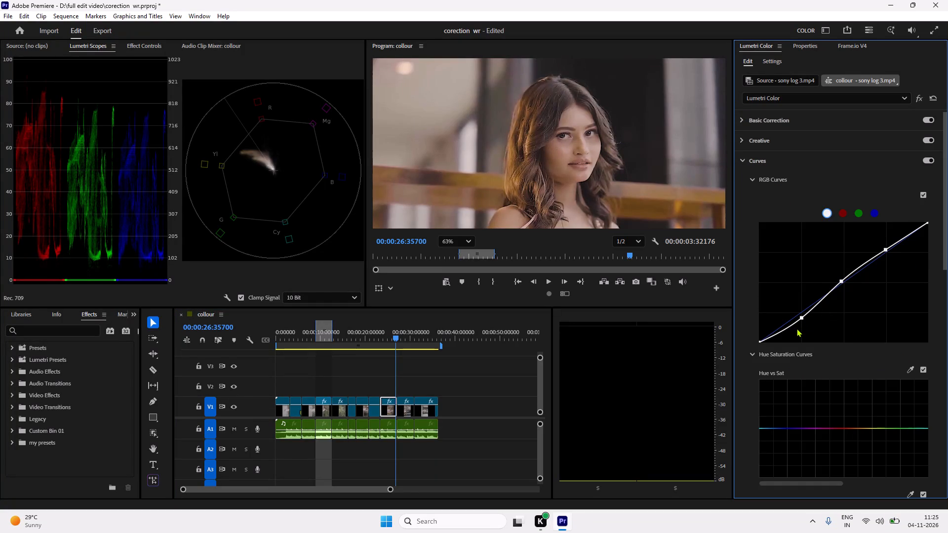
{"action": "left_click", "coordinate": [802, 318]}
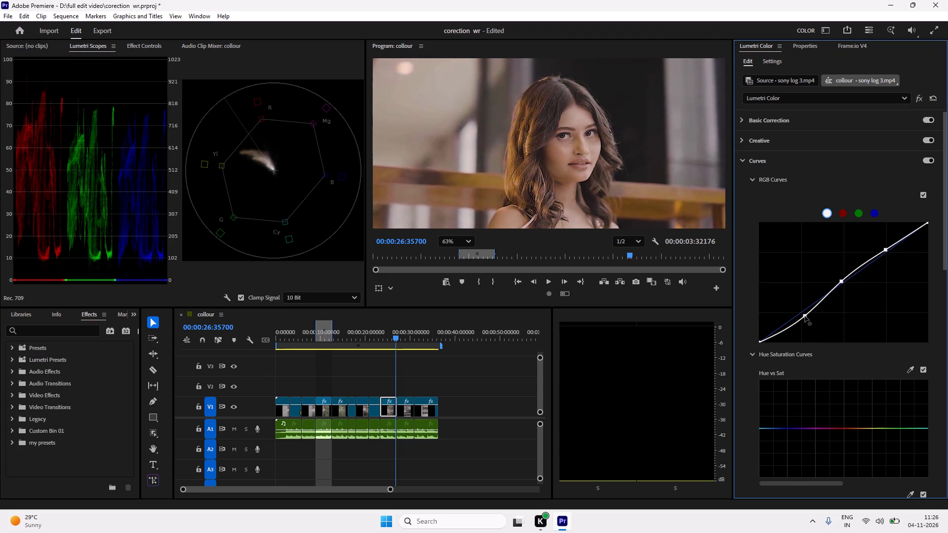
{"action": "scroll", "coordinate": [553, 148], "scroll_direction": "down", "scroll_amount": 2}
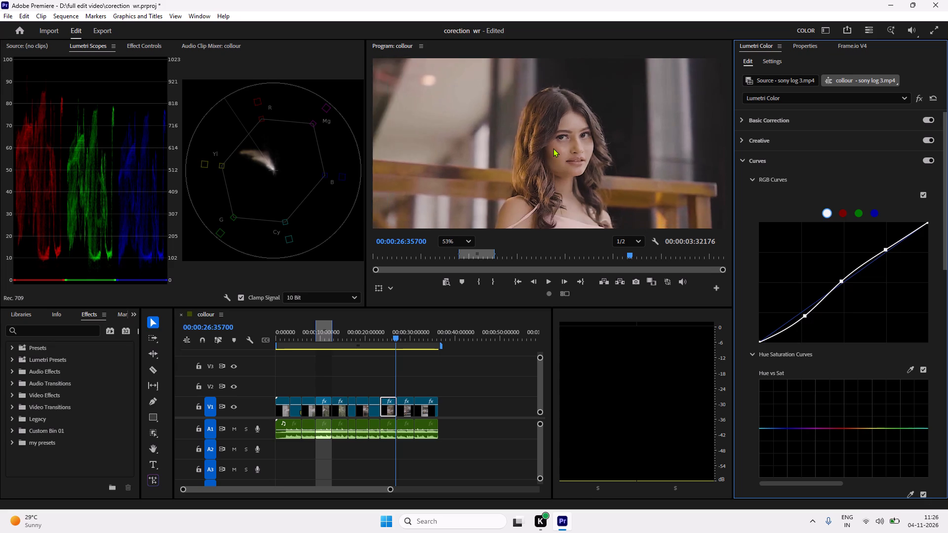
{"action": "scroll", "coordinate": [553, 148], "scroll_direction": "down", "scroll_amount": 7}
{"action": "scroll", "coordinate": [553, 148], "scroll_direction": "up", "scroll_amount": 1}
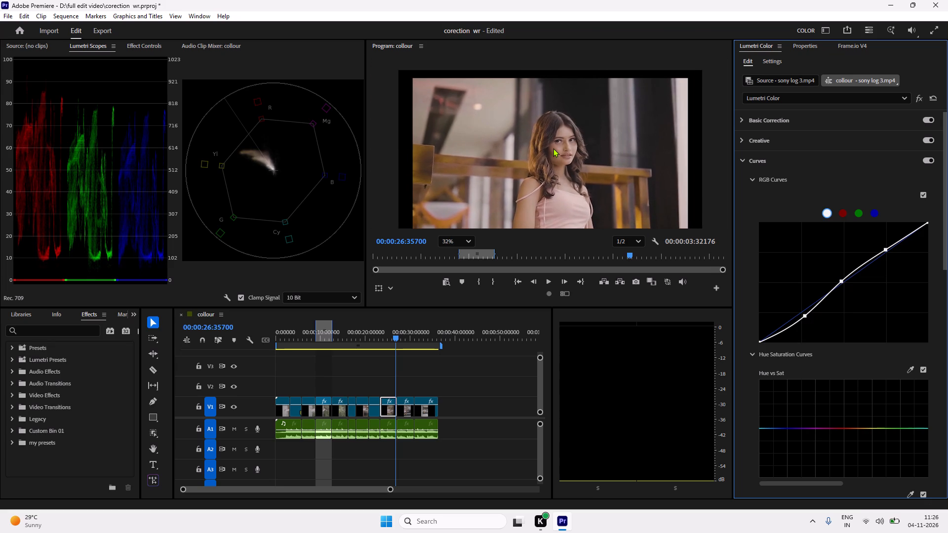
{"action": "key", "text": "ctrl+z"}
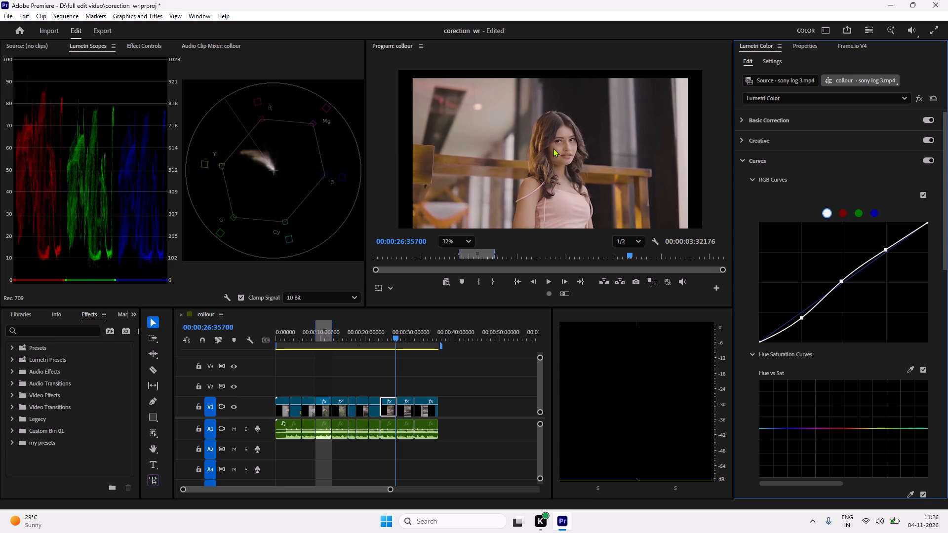
Bring up the portrait clip's Hue Saturation Curves, starting at Hue vs Sat.
{"action": "scroll", "coordinate": [863, 357], "scroll_direction": "down", "scroll_amount": 14}
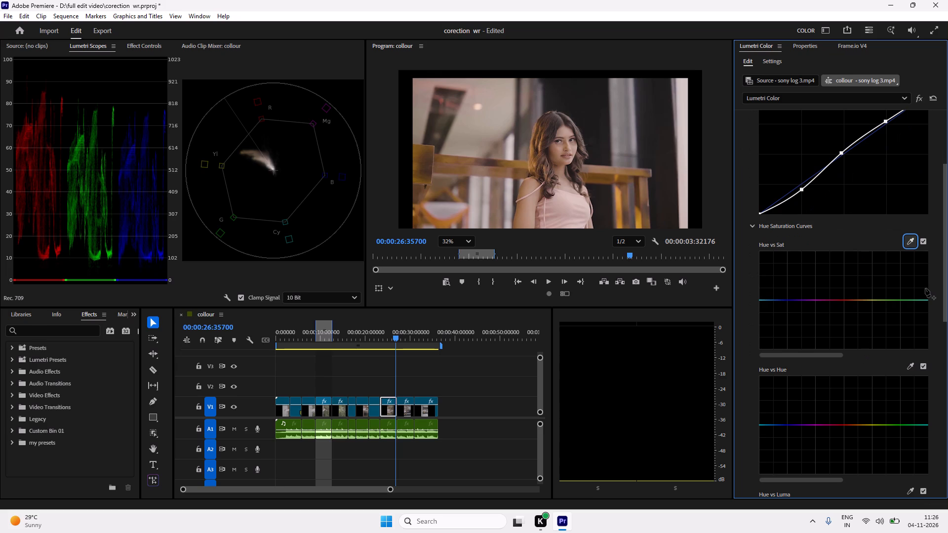
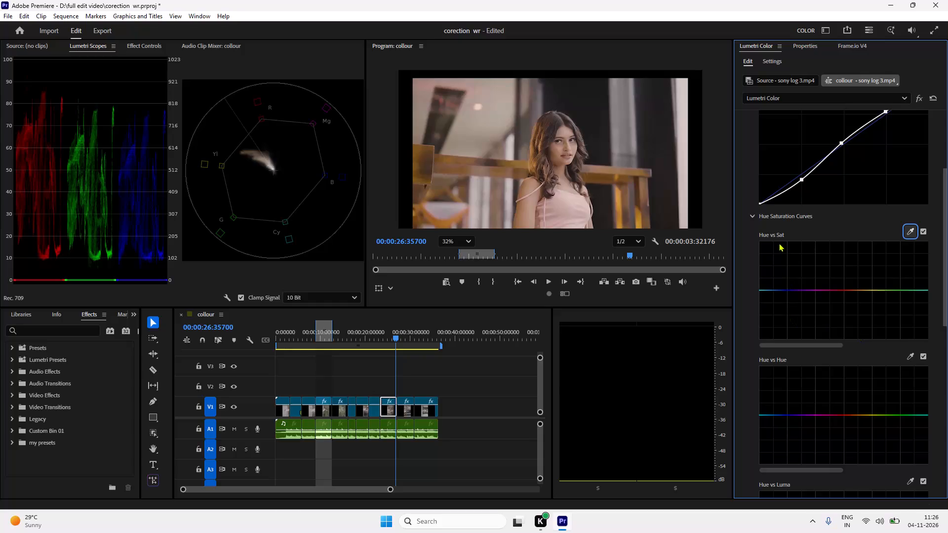
Anchor the Hue vs Sat curve at cyan, yellow and magenta, and pull a new red point between magenta and yellow slightly below the baseline.
{"action": "left_click", "coordinate": [927, 291]}
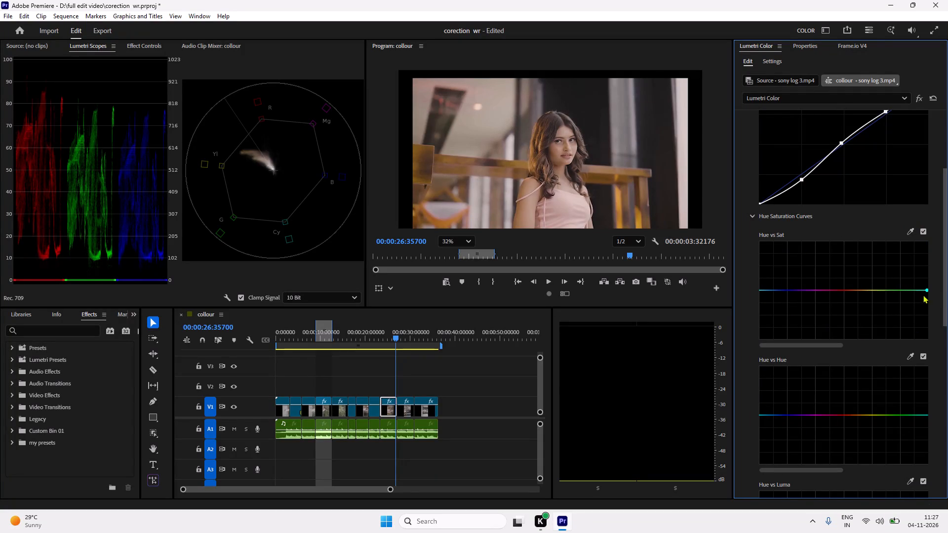
{"action": "left_click", "coordinate": [872, 291]}
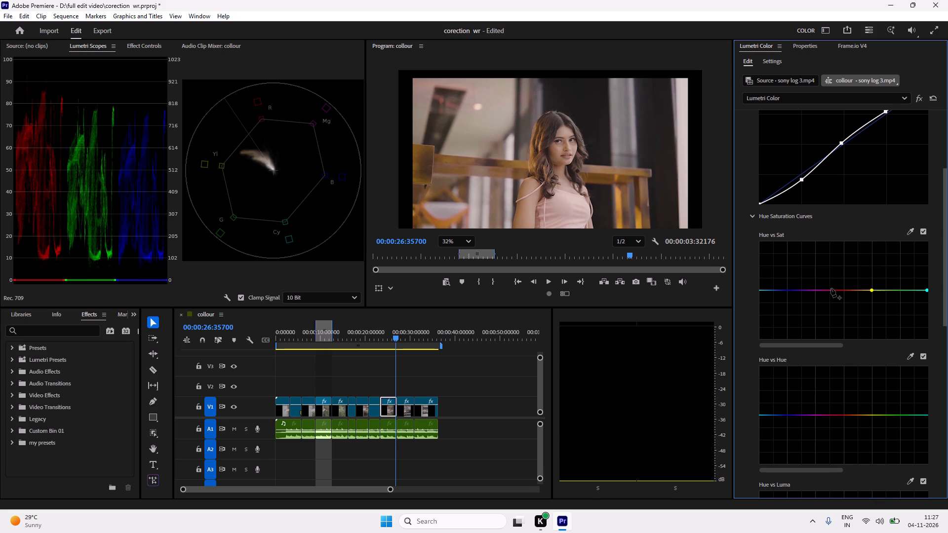
{"action": "left_click", "coordinate": [829, 291]}
{"action": "left_click_drag", "start_coordinate": [845, 291], "coordinate": [845, 296]}
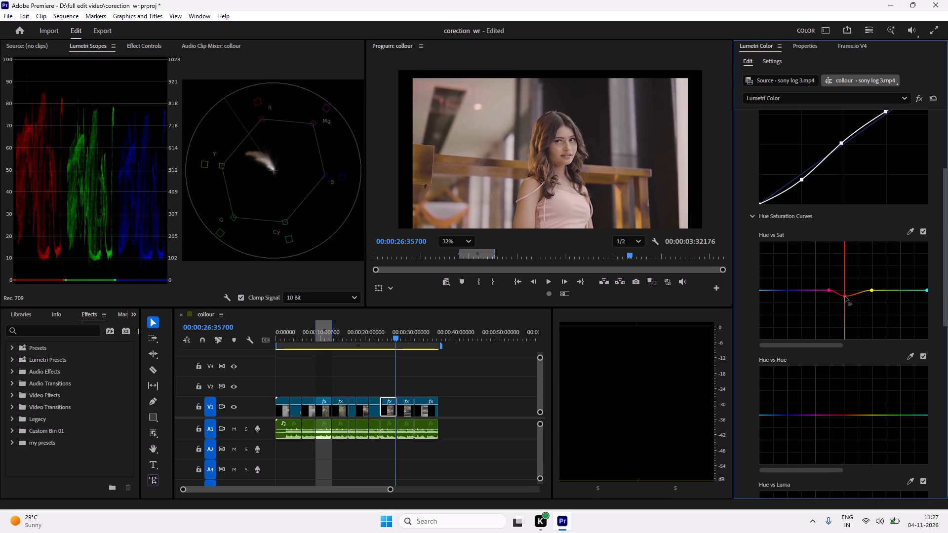
{"action": "left_click_drag", "start_coordinate": [845, 296], "coordinate": [844, 305]}
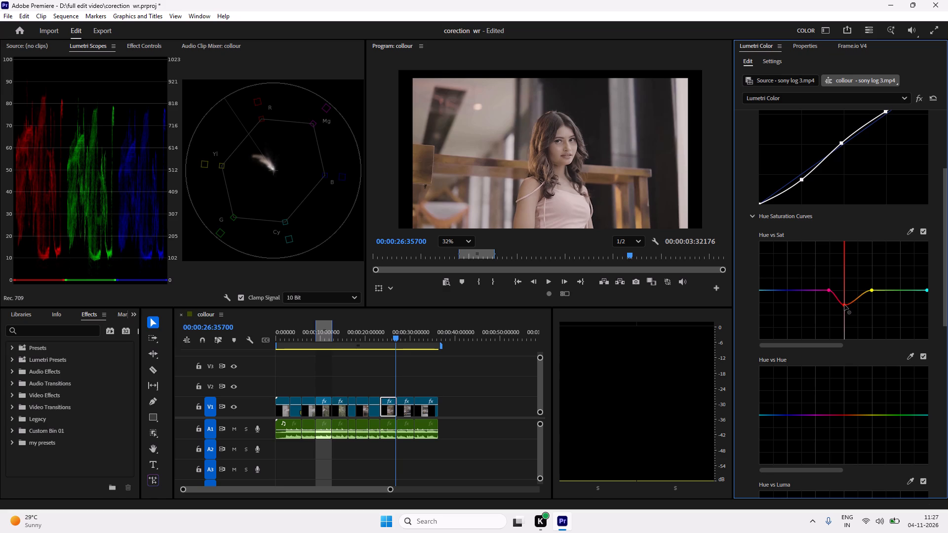
{"action": "left_click_drag", "start_coordinate": [844, 305], "coordinate": [844, 297]}
Examine the woman's skin tones both close up and in the full frame with the reduced red saturation.
{"action": "scroll", "coordinate": [599, 166], "scroll_direction": "up", "scroll_amount": 6}
{"action": "scroll", "coordinate": [553, 166], "scroll_direction": "up", "scroll_amount": 3}
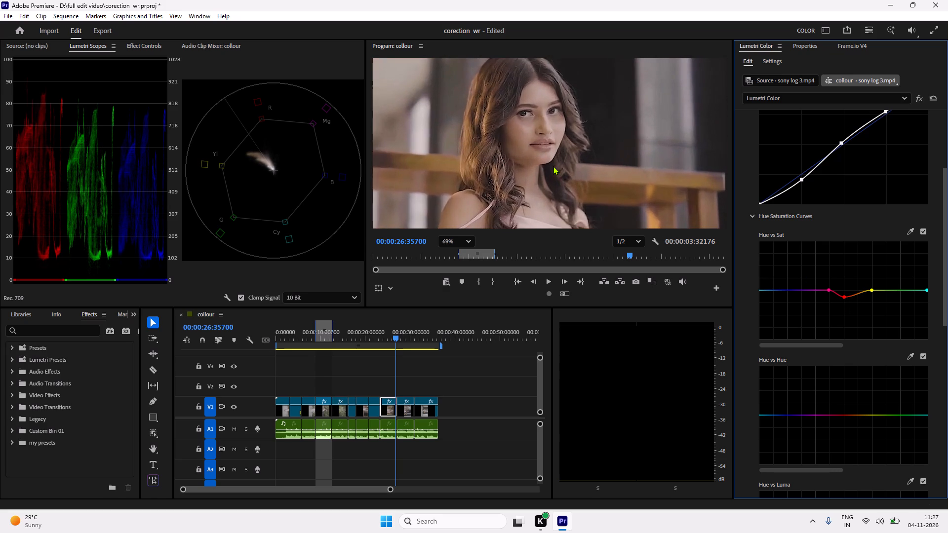
{"action": "scroll", "coordinate": [553, 166], "scroll_direction": "down", "scroll_amount": 5}
{"action": "scroll", "coordinate": [524, 162], "scroll_direction": "up", "scroll_amount": 2}
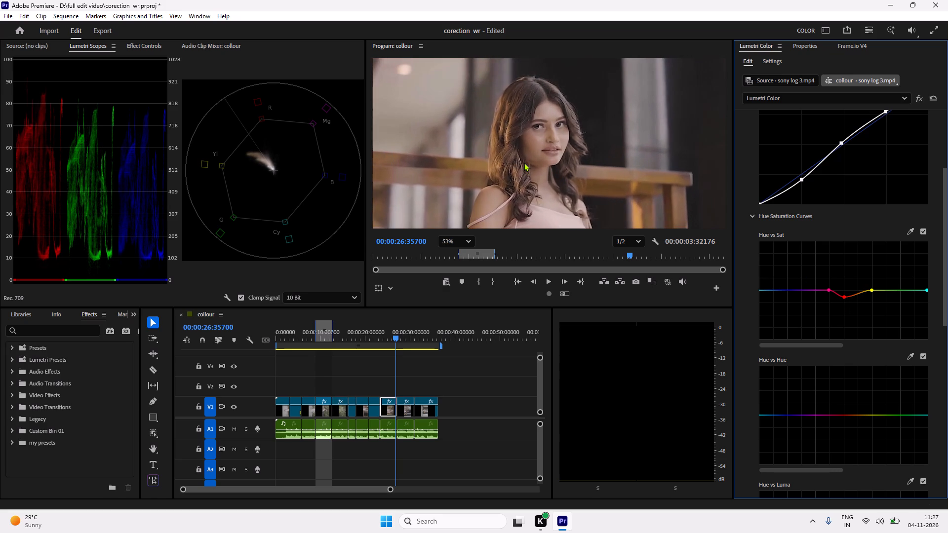
{"action": "scroll", "coordinate": [524, 162], "scroll_direction": "down", "scroll_amount": 9}
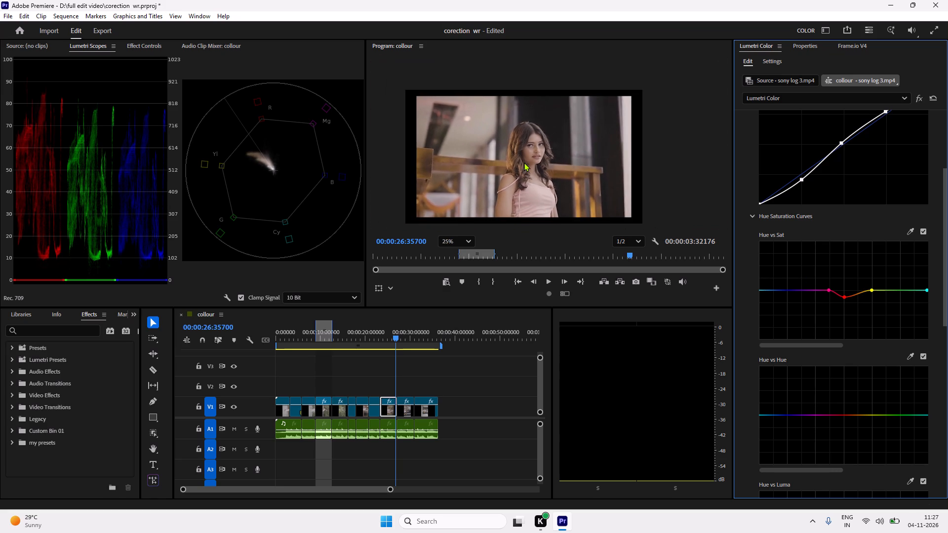
{"action": "scroll", "coordinate": [524, 162], "scroll_direction": "up", "scroll_amount": 2}
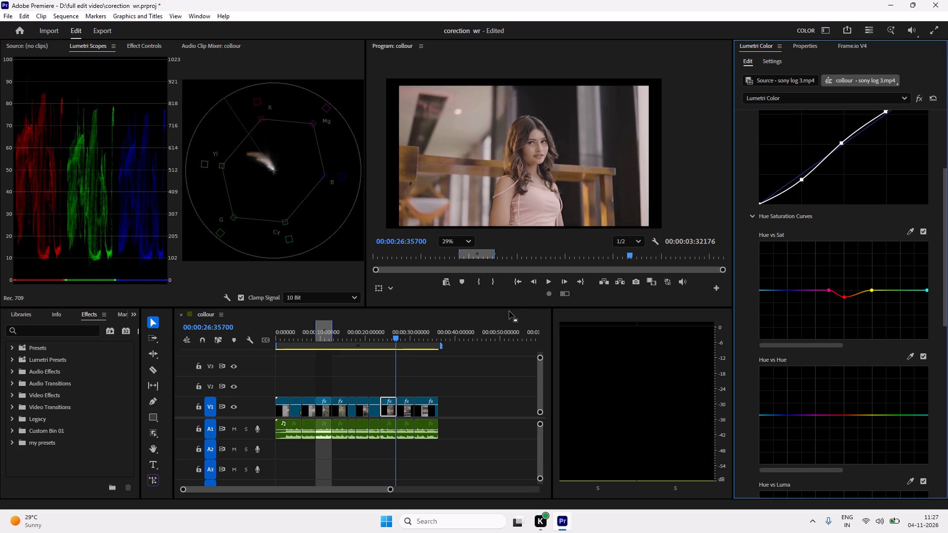
Enlarge the Program Monitor by shrinking the timeline and the Lumetri Scopes, and magnify the portrait to 58%.
{"action": "left_click_drag", "start_coordinate": [510, 307], "coordinate": [492, 382]}
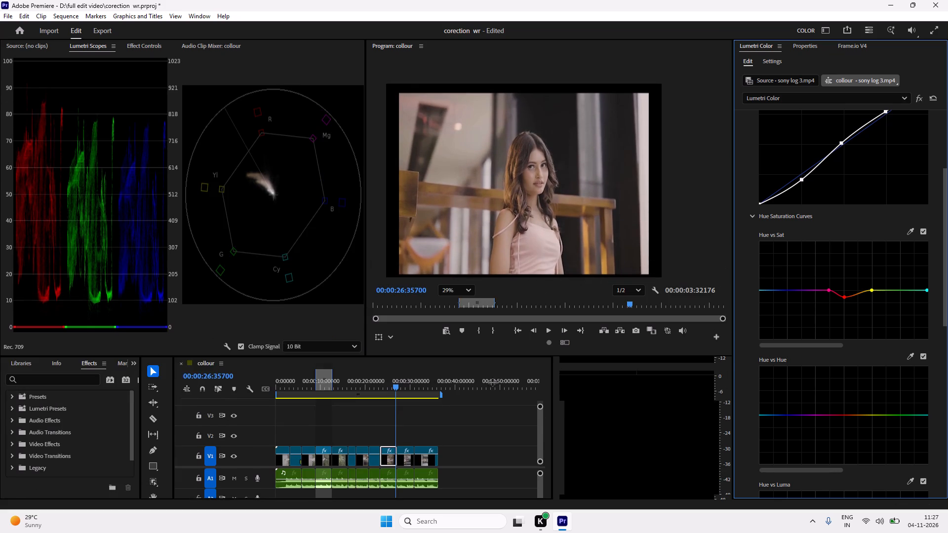
{"action": "left_click_drag", "start_coordinate": [492, 382], "coordinate": [488, 393]}
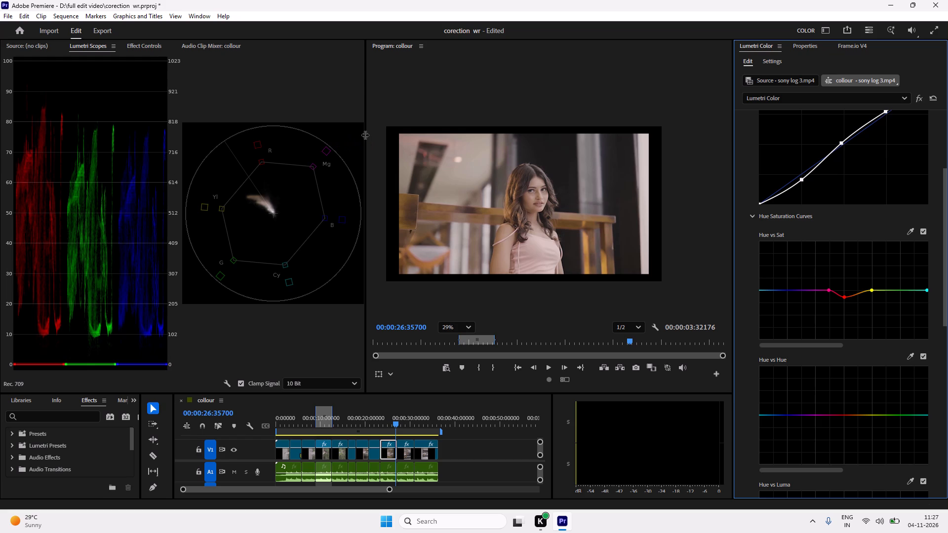
{"action": "left_click_drag", "start_coordinate": [365, 135], "coordinate": [314, 139]}
{"action": "scroll", "coordinate": [550, 164], "scroll_direction": "up", "scroll_amount": 1}
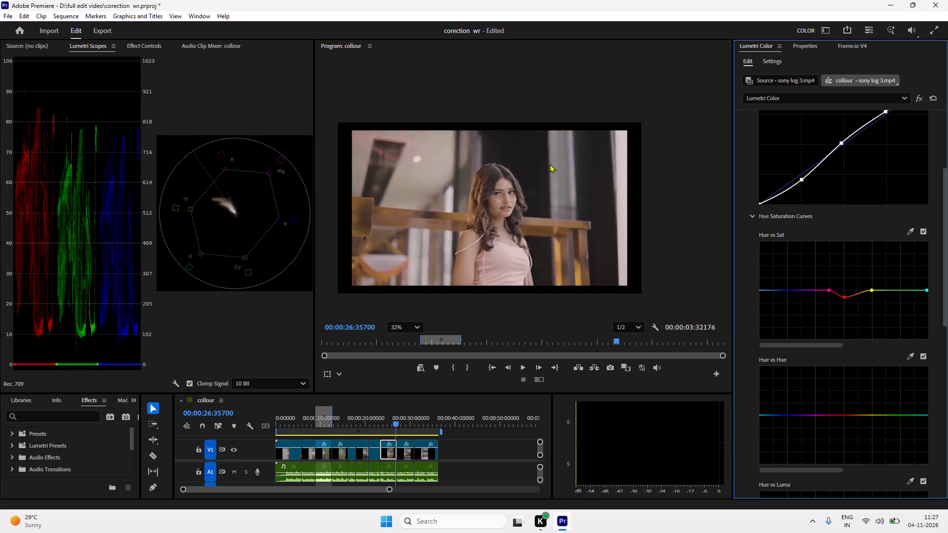
{"action": "scroll", "coordinate": [550, 164], "scroll_direction": "up", "scroll_amount": 1}
{"action": "scroll", "coordinate": [385, 162], "scroll_direction": "up", "scroll_amount": 3}
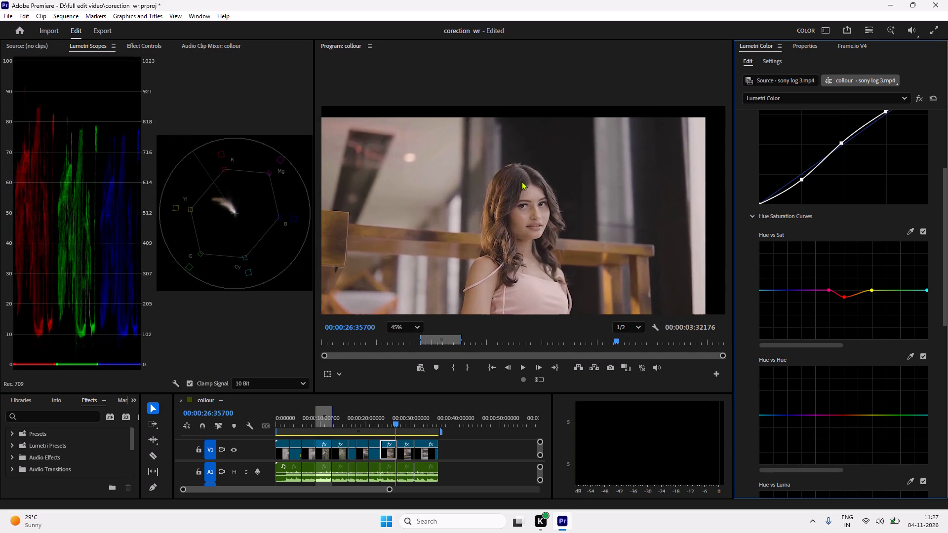
{"action": "scroll", "coordinate": [511, 292], "scroll_direction": "up", "scroll_amount": 2}
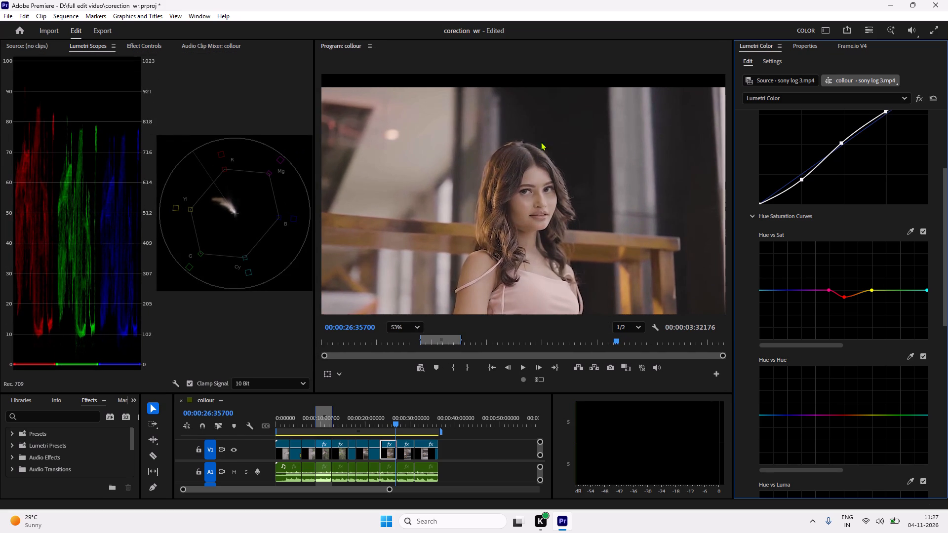
{"action": "scroll", "coordinate": [516, 296], "scroll_direction": "up", "scroll_amount": 1}
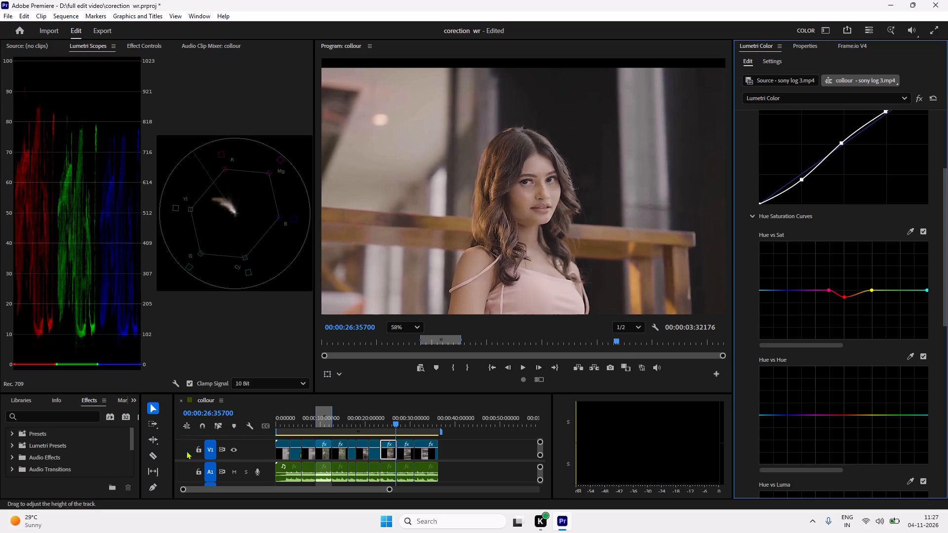
Switch to the Hand tool and reposition the portrait in the enlarged Program Monitor at 49% zoom.
{"action": "scroll", "coordinate": [149, 452], "scroll_direction": "down", "scroll_amount": 6}
{"action": "left_click_drag", "start_coordinate": [243, 394], "coordinate": [252, 335]}
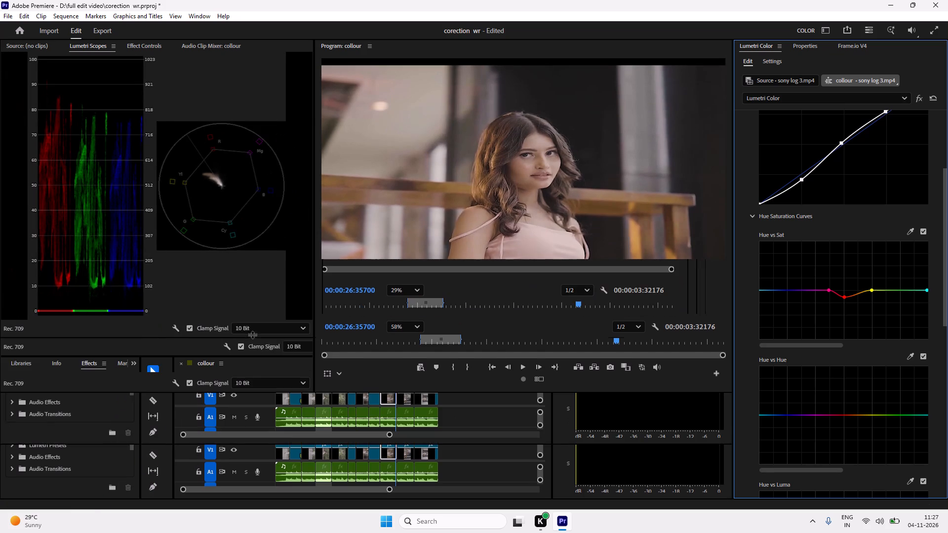
{"action": "left_click_drag", "start_coordinate": [252, 335], "coordinate": [252, 334]}
{"action": "left_click", "coordinate": [154, 477]}
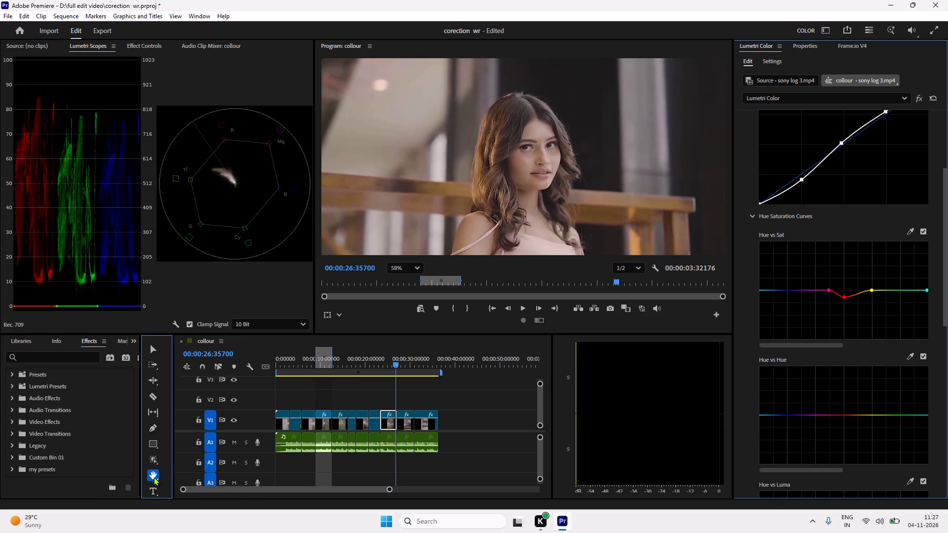
{"action": "left_click_drag", "start_coordinate": [281, 333], "coordinate": [279, 341]}
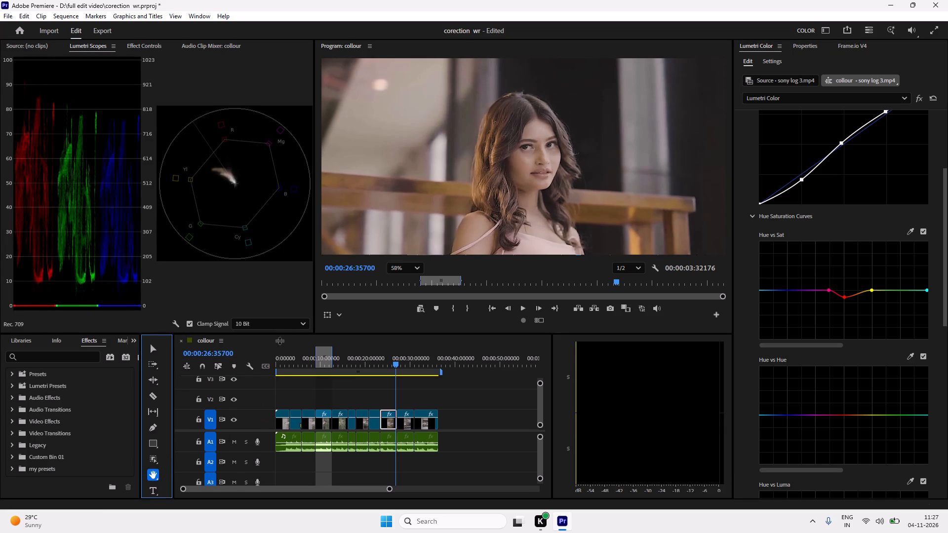
{"action": "left_click_drag", "start_coordinate": [279, 341], "coordinate": [279, 391]}
{"action": "left_click_drag", "start_coordinate": [478, 184], "coordinate": [480, 173]}
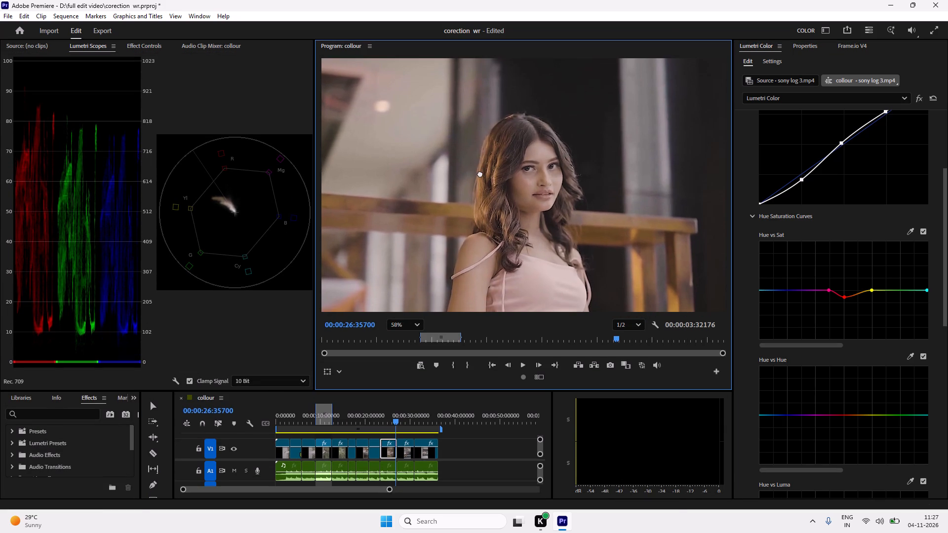
{"action": "left_click_drag", "start_coordinate": [480, 173], "coordinate": [480, 166]}
{"action": "scroll", "coordinate": [480, 165], "scroll_direction": "down", "scroll_amount": 2}
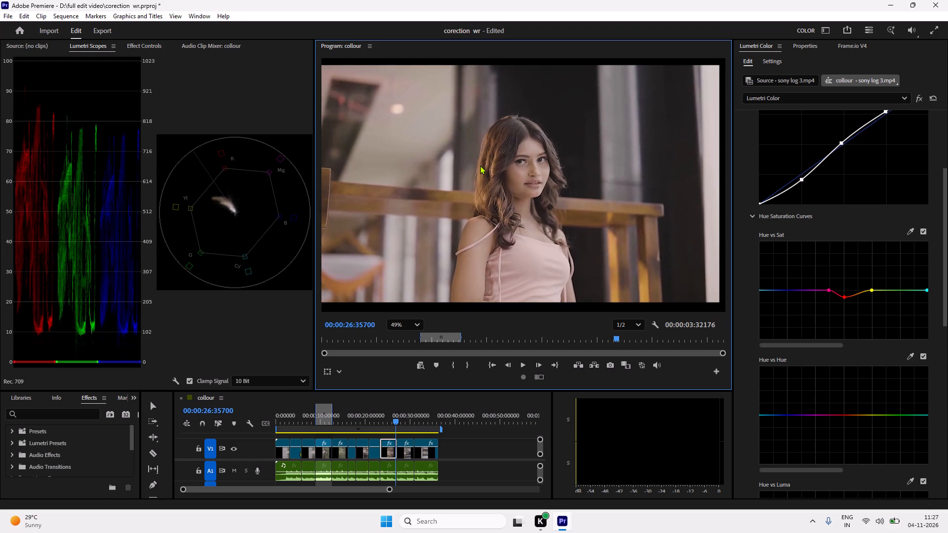
{"action": "left_click_drag", "start_coordinate": [462, 162], "coordinate": [468, 161]}
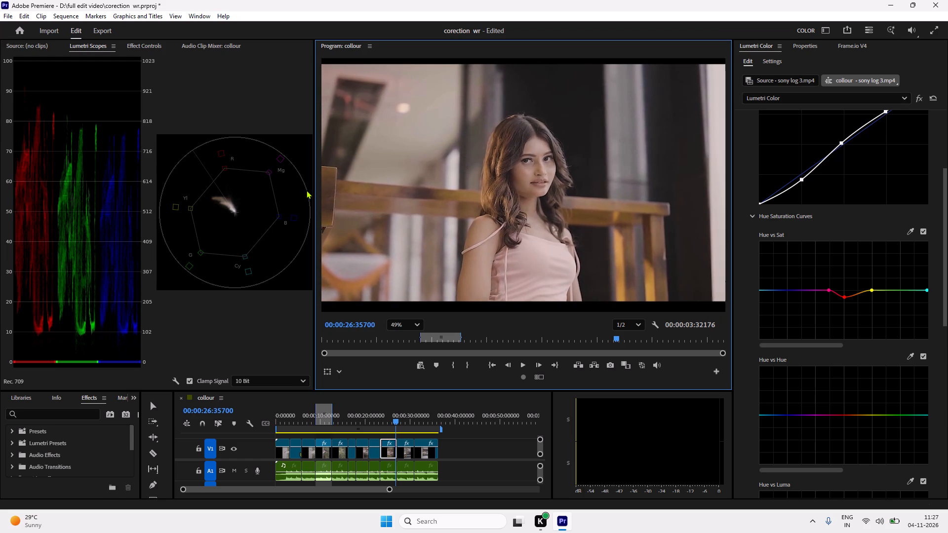
Widen the Program Monitor further into the scopes area and reframe the portrait at 53% zoom, finishing with the Selection tool active.
{"action": "left_click_drag", "start_coordinate": [313, 189], "coordinate": [282, 188]}
{"action": "left_click_drag", "start_coordinate": [586, 189], "coordinate": [593, 190]}
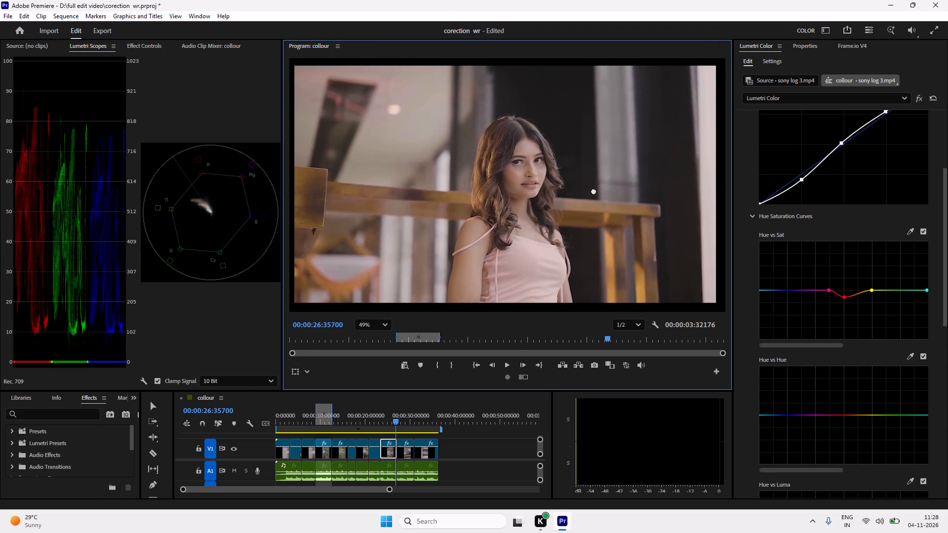
{"action": "left_click_drag", "start_coordinate": [593, 190], "coordinate": [591, 186]}
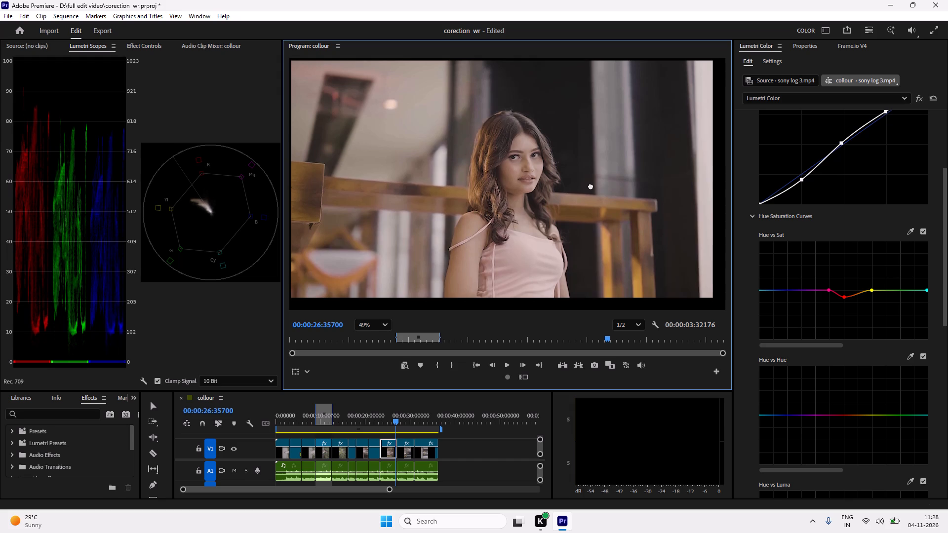
{"action": "left_click_drag", "start_coordinate": [591, 186], "coordinate": [593, 186]}
{"action": "scroll", "coordinate": [539, 183], "scroll_direction": "up", "scroll_amount": 1}
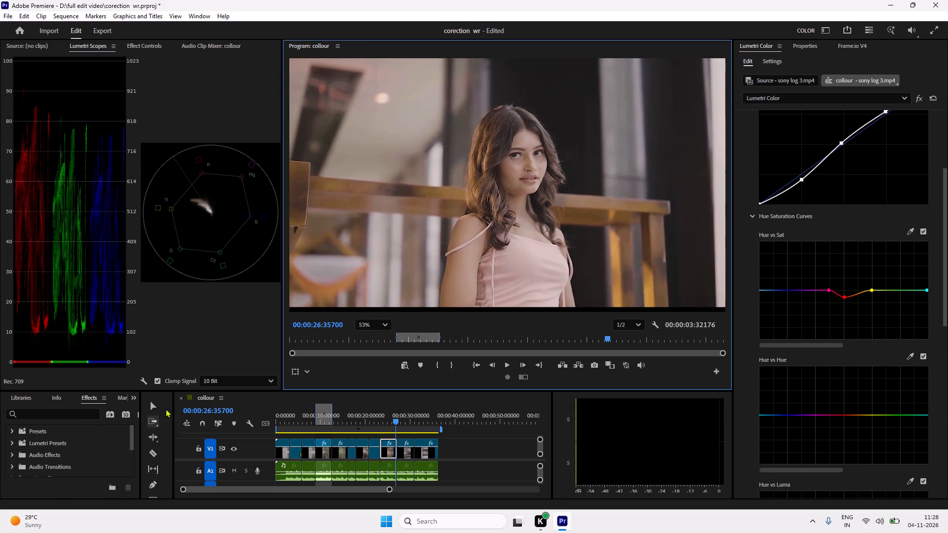
{"action": "left_click", "coordinate": [156, 406]}
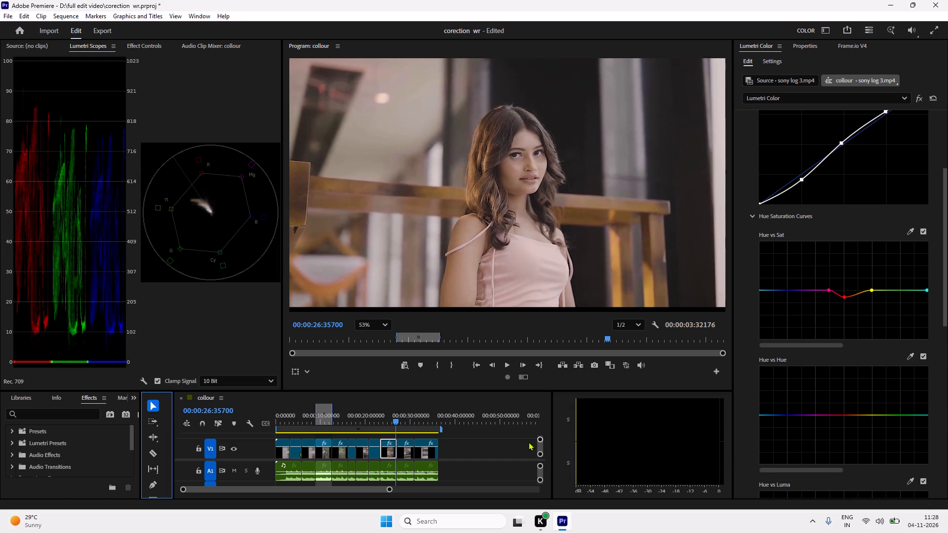
Raise the red point of the portrait clip's Hue vs Sat curve slightly above the baseline.
{"action": "scroll", "coordinate": [835, 197], "scroll_direction": "down", "scroll_amount": 2}
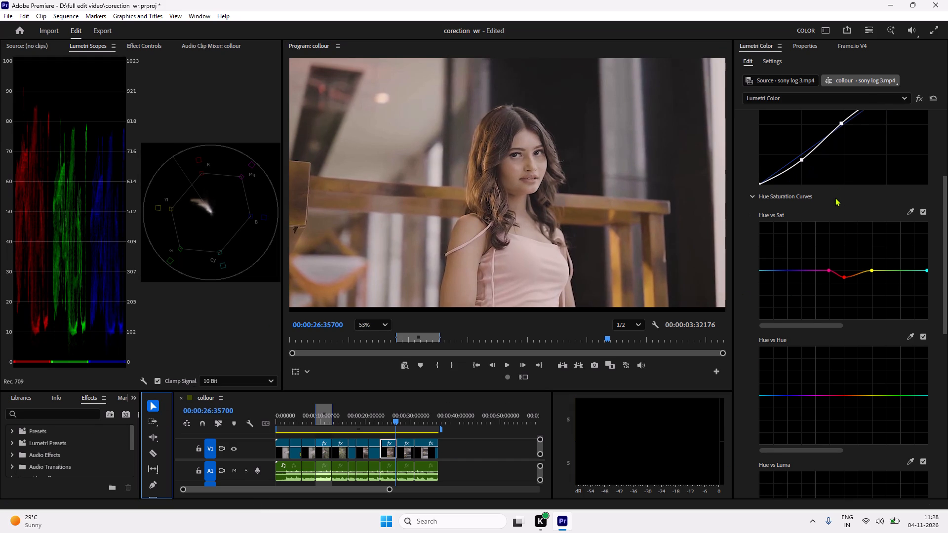
{"action": "scroll", "coordinate": [835, 197], "scroll_direction": "down", "scroll_amount": 4}
{"action": "left_click_drag", "start_coordinate": [843, 238], "coordinate": [845, 231]}
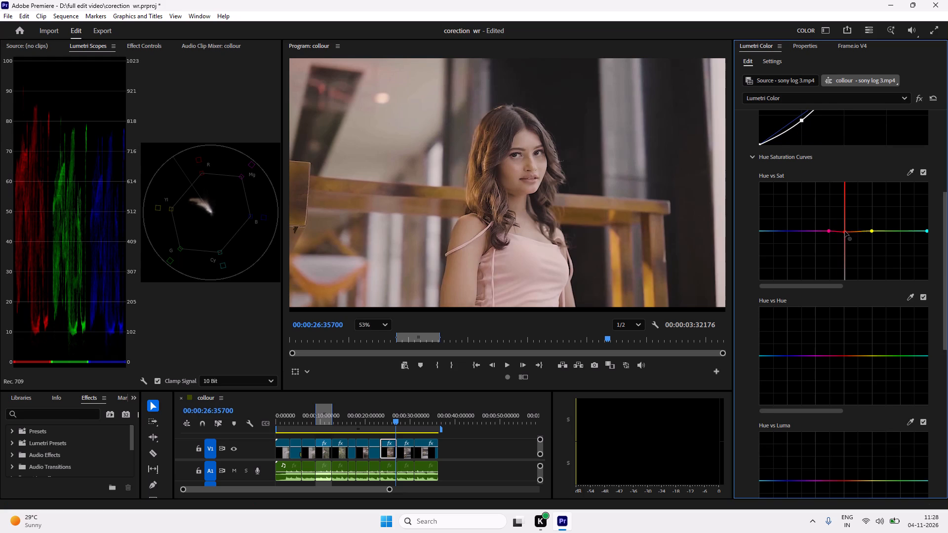
{"action": "left_click_drag", "start_coordinate": [845, 231], "coordinate": [845, 235]}
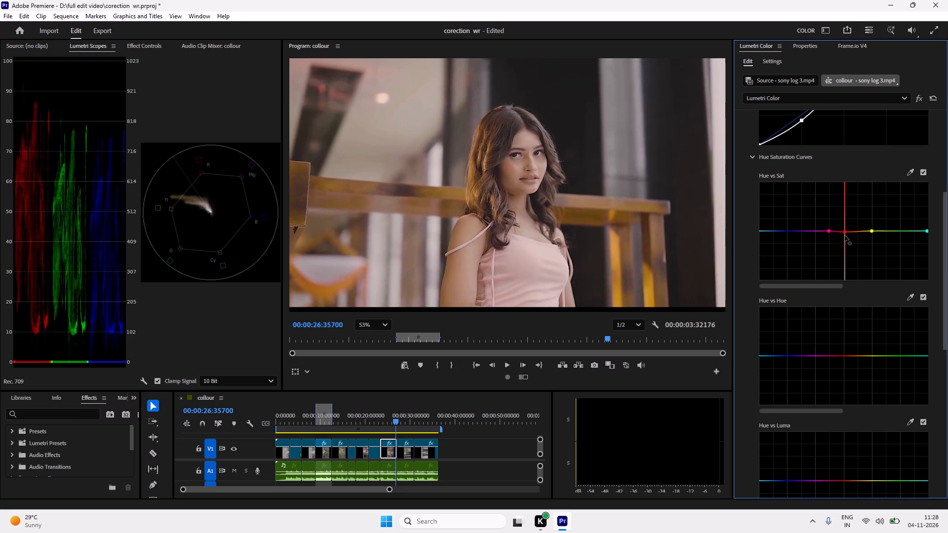
{"action": "left_click_drag", "start_coordinate": [845, 235], "coordinate": [845, 229]}
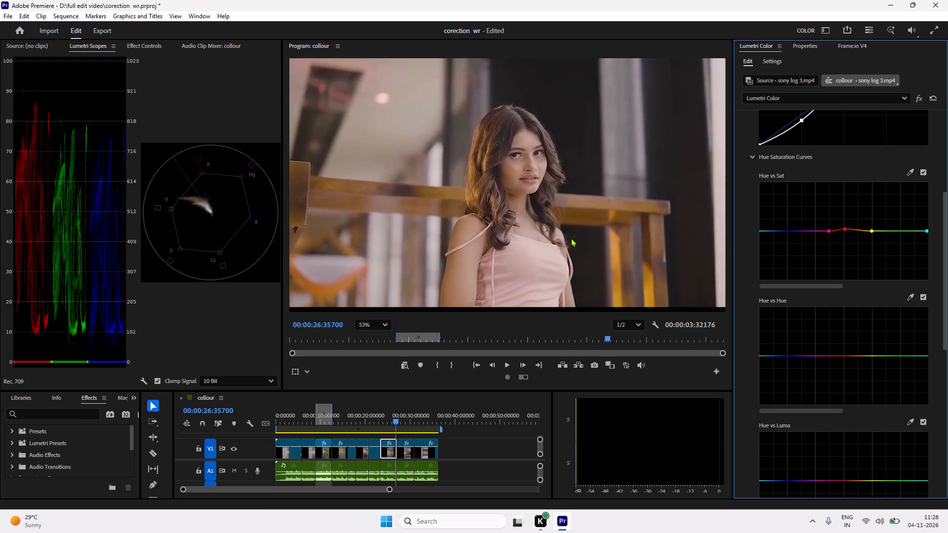
View the whole portrait frame at 49% and compare it with the Lumetri Color effect bypassed and active.
{"action": "scroll", "coordinate": [562, 228], "scroll_direction": "down", "scroll_amount": 1}
{"action": "scroll", "coordinate": [562, 228], "scroll_direction": "up", "scroll_amount": 1}
{"action": "scroll", "coordinate": [562, 228], "scroll_direction": "down", "scroll_amount": 1}
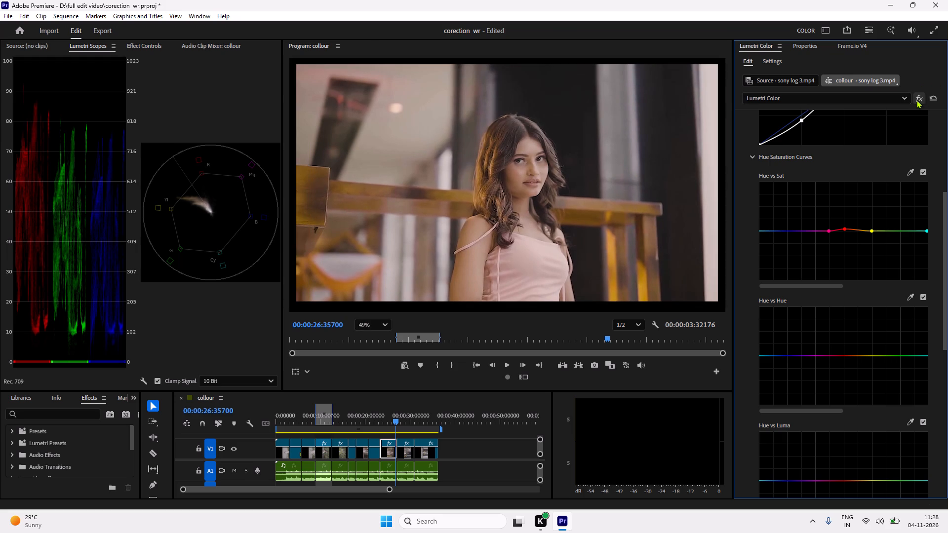
{"action": "left_click", "coordinate": [916, 100]}
{"action": "left_click", "coordinate": [916, 100]}
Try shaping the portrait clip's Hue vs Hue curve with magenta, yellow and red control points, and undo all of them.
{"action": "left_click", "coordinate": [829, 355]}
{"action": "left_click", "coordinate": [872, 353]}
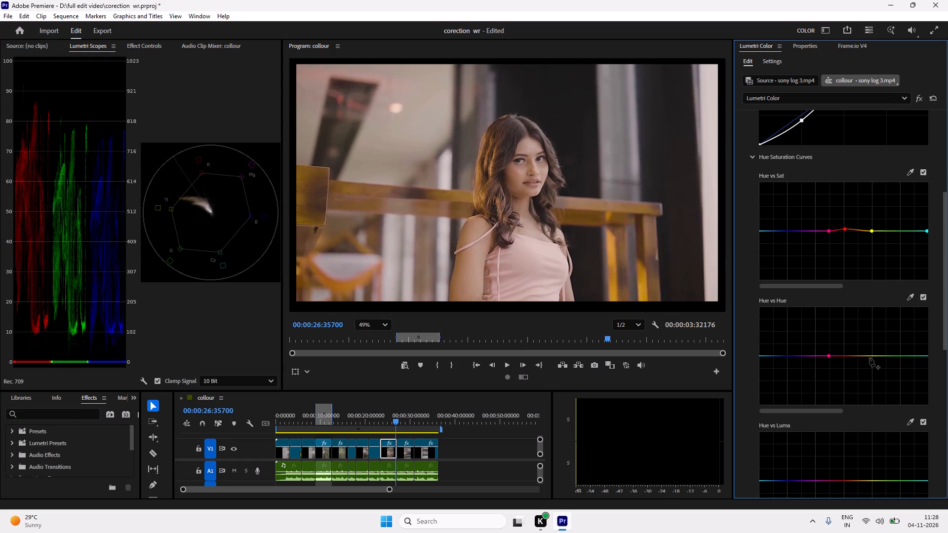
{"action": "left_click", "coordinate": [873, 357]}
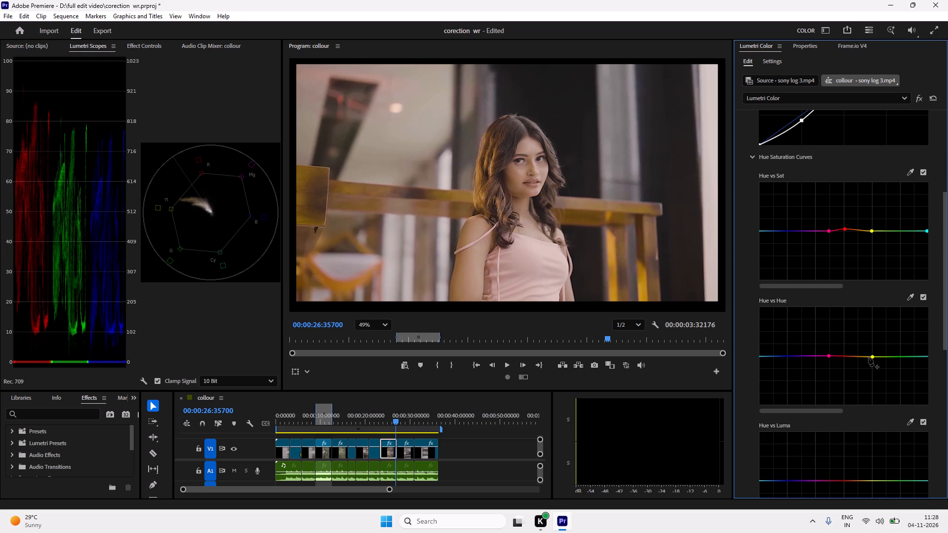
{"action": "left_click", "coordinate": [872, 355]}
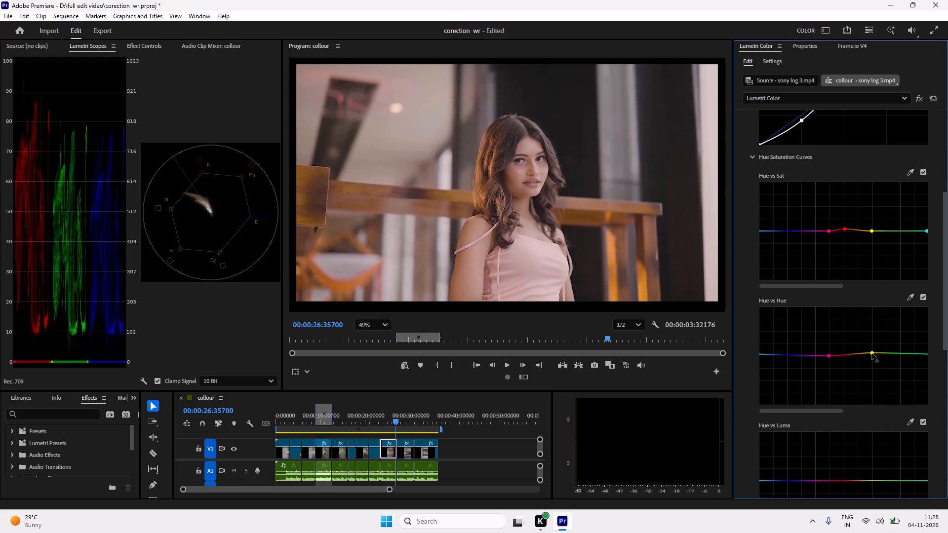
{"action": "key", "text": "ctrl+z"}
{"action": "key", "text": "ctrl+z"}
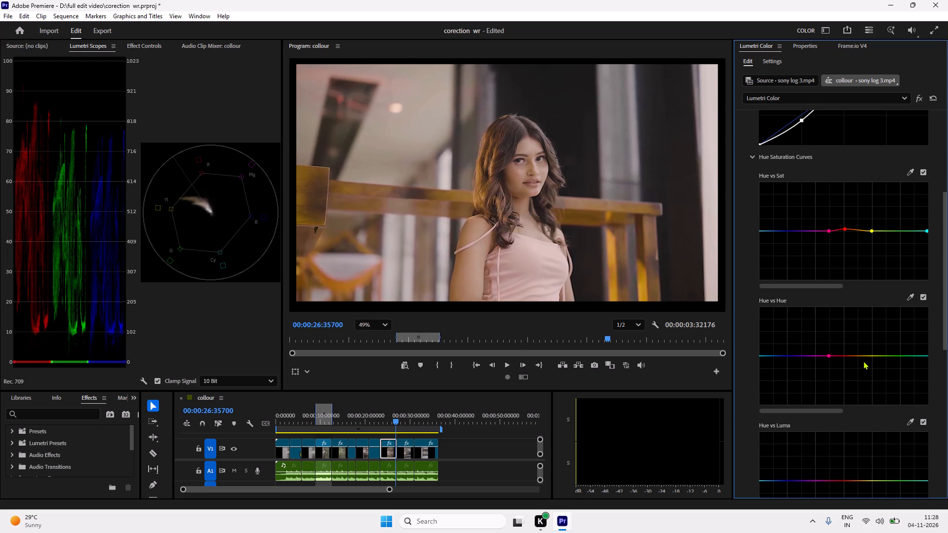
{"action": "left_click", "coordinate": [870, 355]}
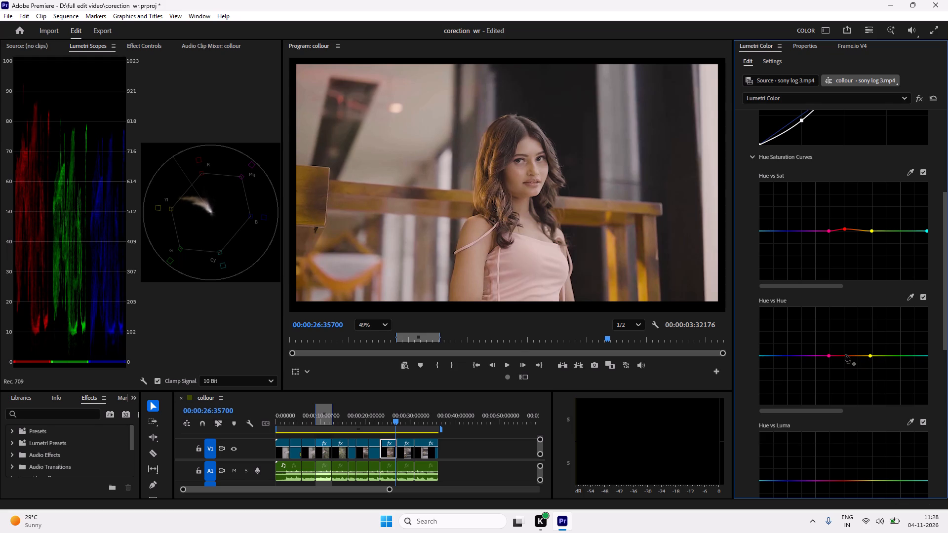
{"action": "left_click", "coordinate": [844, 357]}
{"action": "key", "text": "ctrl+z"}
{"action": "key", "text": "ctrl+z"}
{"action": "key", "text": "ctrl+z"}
Review the graded portrait at 49% zoom and play it back full screen from 00:00:26:35700.
{"action": "scroll", "coordinate": [602, 178], "scroll_direction": "down", "scroll_amount": 4}
{"action": "scroll", "coordinate": [602, 178], "scroll_direction": "up", "scroll_amount": 2}
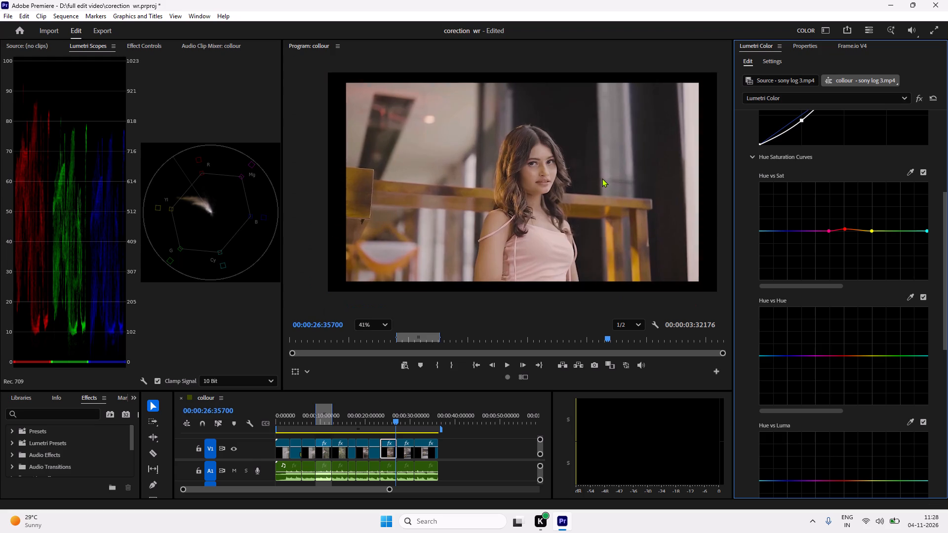
{"action": "scroll", "coordinate": [602, 178], "scroll_direction": "up", "scroll_amount": 1}
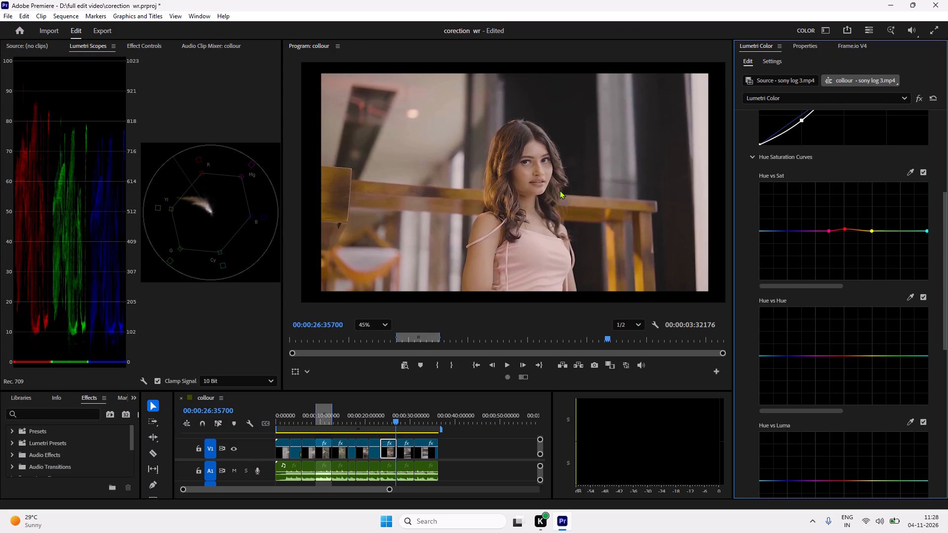
{"action": "scroll", "coordinate": [559, 190], "scroll_direction": "up", "scroll_amount": 1}
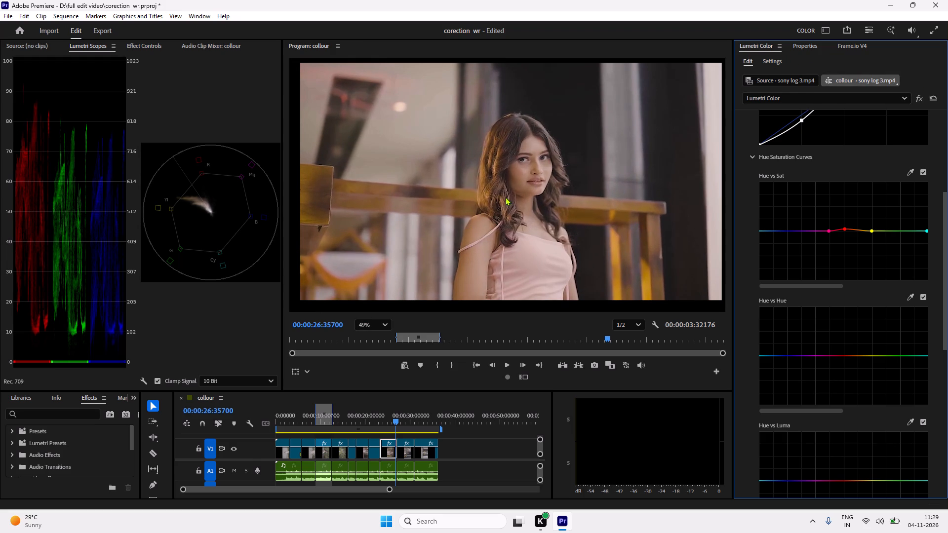
{"action": "left_click", "coordinate": [936, 27]}
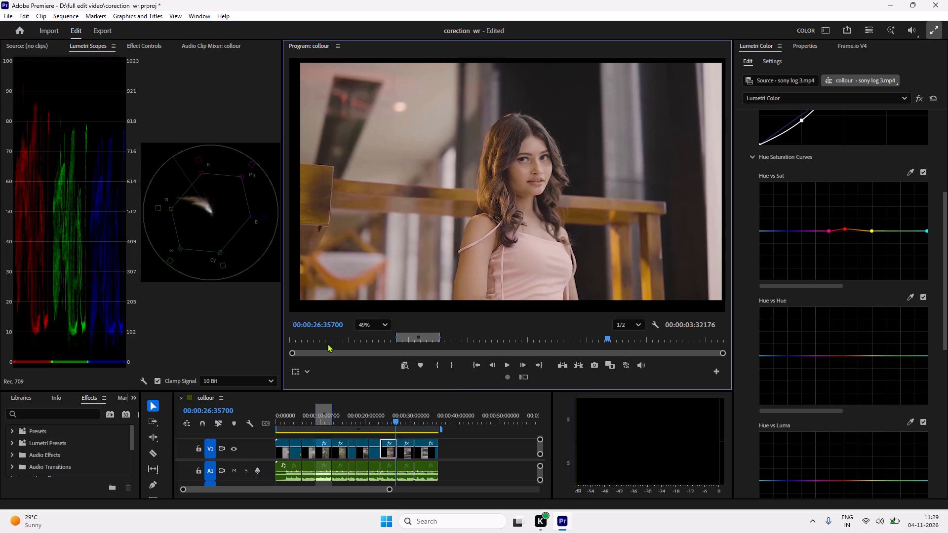
{"action": "key", "text": "space"}
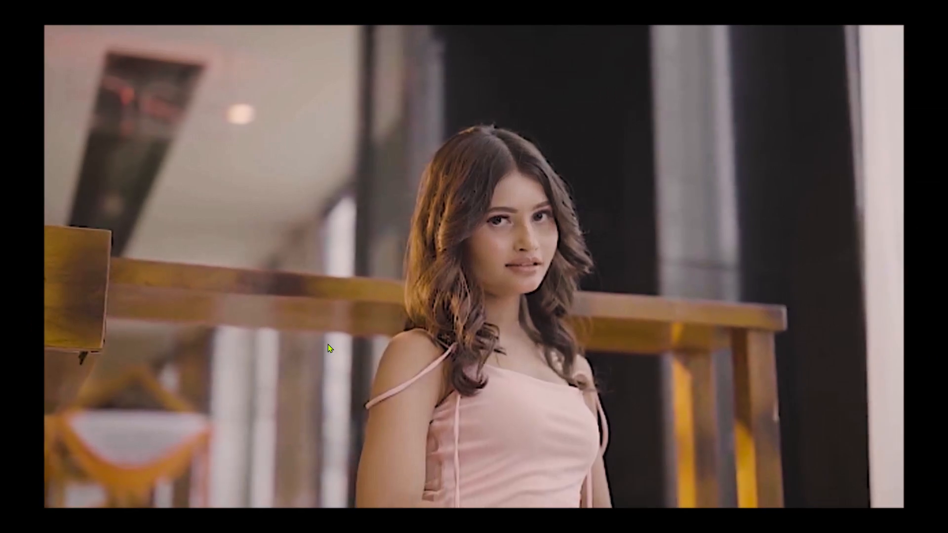
{"action": "key", "text": "space"}
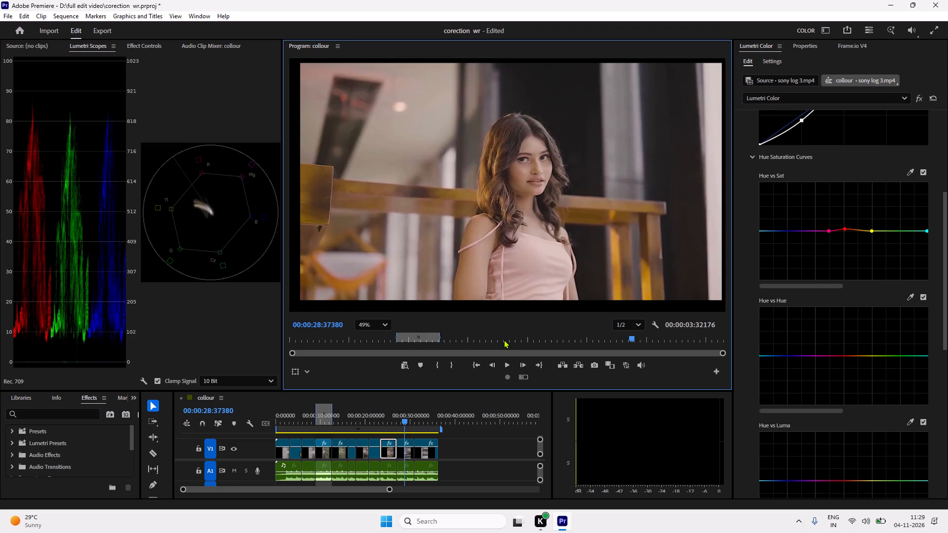
{"action": "key", "text": "Escape"}
Return the playhead to the portrait clip and tint its midtones slightly toward red-orange in Color Wheels & Match, undoing the first stronger shift.
{"action": "left_click_drag", "start_coordinate": [404, 420], "coordinate": [392, 420]}
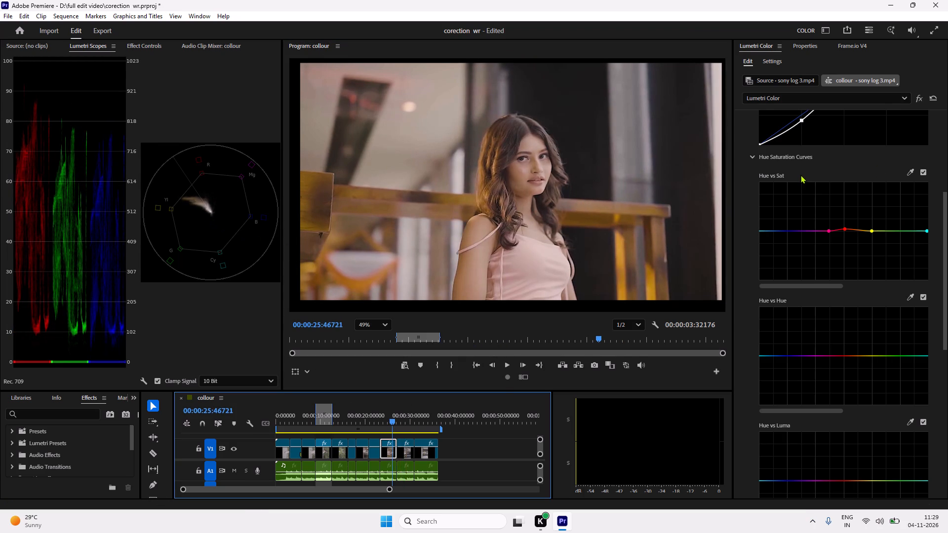
{"action": "scroll", "coordinate": [800, 173], "scroll_direction": "up", "scroll_amount": 2}
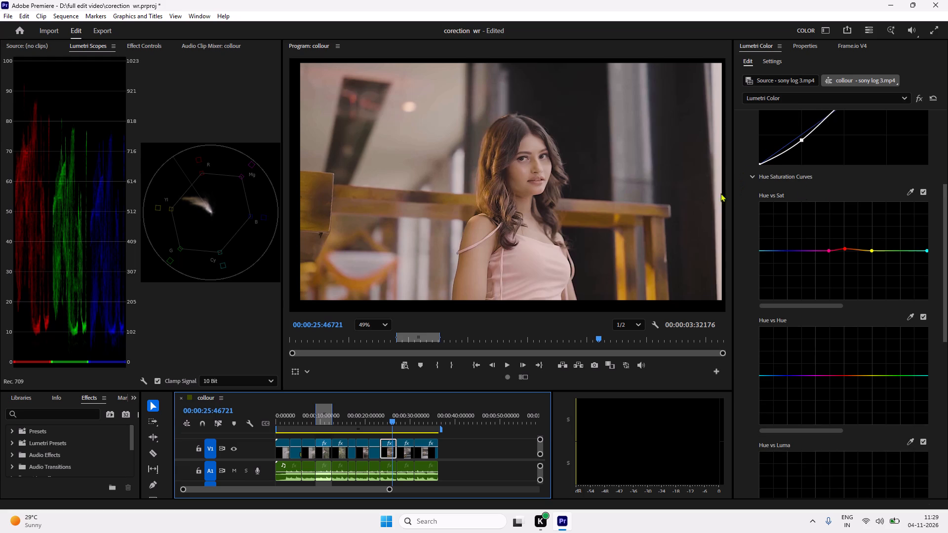
{"action": "scroll", "coordinate": [745, 221], "scroll_direction": "up", "scroll_amount": 2}
{"action": "scroll", "coordinate": [746, 171], "scroll_direction": "up", "scroll_amount": 5}
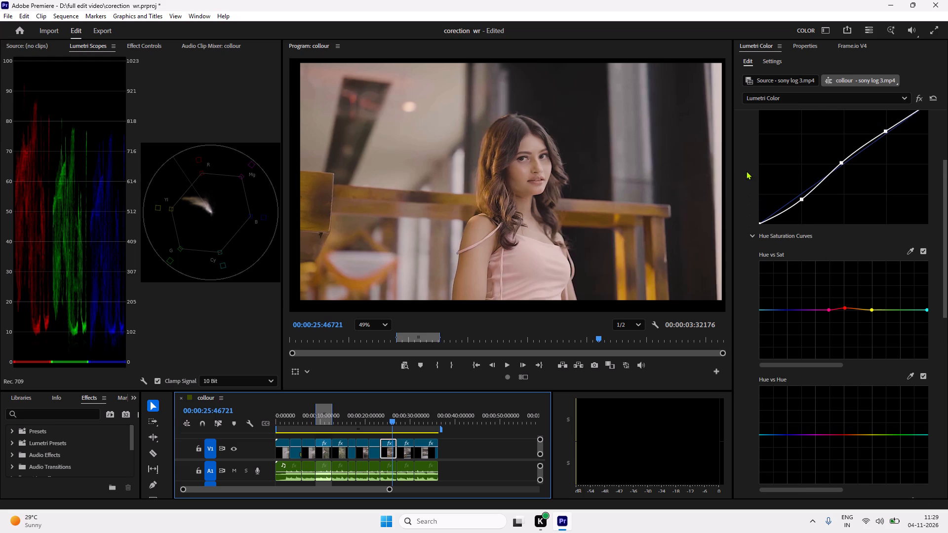
{"action": "scroll", "coordinate": [746, 171], "scroll_direction": "up", "scroll_amount": 16}
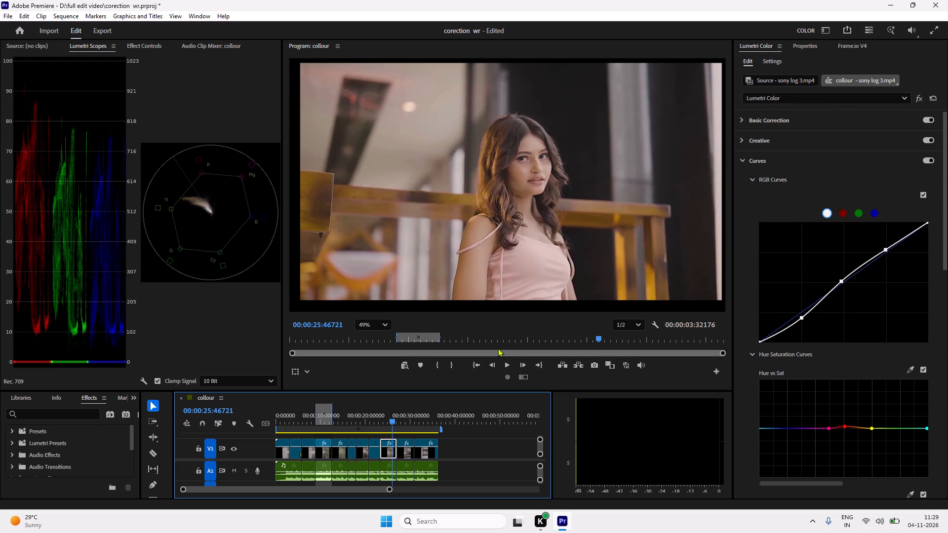
{"action": "left_click", "coordinate": [753, 179]}
{"action": "left_click", "coordinate": [743, 160]}
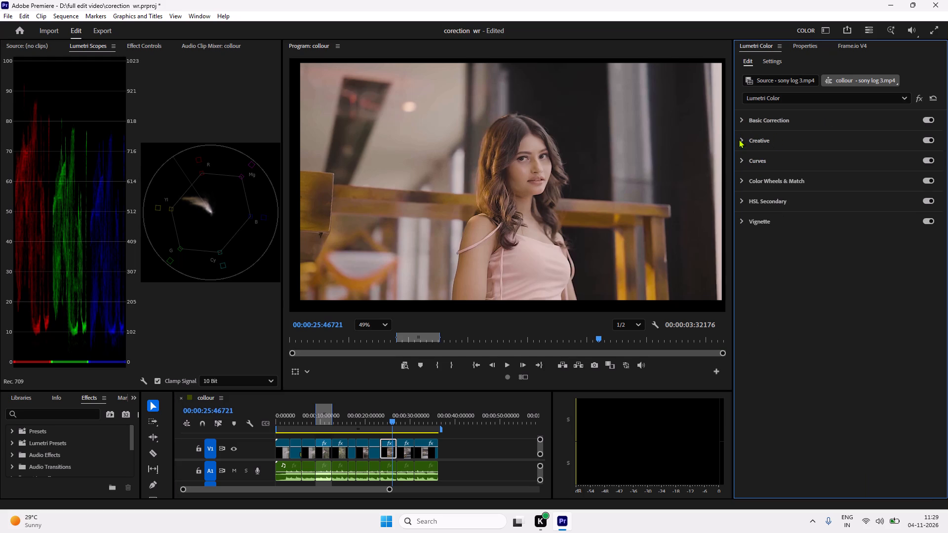
{"action": "left_click", "coordinate": [743, 179]}
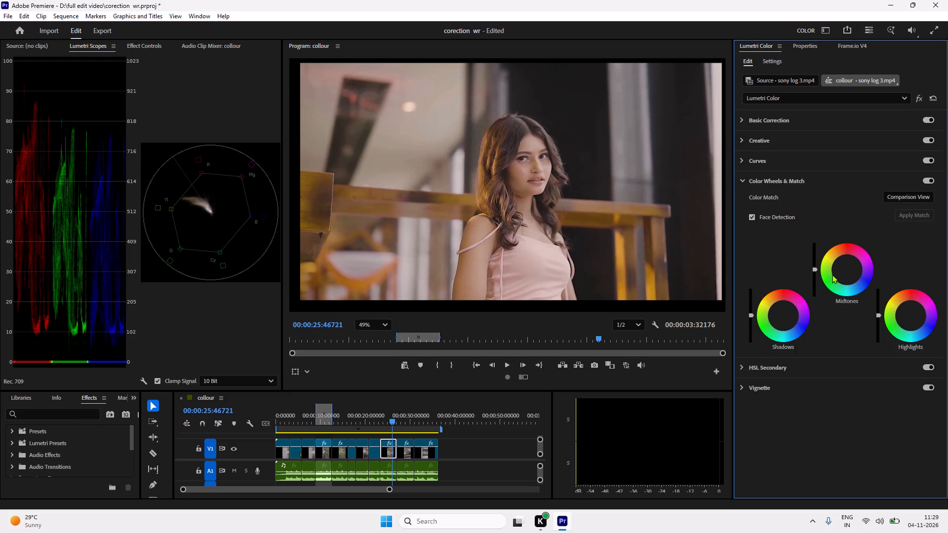
{"action": "left_click_drag", "start_coordinate": [847, 270], "coordinate": [845, 264]}
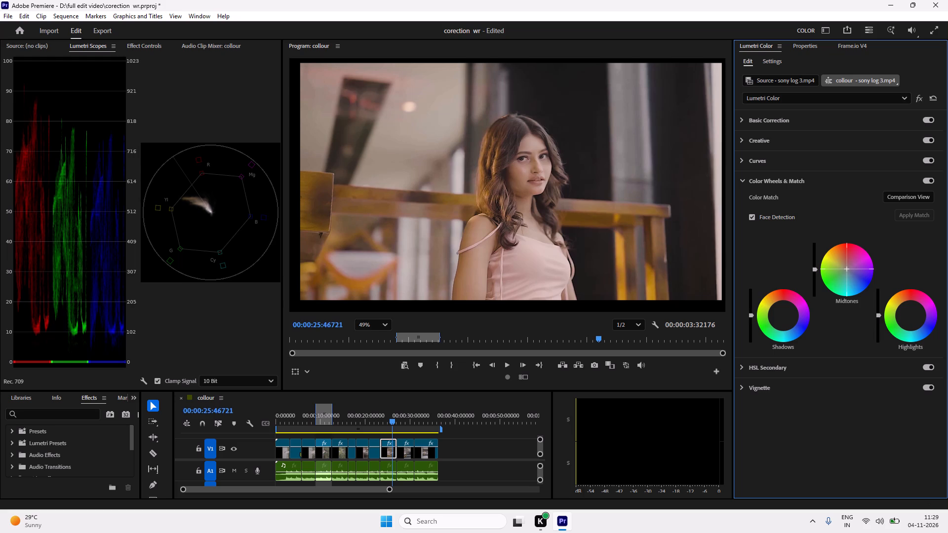
{"action": "left_click_drag", "start_coordinate": [845, 264], "coordinate": [843, 255]}
{"action": "left_click_drag", "start_coordinate": [843, 255], "coordinate": [844, 244]}
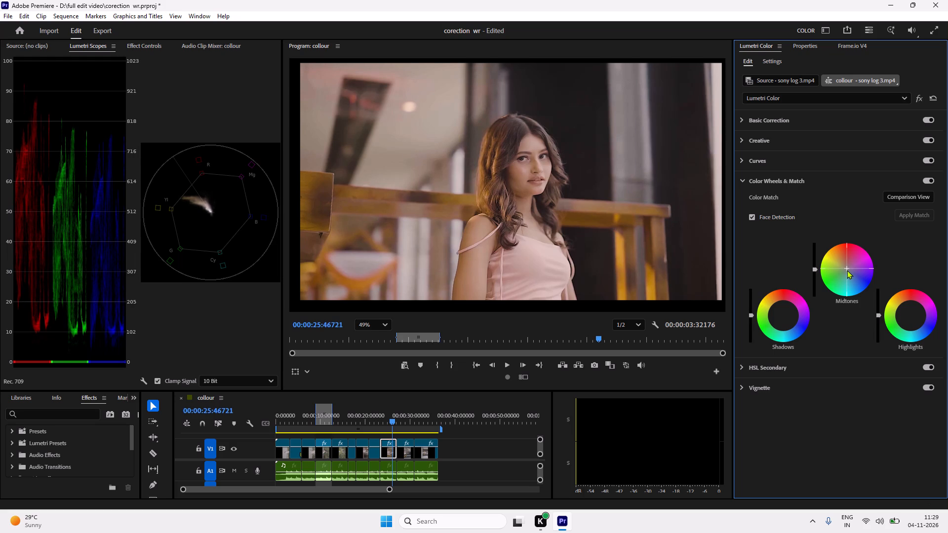
{"action": "key", "text": "ctrl+z"}
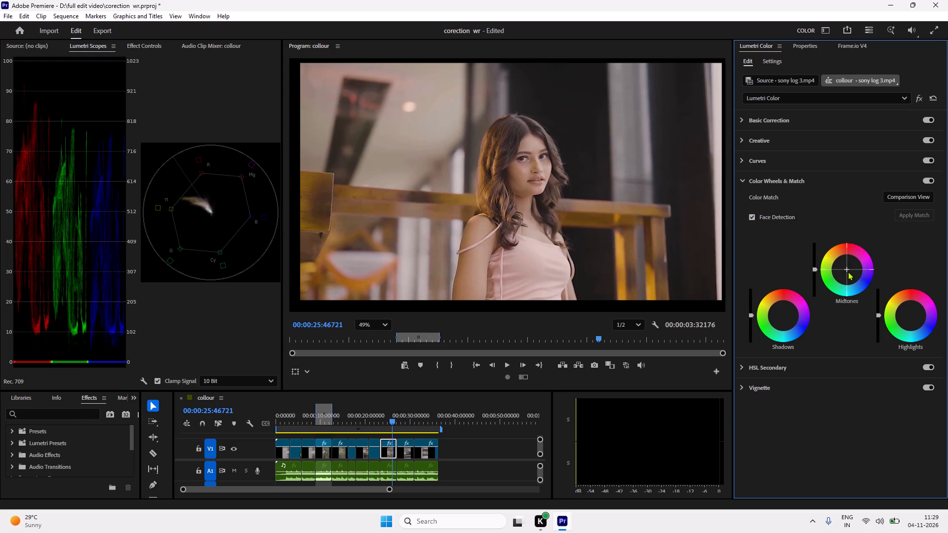
{"action": "left_click_drag", "start_coordinate": [846, 268], "coordinate": [845, 267]}
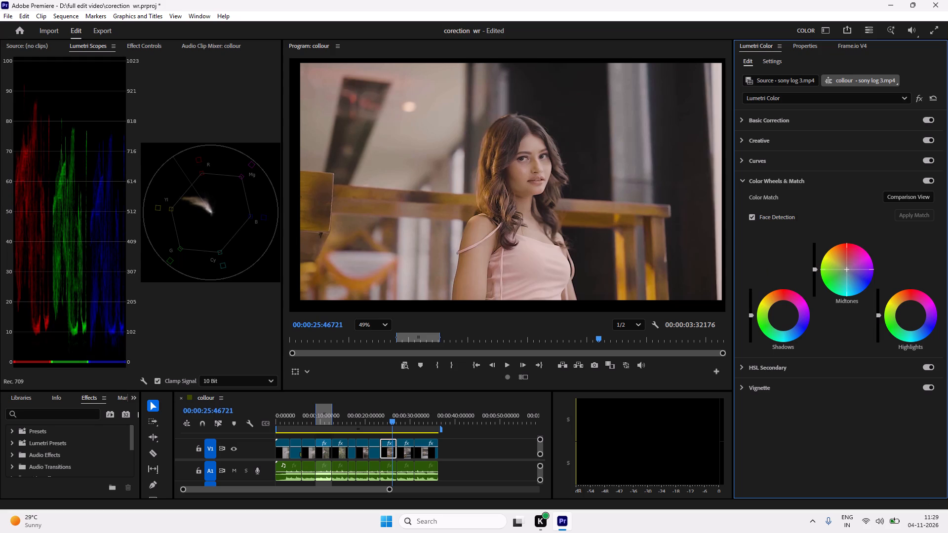
{"action": "left_click_drag", "start_coordinate": [845, 267], "coordinate": [844, 264]}
{"action": "left_click_drag", "start_coordinate": [844, 264], "coordinate": [843, 260]}
Test blue and cyan-green tints on the Shadows color wheel, undo them, and place its point barely off center toward red.
{"action": "left_click_drag", "start_coordinate": [782, 315], "coordinate": [784, 318]}
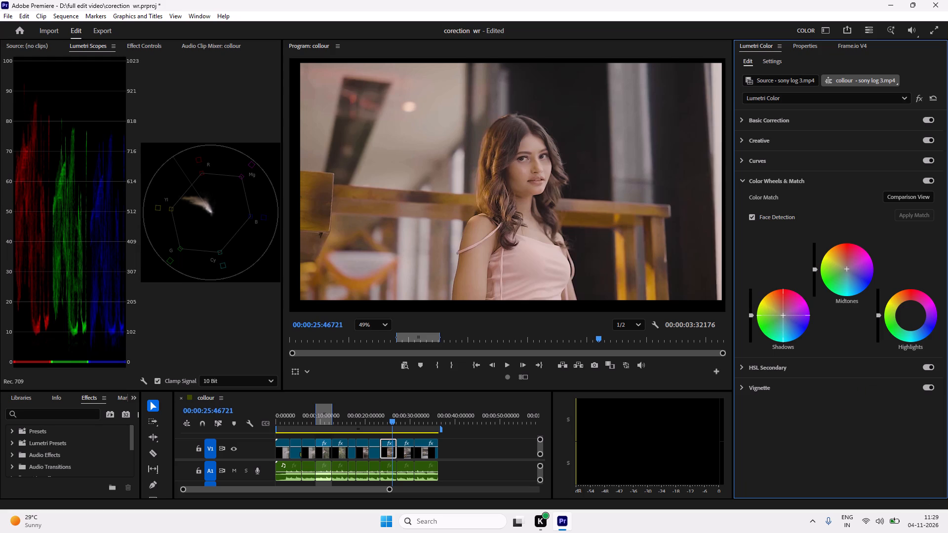
{"action": "left_click_drag", "start_coordinate": [784, 318], "coordinate": [784, 322]}
{"action": "left_click_drag", "start_coordinate": [784, 322], "coordinate": [800, 337]}
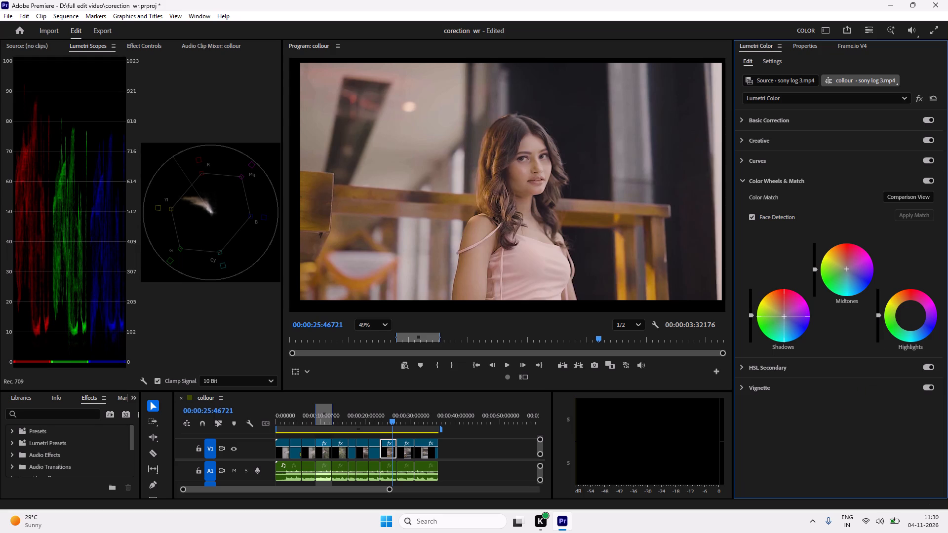
{"action": "left_click_drag", "start_coordinate": [800, 337], "coordinate": [771, 337]}
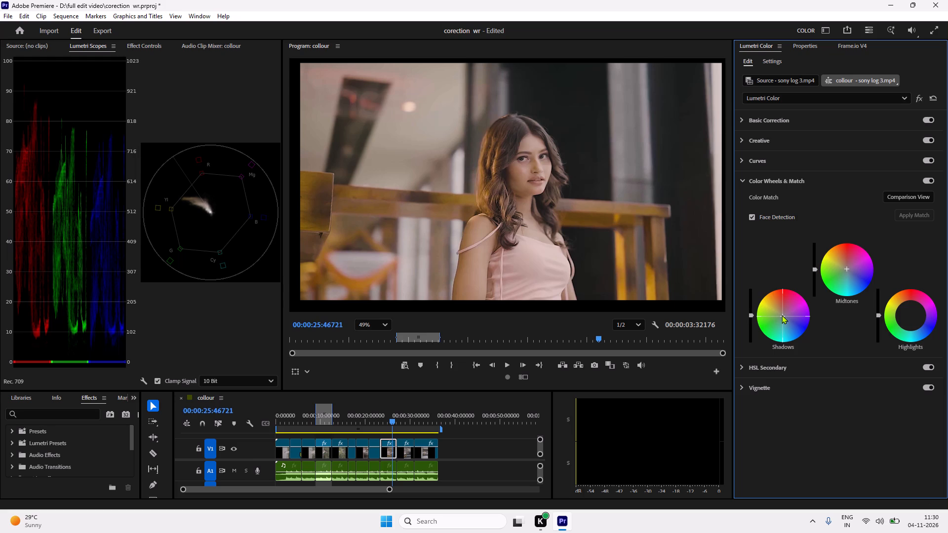
{"action": "key", "text": "ctrl+z"}
{"action": "left_click", "coordinate": [782, 313]}
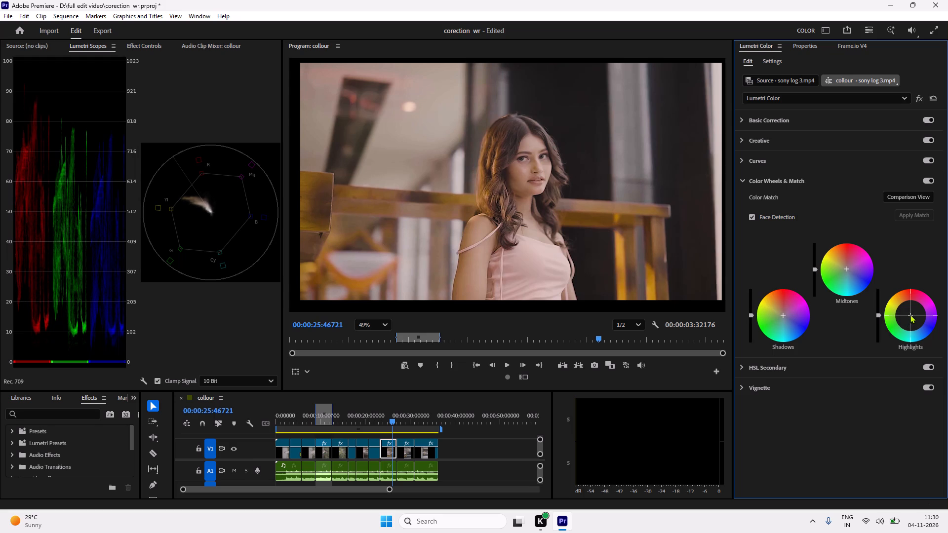
Tint the highlights slightly toward red and compare the portrait with the Lumetri Color effect bypassed and active.
{"action": "left_click_drag", "start_coordinate": [910, 314], "coordinate": [909, 308]}
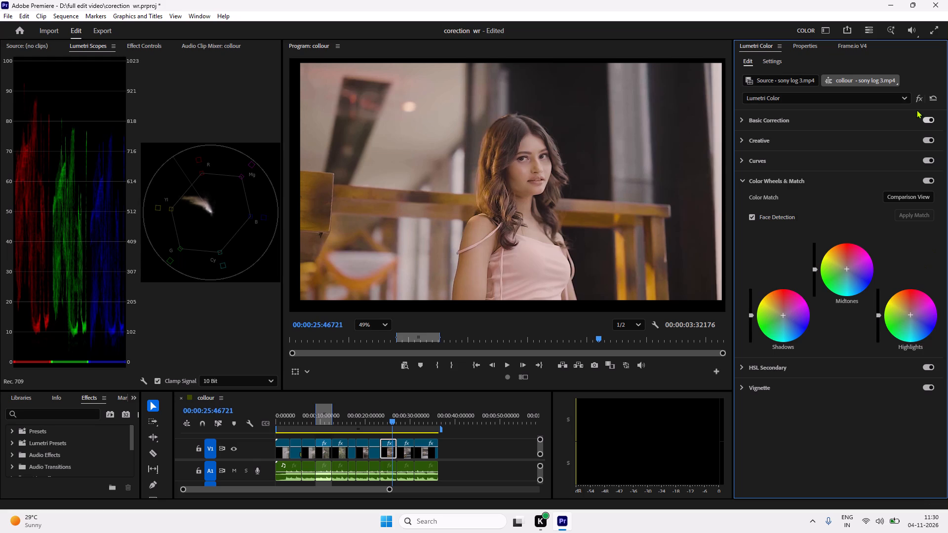
{"action": "left_click", "coordinate": [916, 94]}
{"action": "left_click", "coordinate": [916, 94]}
Test a green tint on the Shadows color wheel, undo it, and nudge the wheel's point slightly toward red.
{"action": "left_click_drag", "start_coordinate": [783, 314], "coordinate": [780, 331]}
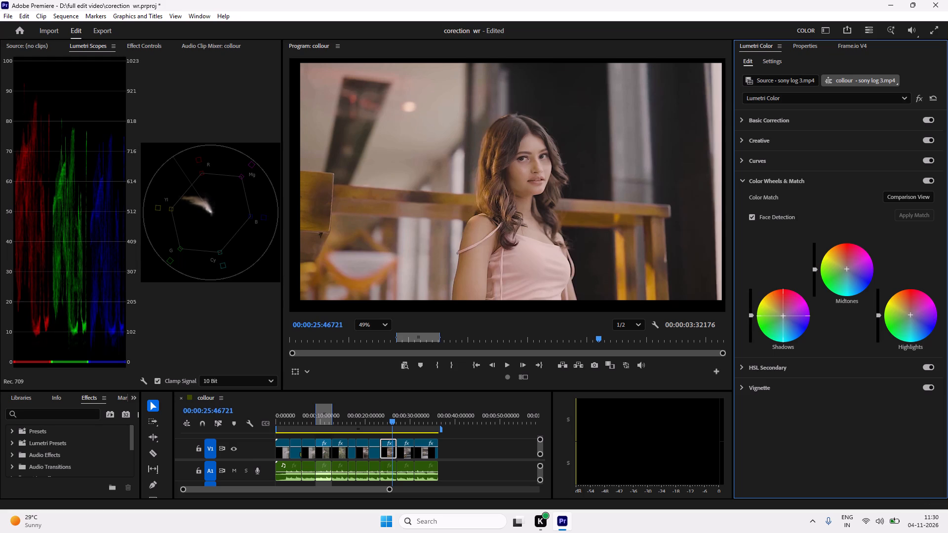
{"action": "left_click_drag", "start_coordinate": [780, 331], "coordinate": [779, 353]}
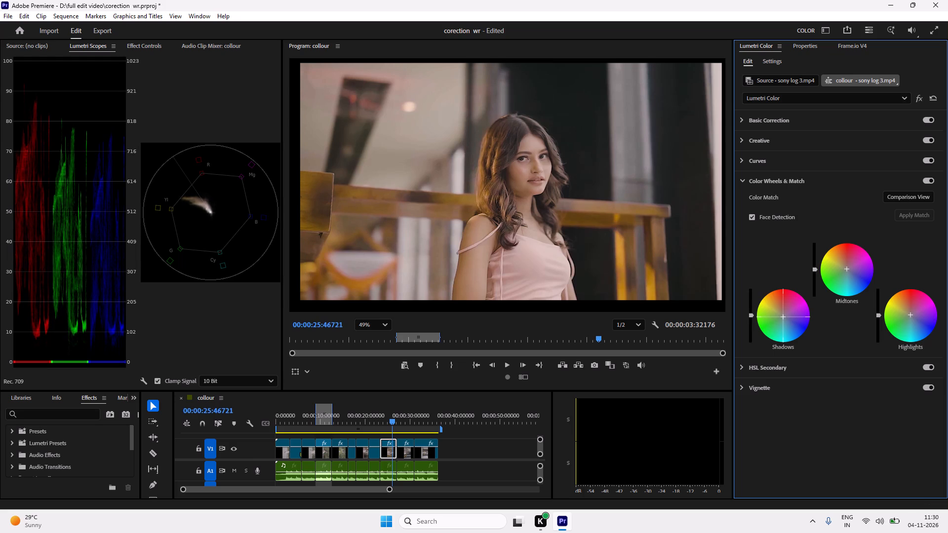
{"action": "left_click_drag", "start_coordinate": [779, 353], "coordinate": [778, 359]}
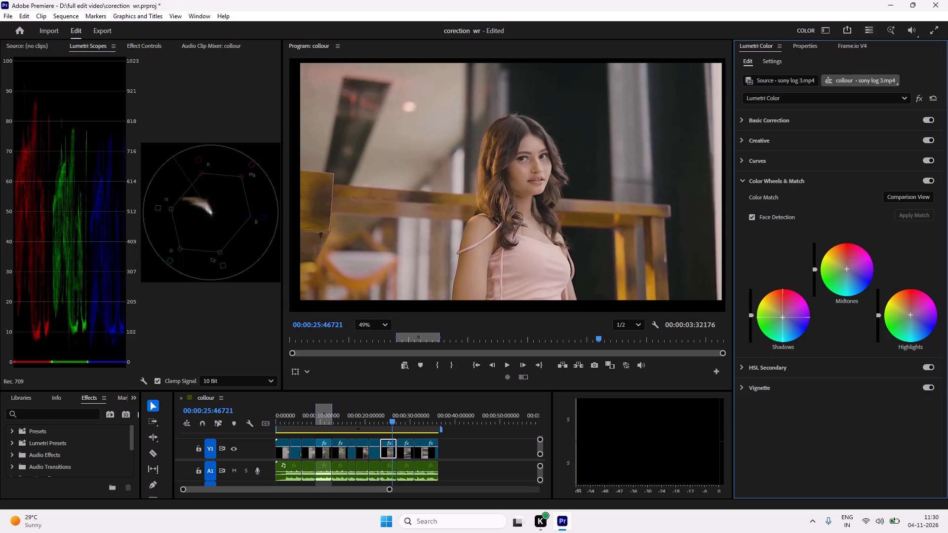
{"action": "left_click_drag", "start_coordinate": [778, 359], "coordinate": [777, 356]}
{"action": "left_click_drag", "start_coordinate": [777, 356], "coordinate": [780, 346]}
{"action": "key", "text": "ctrl+z"}
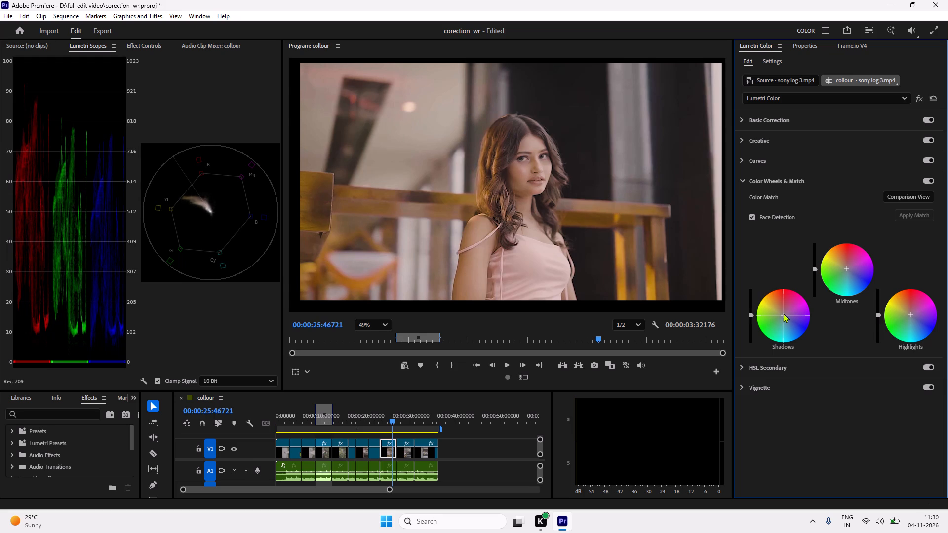
{"action": "left_click_drag", "start_coordinate": [783, 313], "coordinate": [783, 308]}
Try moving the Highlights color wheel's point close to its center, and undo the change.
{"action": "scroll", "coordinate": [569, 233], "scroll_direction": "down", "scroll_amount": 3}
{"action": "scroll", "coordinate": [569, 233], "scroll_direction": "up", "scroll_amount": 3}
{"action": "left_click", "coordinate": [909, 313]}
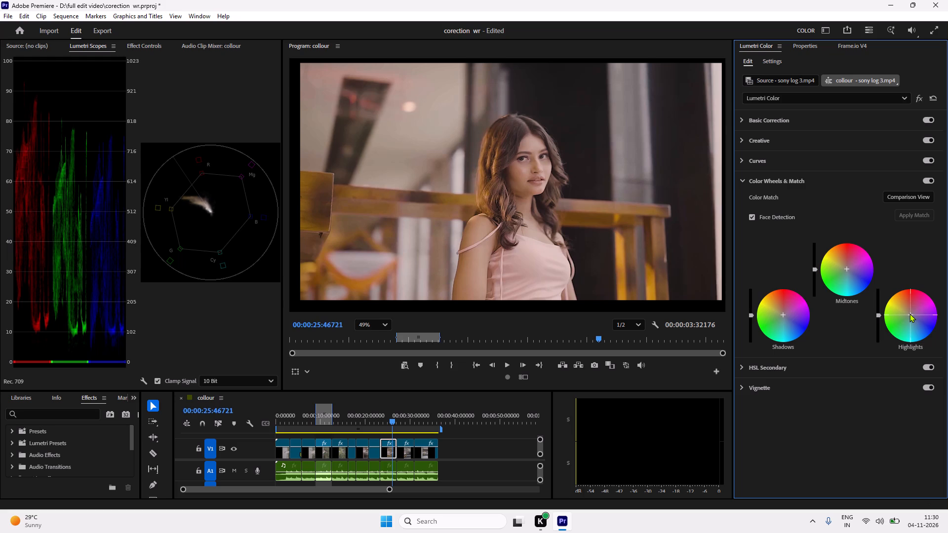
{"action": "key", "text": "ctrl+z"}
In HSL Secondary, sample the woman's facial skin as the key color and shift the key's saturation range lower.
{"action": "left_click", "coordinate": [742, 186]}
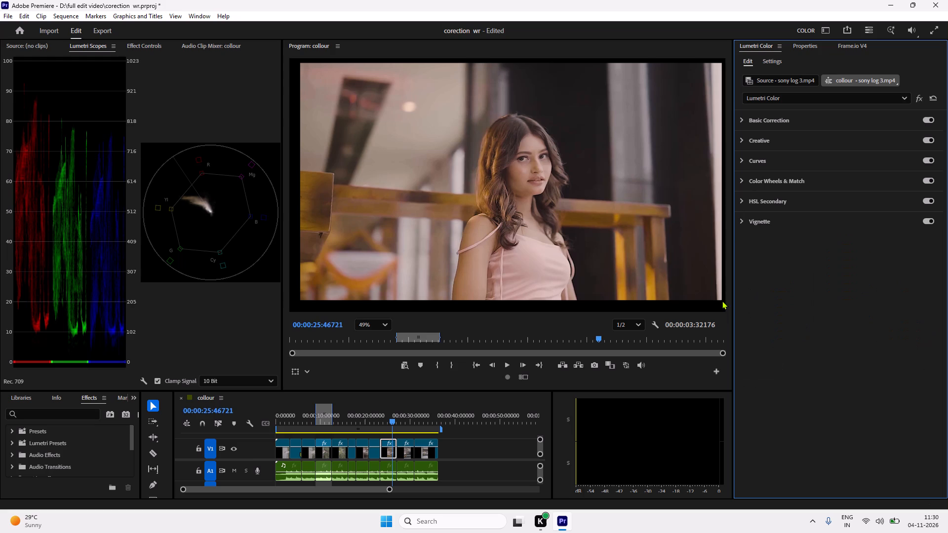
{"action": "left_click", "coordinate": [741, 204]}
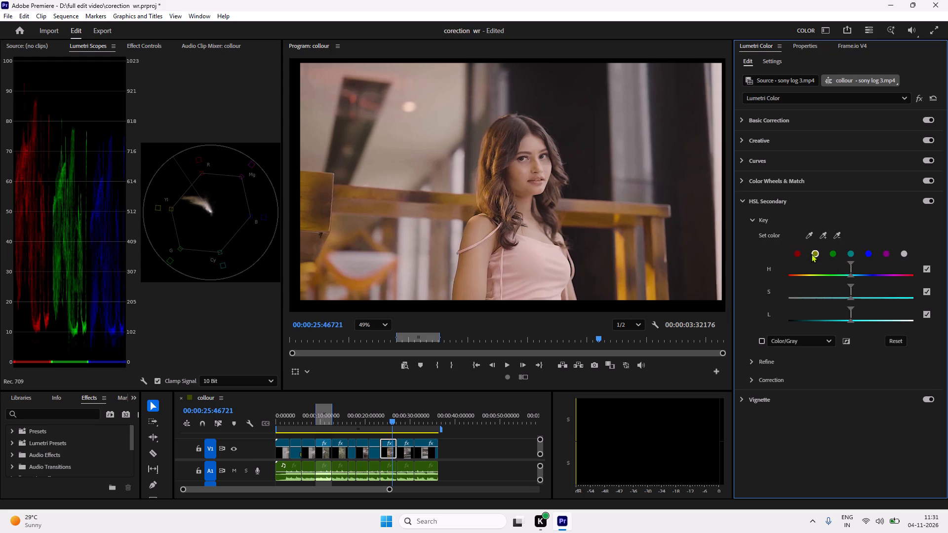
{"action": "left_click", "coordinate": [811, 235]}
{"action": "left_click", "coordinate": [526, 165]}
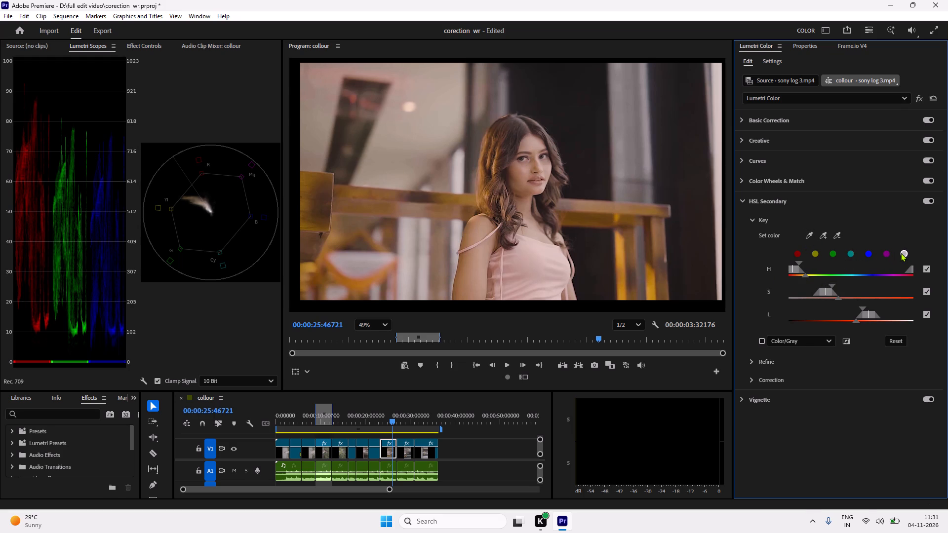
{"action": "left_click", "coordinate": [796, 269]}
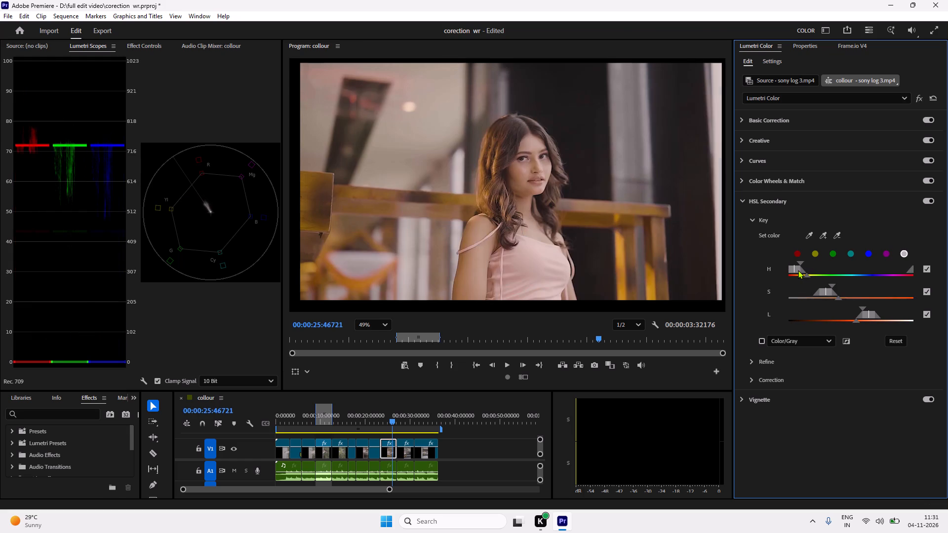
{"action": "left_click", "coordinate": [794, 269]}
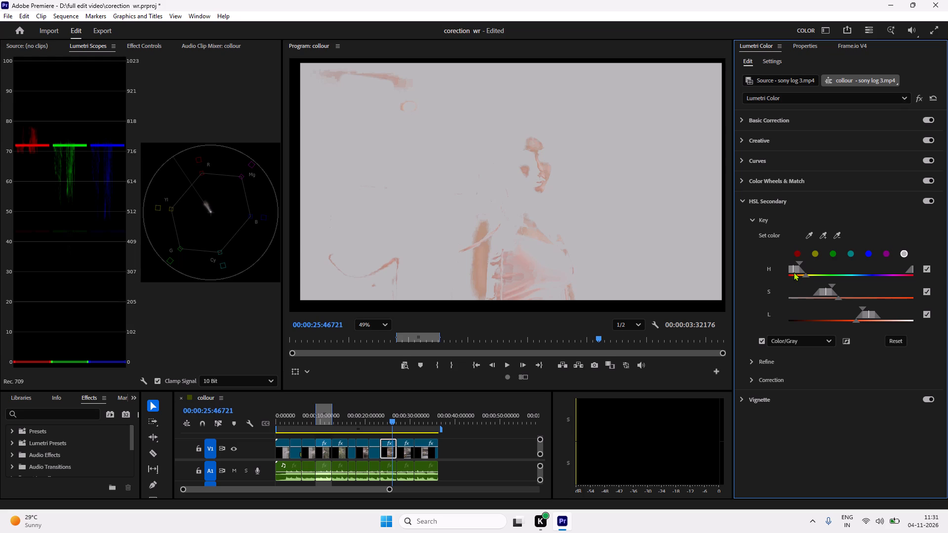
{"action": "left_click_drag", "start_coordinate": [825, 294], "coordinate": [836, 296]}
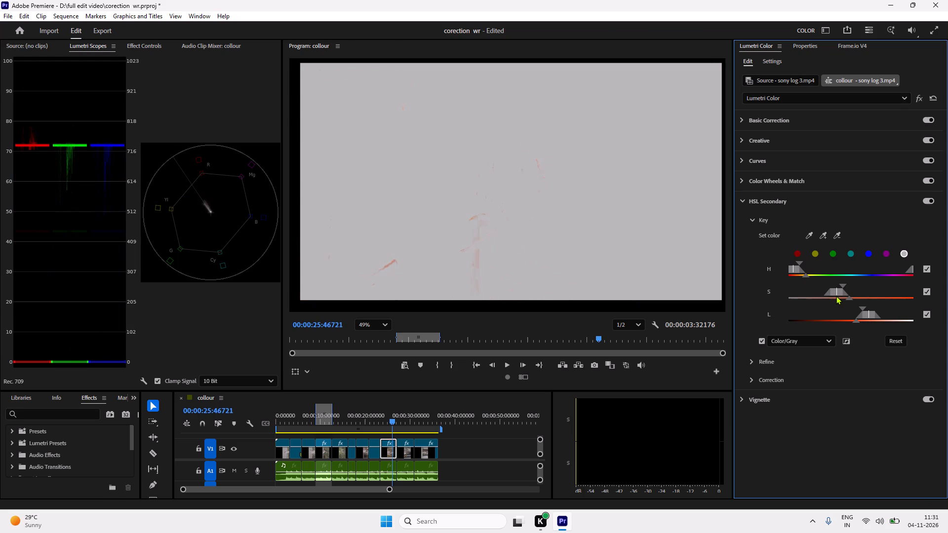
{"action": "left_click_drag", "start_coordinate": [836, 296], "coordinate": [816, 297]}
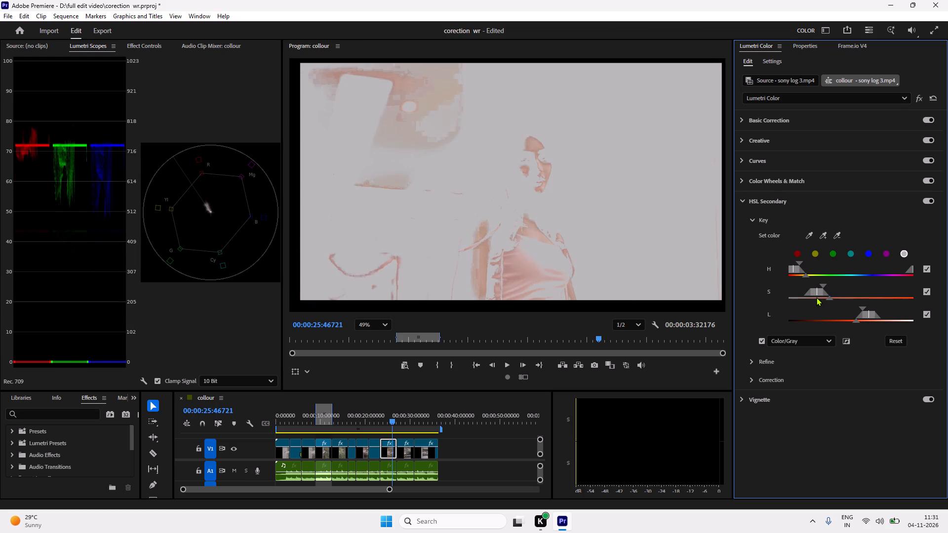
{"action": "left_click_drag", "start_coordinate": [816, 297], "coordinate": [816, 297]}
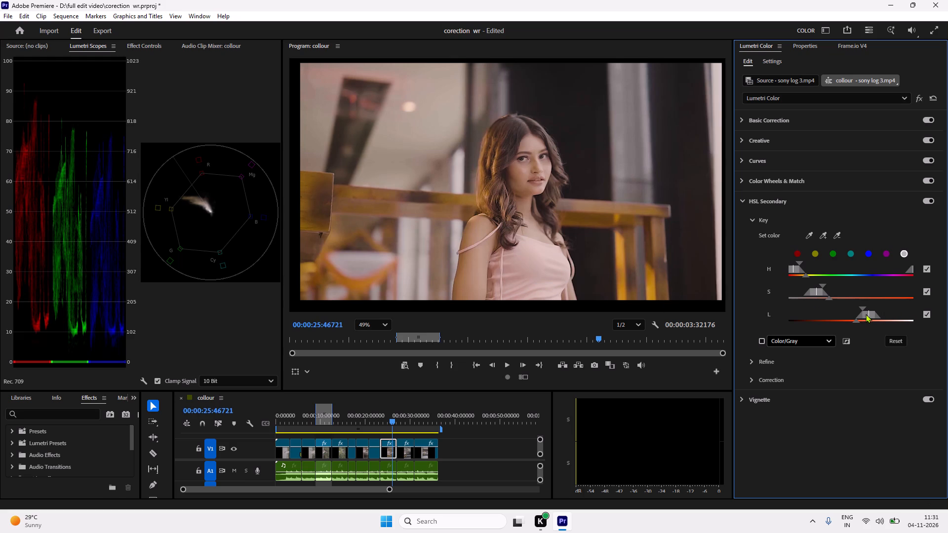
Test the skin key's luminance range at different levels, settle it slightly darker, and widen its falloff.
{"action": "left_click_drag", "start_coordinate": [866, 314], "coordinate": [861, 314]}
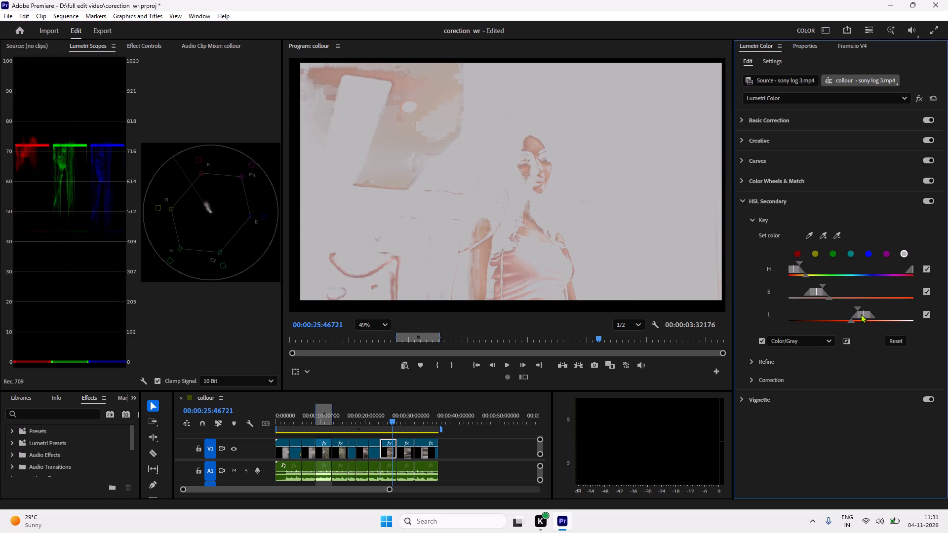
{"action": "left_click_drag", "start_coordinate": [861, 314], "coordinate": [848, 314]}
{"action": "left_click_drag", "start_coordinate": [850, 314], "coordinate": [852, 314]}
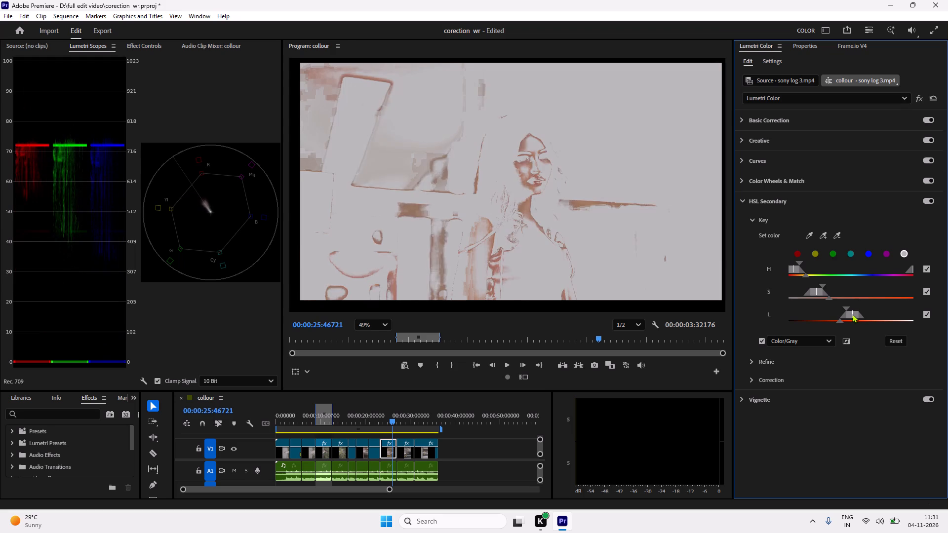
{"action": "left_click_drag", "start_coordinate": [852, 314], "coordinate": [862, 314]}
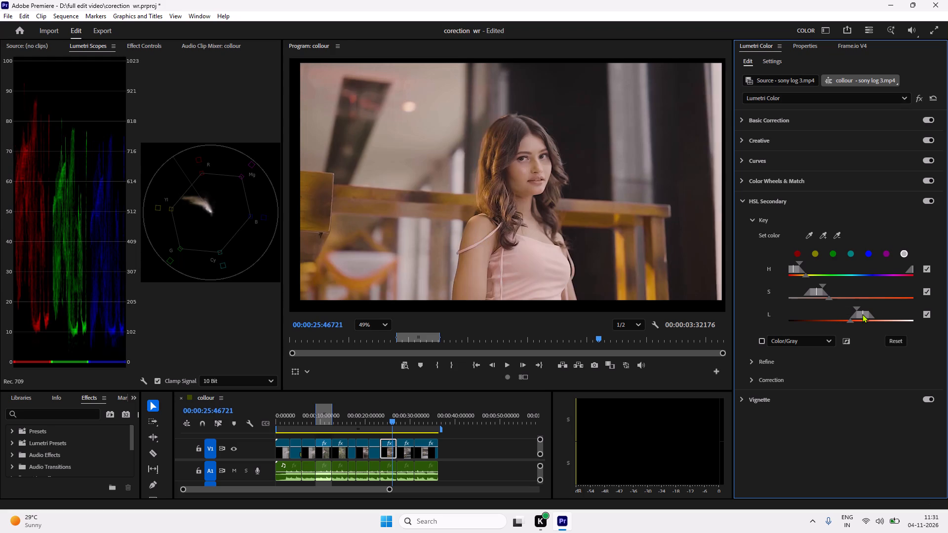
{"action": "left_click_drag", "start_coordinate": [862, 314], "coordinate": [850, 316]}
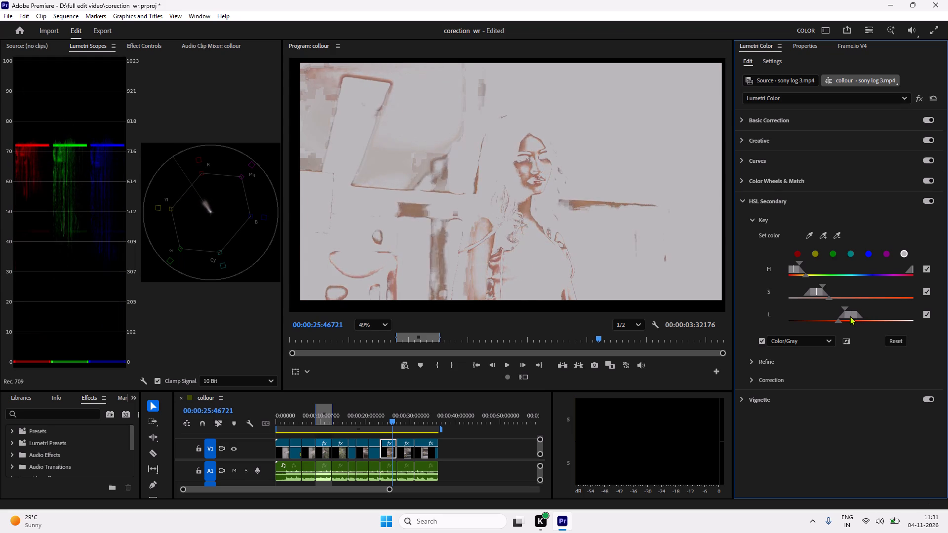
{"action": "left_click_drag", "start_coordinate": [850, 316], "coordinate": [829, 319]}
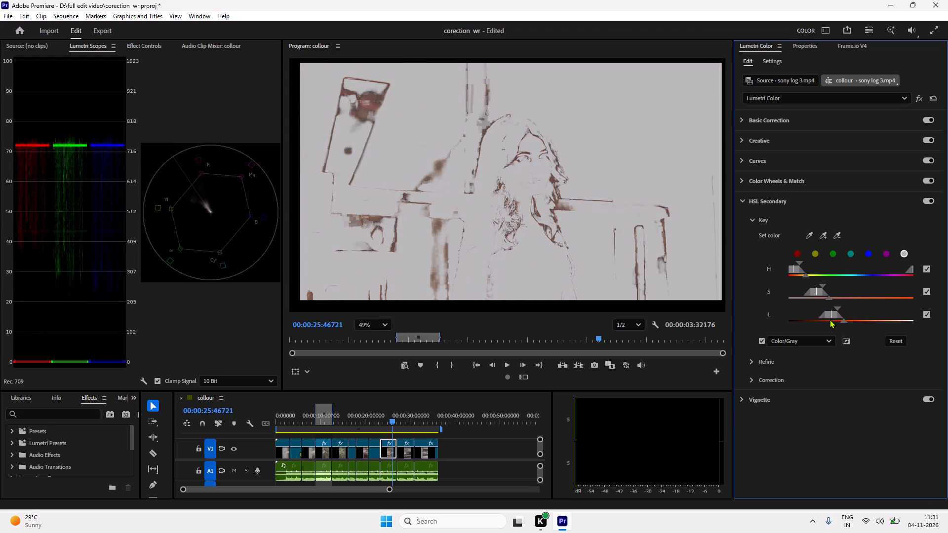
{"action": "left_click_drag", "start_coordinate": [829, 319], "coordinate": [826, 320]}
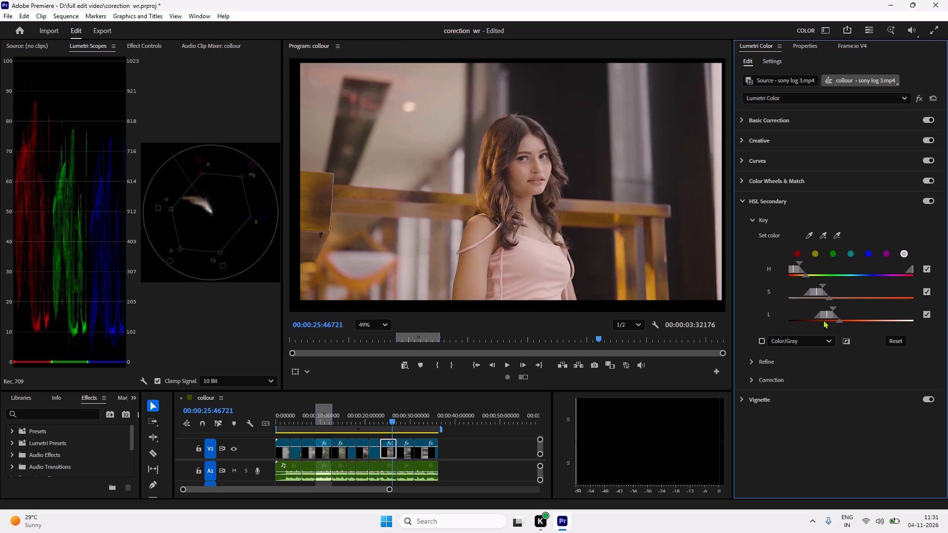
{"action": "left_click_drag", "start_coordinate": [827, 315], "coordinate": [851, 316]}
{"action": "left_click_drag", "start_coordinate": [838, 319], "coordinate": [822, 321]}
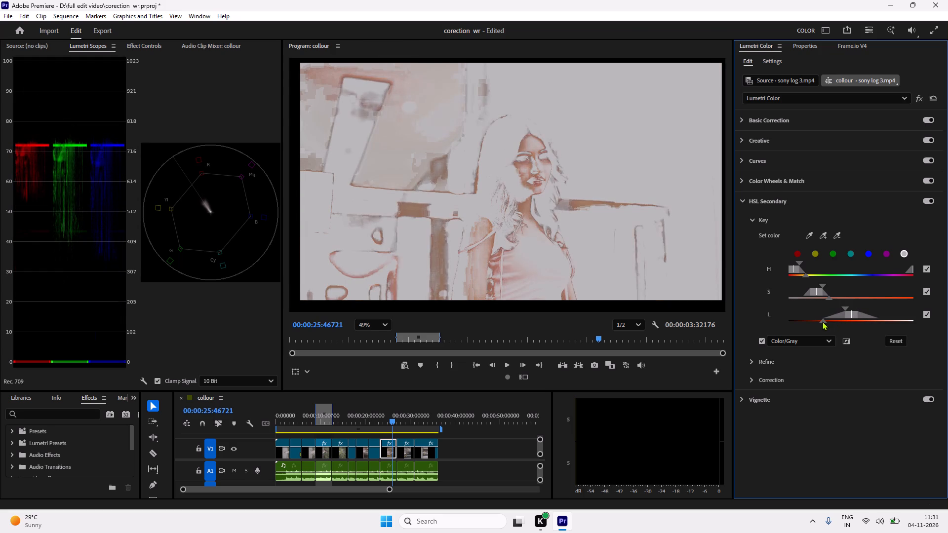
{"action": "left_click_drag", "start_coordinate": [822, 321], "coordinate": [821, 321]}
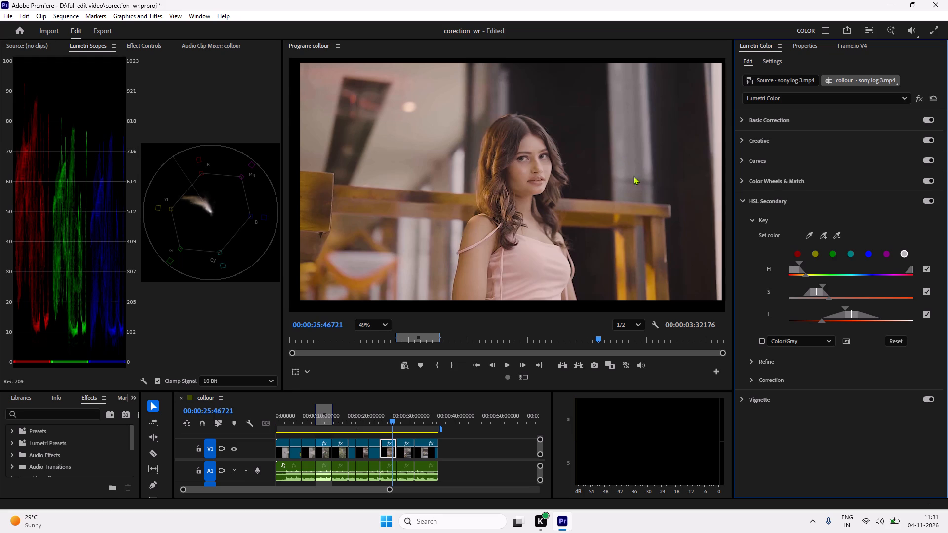
Set the HSL Secondary key to the yellow color preset.
{"action": "left_click", "coordinate": [812, 252]}
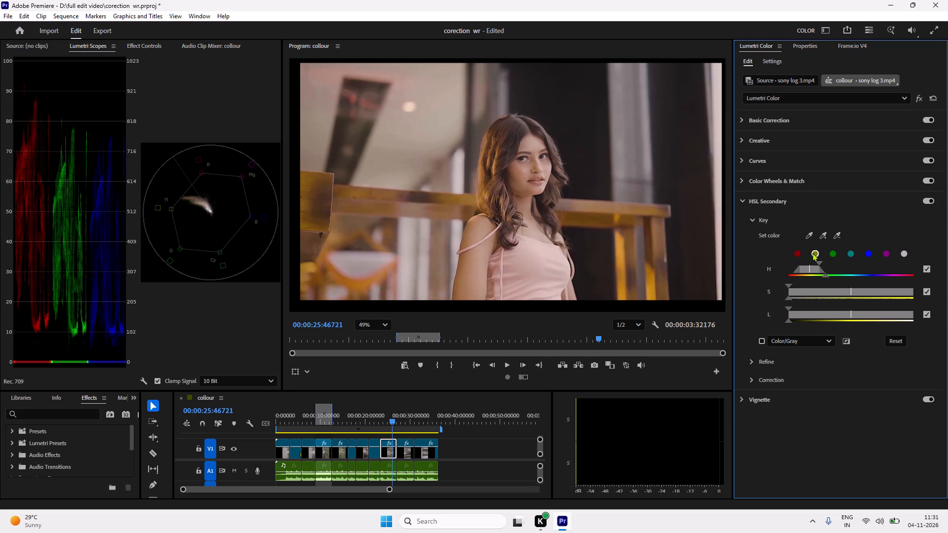
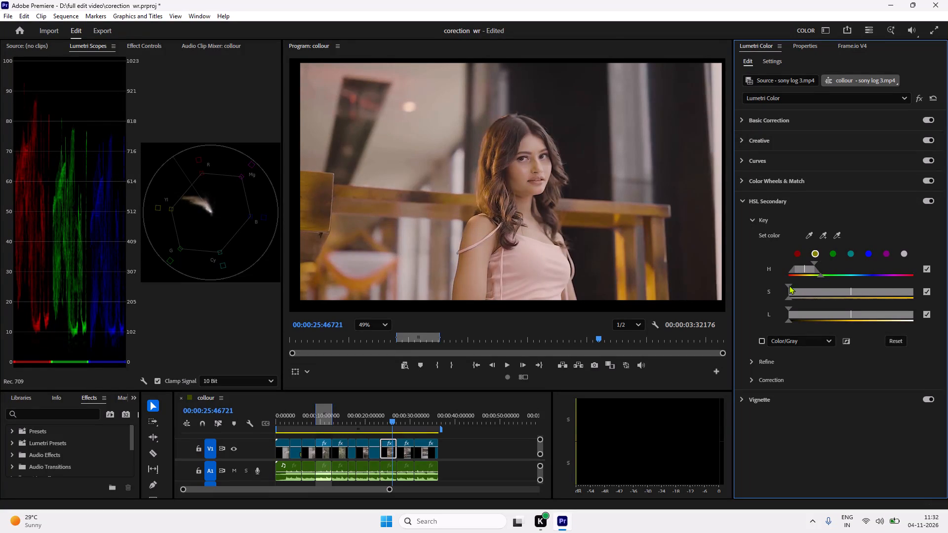
Narrow the HSL Secondary key's saturation range from both ends and shift it slightly toward lower saturation.
{"action": "left_click_drag", "start_coordinate": [789, 285], "coordinate": [813, 291]}
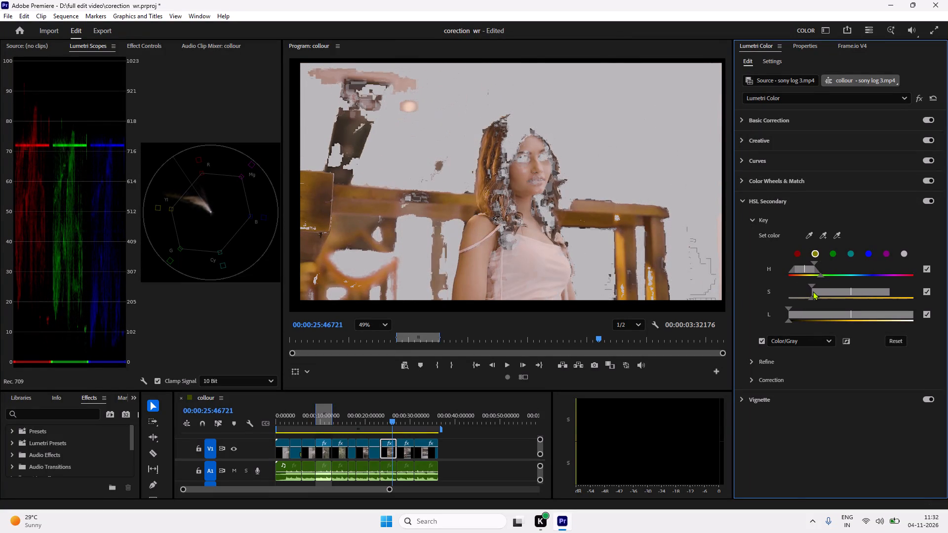
{"action": "left_click_drag", "start_coordinate": [813, 291], "coordinate": [816, 291]}
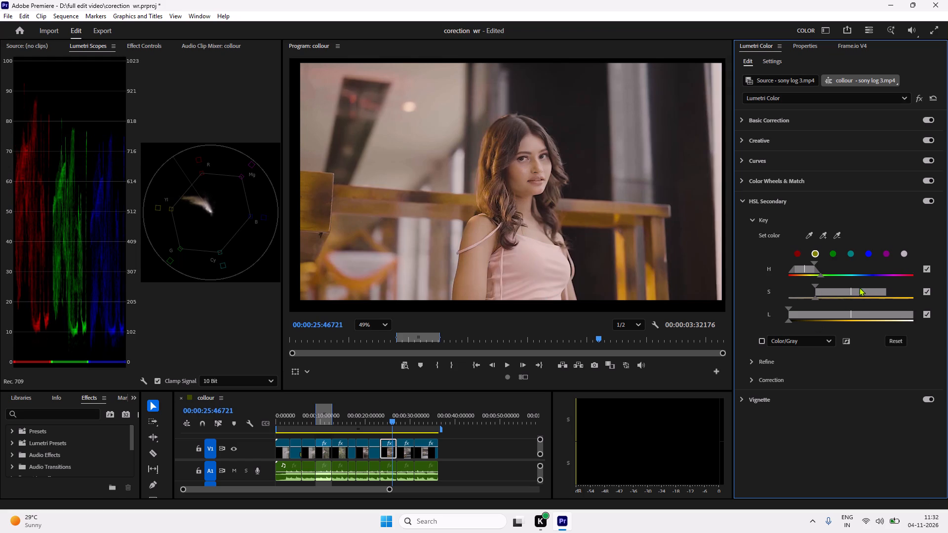
{"action": "left_click_drag", "start_coordinate": [855, 290], "coordinate": [845, 293]}
Play back the graded portrait clip, then replay from the preceding clips to compare its color with them.
{"action": "key", "text": "space"}
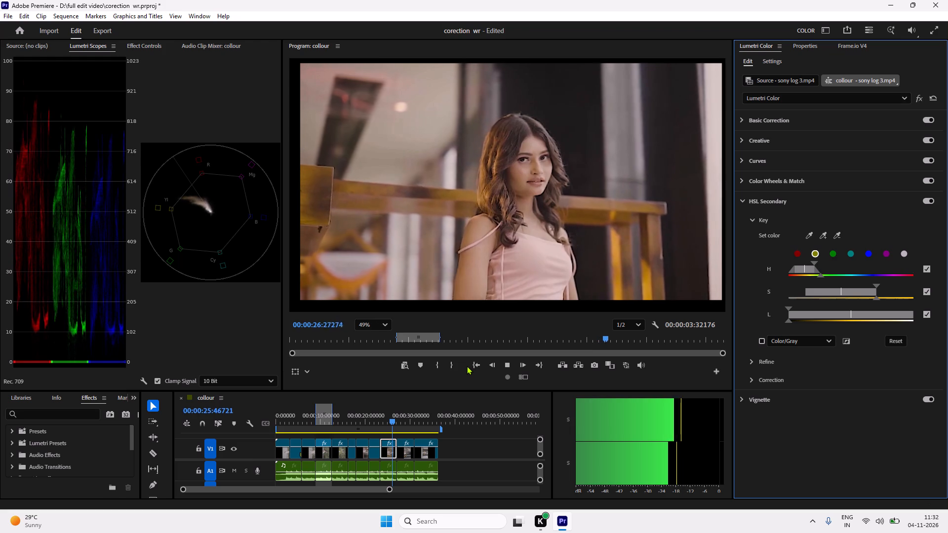
{"action": "key", "text": "space"}
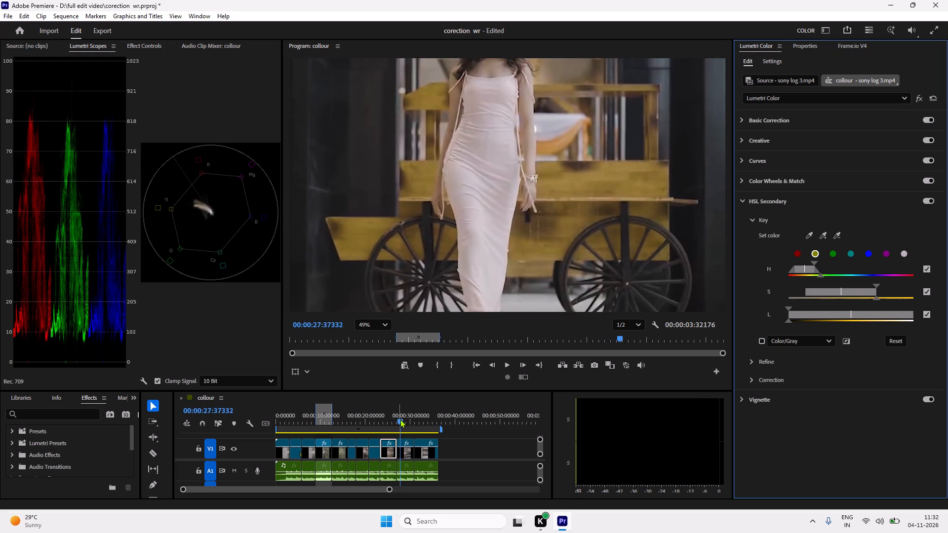
{"action": "left_click_drag", "start_coordinate": [400, 419], "coordinate": [365, 423]}
{"action": "key", "text": "space"}
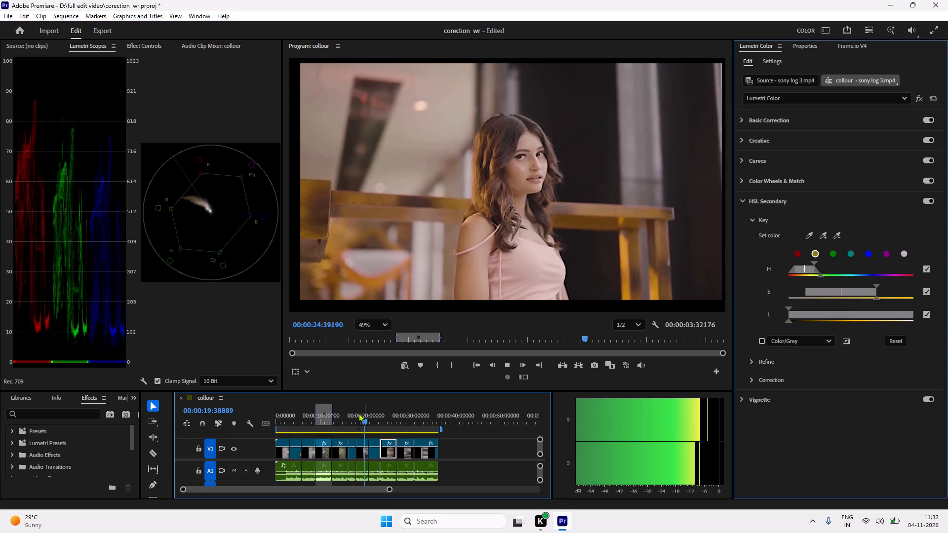
{"action": "key", "text": "space"}
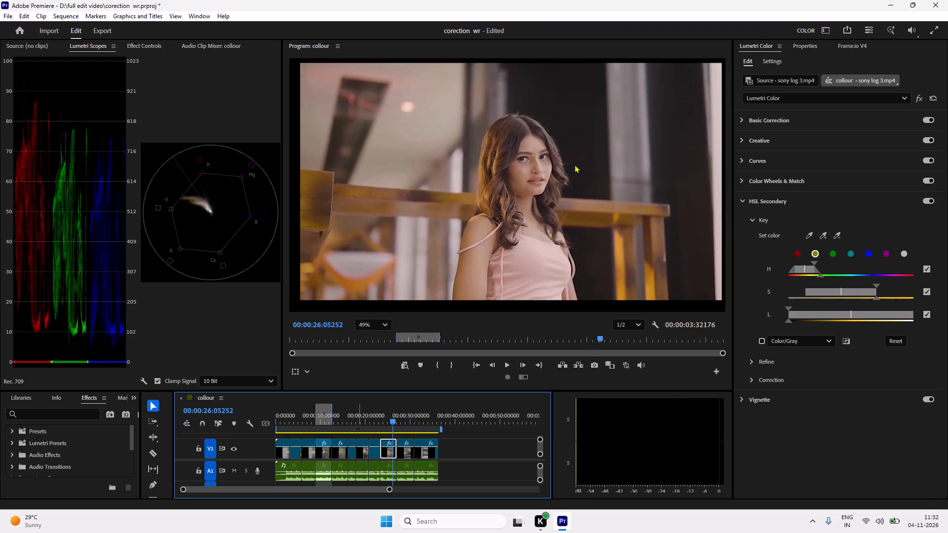
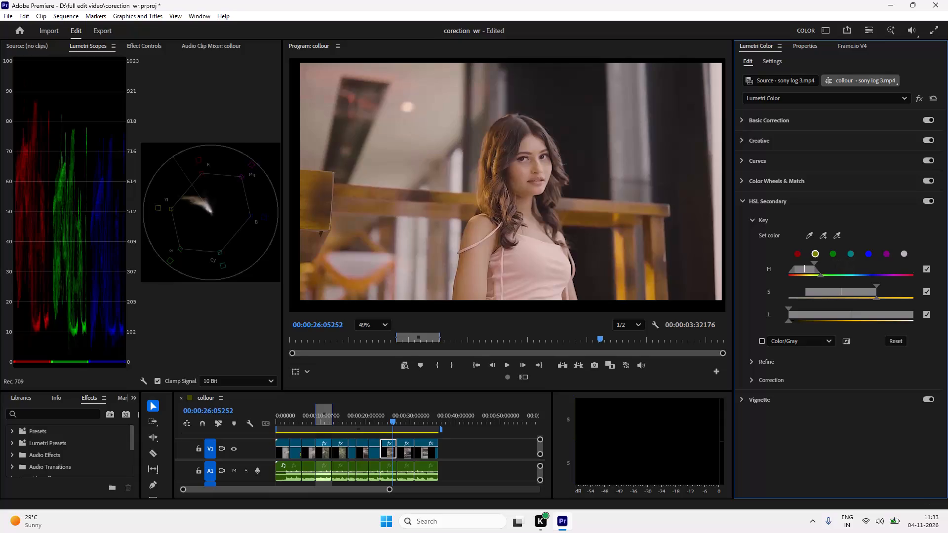
Play the sequence full screen from the portrait clip to the end to review its color against the following clips.
{"action": "left_click_drag", "start_coordinate": [787, 177], "coordinate": [788, 165]}
{"action": "left_click", "coordinate": [927, 28]}
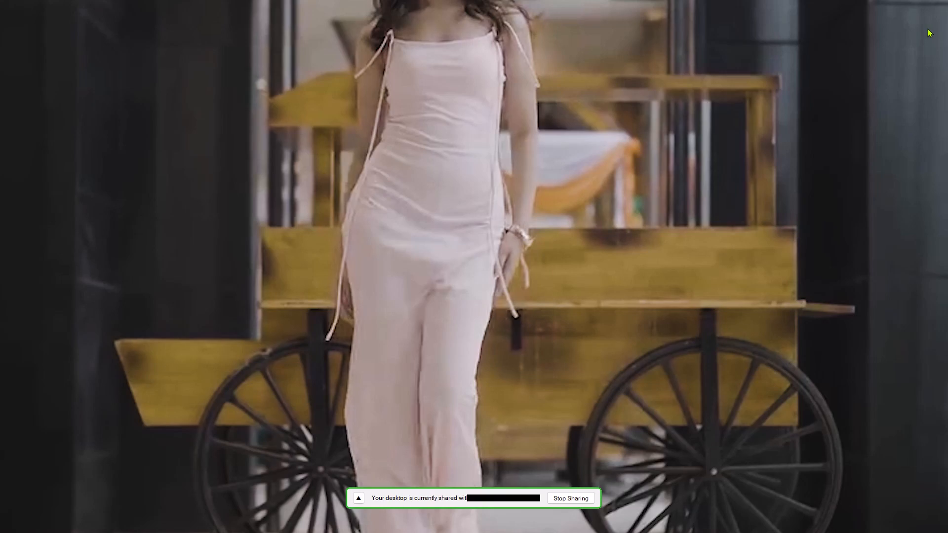
{"action": "left_click_drag", "start_coordinate": [878, 341], "coordinate": [874, 265]}
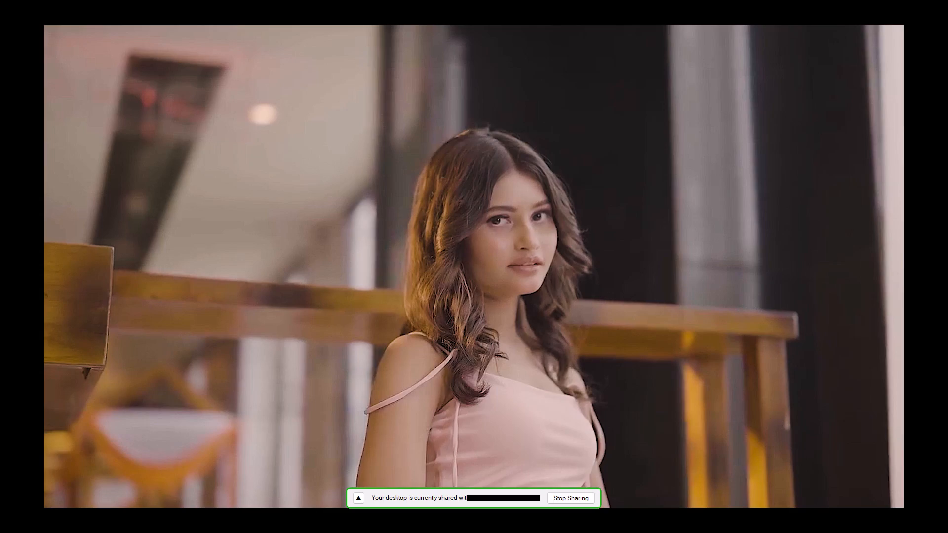
{"action": "key", "text": "space"}
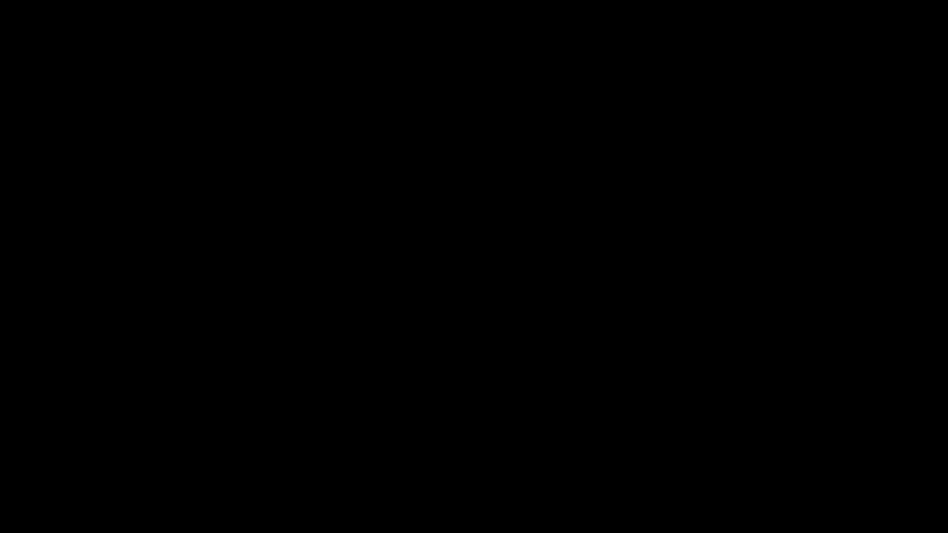
{"action": "key", "text": "Escape"}
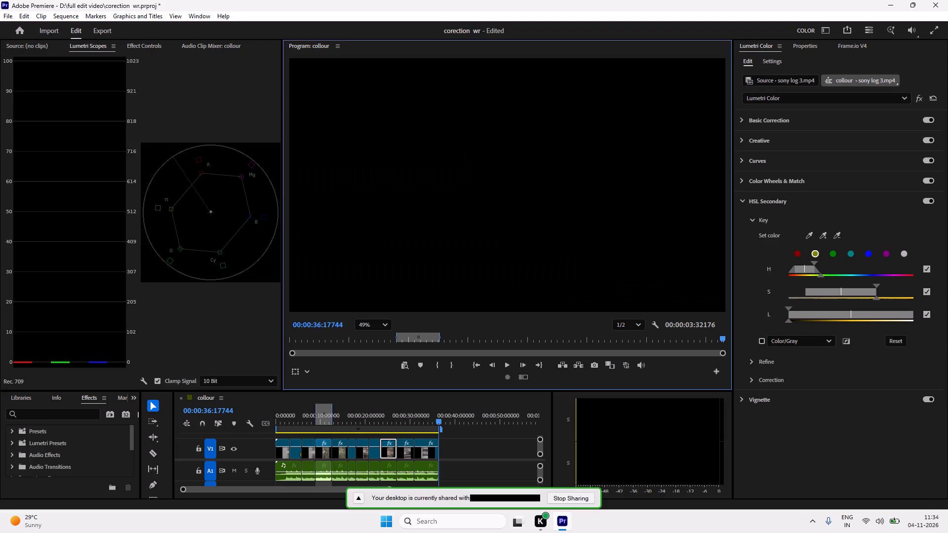
Replay the sequence from the In point through the portrait clip to compare its color with the surrounding clips.
{"action": "key", "text": "shift+i"}
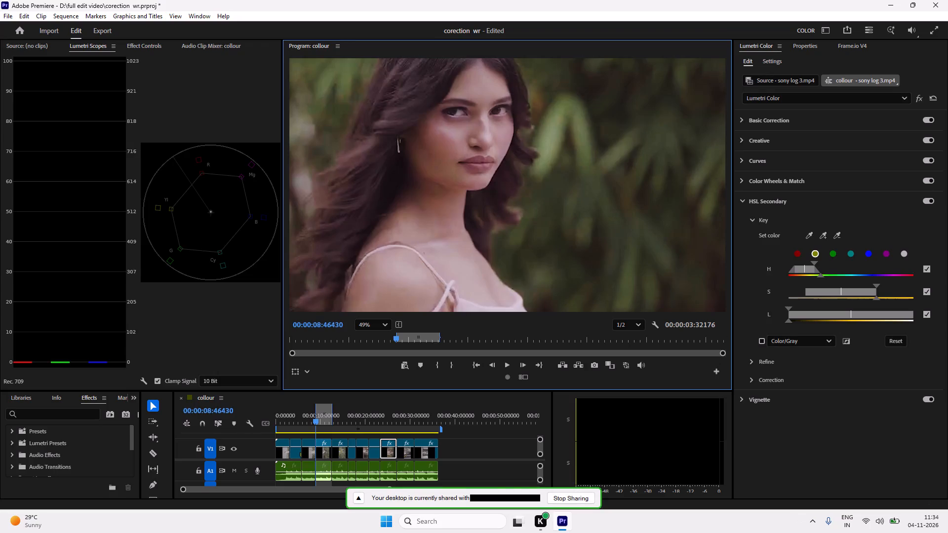
{"action": "key", "text": "space"}
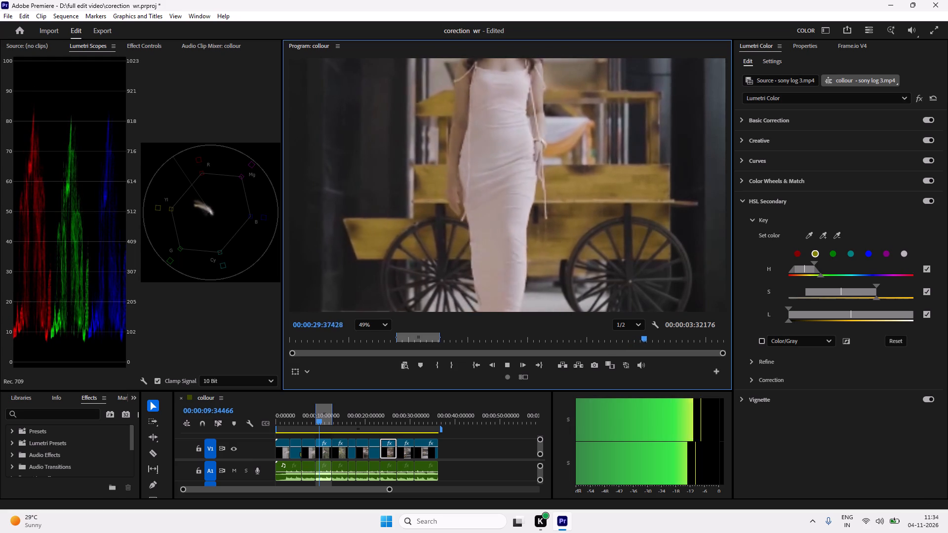
{"action": "left_click", "coordinate": [108, 300]}
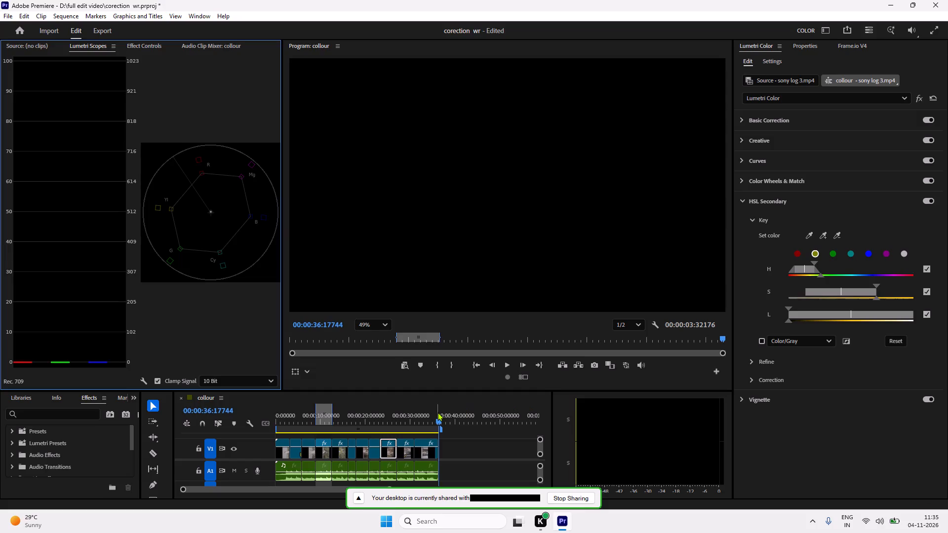
{"action": "key", "text": "shift+braceleft"}
{"action": "key", "text": "shift+i"}
{"action": "key", "text": "space"}
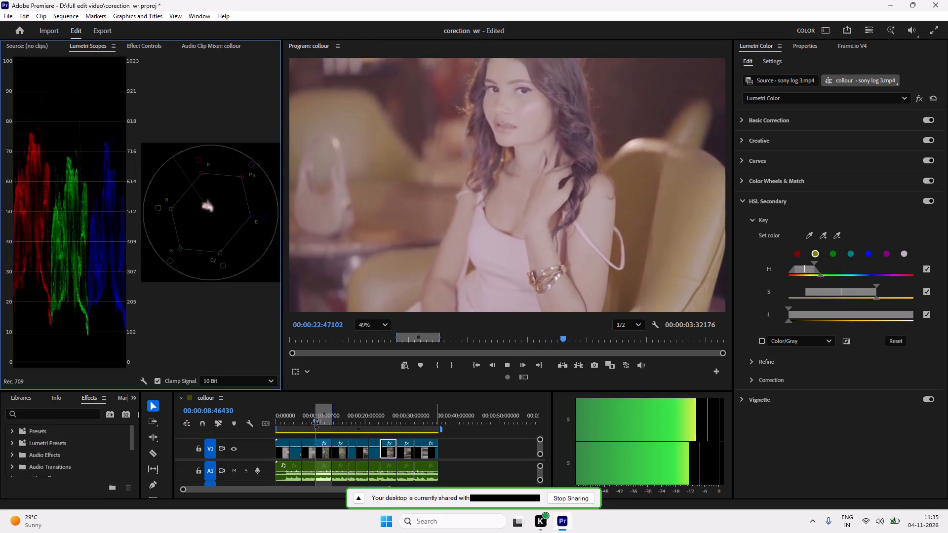
{"action": "key", "text": "space"}
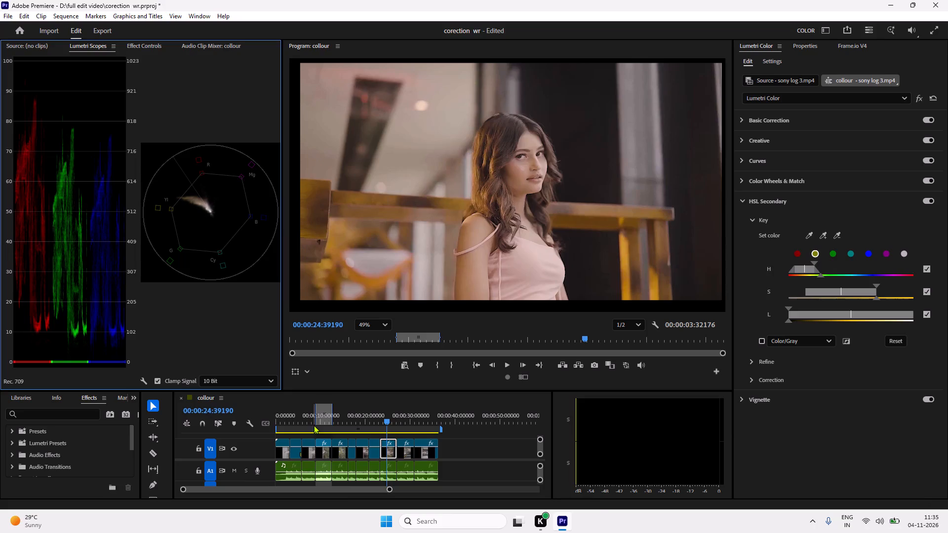
{"action": "key", "text": "space"}
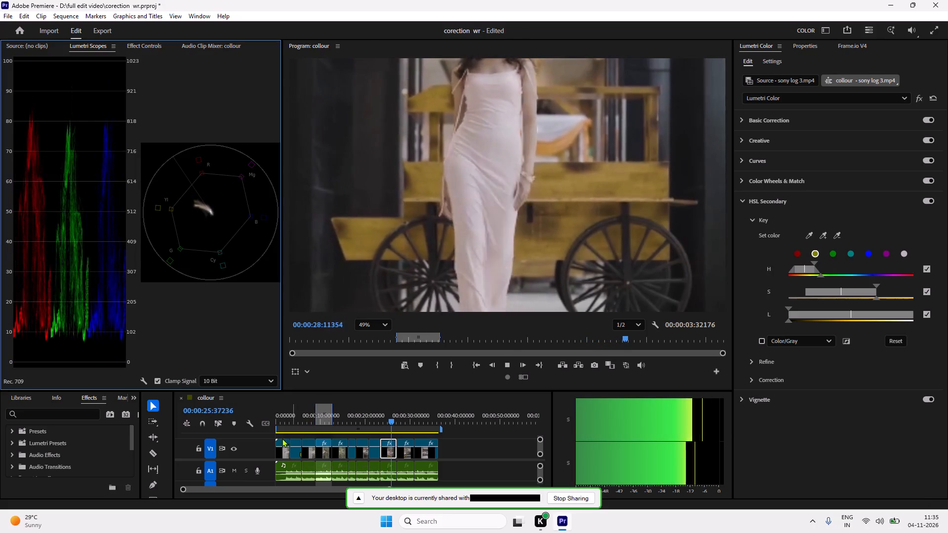
{"action": "key", "text": "space"}
Play the sequence from its beginning through to the portrait clip to check color consistency between the clips.
{"action": "left_click_drag", "start_coordinate": [407, 420], "coordinate": [406, 420]}
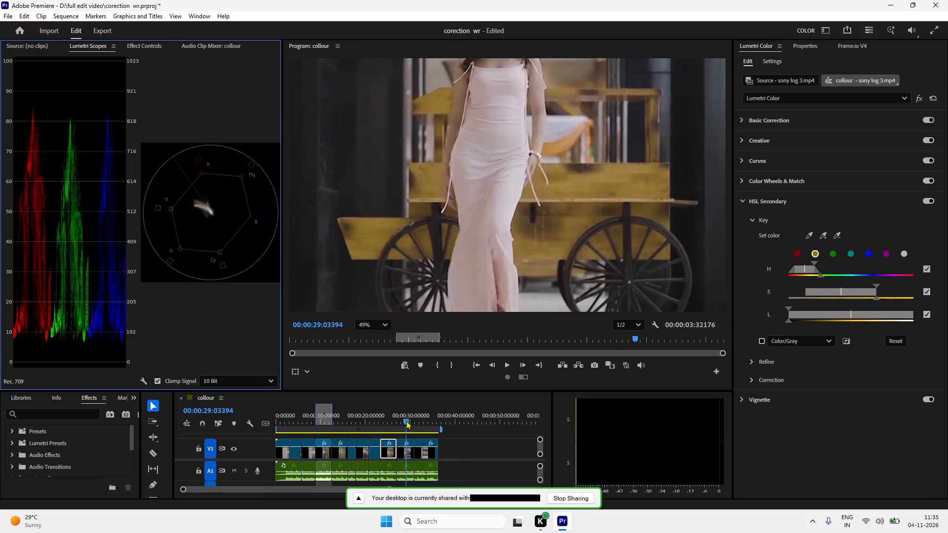
{"action": "left_click_drag", "start_coordinate": [406, 420], "coordinate": [271, 446]}
{"action": "key", "text": "space"}
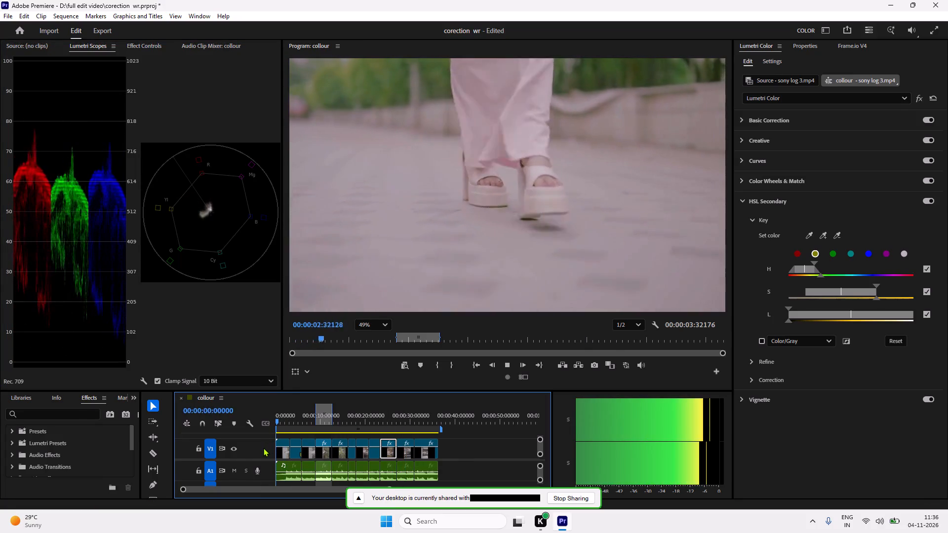
{"action": "key", "text": "space"}
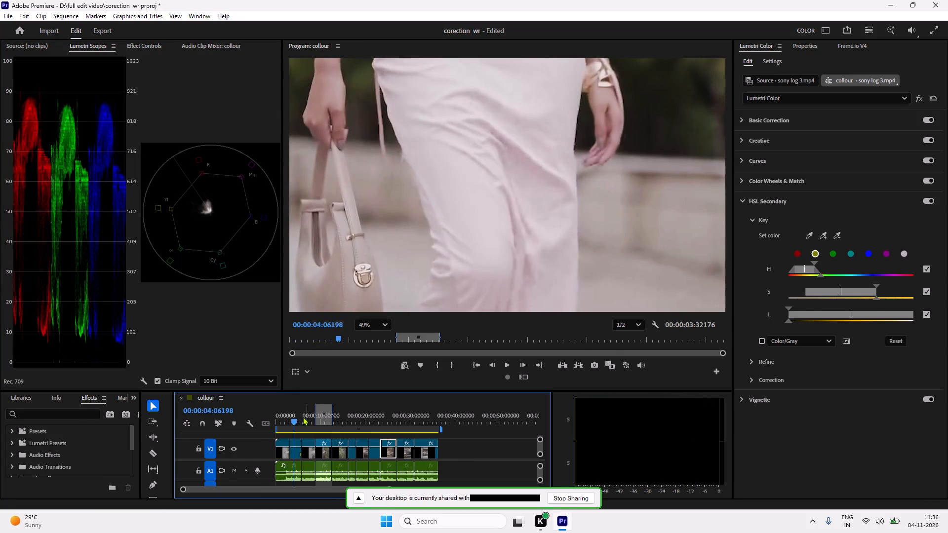
{"action": "left_click_drag", "start_coordinate": [295, 419], "coordinate": [276, 427]}
{"action": "key", "text": "space"}
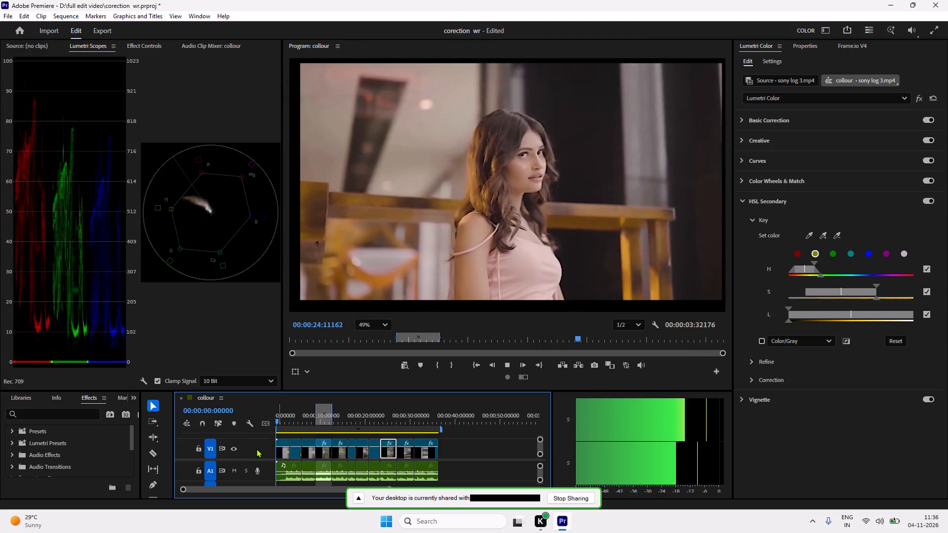
{"action": "key", "text": "space"}
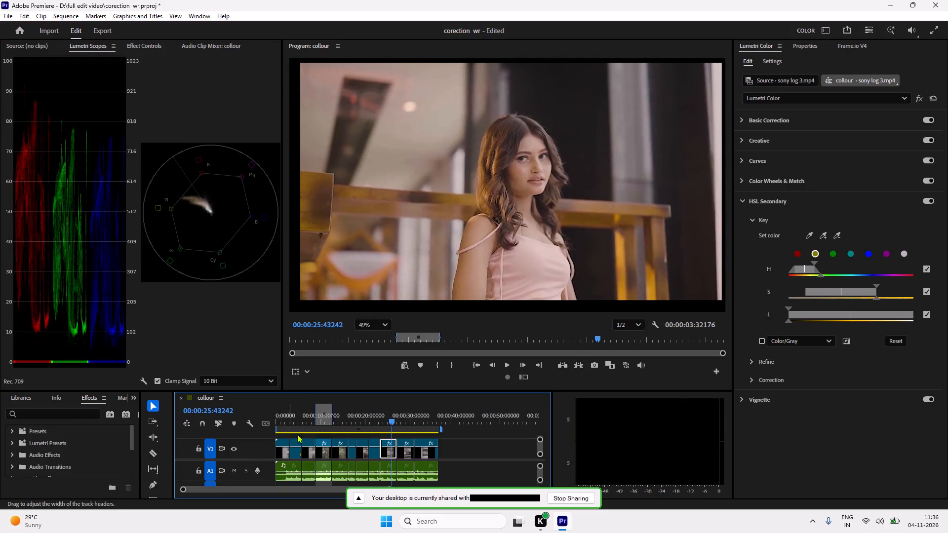
Scale the seated armchair clip just before the portrait clip to 138%.
{"action": "left_click_drag", "start_coordinate": [388, 418], "coordinate": [378, 423]}
{"action": "left_click", "coordinate": [376, 444]}
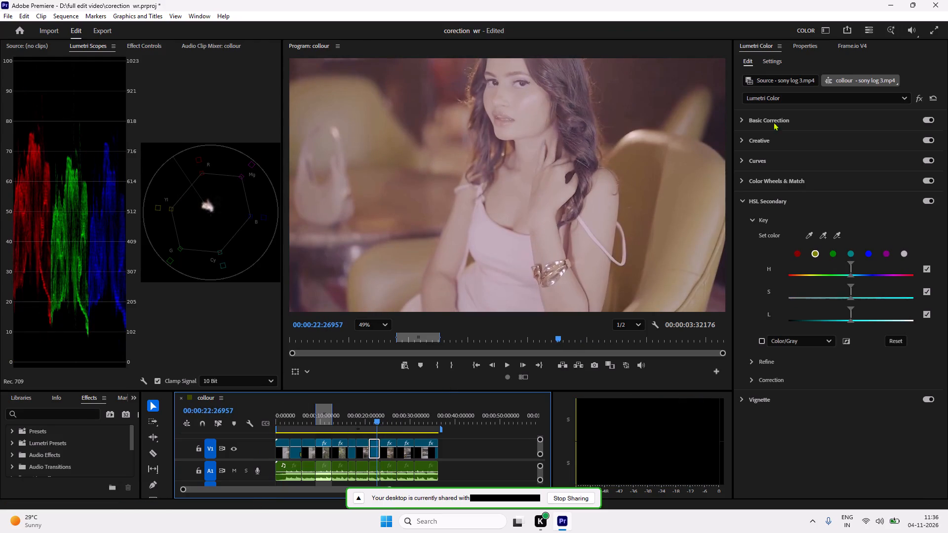
{"action": "left_click", "coordinate": [793, 49]}
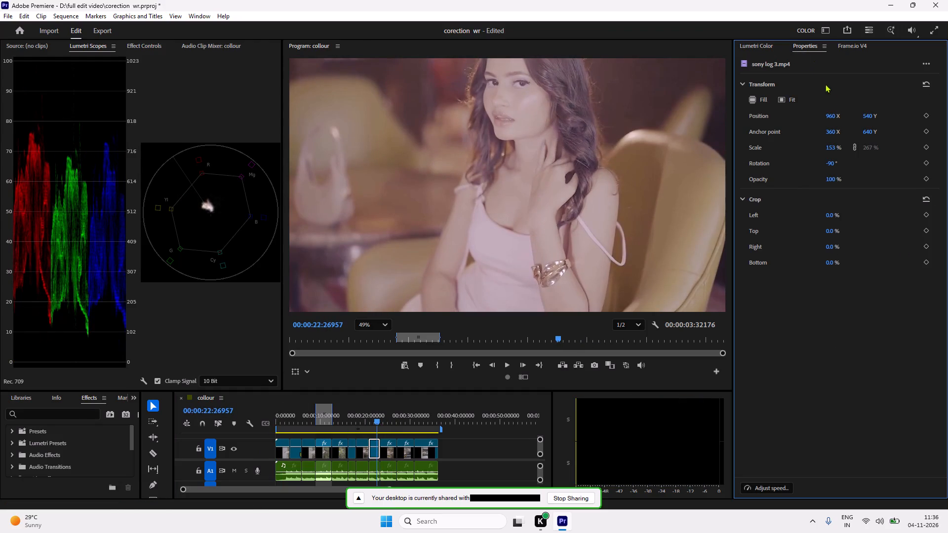
{"action": "left_click_drag", "start_coordinate": [828, 146], "coordinate": [822, 146]}
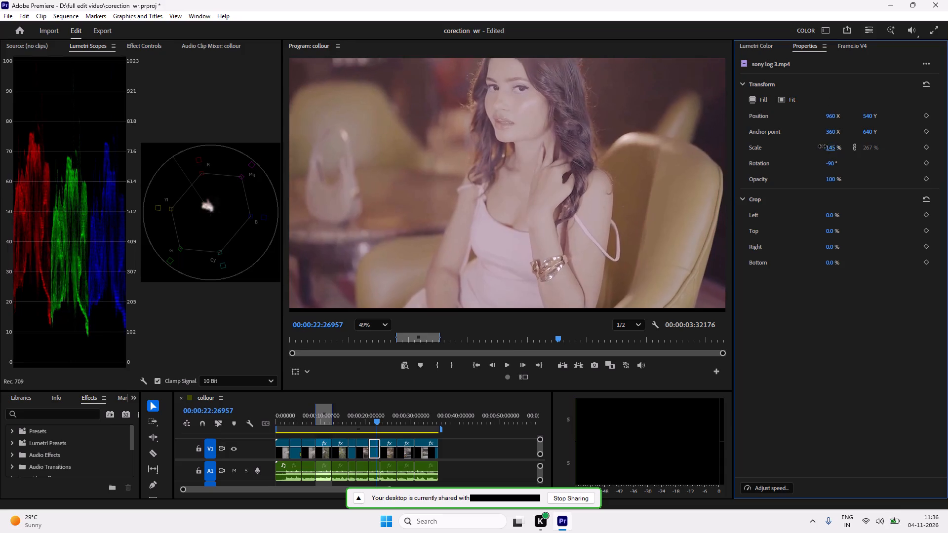
{"action": "left_click_drag", "start_coordinate": [822, 146], "coordinate": [818, 147]}
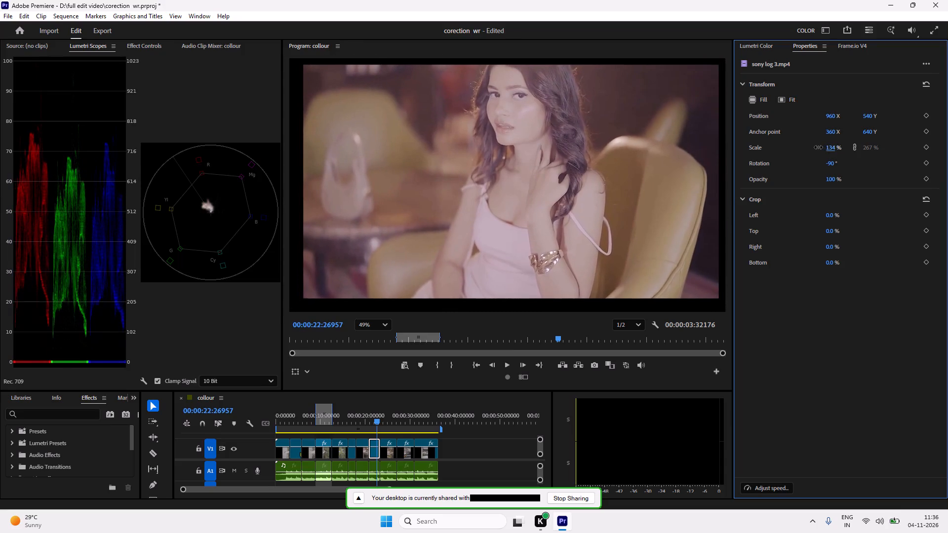
{"action": "left_click_drag", "start_coordinate": [818, 147], "coordinate": [824, 151]}
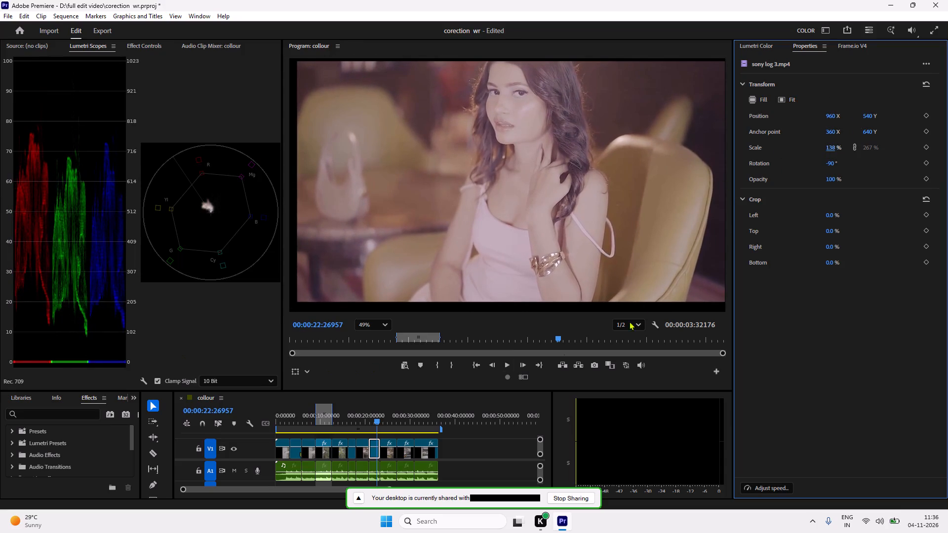
In the armchair clip's Basic Correction, set Temperature to 4.9, Tint to 2.4 and Saturation to 107.3.
{"action": "left_click", "coordinate": [766, 45]}
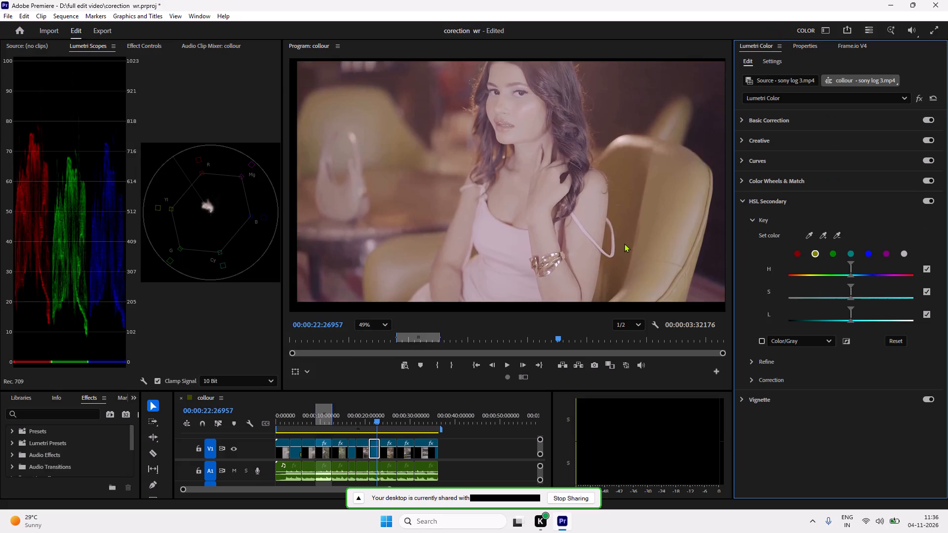
{"action": "left_click", "coordinate": [744, 117]}
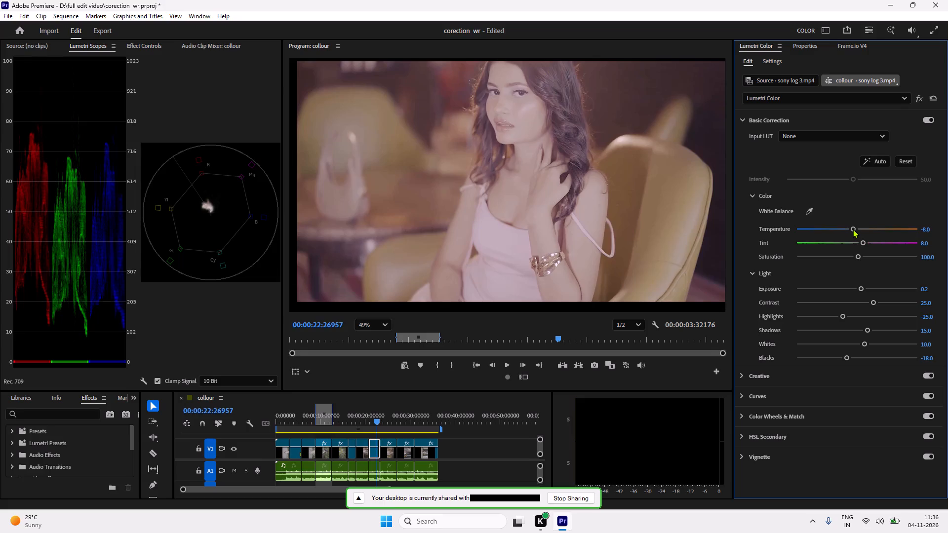
{"action": "left_click_drag", "start_coordinate": [853, 229], "coordinate": [857, 230]}
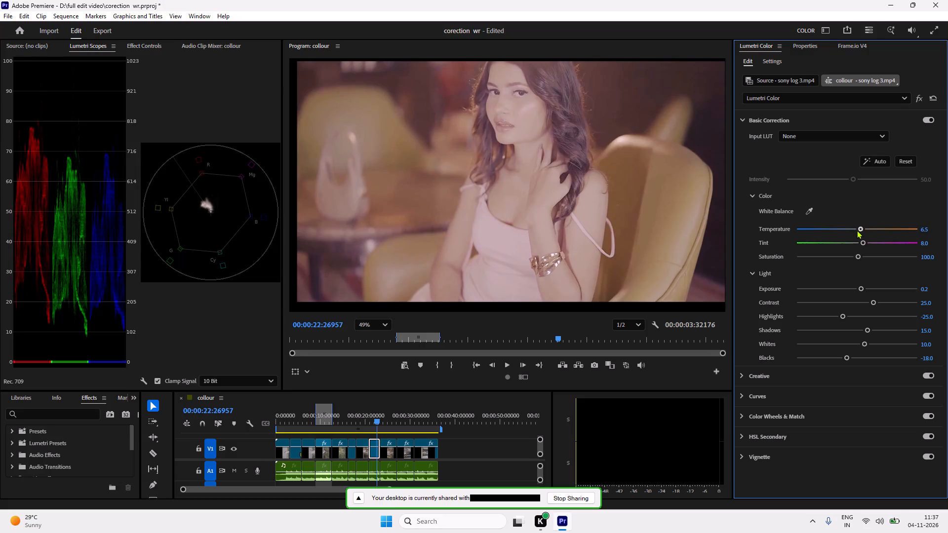
{"action": "left_click_drag", "start_coordinate": [857, 230], "coordinate": [854, 235]}
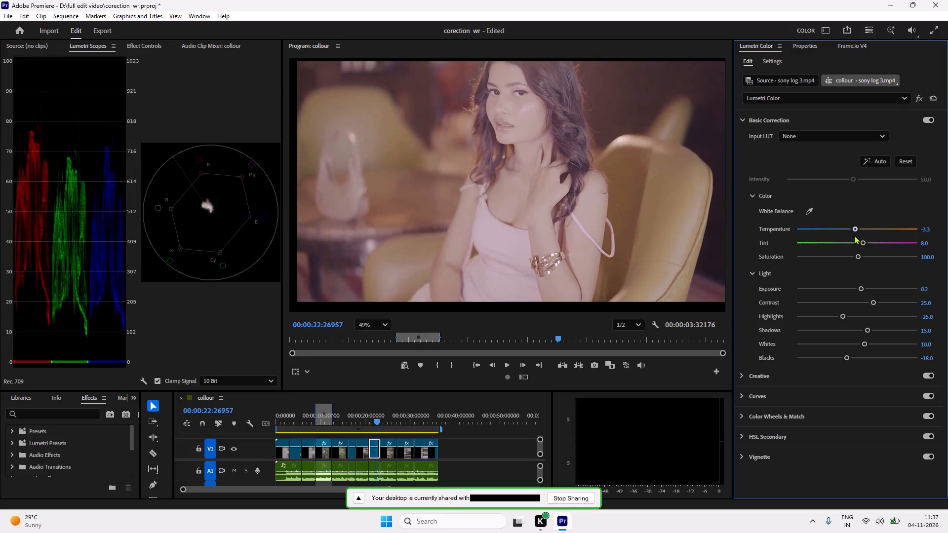
{"action": "left_click_drag", "start_coordinate": [854, 235], "coordinate": [859, 236]}
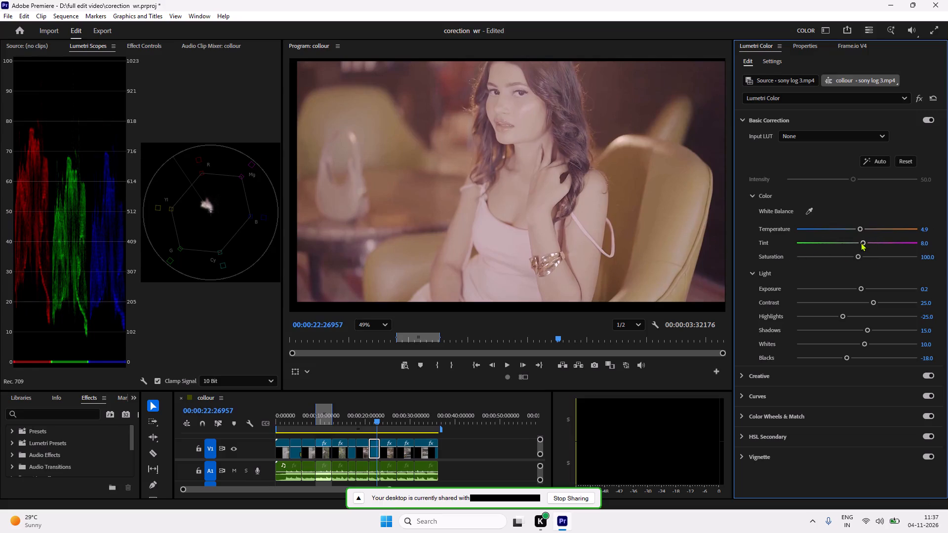
{"action": "left_click_drag", "start_coordinate": [861, 242], "coordinate": [858, 248]}
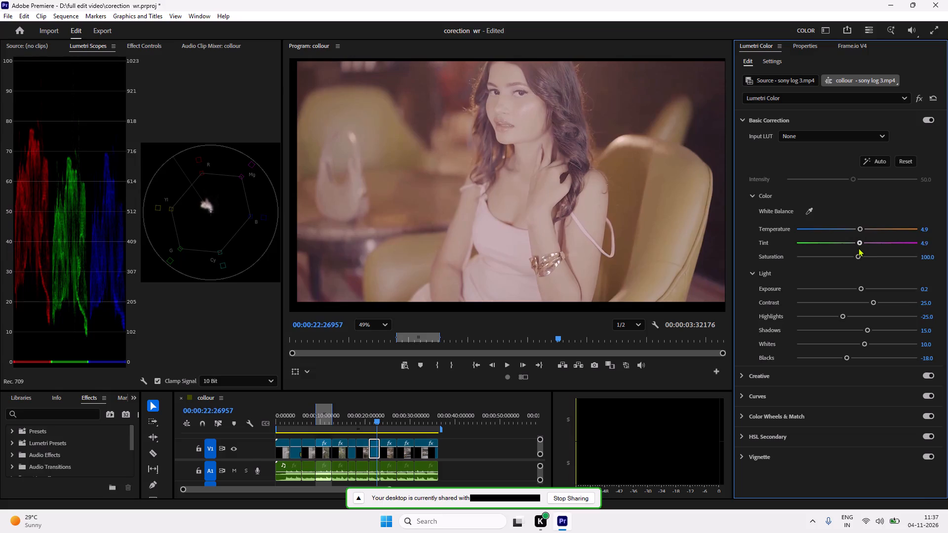
{"action": "left_click_drag", "start_coordinate": [858, 248], "coordinate": [858, 248]}
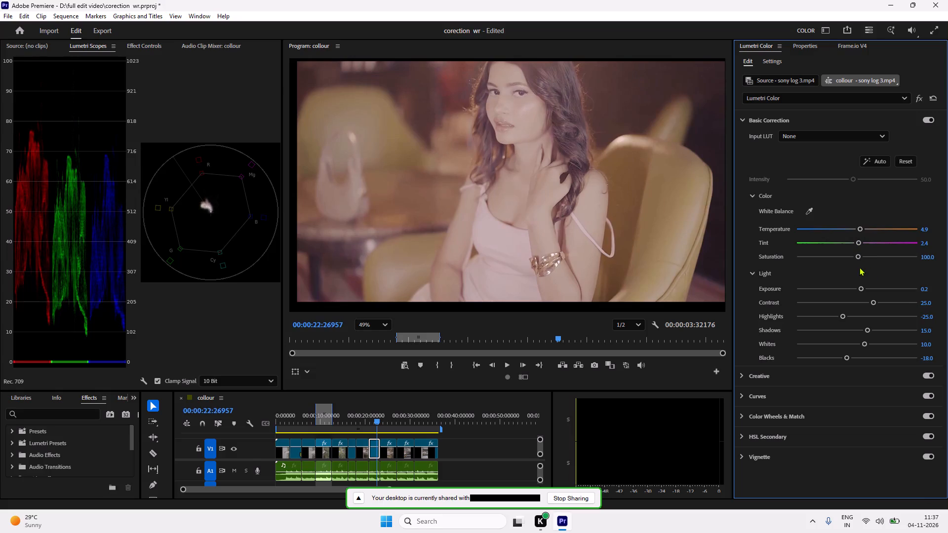
{"action": "left_click_drag", "start_coordinate": [858, 256], "coordinate": [884, 258]}
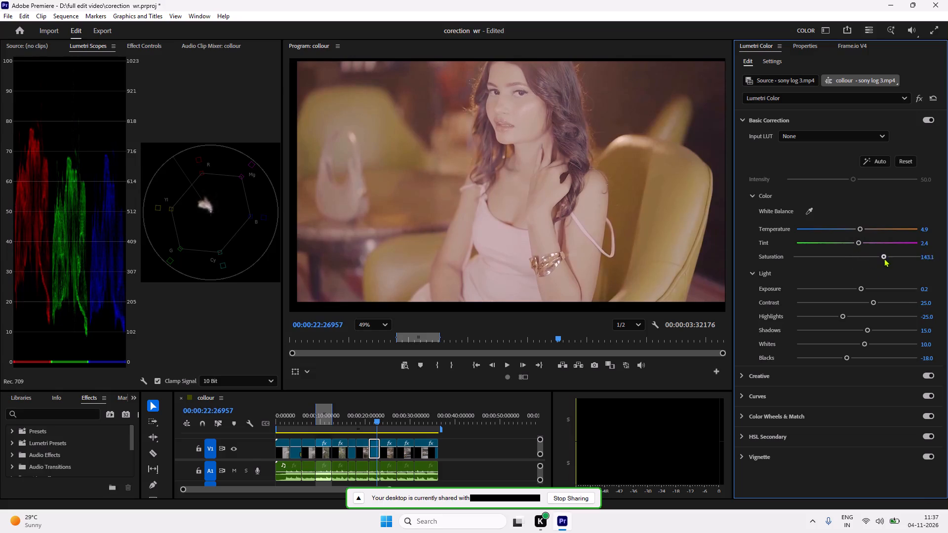
{"action": "left_click_drag", "start_coordinate": [884, 258], "coordinate": [862, 264]}
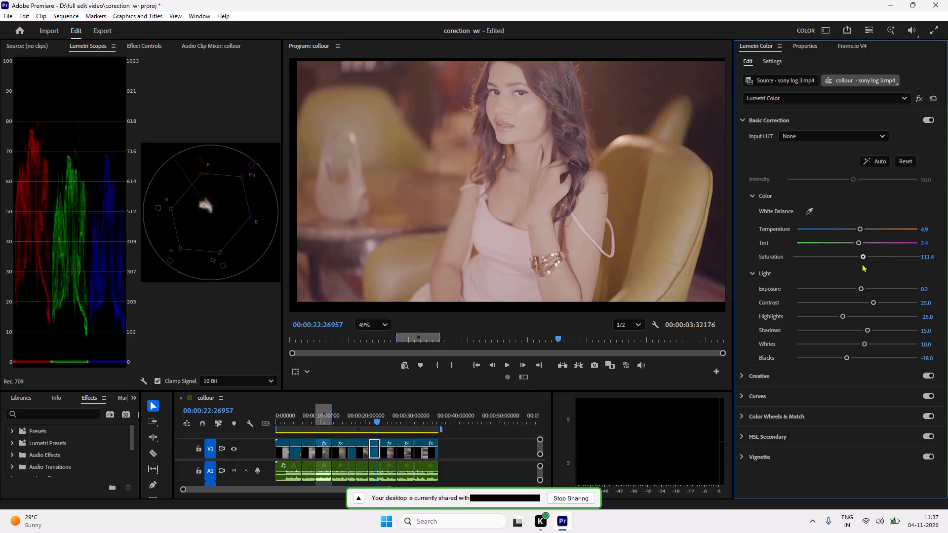
{"action": "left_click_drag", "start_coordinate": [862, 264], "coordinate": [861, 264]}
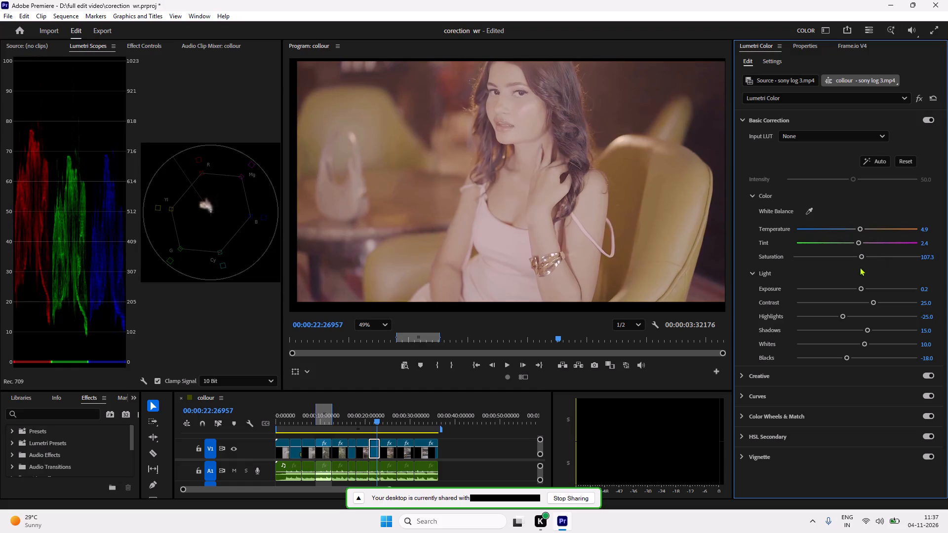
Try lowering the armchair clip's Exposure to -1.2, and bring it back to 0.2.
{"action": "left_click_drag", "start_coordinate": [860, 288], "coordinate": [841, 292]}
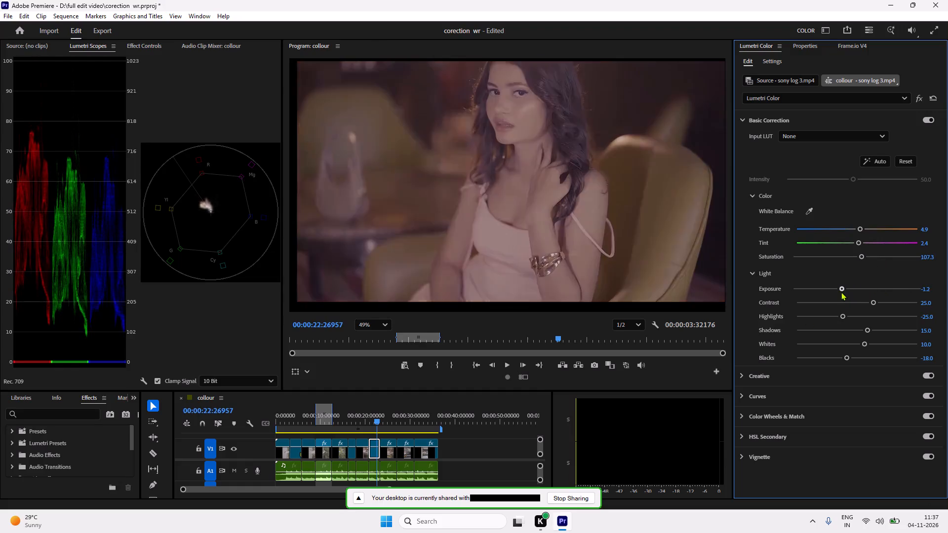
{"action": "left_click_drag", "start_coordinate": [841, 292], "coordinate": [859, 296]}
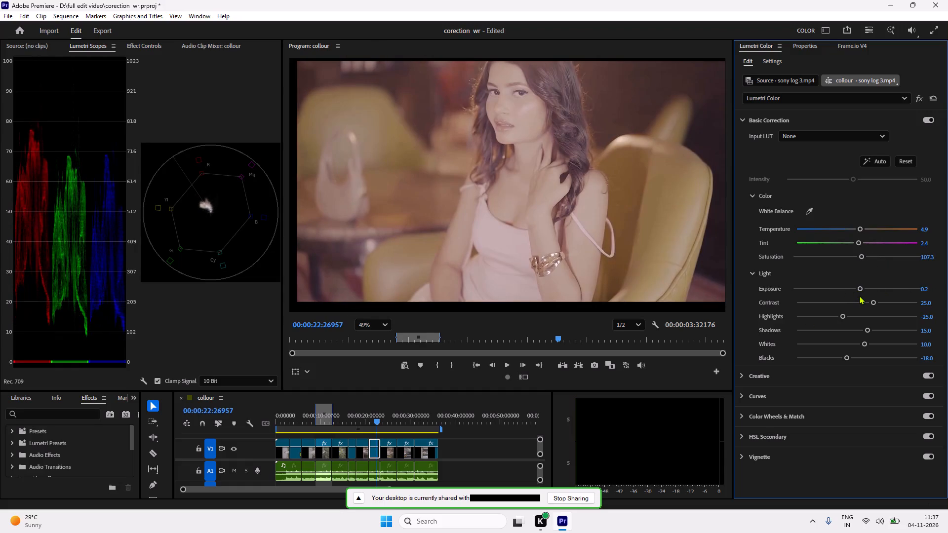
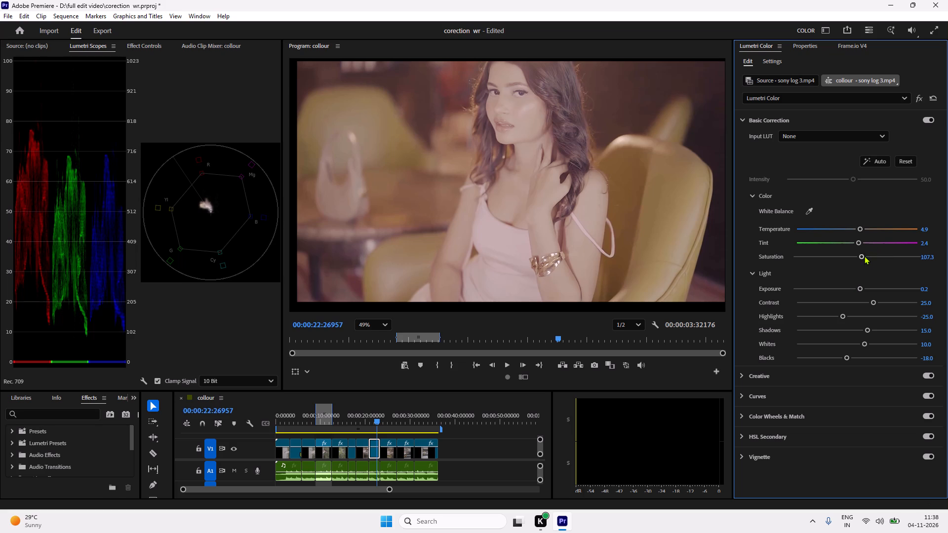
In the armchair clip's Basic Correction, set Saturation to 104.1, Tint to 0.8 and Temperature to 4.1.
{"action": "left_click_drag", "start_coordinate": [863, 256], "coordinate": [859, 257]}
{"action": "left_click_drag", "start_coordinate": [859, 257], "coordinate": [859, 261]}
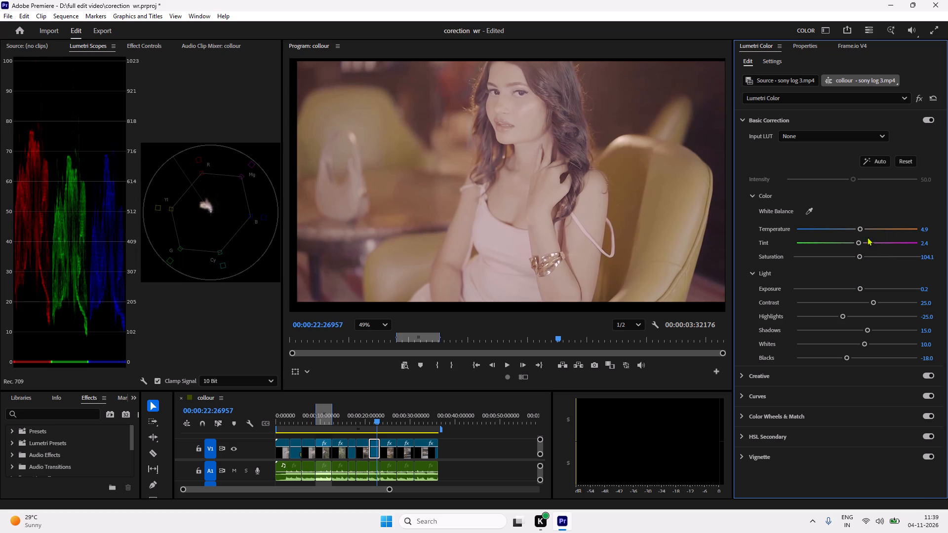
{"action": "left_click", "coordinate": [858, 243]}
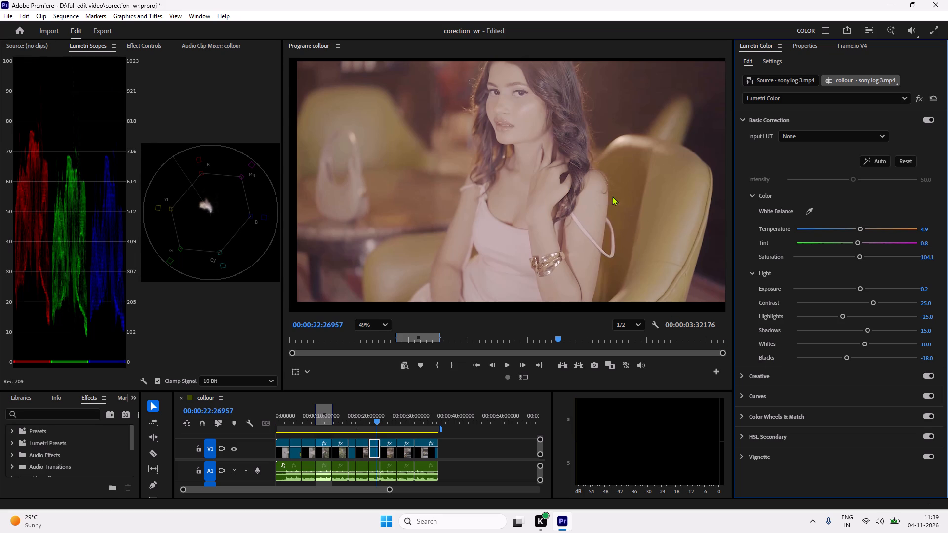
{"action": "left_click_drag", "start_coordinate": [862, 226], "coordinate": [857, 227]}
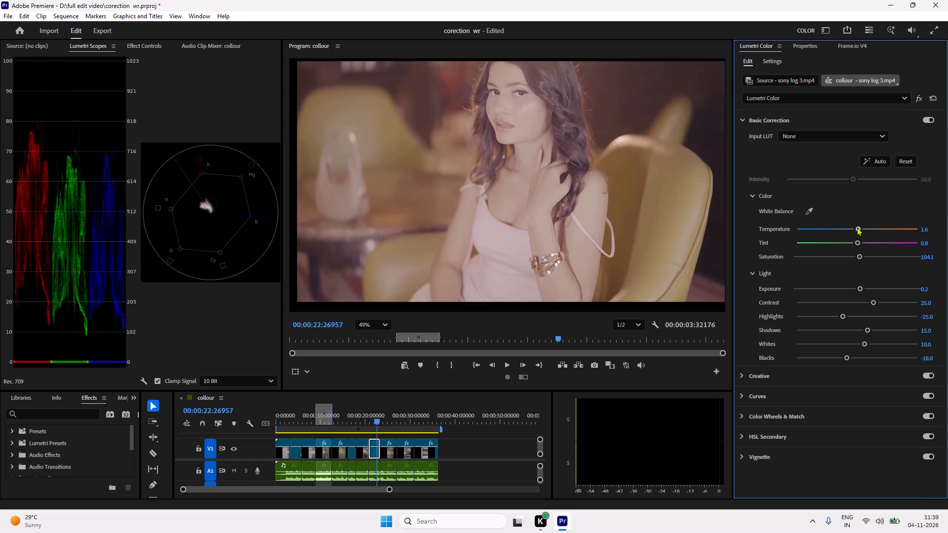
{"action": "left_click_drag", "start_coordinate": [857, 227], "coordinate": [841, 230]}
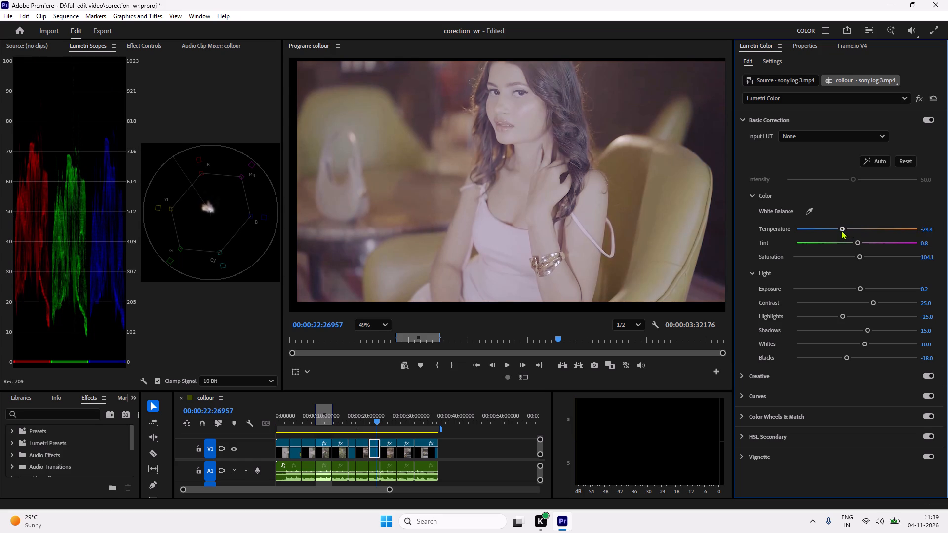
{"action": "left_click_drag", "start_coordinate": [841, 230], "coordinate": [854, 232]}
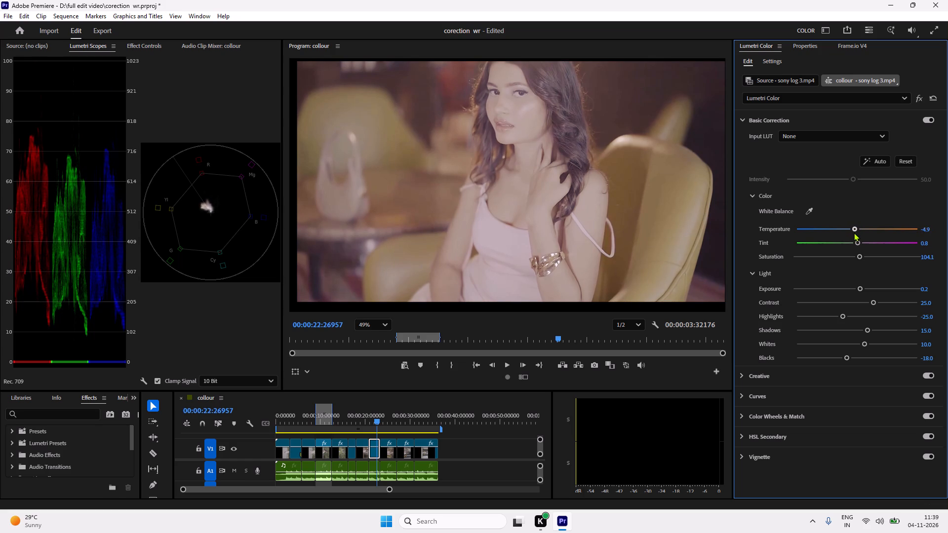
{"action": "left_click_drag", "start_coordinate": [854, 232], "coordinate": [856, 232]}
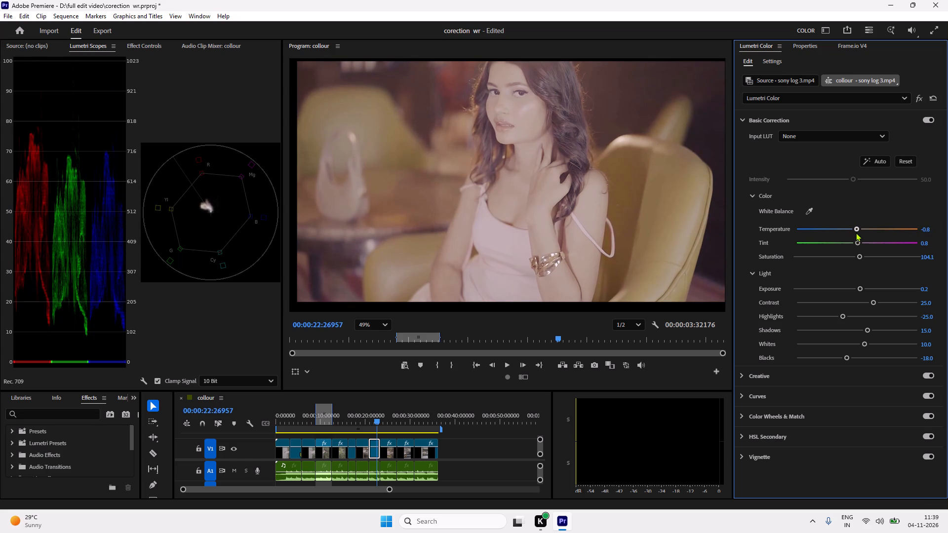
{"action": "left_click_drag", "start_coordinate": [856, 232], "coordinate": [859, 232]}
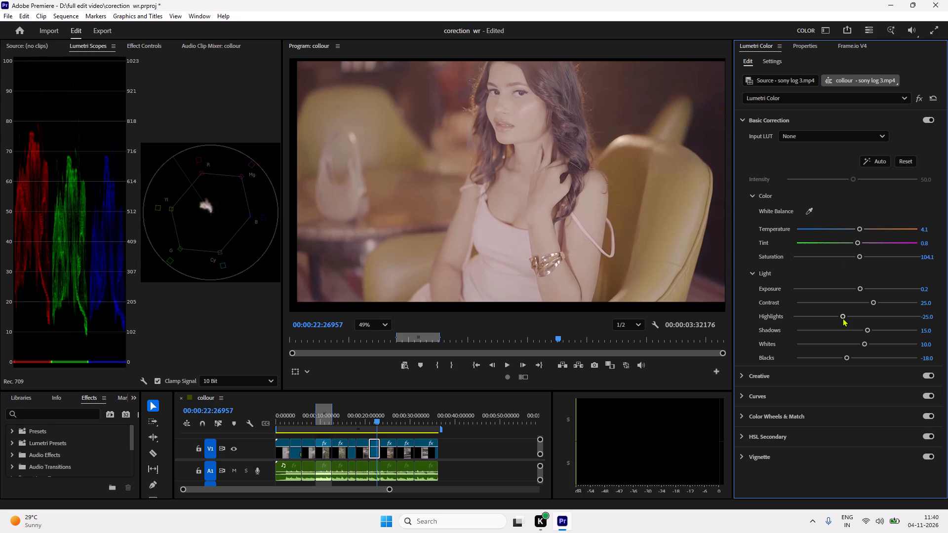
Try the armchair clip's Highlights across brighter and darker levels, and settle on -20.3.
{"action": "left_click_drag", "start_coordinate": [842, 314], "coordinate": [850, 315]}
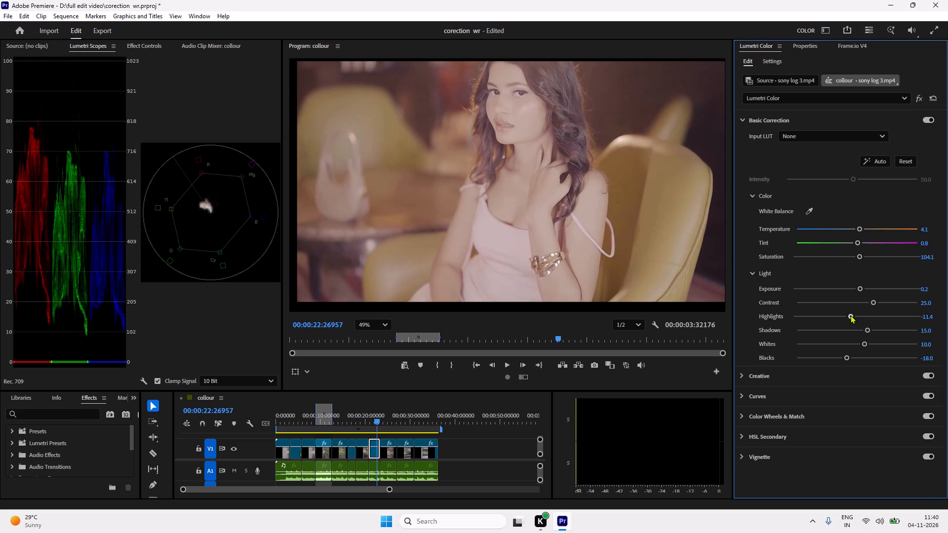
{"action": "left_click_drag", "start_coordinate": [850, 315], "coordinate": [924, 318]}
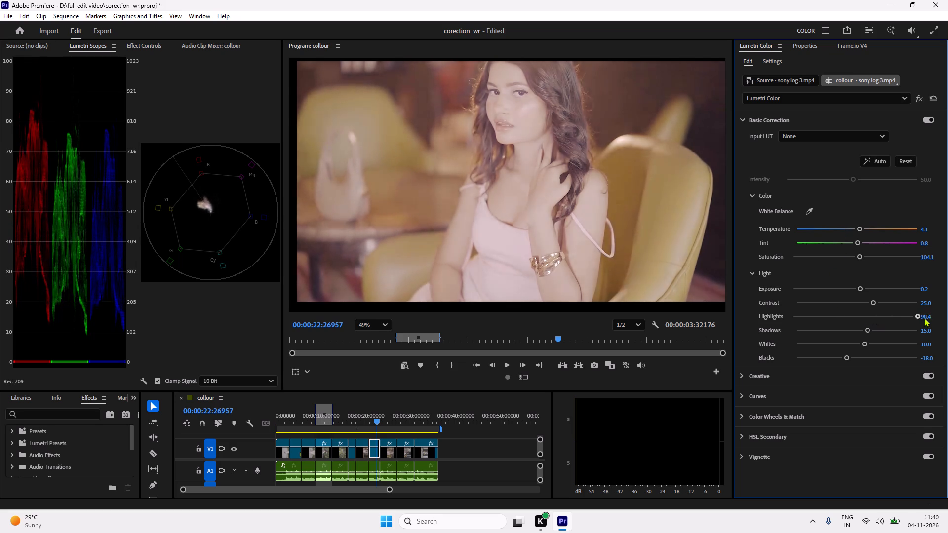
{"action": "left_click_drag", "start_coordinate": [924, 318], "coordinate": [856, 321]}
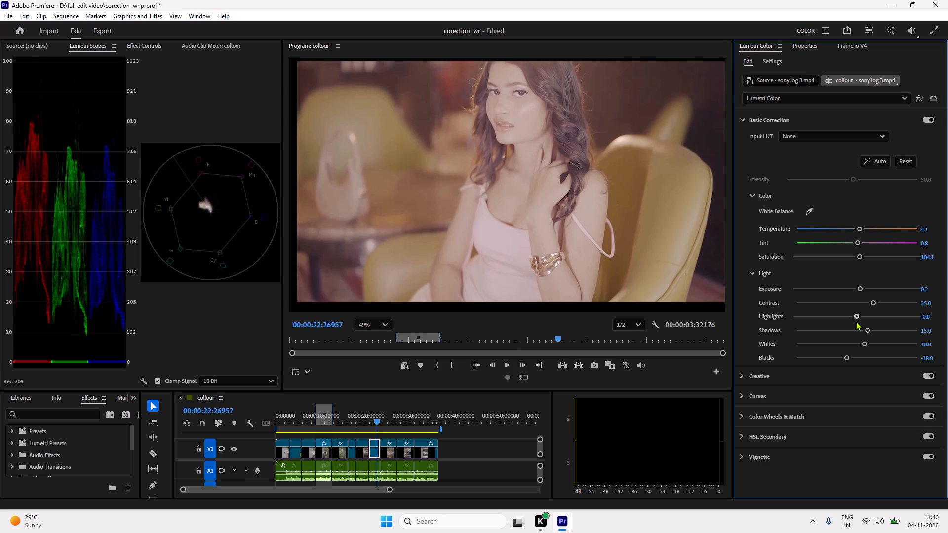
{"action": "left_click_drag", "start_coordinate": [856, 321], "coordinate": [827, 327]}
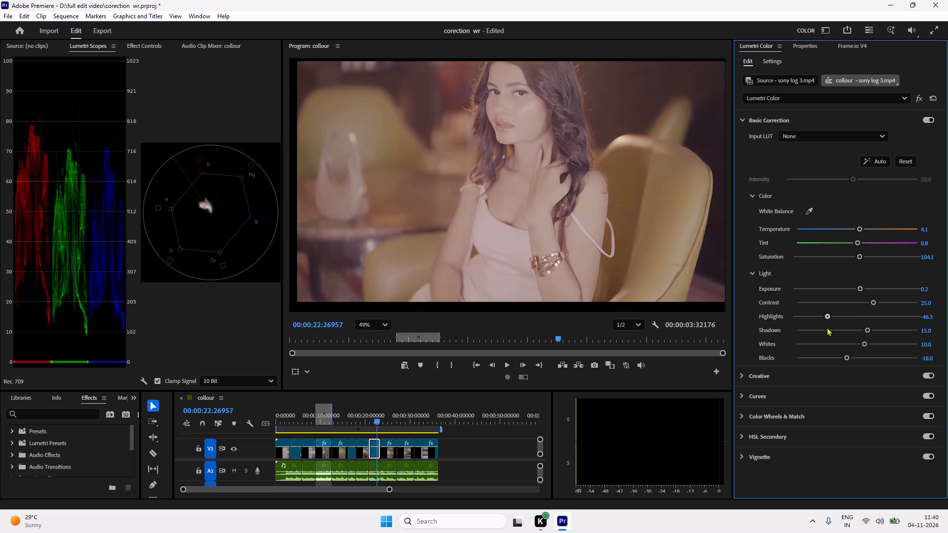
{"action": "left_click_drag", "start_coordinate": [827, 327], "coordinate": [845, 336]}
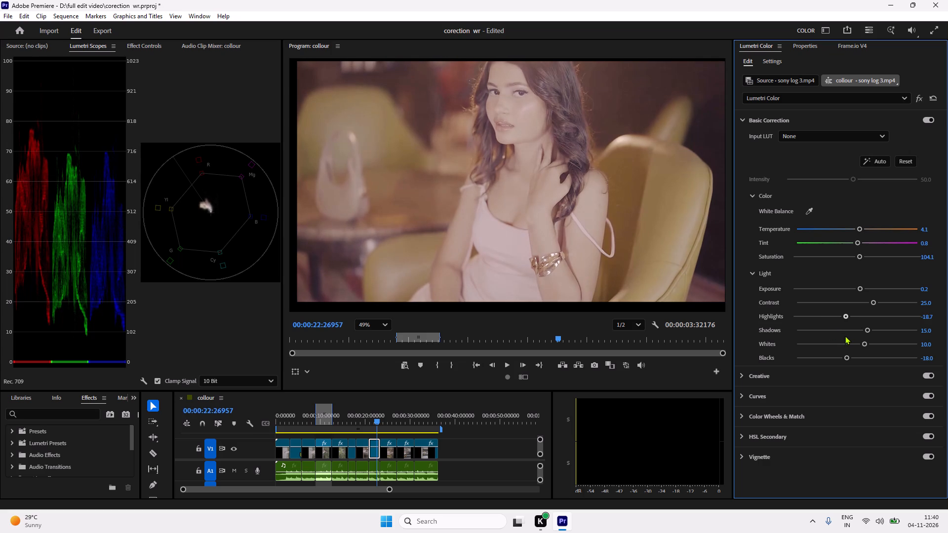
{"action": "left_click_drag", "start_coordinate": [845, 336], "coordinate": [846, 336]}
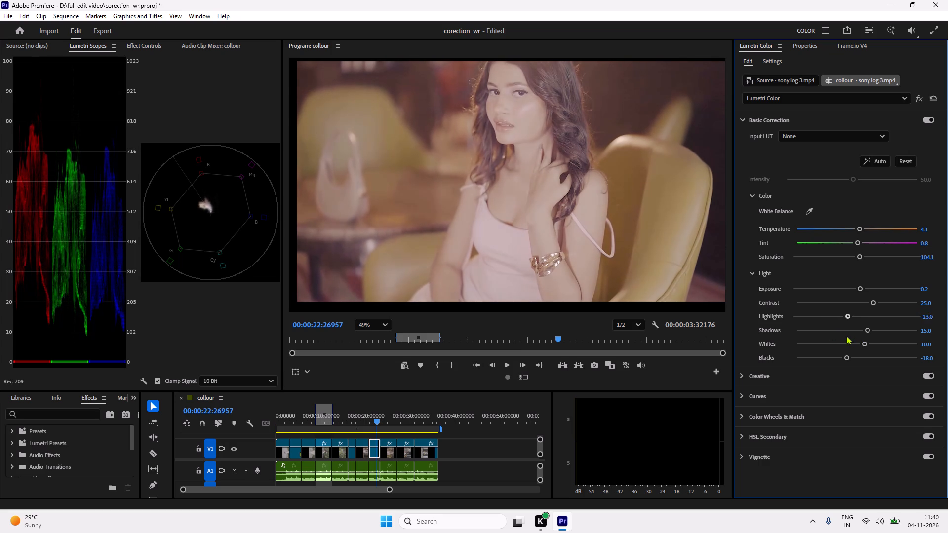
{"action": "left_click_drag", "start_coordinate": [846, 336], "coordinate": [832, 336]}
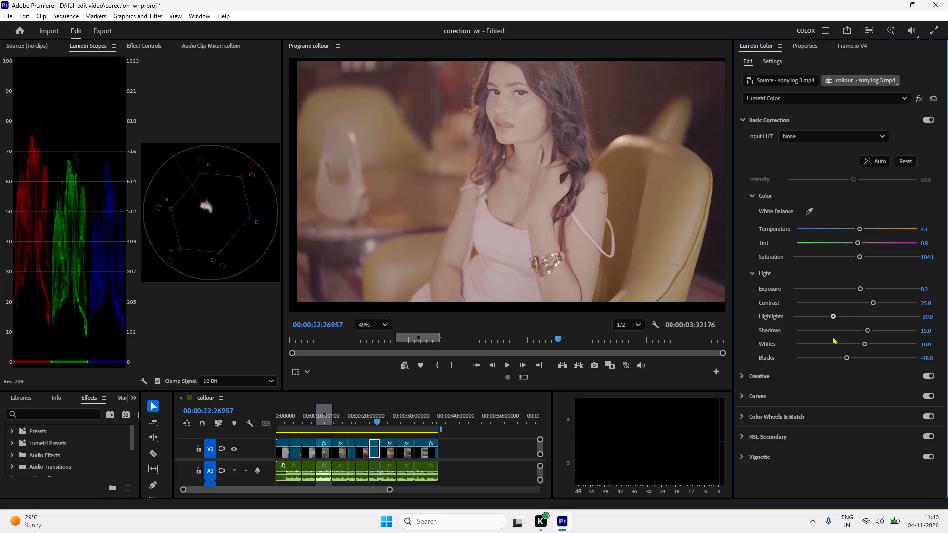
{"action": "left_click_drag", "start_coordinate": [832, 336], "coordinate": [844, 343]}
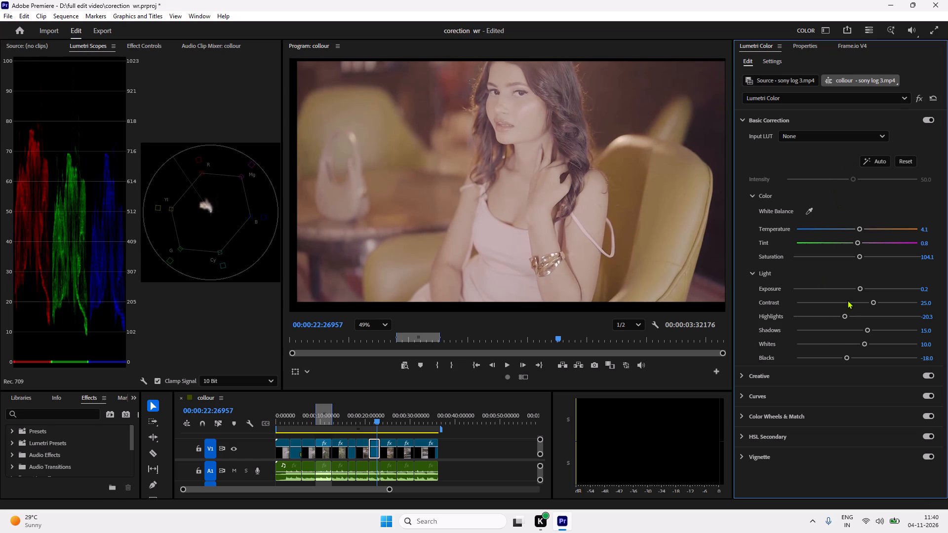
Toggle the armchair clip's Lumetri Color effect off and on to compare the image before and after correction.
{"action": "scroll", "coordinate": [520, 168], "scroll_direction": "down", "scroll_amount": 2}
{"action": "scroll", "coordinate": [520, 168], "scroll_direction": "up", "scroll_amount": 1}
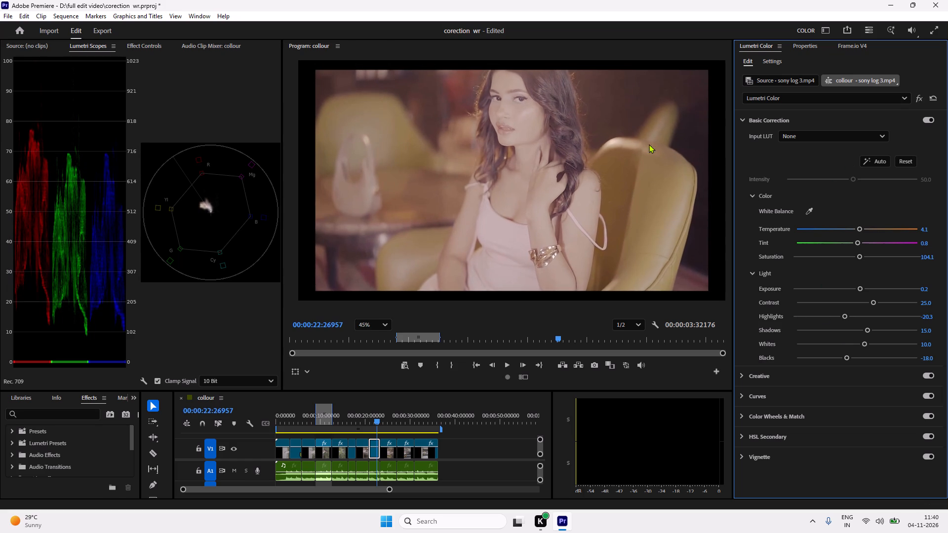
{"action": "left_click", "coordinate": [918, 100]}
{"action": "left_click", "coordinate": [917, 100]}
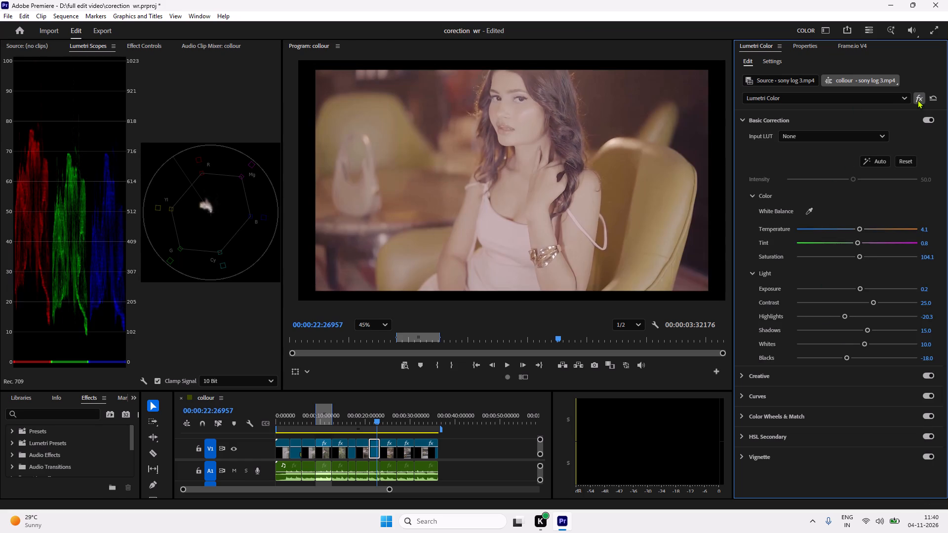
{"action": "left_click", "coordinate": [917, 100]}
{"action": "left_click", "coordinate": [917, 100]}
Lower the armchair clip's Whites to -22.0 in the Light settings.
{"action": "left_click_drag", "start_coordinate": [865, 344], "coordinate": [851, 347]}
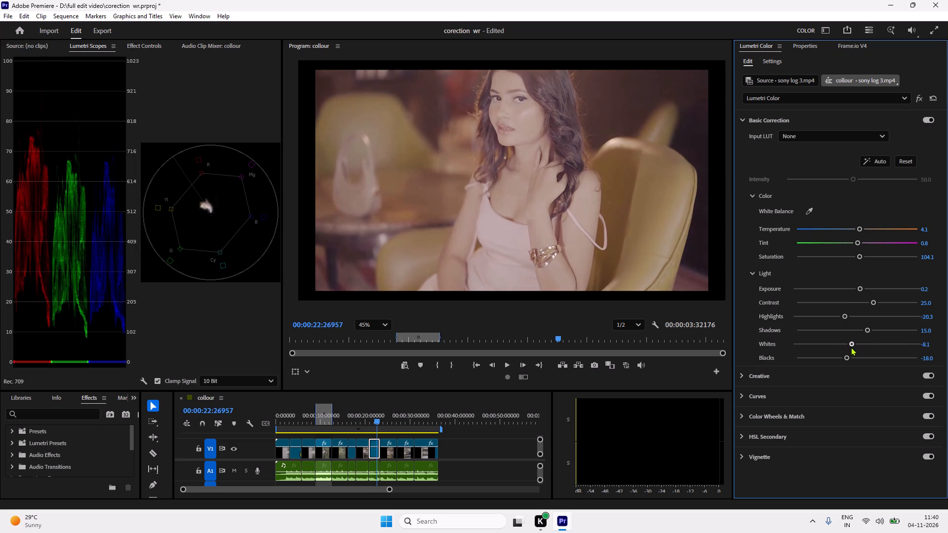
{"action": "left_click_drag", "start_coordinate": [851, 347], "coordinate": [840, 352]}
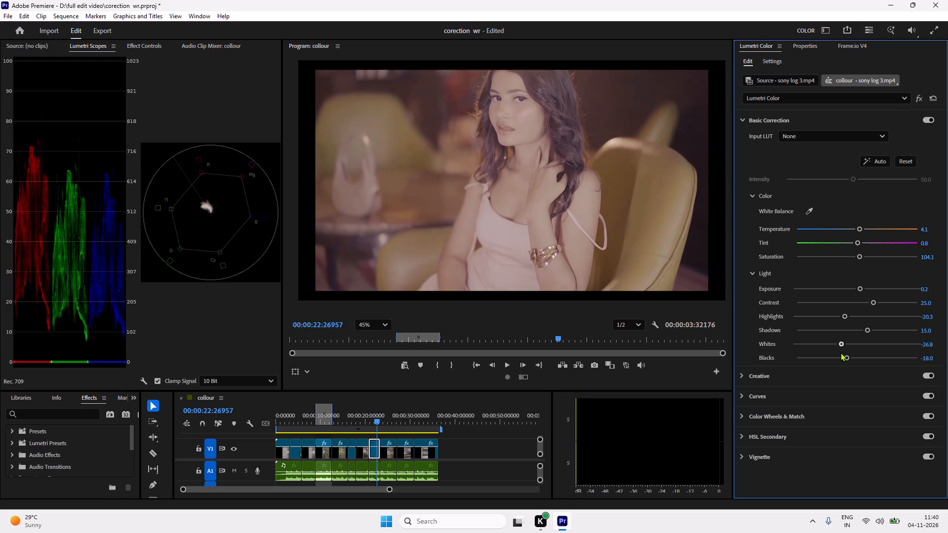
{"action": "left_click_drag", "start_coordinate": [840, 352], "coordinate": [837, 352]}
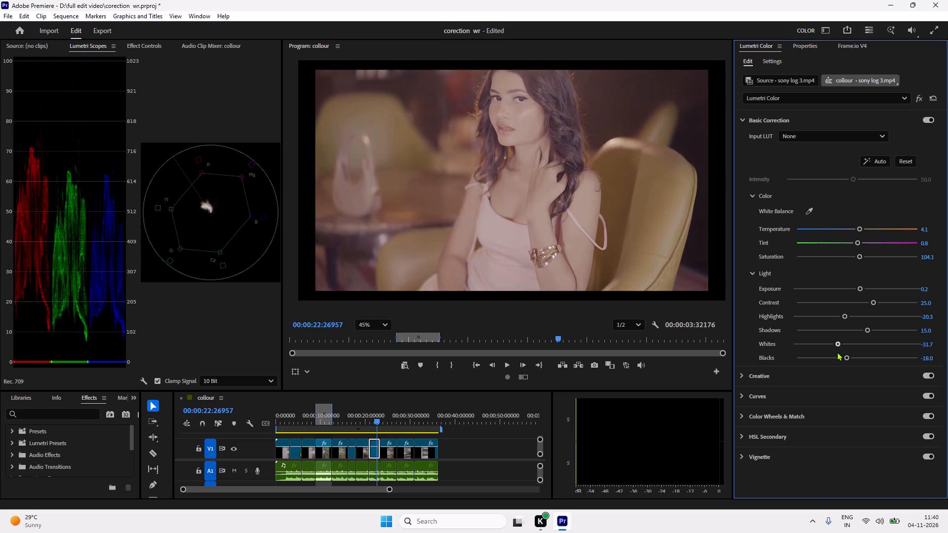
{"action": "left_click_drag", "start_coordinate": [837, 352], "coordinate": [847, 353]}
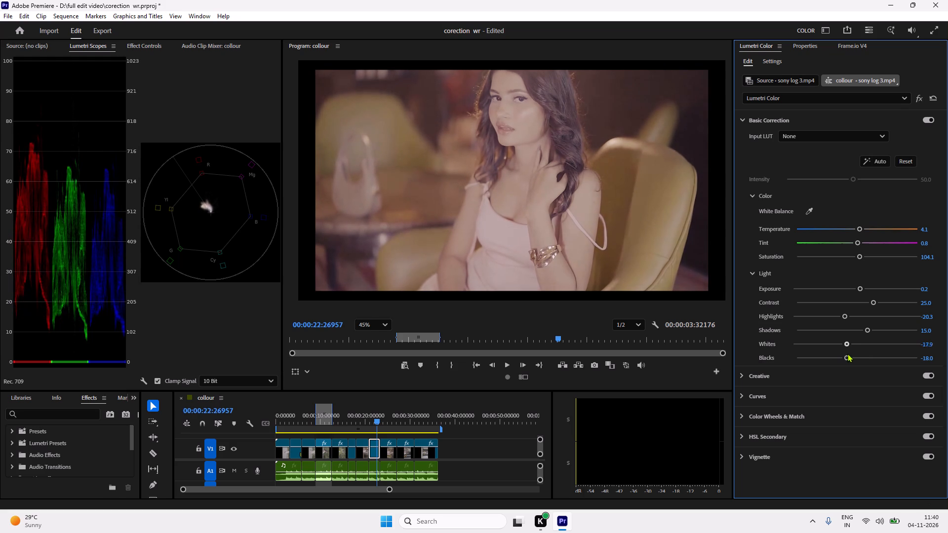
{"action": "left_click_drag", "start_coordinate": [847, 353], "coordinate": [843, 353]}
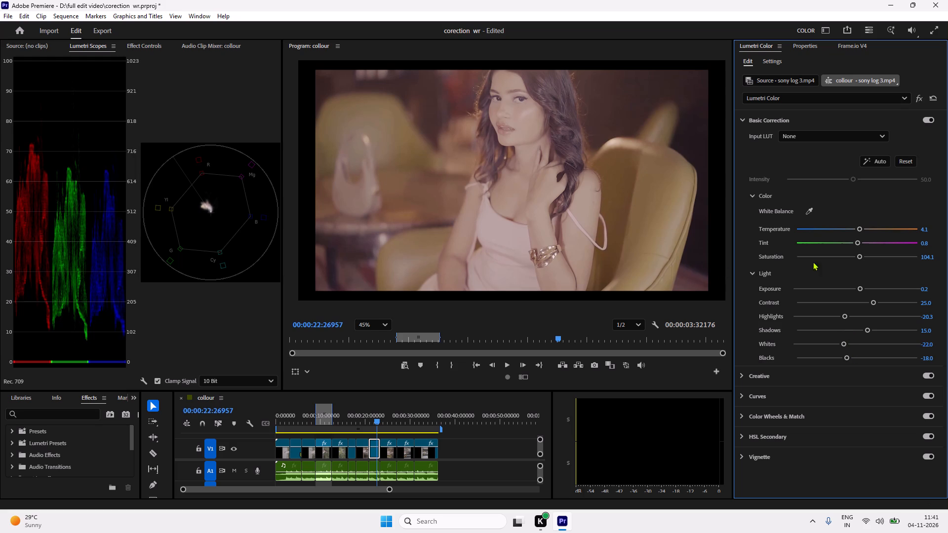
Raise the armchair clip's Saturation to 112.2 and its Temperature to 8.1.
{"action": "left_click_drag", "start_coordinate": [859, 255], "coordinate": [861, 254]}
{"action": "left_click_drag", "start_coordinate": [861, 254], "coordinate": [864, 254]}
{"action": "left_click", "coordinate": [860, 230]}
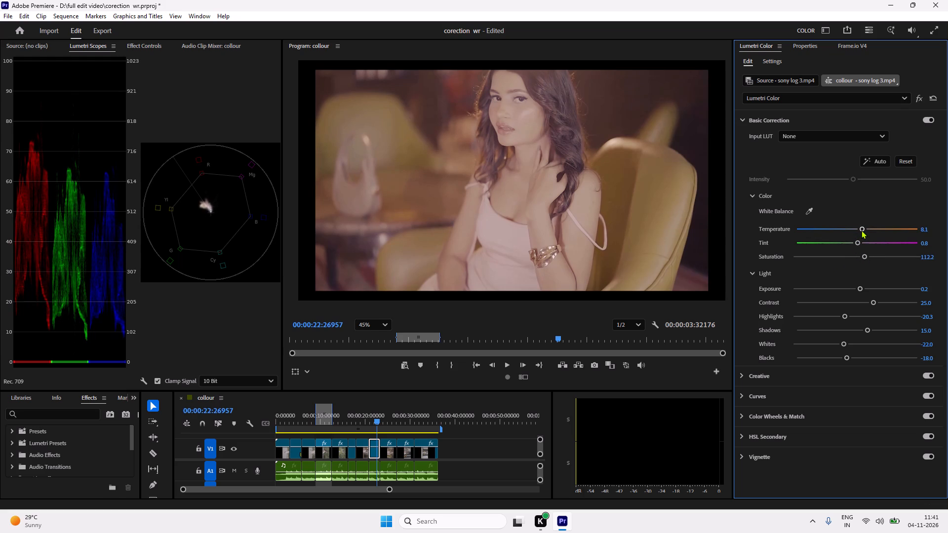
{"action": "left_click", "coordinate": [861, 230]}
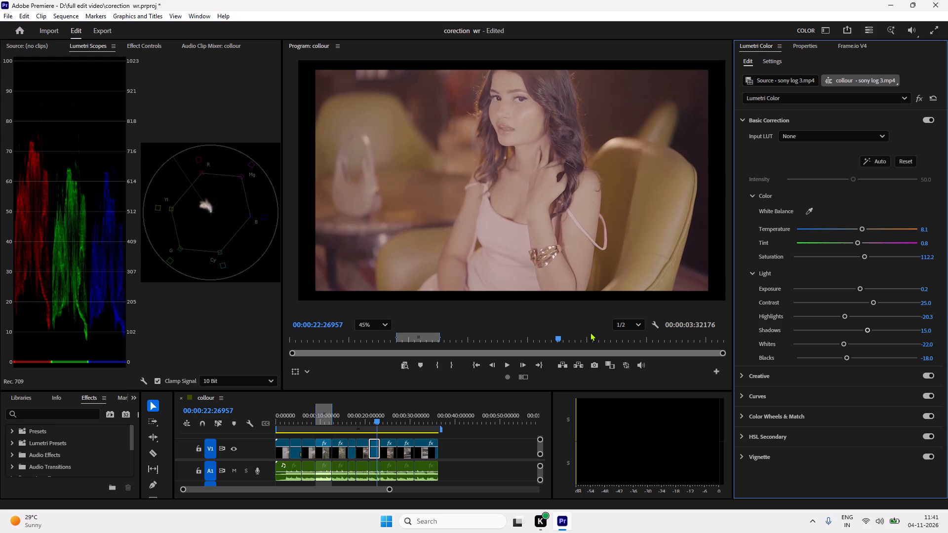
Try lifting and deepening the armchair clip's Blacks, and bring them to -11.4.
{"action": "scroll", "coordinate": [587, 334], "scroll_direction": "up", "scroll_amount": 1}
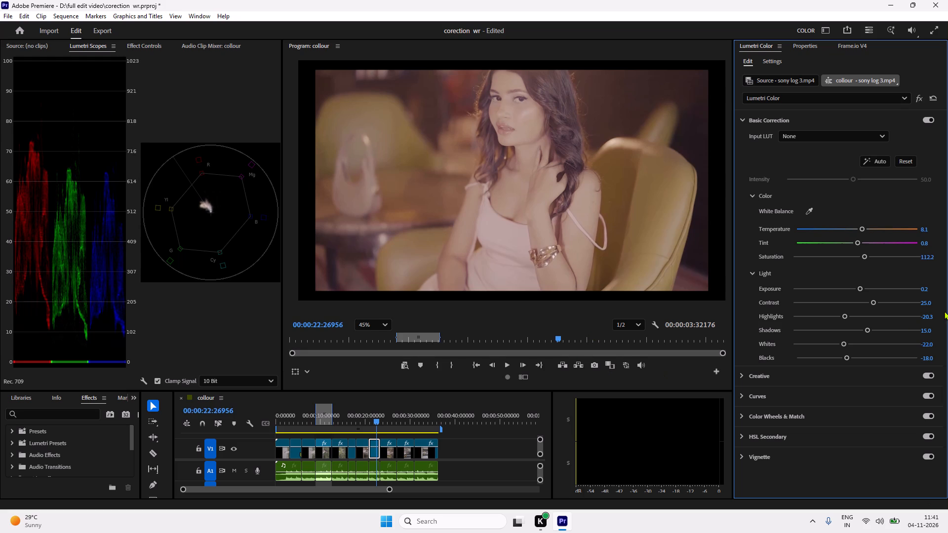
{"action": "left_click_drag", "start_coordinate": [846, 355], "coordinate": [877, 359]}
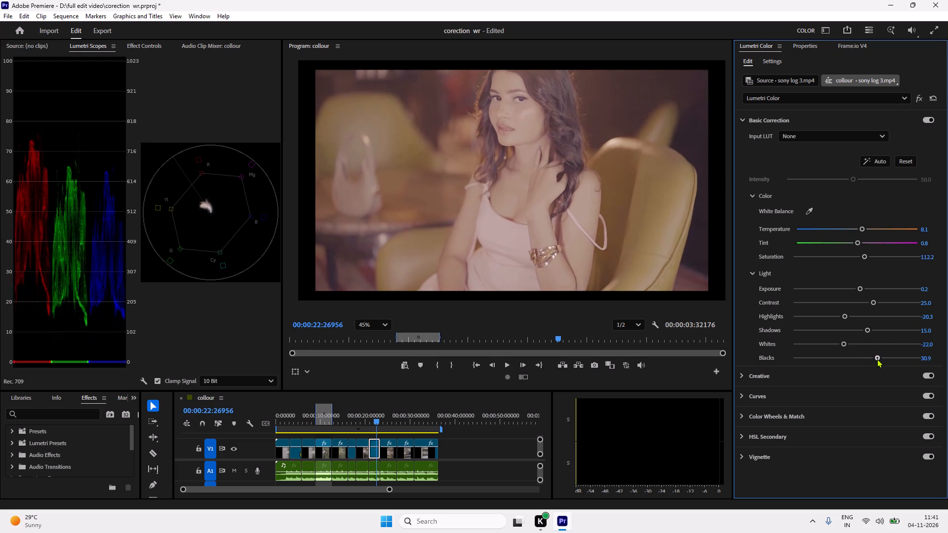
{"action": "left_click_drag", "start_coordinate": [877, 359], "coordinate": [892, 363]}
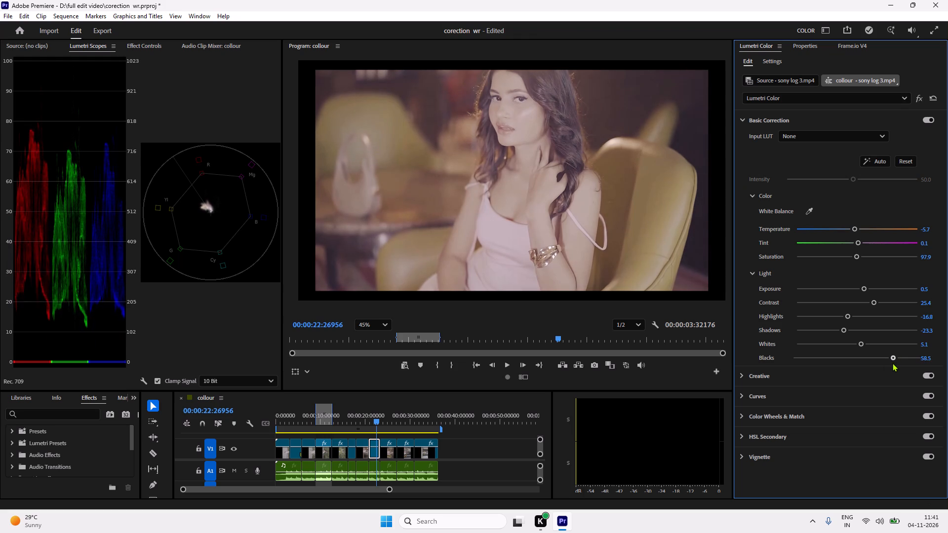
{"action": "left_click_drag", "start_coordinate": [892, 363], "coordinate": [848, 364]}
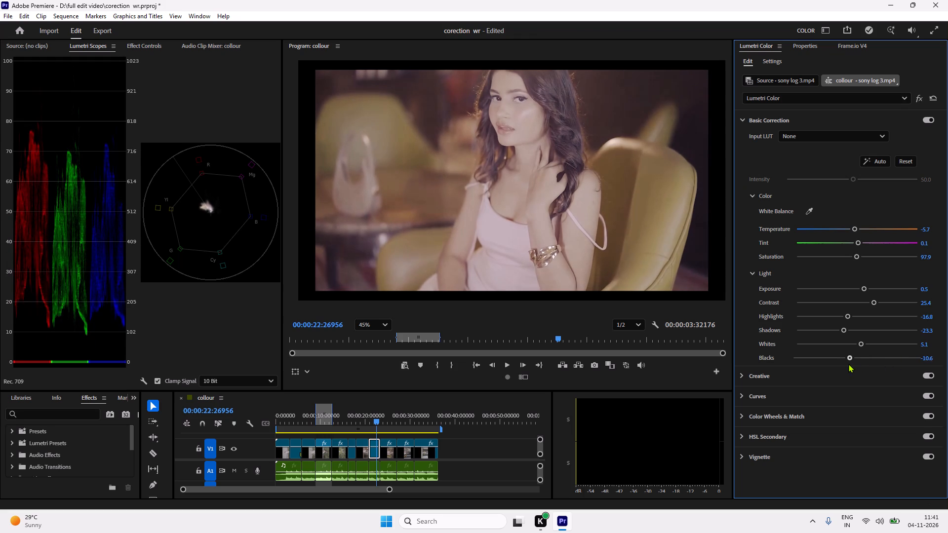
{"action": "left_click_drag", "start_coordinate": [848, 364], "coordinate": [848, 364]}
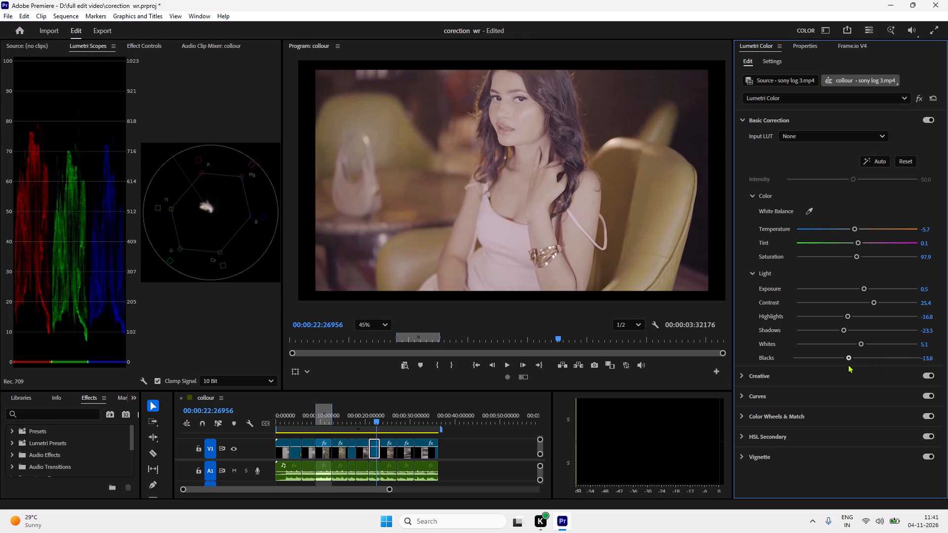
{"action": "left_click_drag", "start_coordinate": [848, 364], "coordinate": [834, 368]}
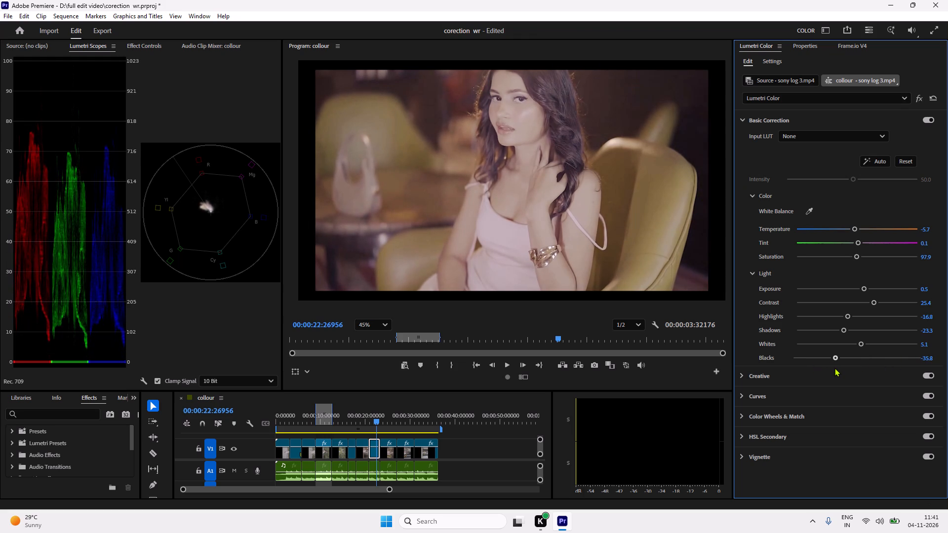
{"action": "left_click_drag", "start_coordinate": [834, 368], "coordinate": [848, 369]}
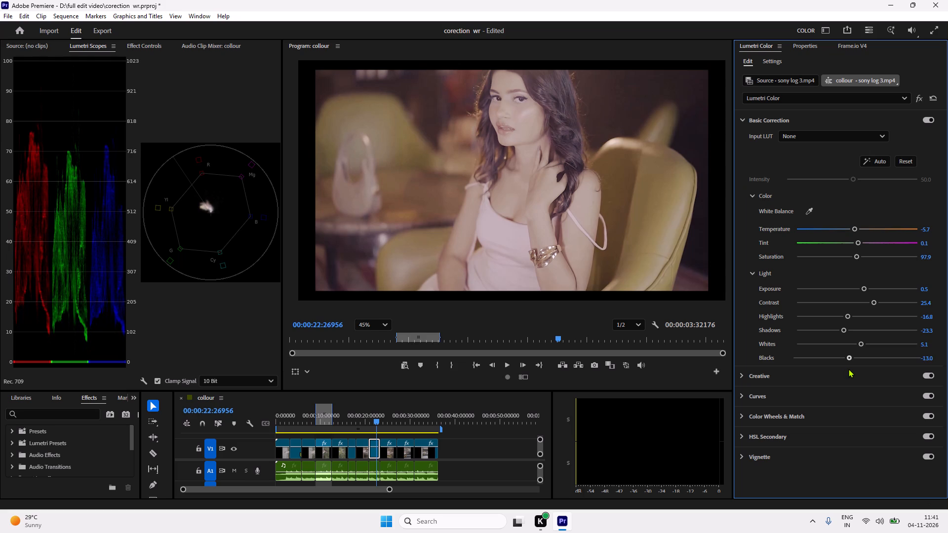
{"action": "left_click_drag", "start_coordinate": [848, 369], "coordinate": [849, 369]}
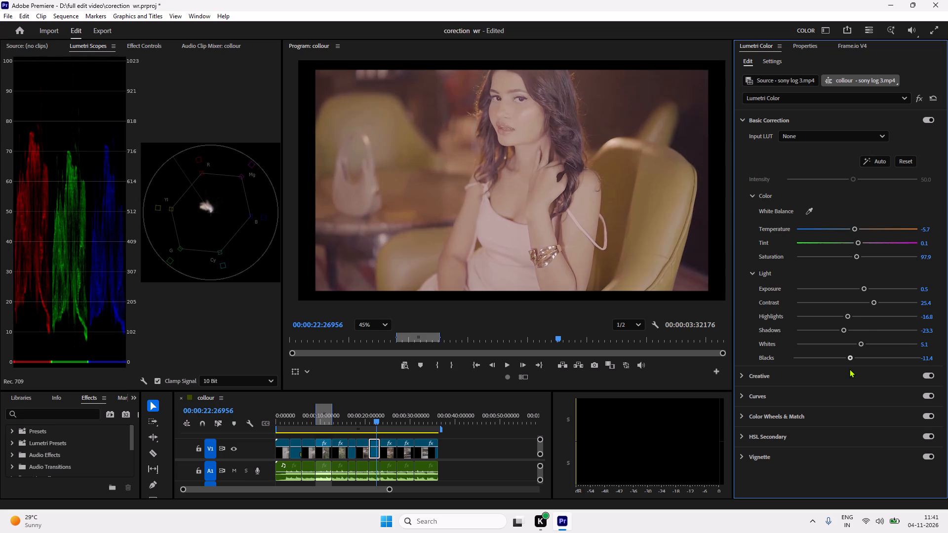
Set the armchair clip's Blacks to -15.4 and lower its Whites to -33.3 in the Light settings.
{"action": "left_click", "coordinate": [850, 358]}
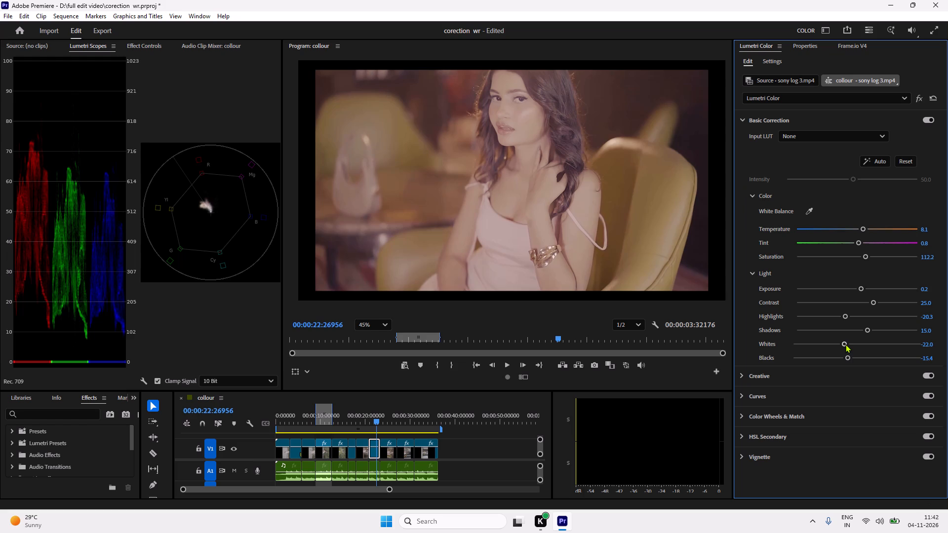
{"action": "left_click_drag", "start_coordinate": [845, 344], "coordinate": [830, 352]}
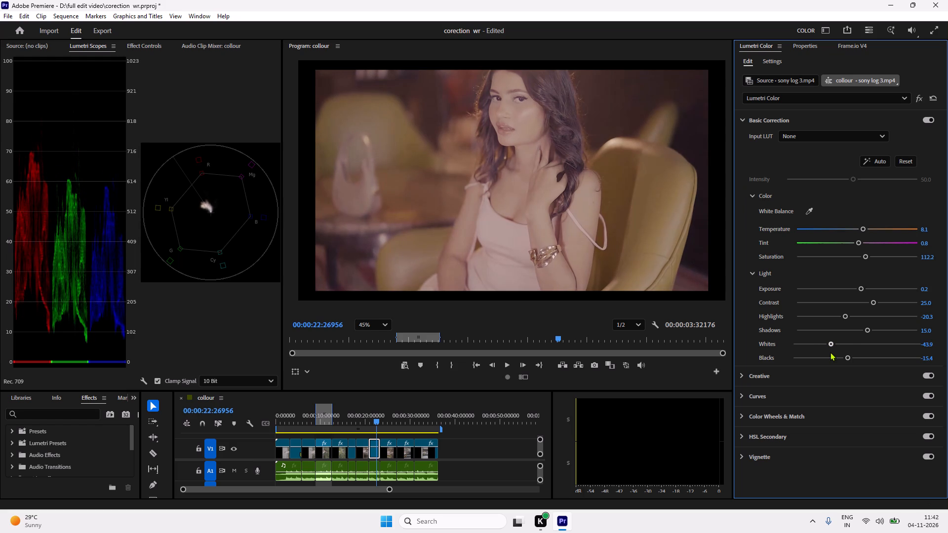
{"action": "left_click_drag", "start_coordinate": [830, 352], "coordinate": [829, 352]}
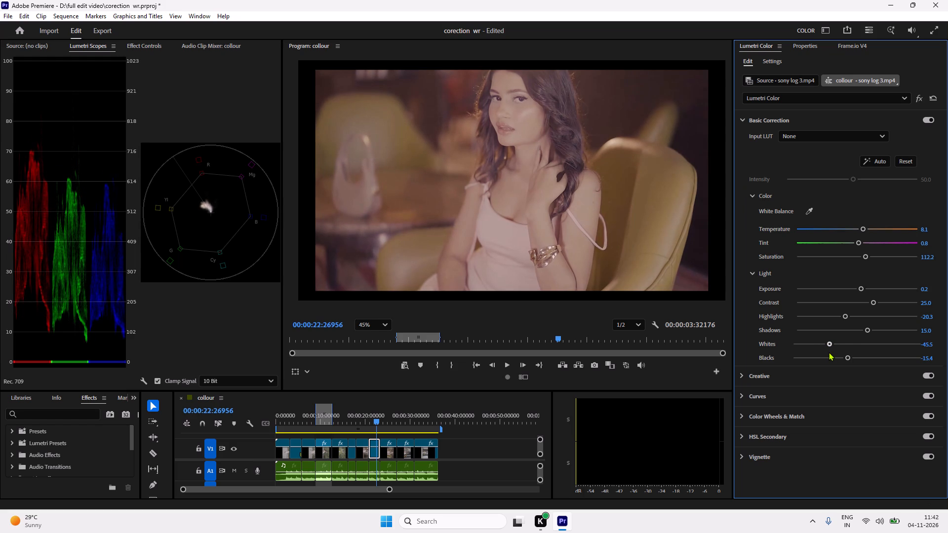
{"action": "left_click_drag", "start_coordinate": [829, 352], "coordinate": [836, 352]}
Raise the armchair clip's Saturation to 123.6, try warmer and cooler white balances, and bring Temperature to 4.1.
{"action": "left_click_drag", "start_coordinate": [866, 256], "coordinate": [871, 256]}
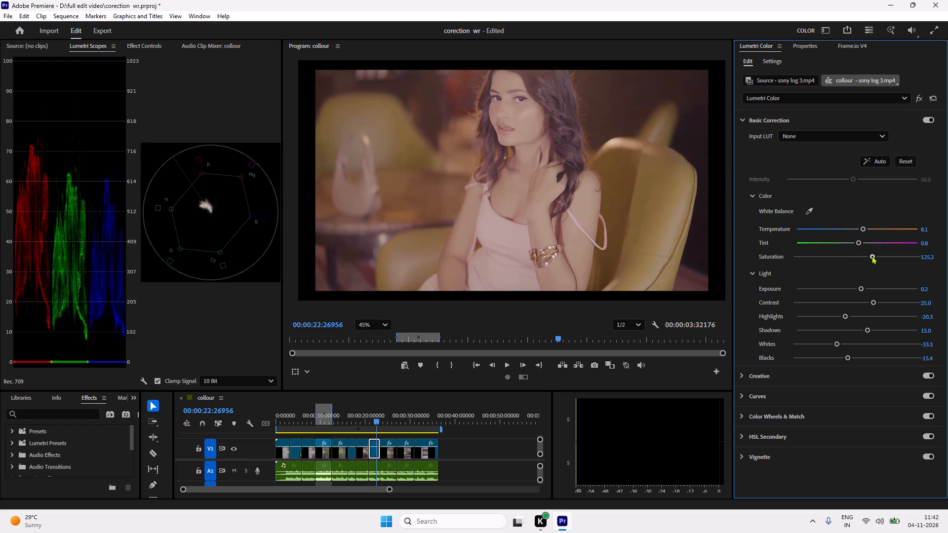
{"action": "left_click_drag", "start_coordinate": [871, 256], "coordinate": [870, 256]}
{"action": "left_click_drag", "start_coordinate": [865, 230], "coordinate": [867, 229]}
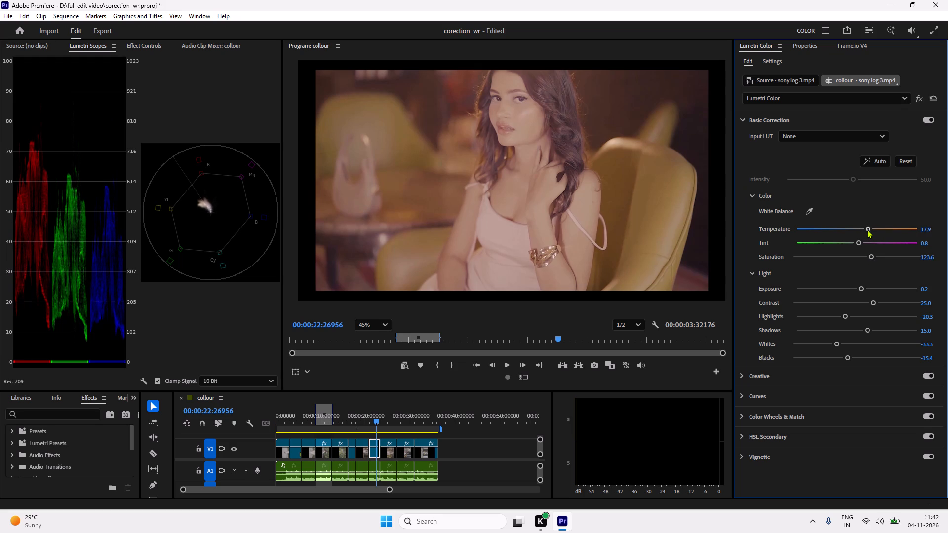
{"action": "left_click_drag", "start_coordinate": [867, 229], "coordinate": [860, 229]}
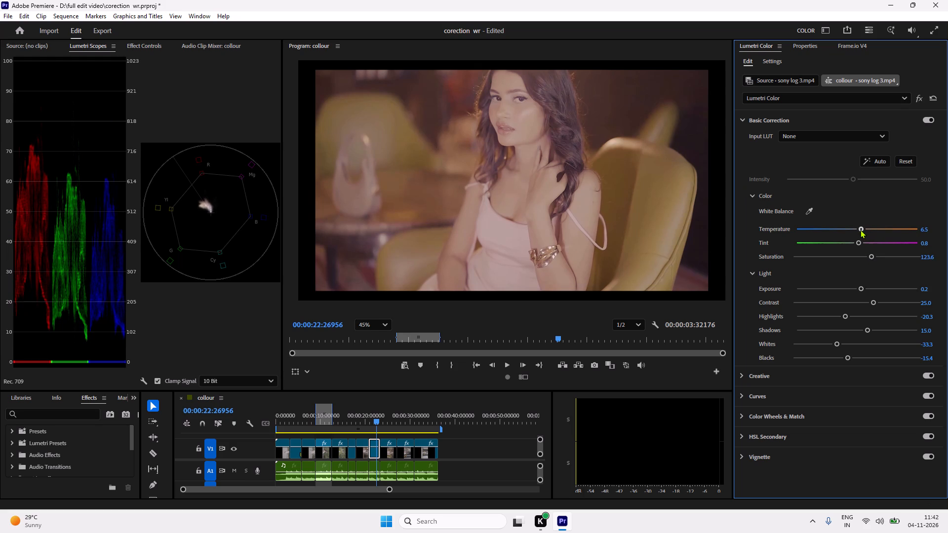
{"action": "left_click_drag", "start_coordinate": [860, 229], "coordinate": [858, 230]}
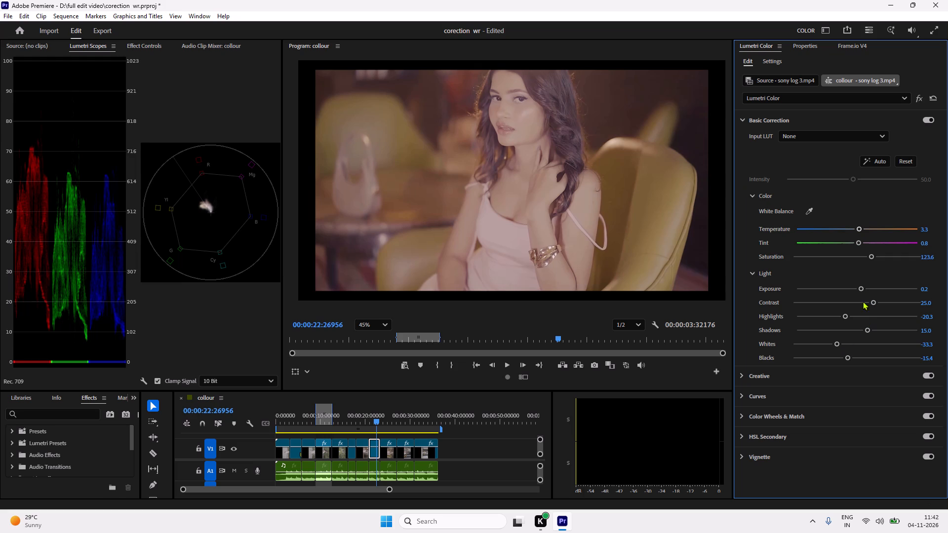
{"action": "left_click_drag", "start_coordinate": [860, 228], "coordinate": [865, 228]}
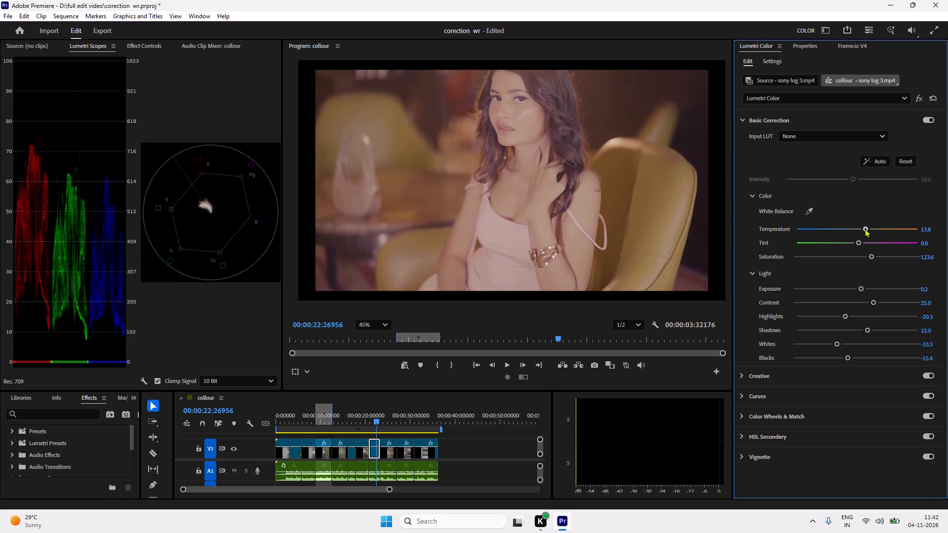
{"action": "left_click_drag", "start_coordinate": [865, 228], "coordinate": [862, 231]}
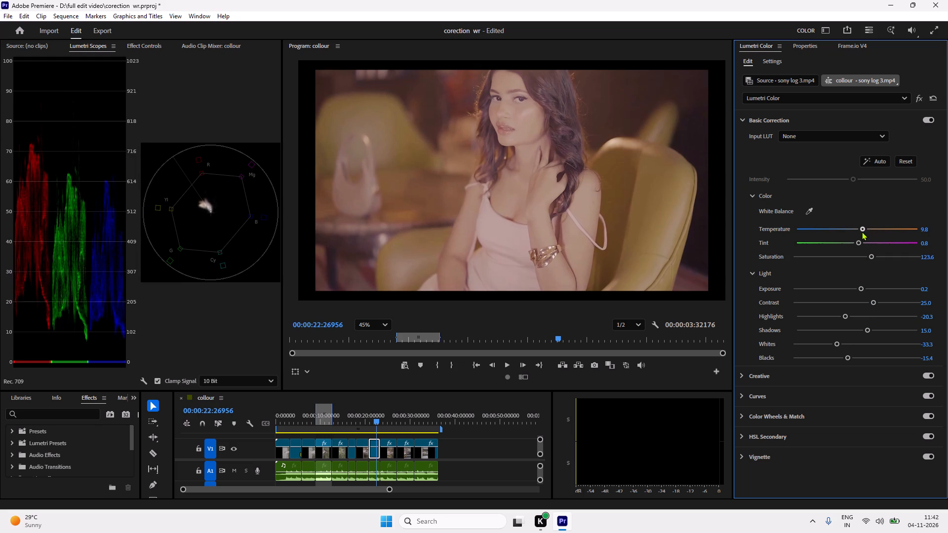
{"action": "left_click_drag", "start_coordinate": [862, 231], "coordinate": [859, 234]}
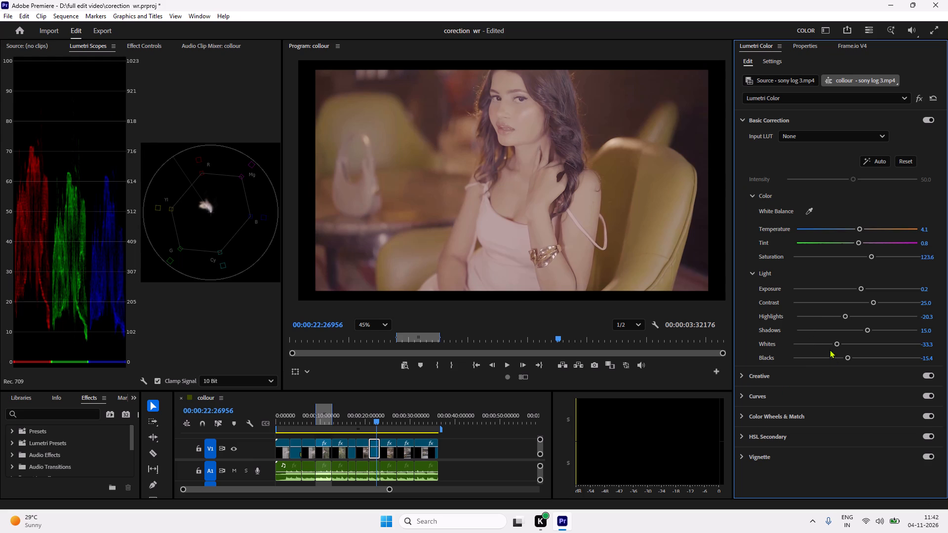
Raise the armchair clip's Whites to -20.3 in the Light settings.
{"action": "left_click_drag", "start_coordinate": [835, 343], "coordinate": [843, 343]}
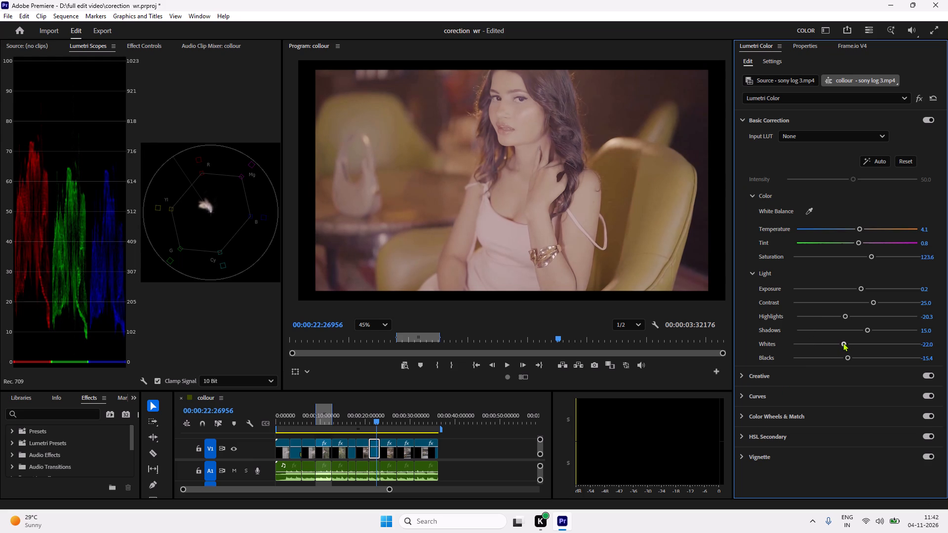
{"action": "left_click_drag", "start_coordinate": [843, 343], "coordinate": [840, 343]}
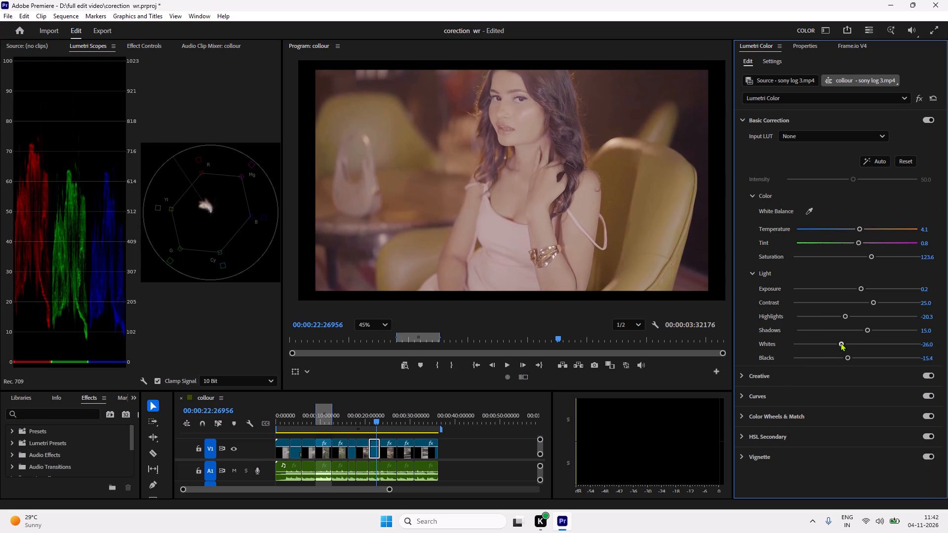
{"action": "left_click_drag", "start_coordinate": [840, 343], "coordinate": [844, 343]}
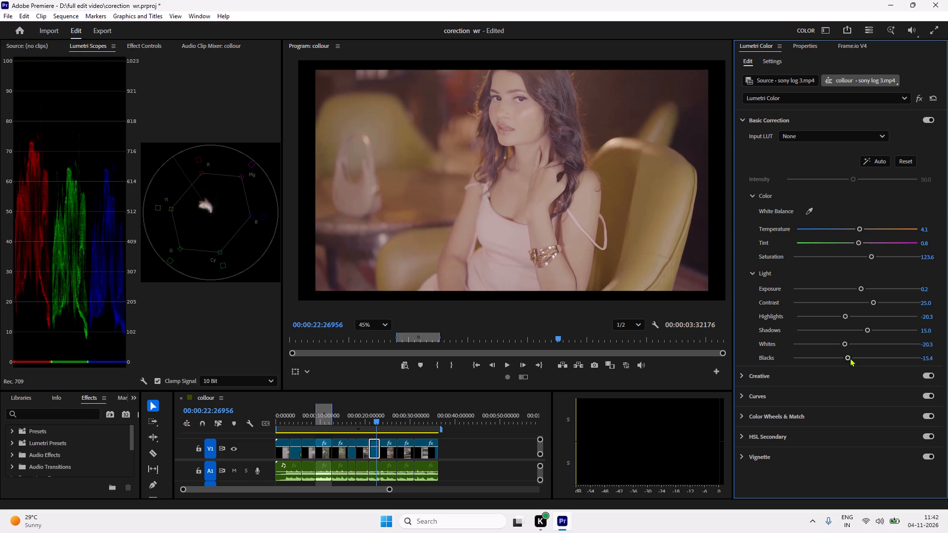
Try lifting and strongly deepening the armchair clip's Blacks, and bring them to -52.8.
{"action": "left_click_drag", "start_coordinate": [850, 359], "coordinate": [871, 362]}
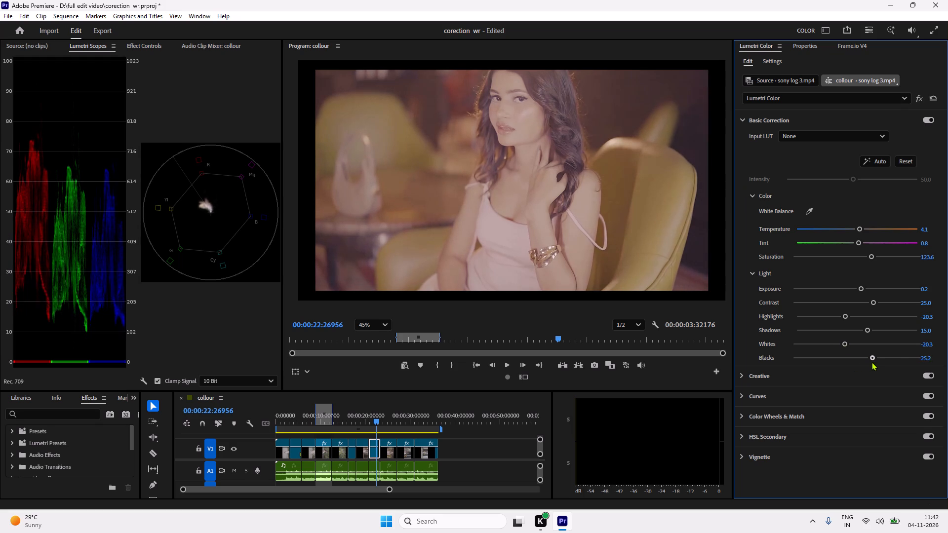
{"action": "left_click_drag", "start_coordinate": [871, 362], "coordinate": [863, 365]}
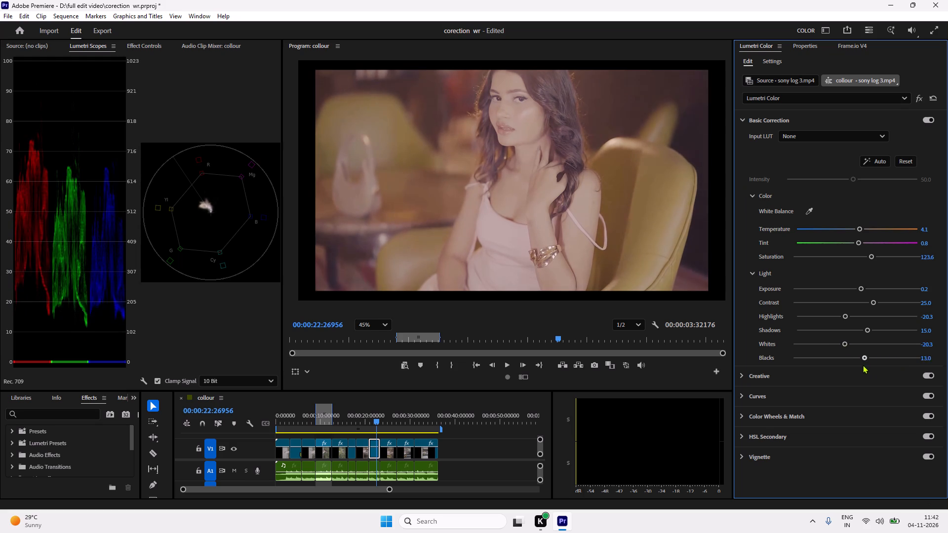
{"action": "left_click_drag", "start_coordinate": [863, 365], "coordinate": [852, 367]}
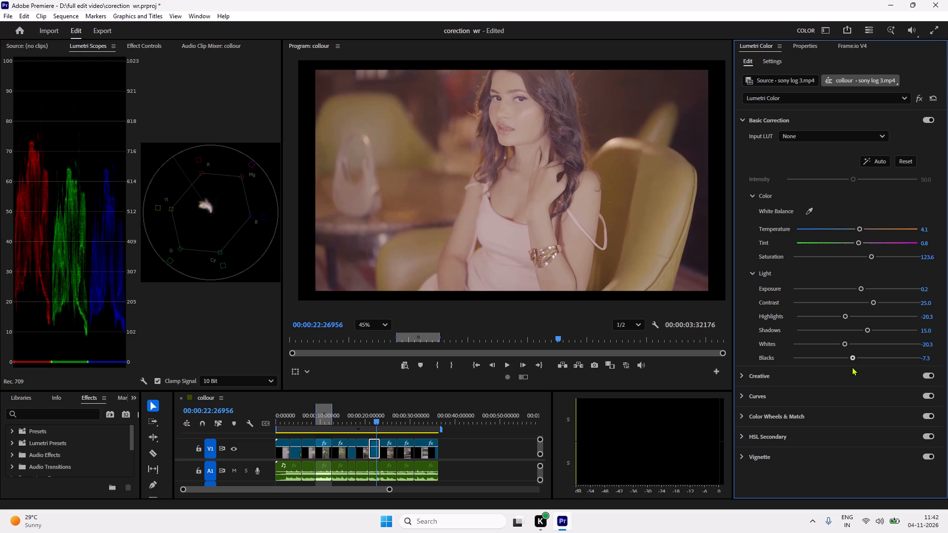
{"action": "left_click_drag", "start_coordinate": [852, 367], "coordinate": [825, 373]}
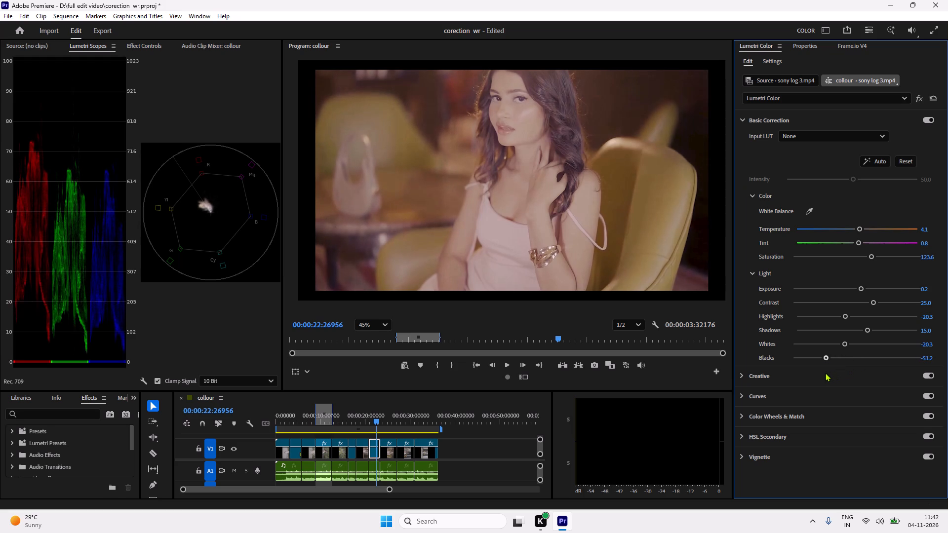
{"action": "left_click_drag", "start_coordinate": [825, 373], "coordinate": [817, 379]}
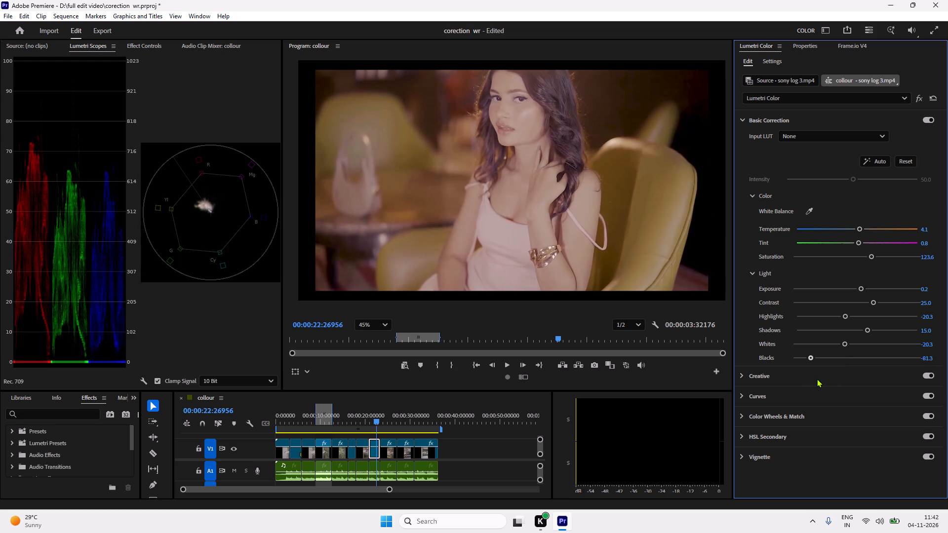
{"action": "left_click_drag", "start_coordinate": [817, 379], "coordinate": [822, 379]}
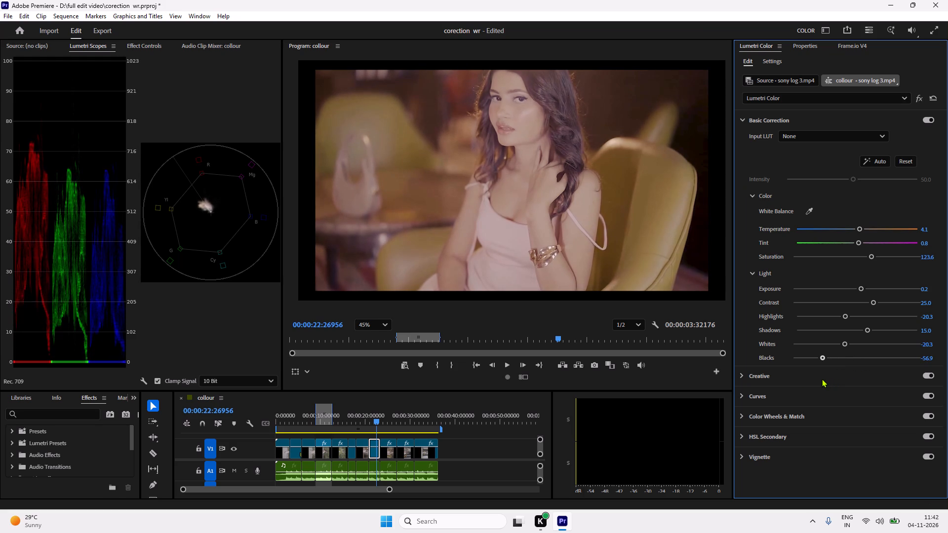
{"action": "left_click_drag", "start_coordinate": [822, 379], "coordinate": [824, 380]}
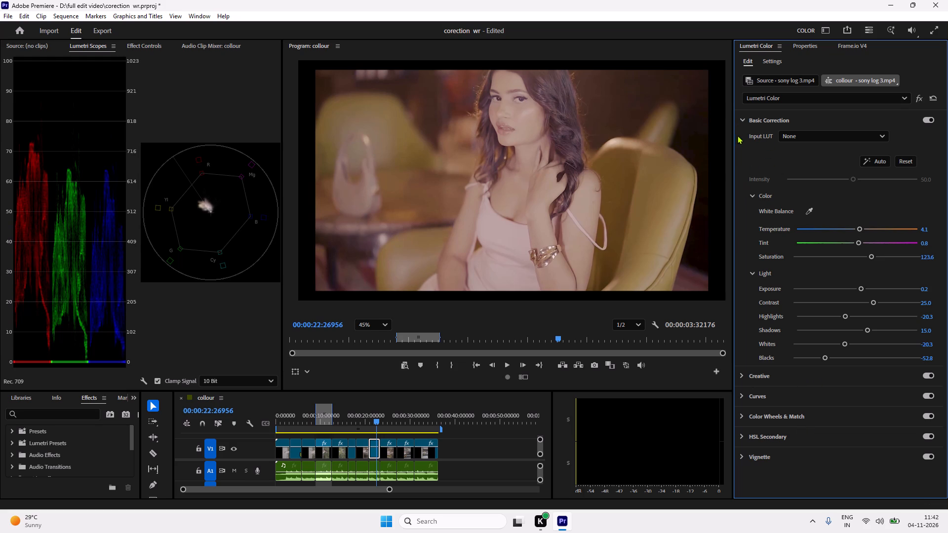
Scrub and play across the cut between the armchair clip and the following clip to compare their look, returning to the armchair shot.
{"action": "left_click_drag", "start_coordinate": [380, 416], "coordinate": [390, 416]}
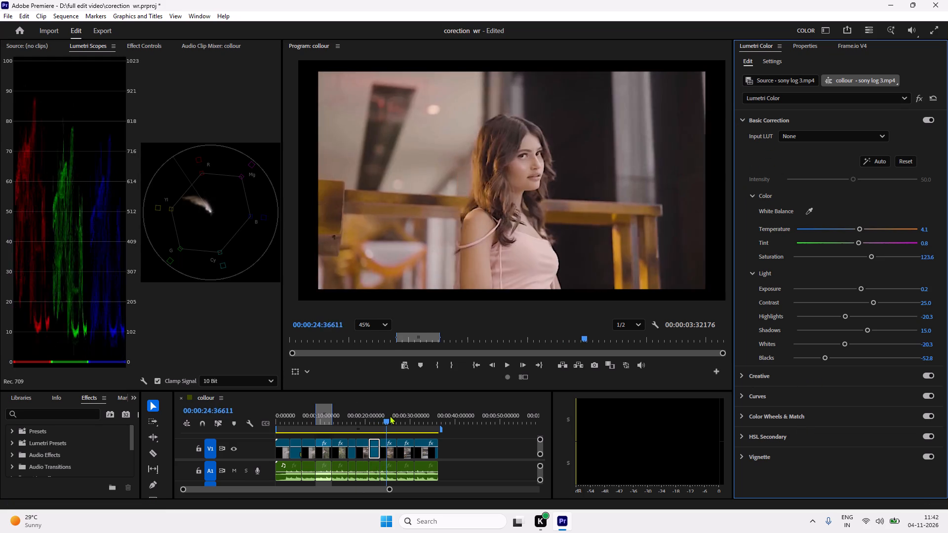
{"action": "left_click_drag", "start_coordinate": [390, 416], "coordinate": [385, 414]}
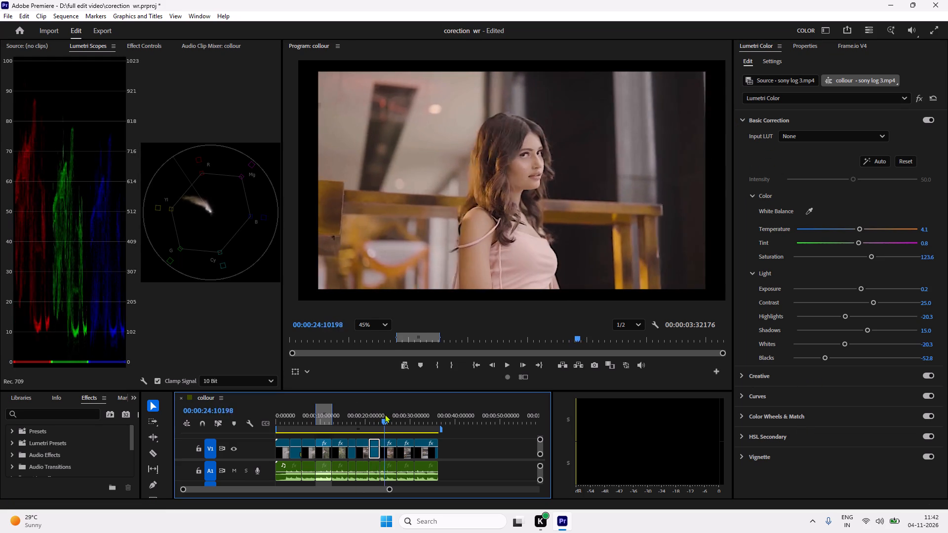
{"action": "left_click_drag", "start_coordinate": [385, 414], "coordinate": [375, 415]}
{"action": "key", "text": "space"}
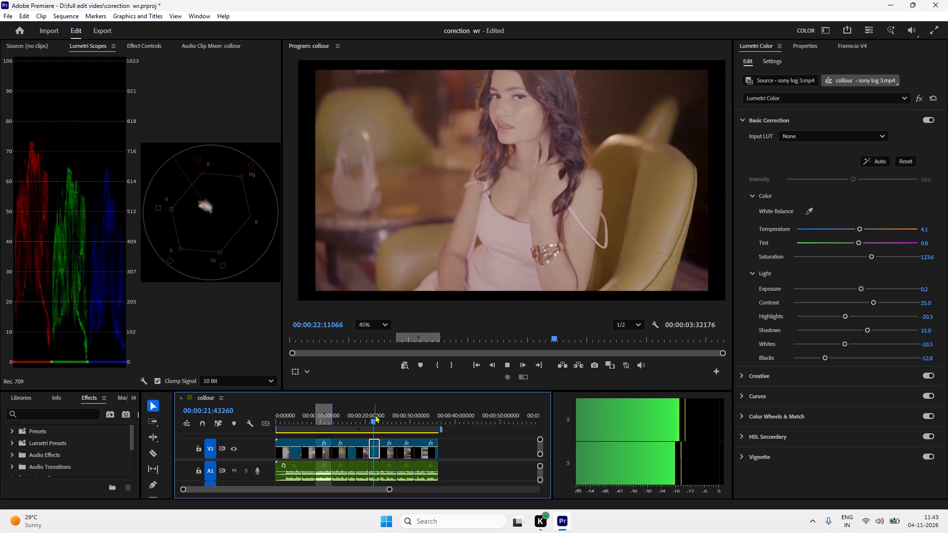
{"action": "key", "text": "space"}
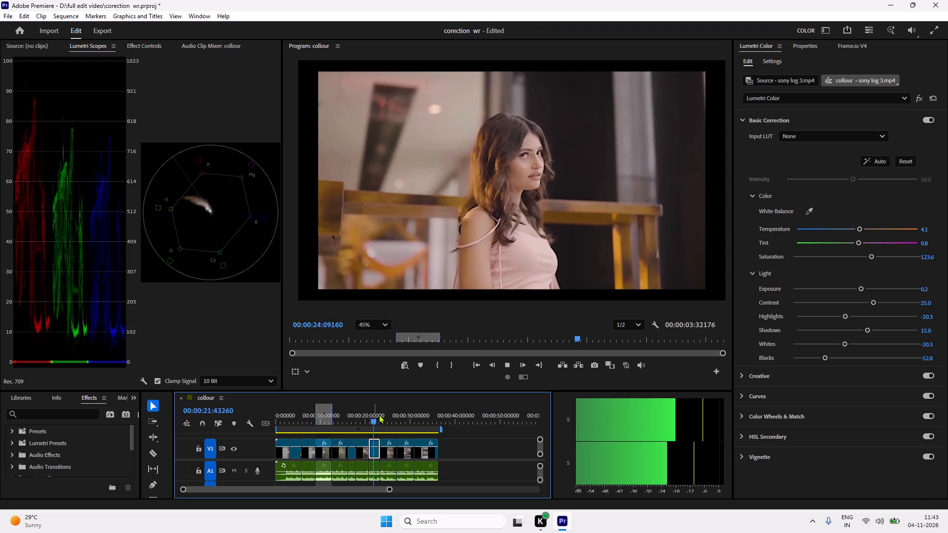
{"action": "left_click", "coordinate": [379, 415]}
{"action": "key", "text": "space"}
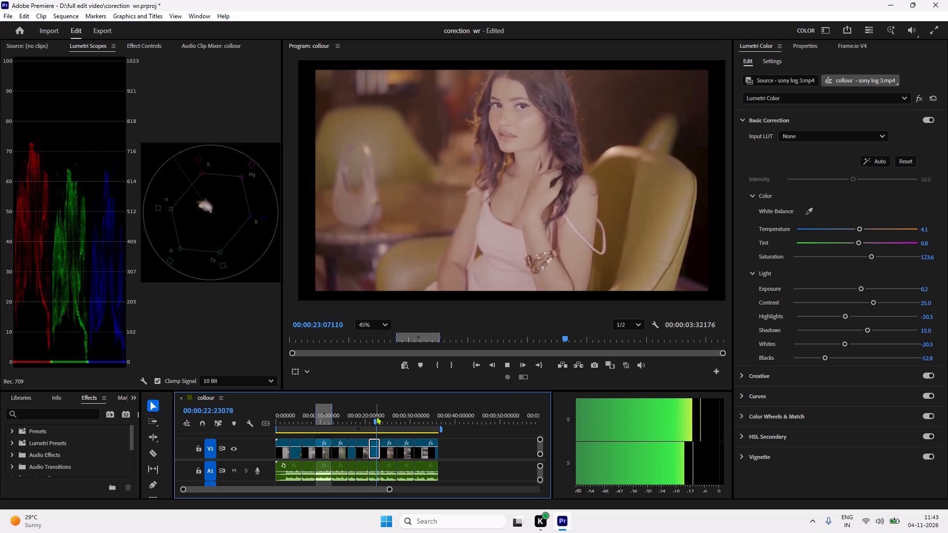
{"action": "key", "text": "space"}
{"action": "left_click_drag", "start_coordinate": [382, 417], "coordinate": [377, 419]}
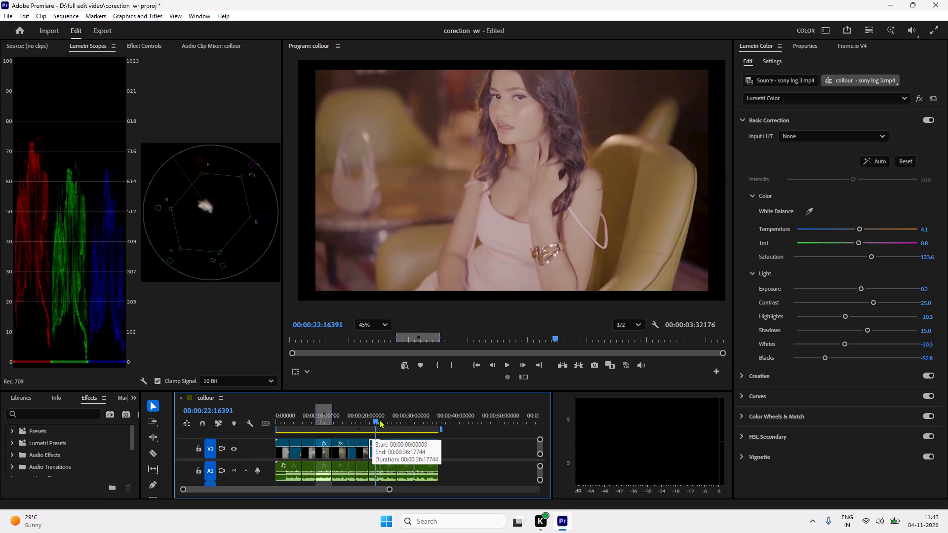
{"action": "left_click", "coordinate": [379, 419]}
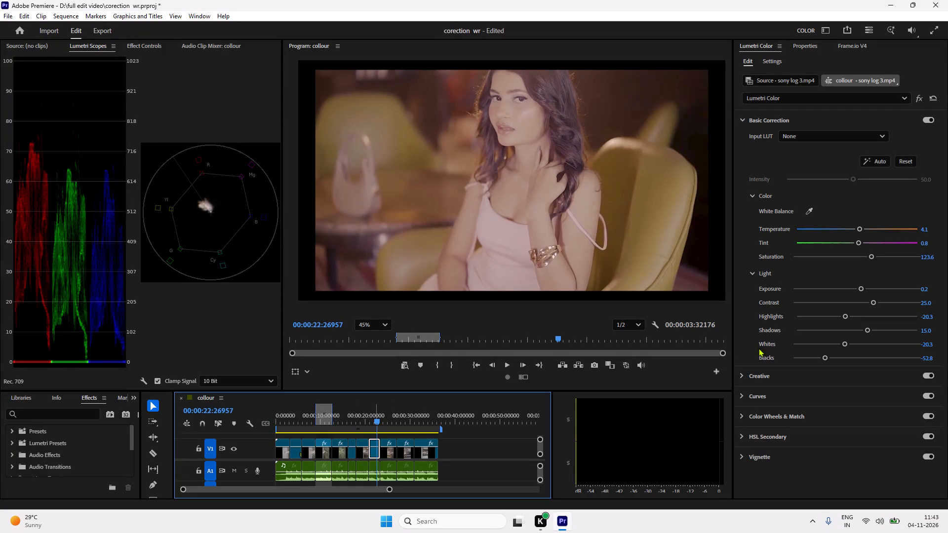
Raise the armchair clip's Blacks to -8.9 in the Light settings.
{"action": "left_click_drag", "start_coordinate": [824, 356], "coordinate": [829, 356]}
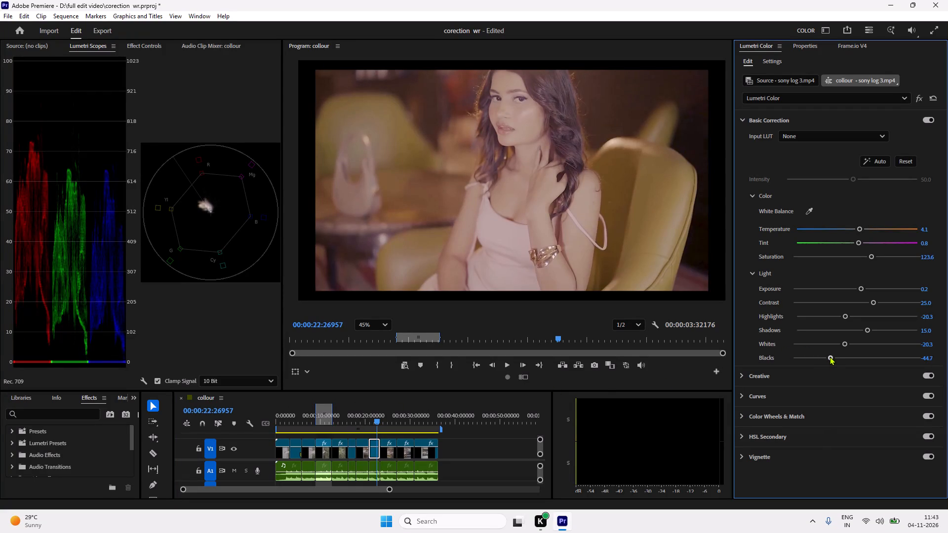
{"action": "left_click_drag", "start_coordinate": [829, 356], "coordinate": [835, 356]}
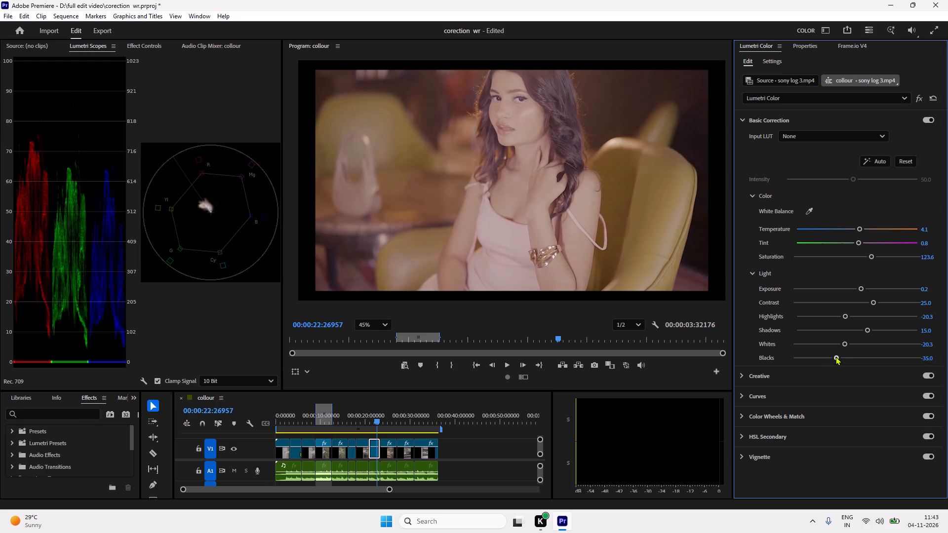
{"action": "left_click_drag", "start_coordinate": [835, 356], "coordinate": [845, 356]}
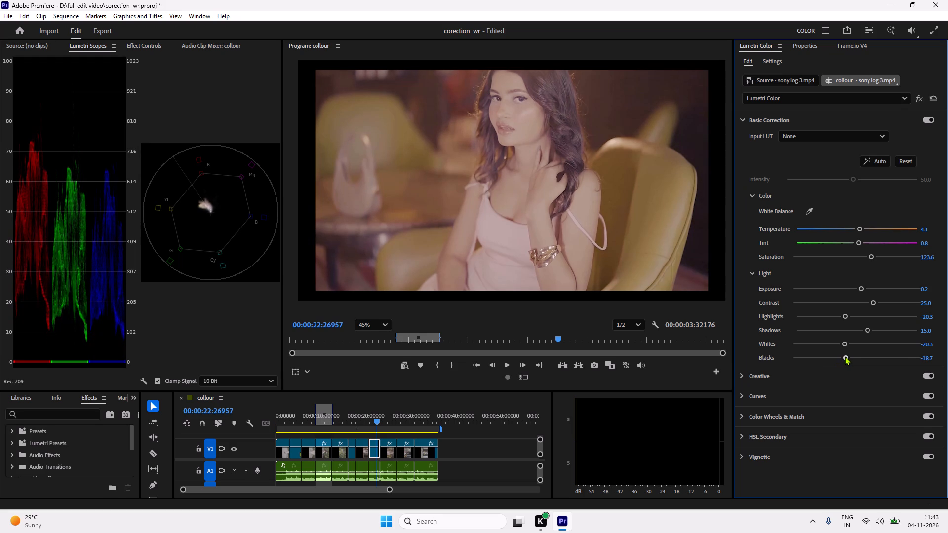
{"action": "left_click_drag", "start_coordinate": [845, 356], "coordinate": [846, 356]}
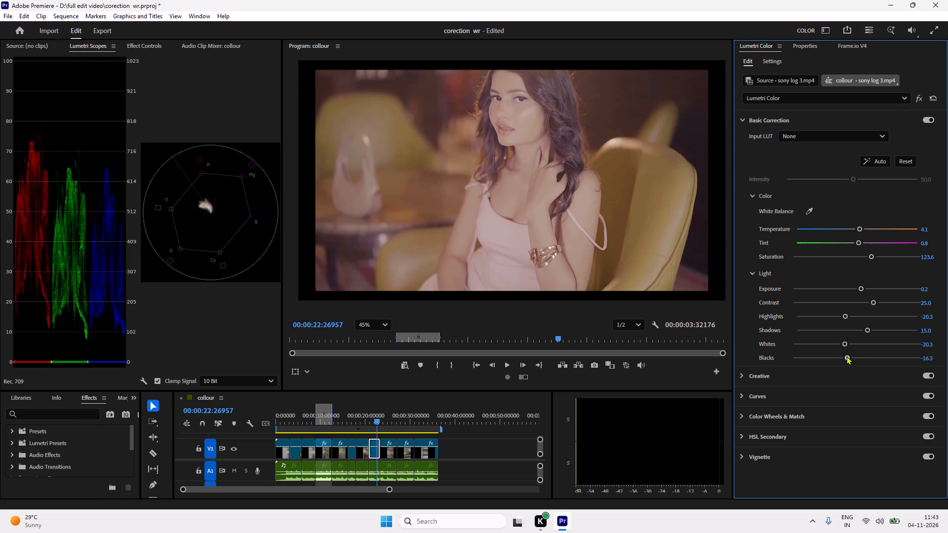
{"action": "left_click_drag", "start_coordinate": [846, 356], "coordinate": [843, 355]}
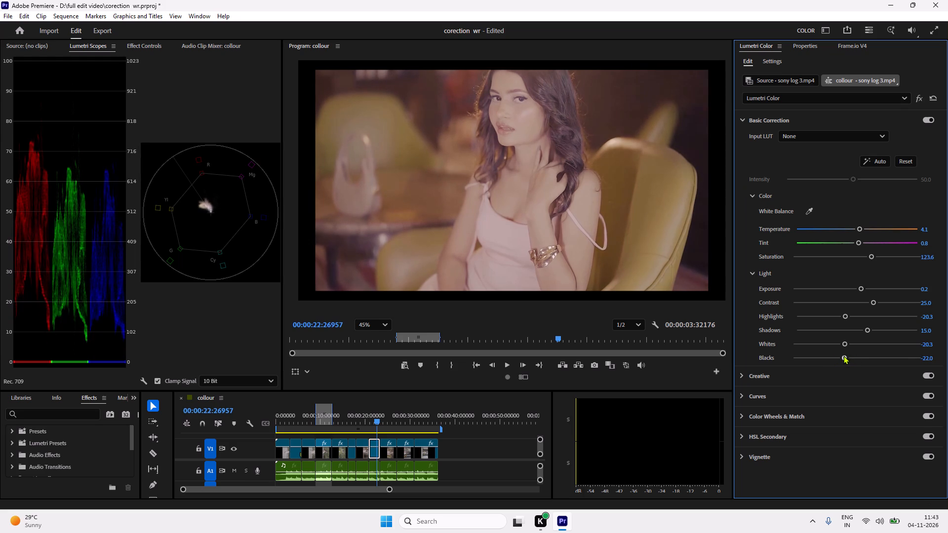
{"action": "left_click_drag", "start_coordinate": [843, 355], "coordinate": [851, 354]}
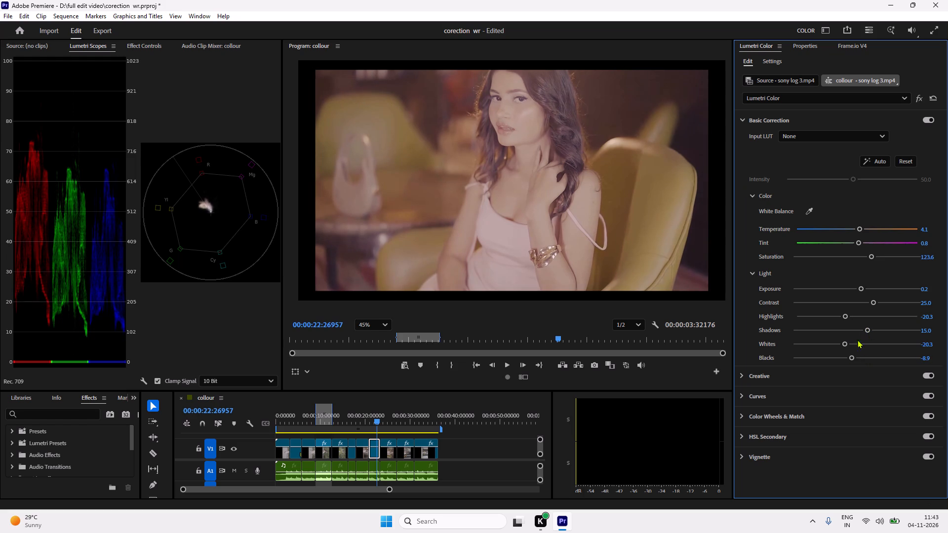
Raise the armchair clip's Whites to -12.2 in the Light settings.
{"action": "left_click_drag", "start_coordinate": [844, 342], "coordinate": [859, 343]}
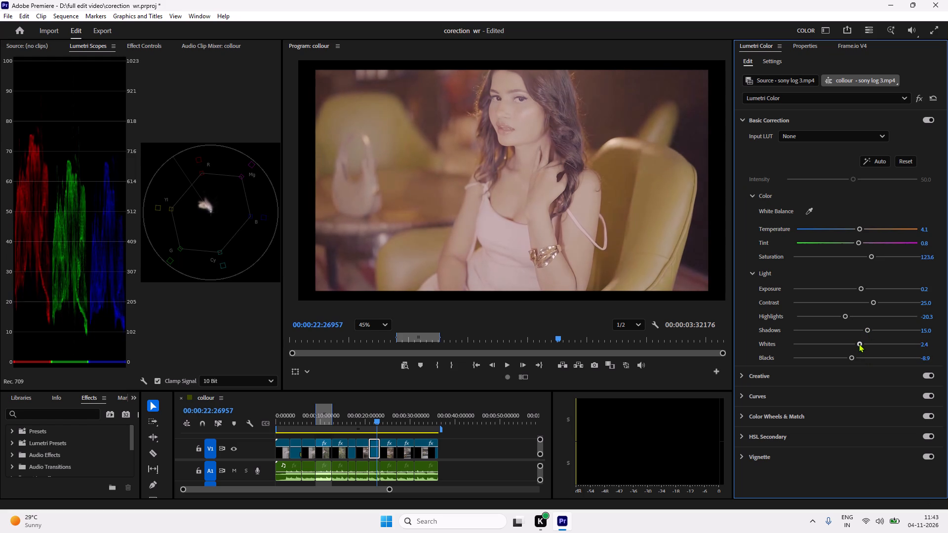
{"action": "left_click_drag", "start_coordinate": [859, 343], "coordinate": [849, 343]}
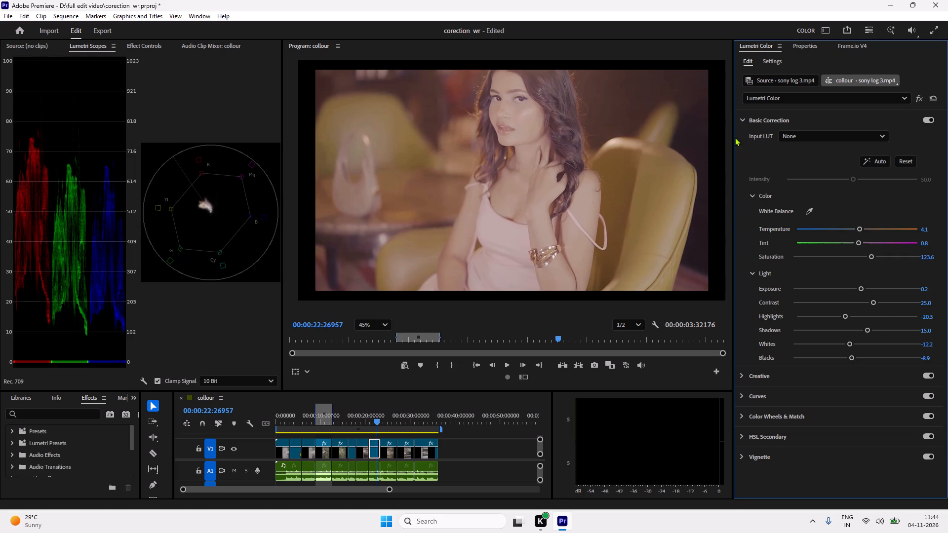
Try stronger Faded Film on the armchair clip in the Creative adjustments, and bring it down to 0.0.
{"action": "left_click", "coordinate": [743, 113]}
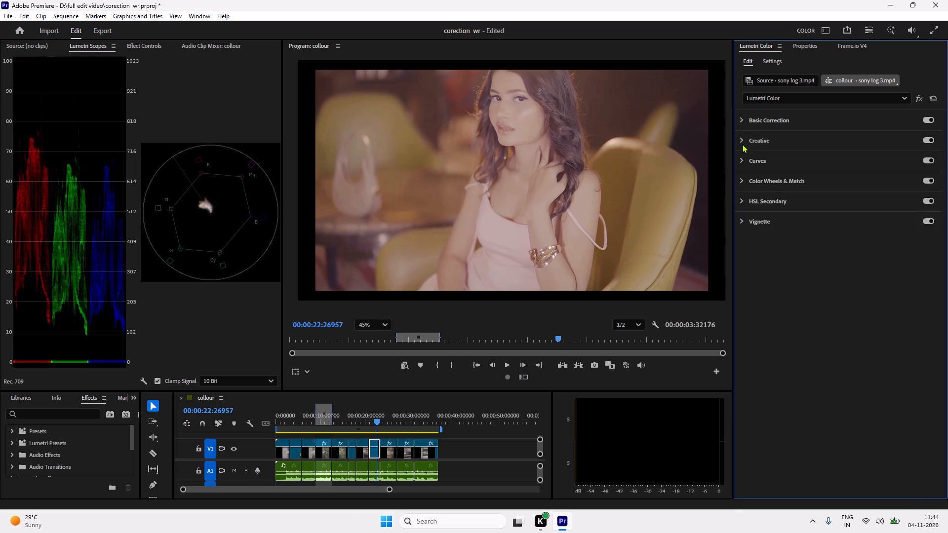
{"action": "left_click", "coordinate": [742, 142]}
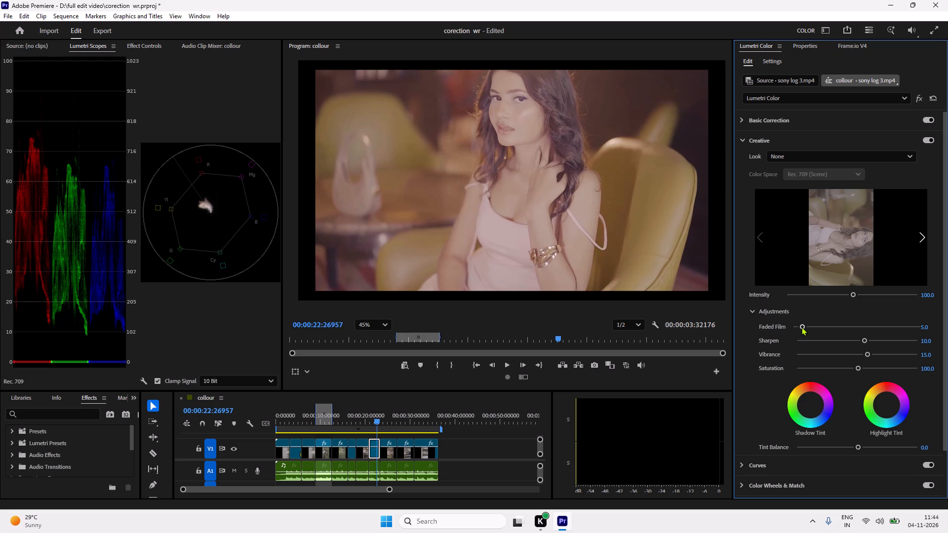
{"action": "left_click_drag", "start_coordinate": [801, 327], "coordinate": [801, 334]}
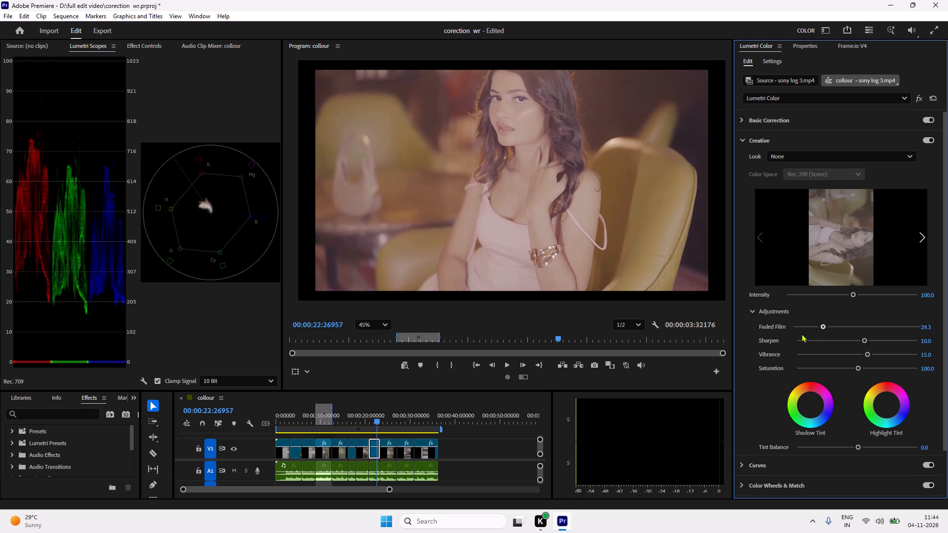
{"action": "left_click_drag", "start_coordinate": [801, 334], "coordinate": [839, 346]}
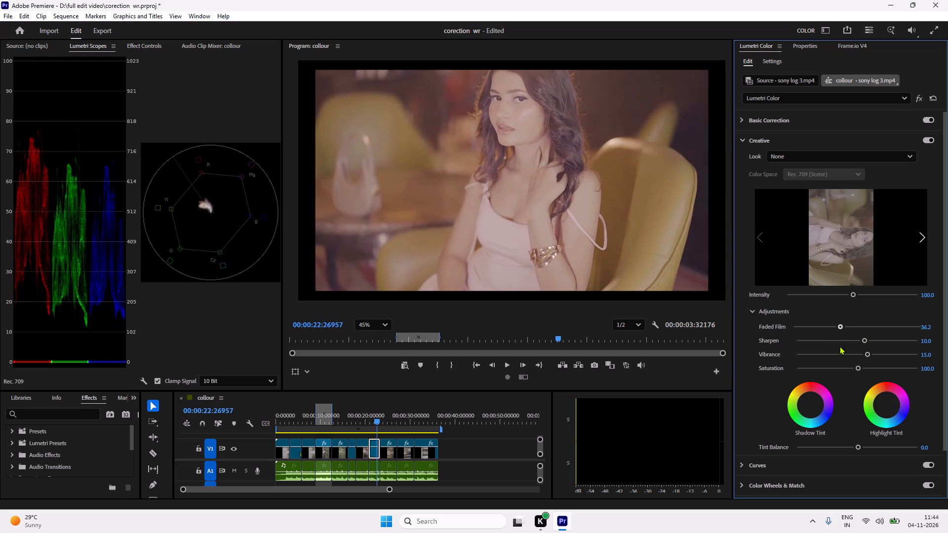
{"action": "left_click_drag", "start_coordinate": [839, 346], "coordinate": [856, 359]}
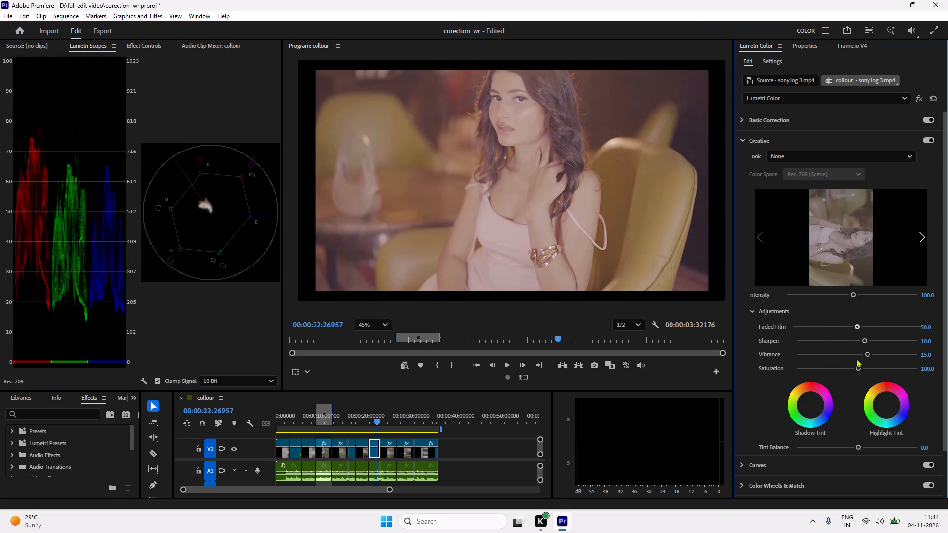
{"action": "left_click_drag", "start_coordinate": [856, 359], "coordinate": [655, 356]}
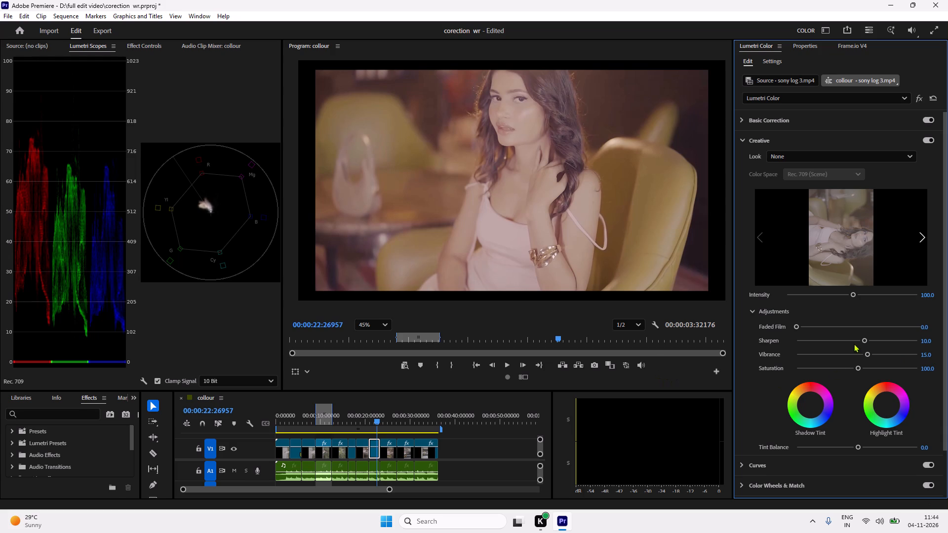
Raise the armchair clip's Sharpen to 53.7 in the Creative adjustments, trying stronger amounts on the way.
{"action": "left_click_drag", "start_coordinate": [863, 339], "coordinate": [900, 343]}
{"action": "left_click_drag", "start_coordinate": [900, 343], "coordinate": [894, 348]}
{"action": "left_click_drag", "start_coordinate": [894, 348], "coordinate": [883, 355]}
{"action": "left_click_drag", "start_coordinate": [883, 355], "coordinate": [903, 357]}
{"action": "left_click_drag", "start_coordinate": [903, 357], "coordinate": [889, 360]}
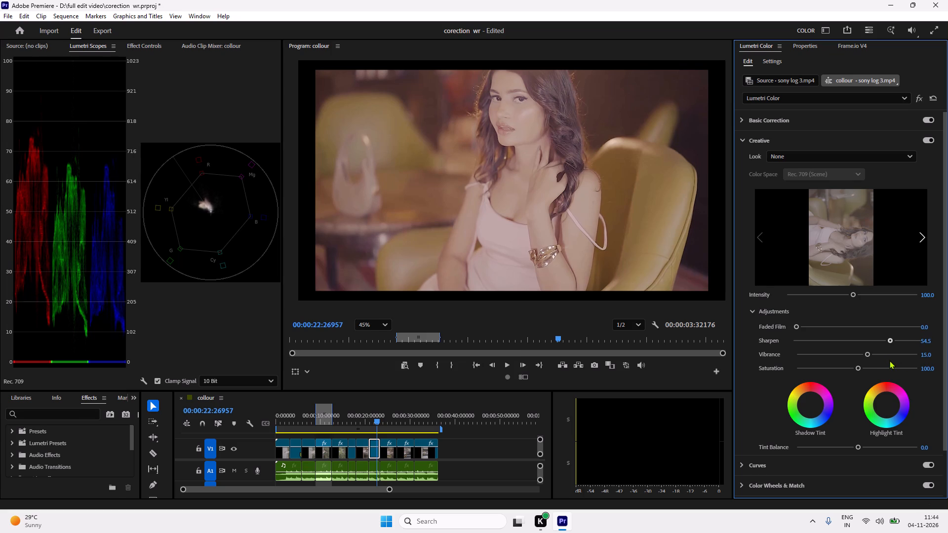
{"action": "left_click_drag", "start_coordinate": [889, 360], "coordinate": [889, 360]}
Raise the armchair clip's Vibrance to 38.2 in the Creative adjustments.
{"action": "left_click_drag", "start_coordinate": [869, 354], "coordinate": [873, 355]}
{"action": "left_click_drag", "start_coordinate": [873, 355], "coordinate": [882, 366]}
{"action": "left_click_drag", "start_coordinate": [882, 366], "coordinate": [880, 368]}
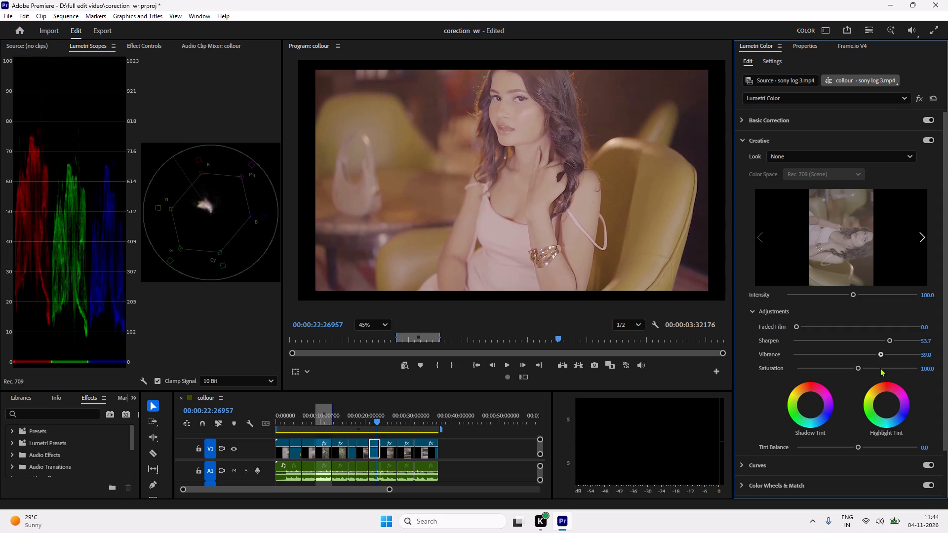
{"action": "left_click_drag", "start_coordinate": [880, 368], "coordinate": [869, 372]}
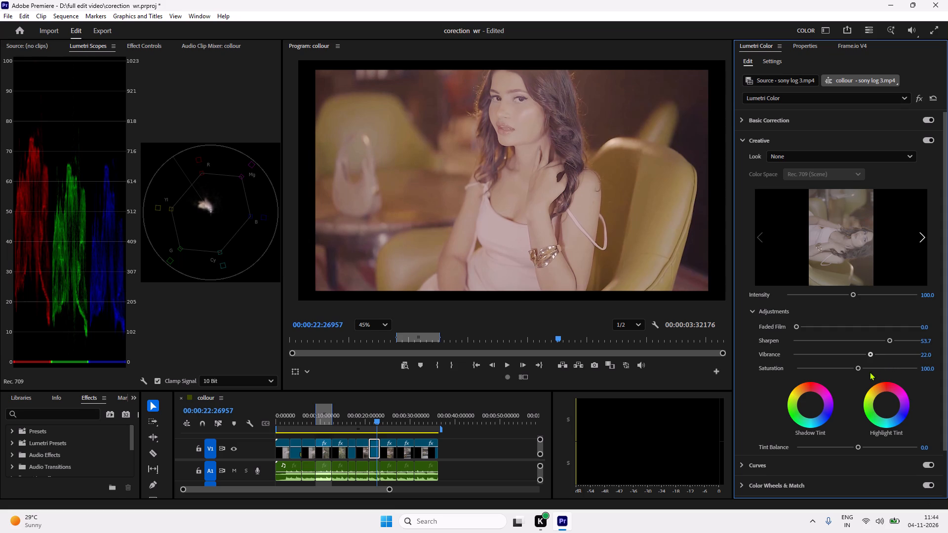
{"action": "left_click_drag", "start_coordinate": [869, 372], "coordinate": [879, 372]}
Set the armchair clip's Sharpen to 69.9 in the Creative adjustments.
{"action": "left_click_drag", "start_coordinate": [890, 340], "coordinate": [892, 346]}
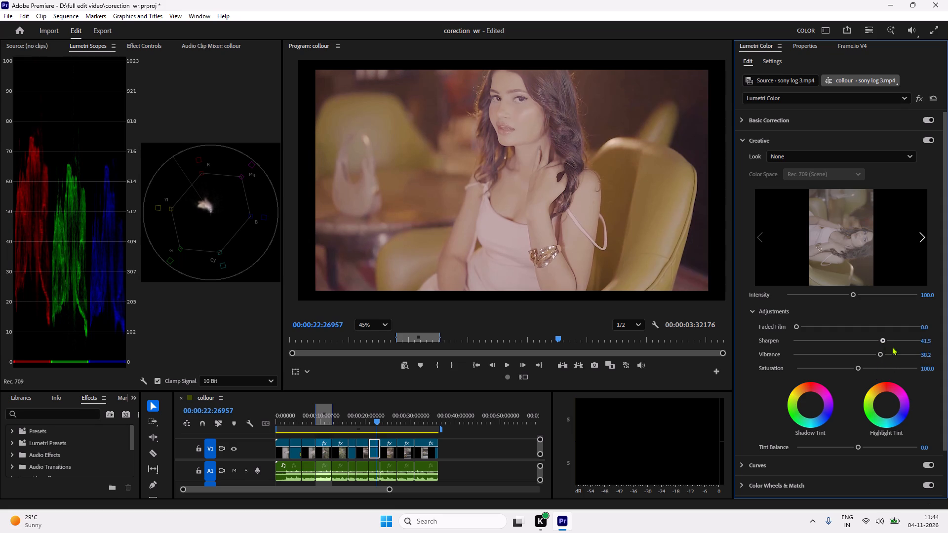
{"action": "left_click_drag", "start_coordinate": [892, 346], "coordinate": [907, 348]}
{"action": "left_click_drag", "start_coordinate": [907, 348], "coordinate": [899, 351]}
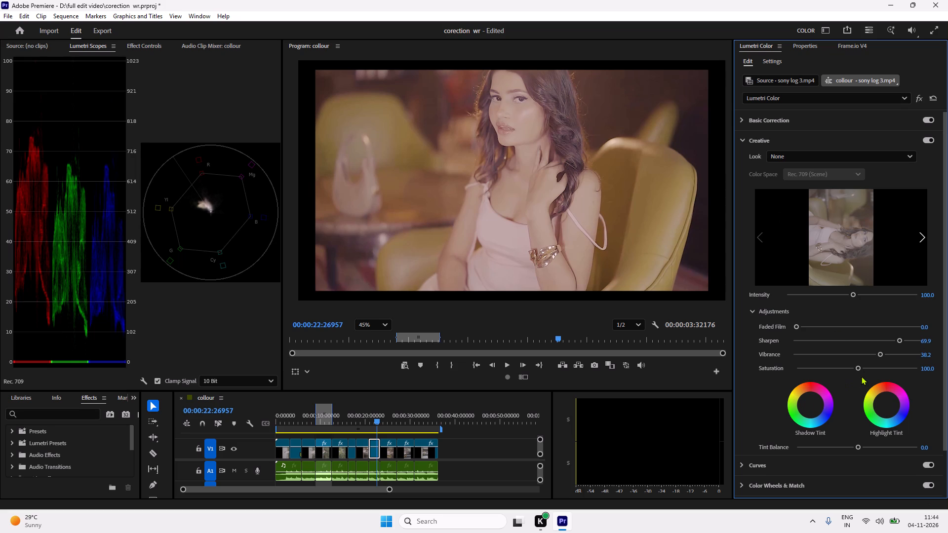
Raise the armchair clip's Creative Saturation to 105.7, trying stronger amounts first.
{"action": "left_click_drag", "start_coordinate": [860, 368], "coordinate": [870, 367]}
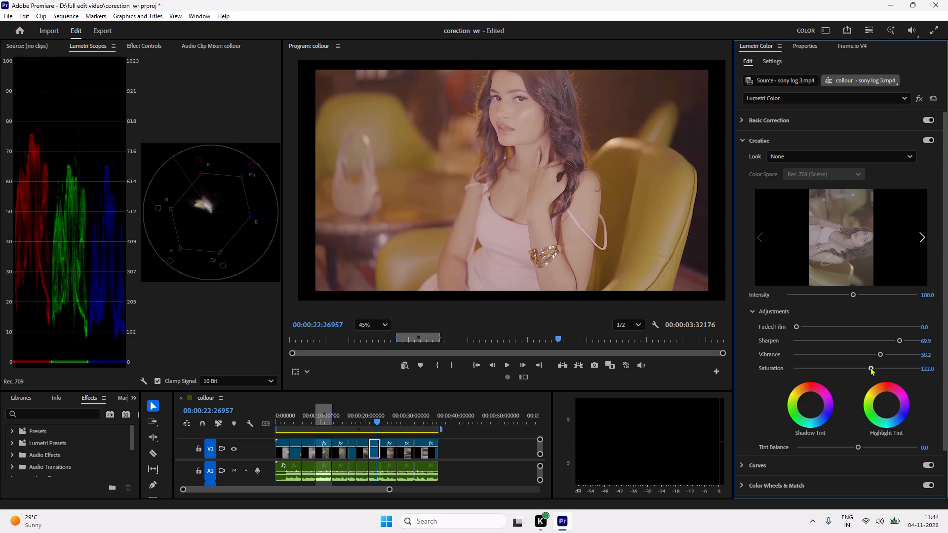
{"action": "left_click_drag", "start_coordinate": [870, 367], "coordinate": [867, 370]}
{"action": "left_click_drag", "start_coordinate": [867, 370], "coordinate": [861, 385]}
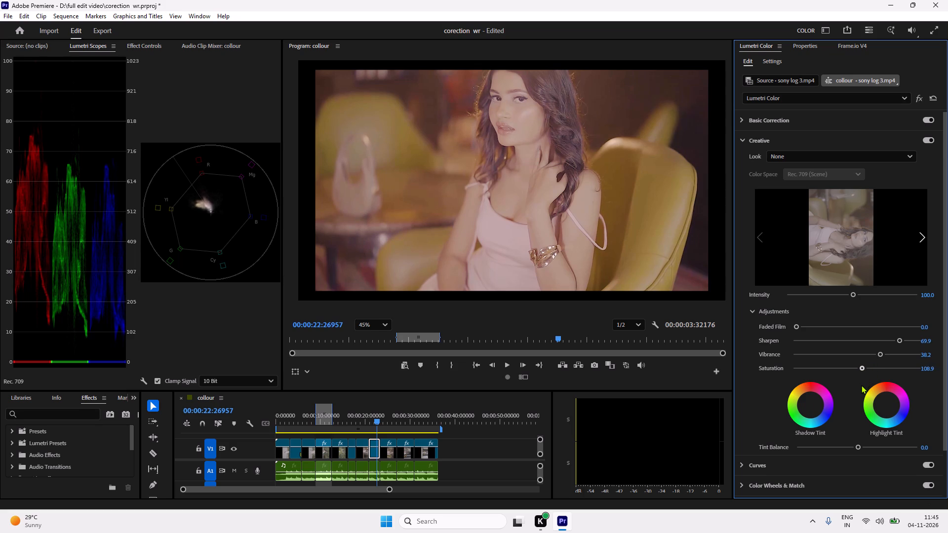
{"action": "left_click_drag", "start_coordinate": [861, 385], "coordinate": [860, 389]}
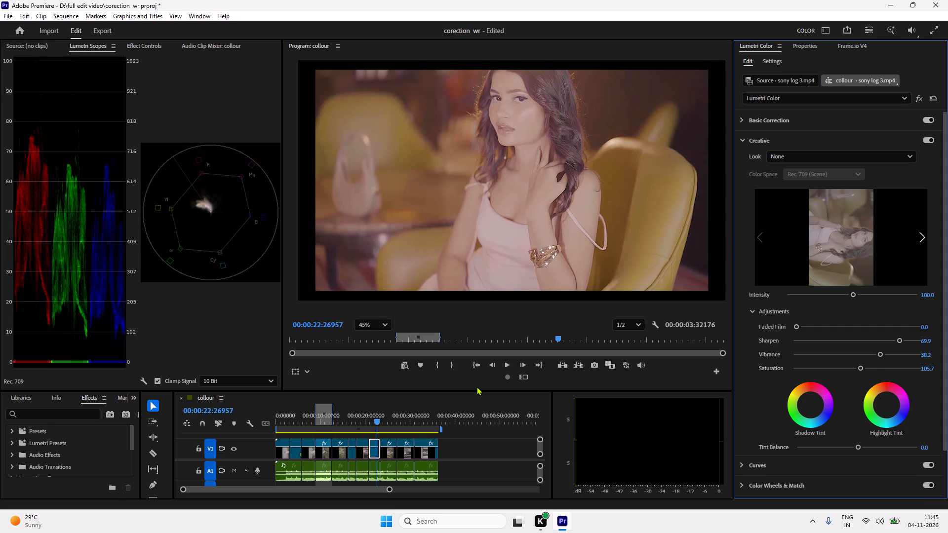
Play across the cut into the following clip to compare the looks, and return to the armchair shot.
{"action": "key", "text": "space"}
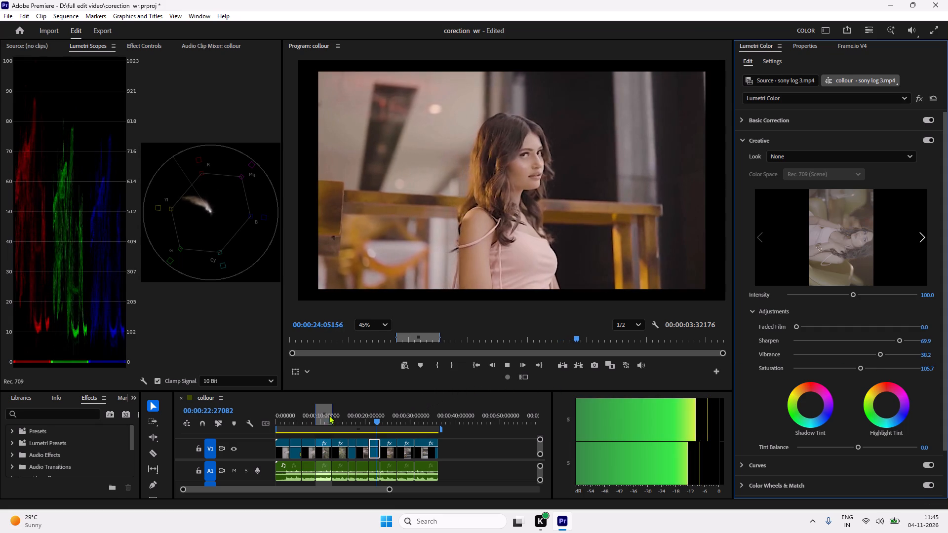
{"action": "key", "text": "space"}
{"action": "left_click_drag", "start_coordinate": [384, 424], "coordinate": [378, 429]}
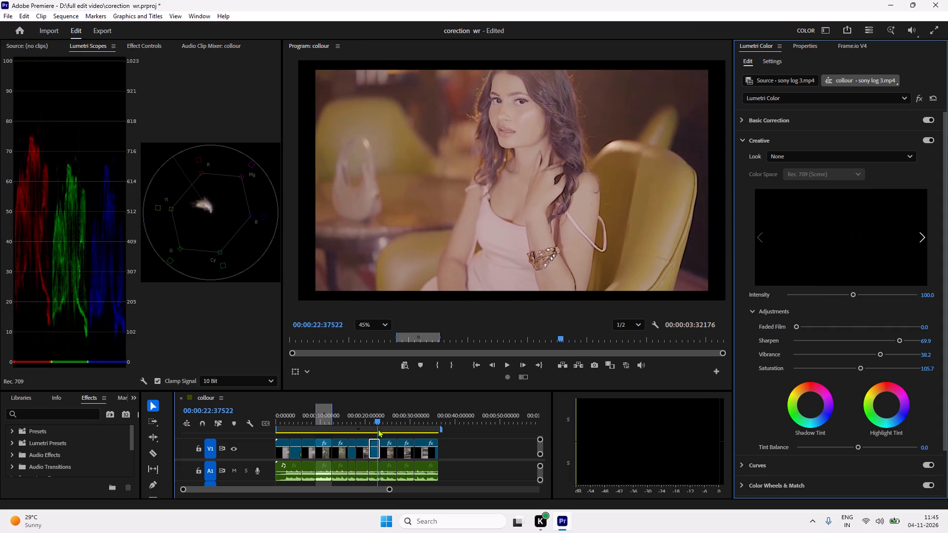
{"action": "left_click_drag", "start_coordinate": [378, 429], "coordinate": [378, 431]}
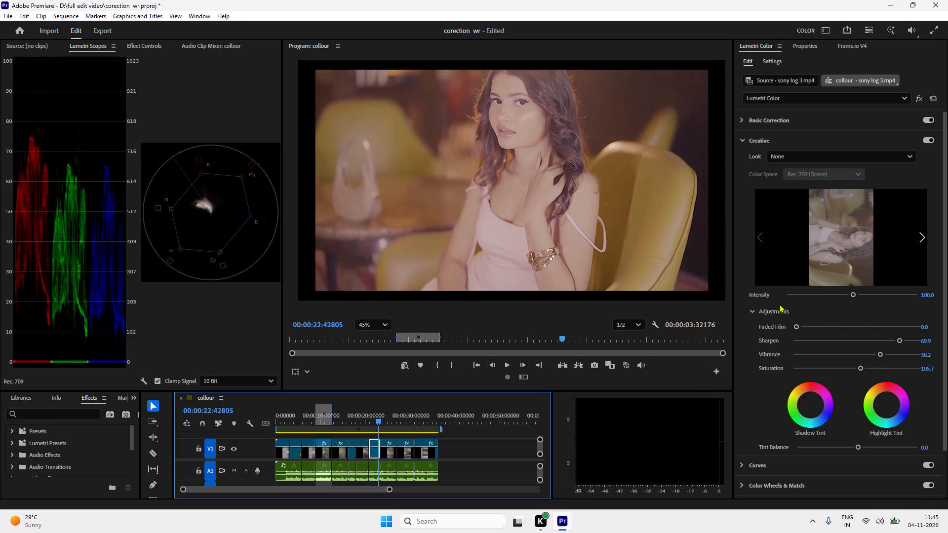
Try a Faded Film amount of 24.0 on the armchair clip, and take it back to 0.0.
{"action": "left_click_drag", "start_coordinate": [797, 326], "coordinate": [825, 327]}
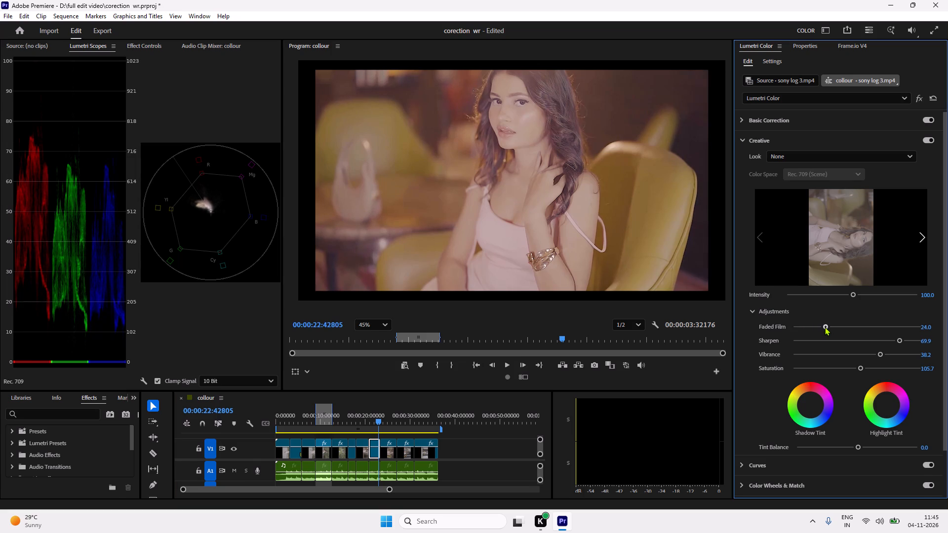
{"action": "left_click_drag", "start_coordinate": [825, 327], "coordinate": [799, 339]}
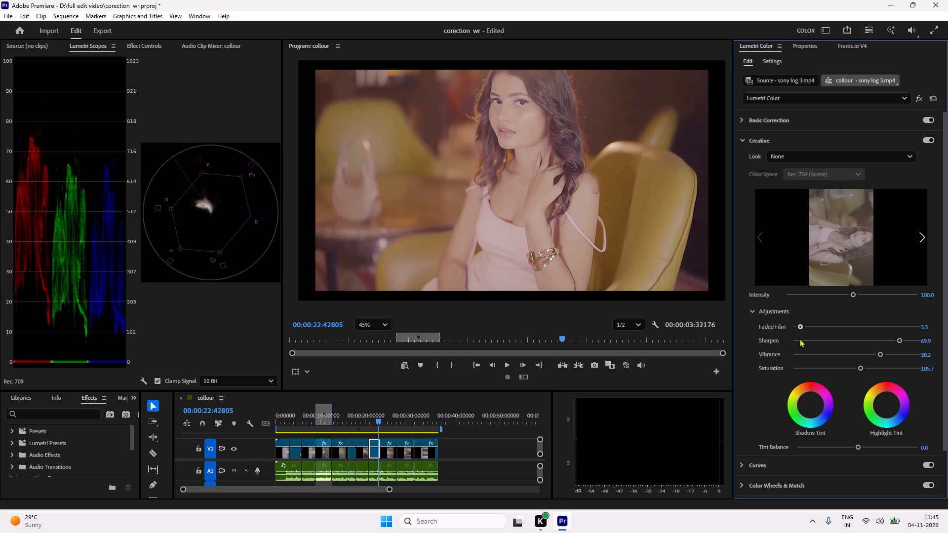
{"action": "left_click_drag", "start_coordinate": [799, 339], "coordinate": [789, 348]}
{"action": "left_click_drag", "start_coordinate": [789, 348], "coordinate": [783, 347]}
Try higher and lower Creative look Intensity values on the armchair clip, and bring it to 0.0.
{"action": "left_click_drag", "start_coordinate": [854, 295], "coordinate": [826, 304]}
{"action": "left_click_drag", "start_coordinate": [826, 304], "coordinate": [842, 310]}
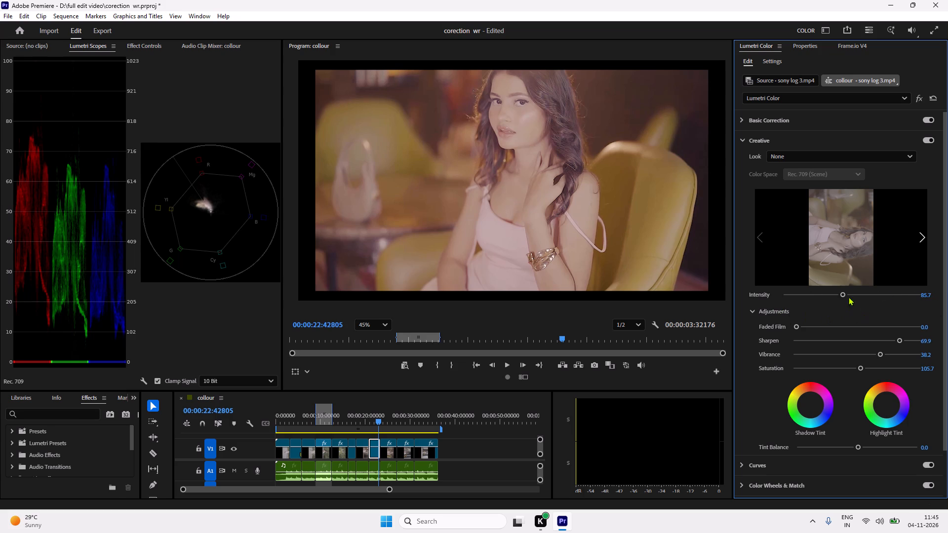
{"action": "left_click_drag", "start_coordinate": [845, 295], "coordinate": [829, 300]}
{"action": "left_click_drag", "start_coordinate": [828, 296], "coordinate": [711, 311]}
{"action": "left_click_drag", "start_coordinate": [796, 295], "coordinate": [842, 300]}
{"action": "left_click_drag", "start_coordinate": [842, 300], "coordinate": [728, 315]}
{"action": "left_click_drag", "start_coordinate": [728, 315], "coordinate": [678, 339]}
Set the armchair clip's Creative Sharpen to 45.5, trying amounts between -100.0 and 100.0 first.
{"action": "left_click_drag", "start_coordinate": [900, 338], "coordinate": [879, 347]}
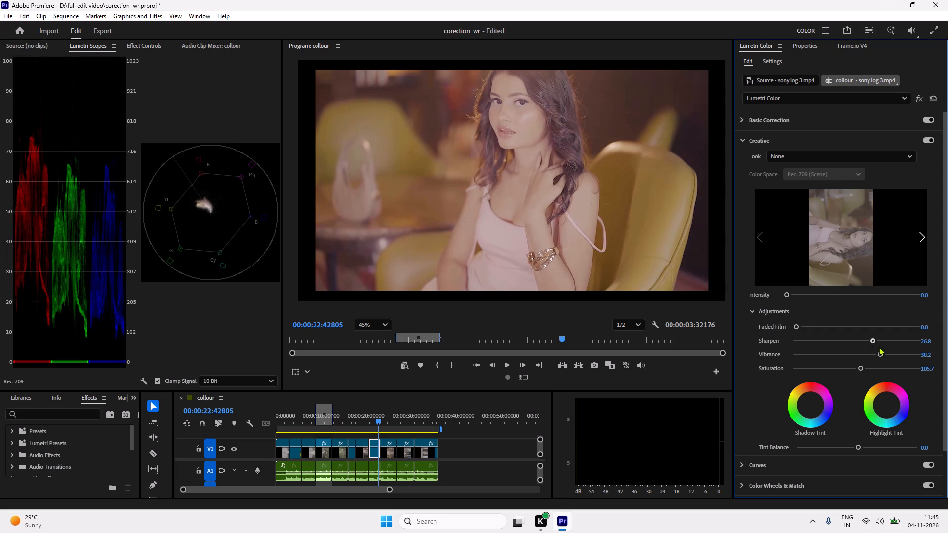
{"action": "left_click_drag", "start_coordinate": [879, 347], "coordinate": [937, 350]}
{"action": "left_click_drag", "start_coordinate": [937, 350], "coordinate": [888, 362]}
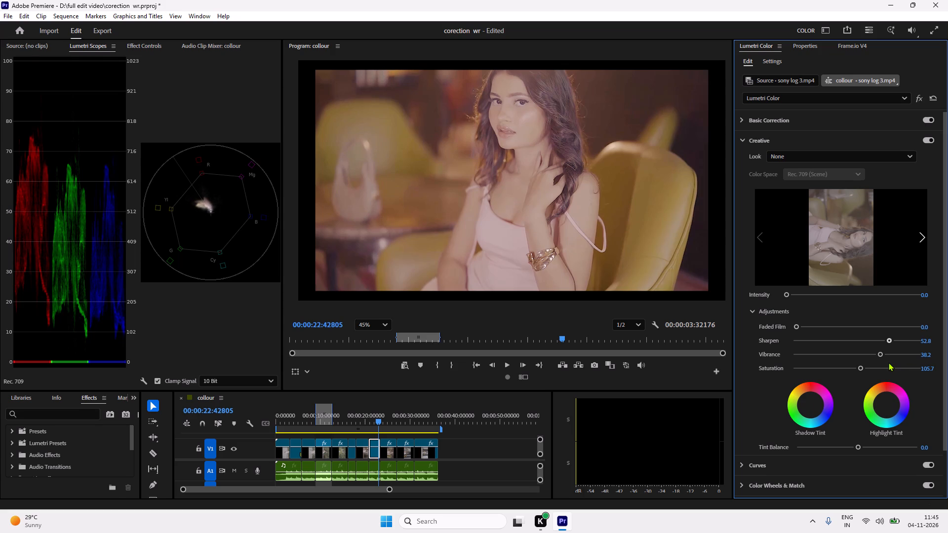
{"action": "left_click_drag", "start_coordinate": [888, 362], "coordinate": [813, 384]}
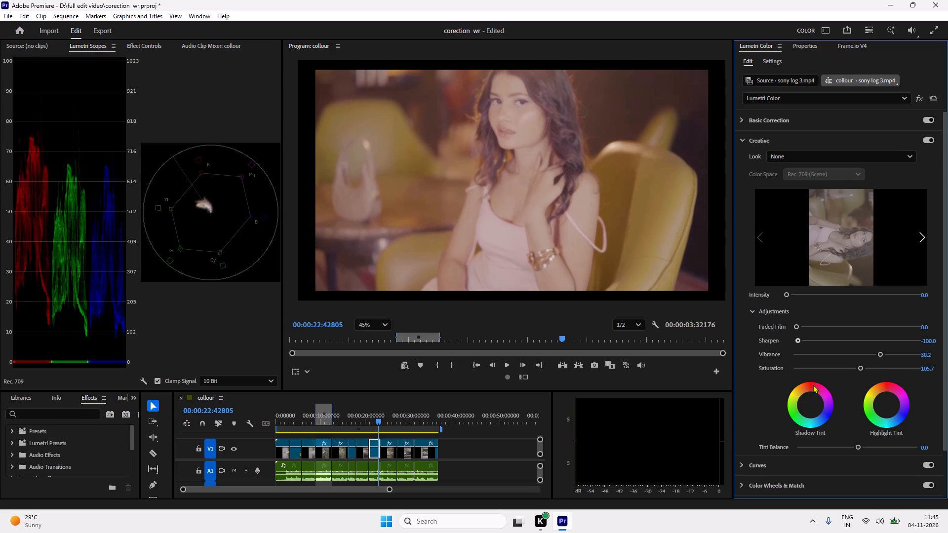
{"action": "left_click_drag", "start_coordinate": [813, 384], "coordinate": [884, 384]}
Bring the armchair clip's Creative Vibrance to 20.3, trying lower values down to -36.6 first.
{"action": "left_click_drag", "start_coordinate": [878, 353], "coordinate": [856, 359]}
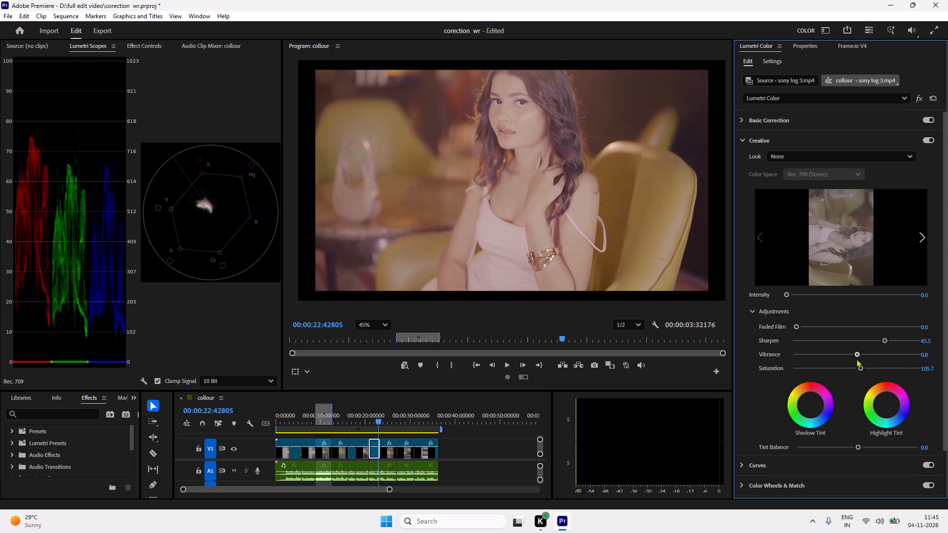
{"action": "left_click_drag", "start_coordinate": [856, 359], "coordinate": [853, 377]}
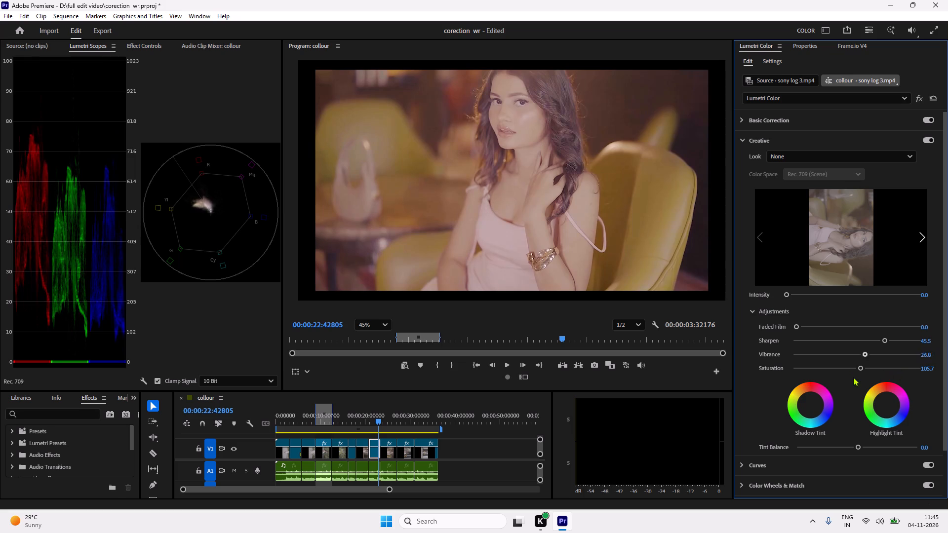
{"action": "left_click_drag", "start_coordinate": [853, 377], "coordinate": [836, 384]}
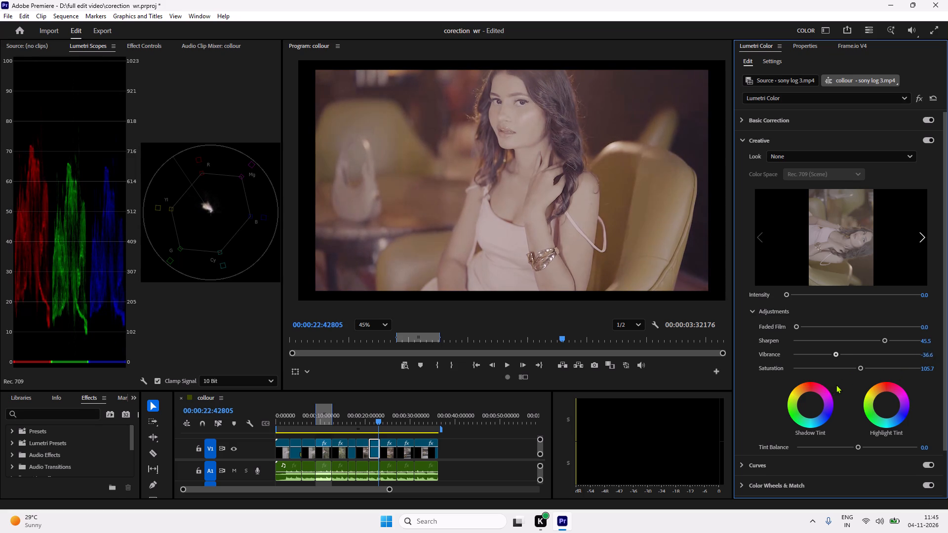
{"action": "left_click_drag", "start_coordinate": [836, 384], "coordinate": [852, 386]}
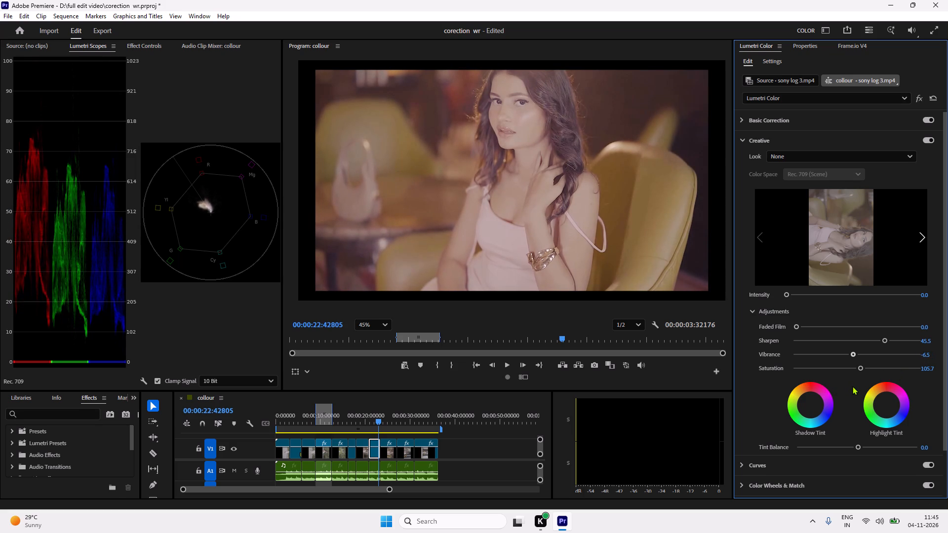
{"action": "left_click_drag", "start_coordinate": [852, 386], "coordinate": [864, 387]}
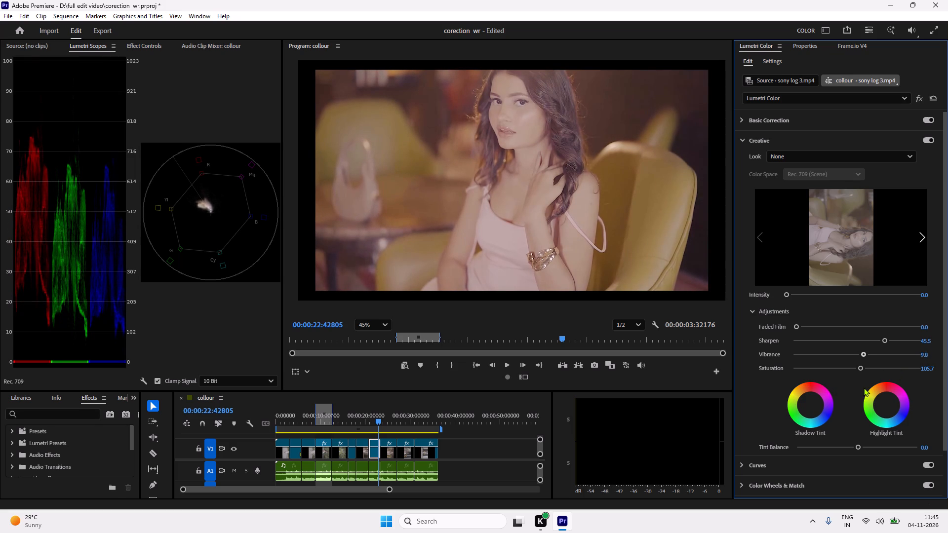
{"action": "left_click_drag", "start_coordinate": [864, 387], "coordinate": [866, 388]}
{"action": "left_click_drag", "start_coordinate": [866, 388], "coordinate": [869, 388]}
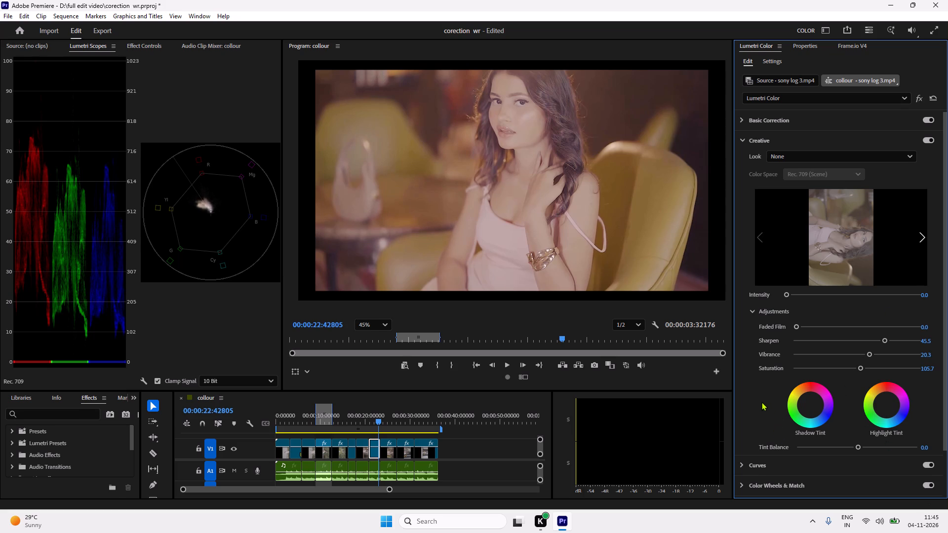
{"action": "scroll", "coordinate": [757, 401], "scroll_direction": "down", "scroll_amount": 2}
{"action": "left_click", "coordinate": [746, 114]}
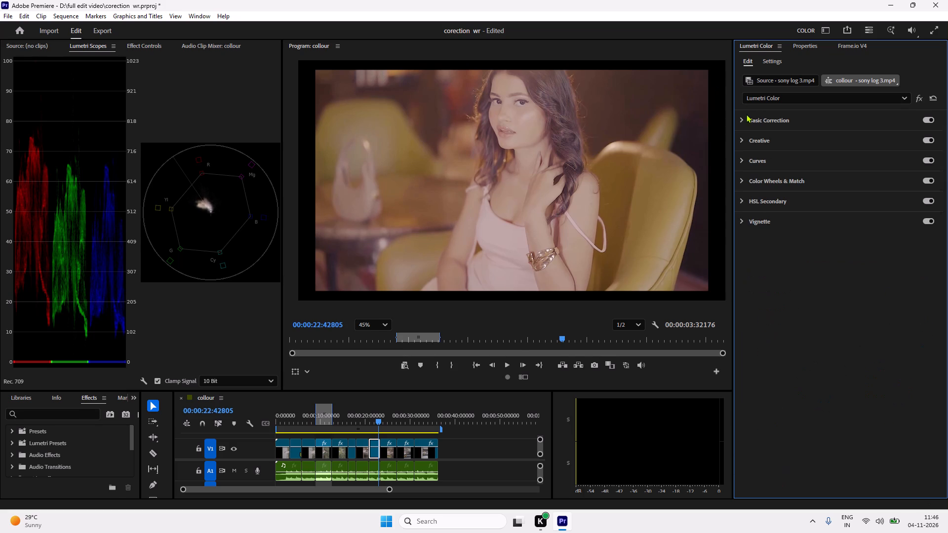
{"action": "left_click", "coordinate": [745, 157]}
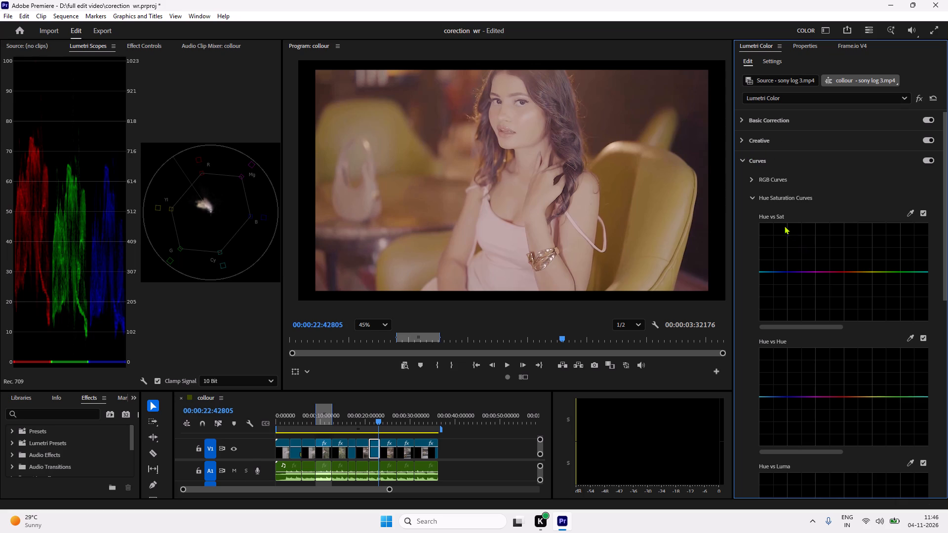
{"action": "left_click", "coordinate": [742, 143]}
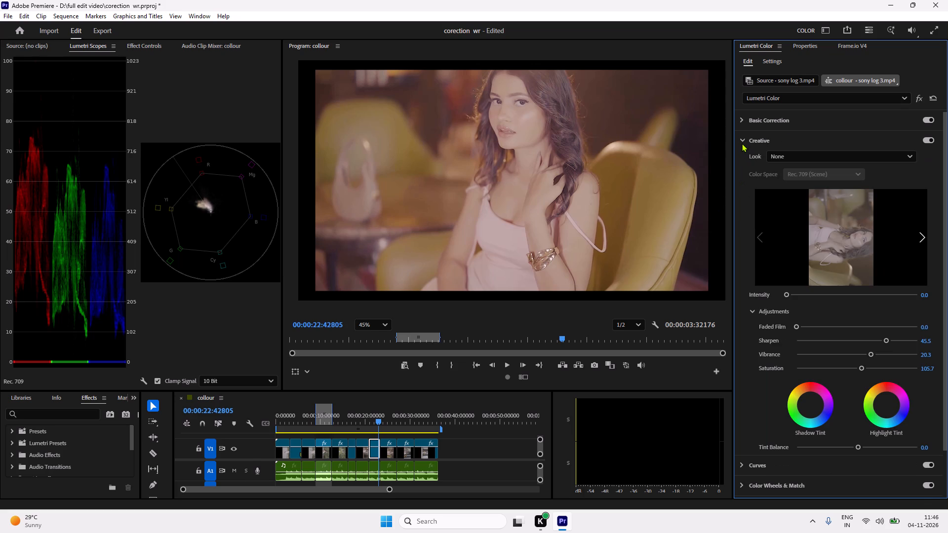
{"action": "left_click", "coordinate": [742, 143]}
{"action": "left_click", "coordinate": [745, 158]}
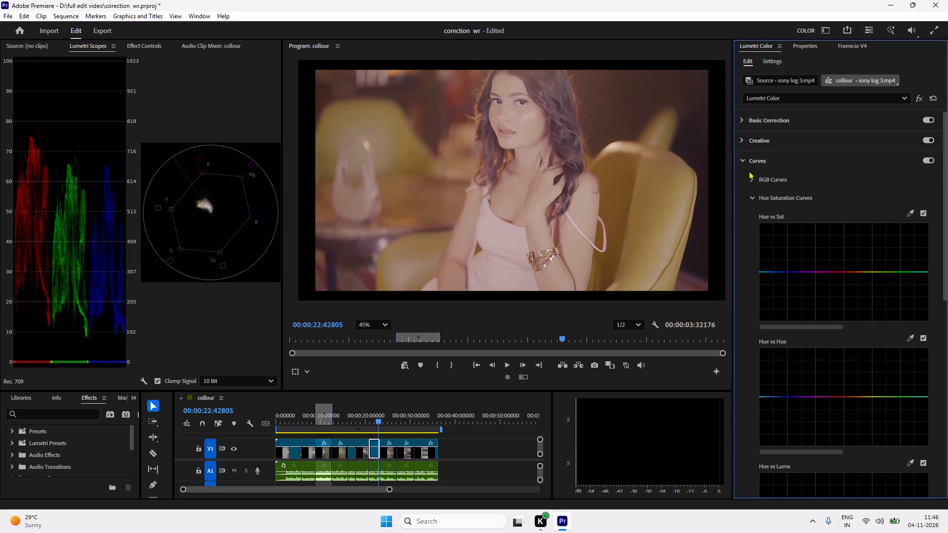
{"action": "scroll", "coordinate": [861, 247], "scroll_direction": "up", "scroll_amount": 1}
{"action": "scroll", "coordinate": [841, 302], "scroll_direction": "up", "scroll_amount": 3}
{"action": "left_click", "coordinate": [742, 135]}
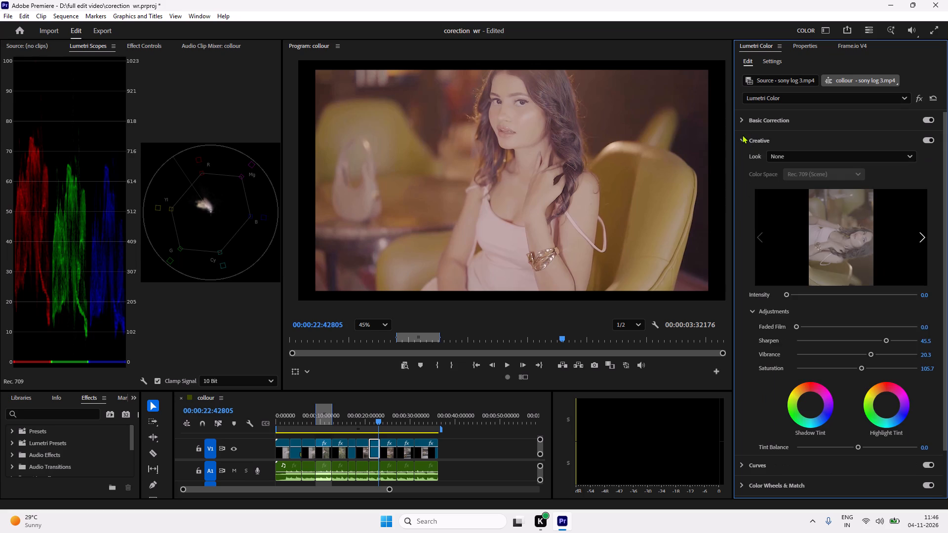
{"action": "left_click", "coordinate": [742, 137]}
Reset the blue channel of the armchair clip's RGB Curves, undoing the first reset and applying it again.
{"action": "left_click", "coordinate": [773, 162]}
{"action": "scroll", "coordinate": [816, 248], "scroll_direction": "up", "scroll_amount": 3}
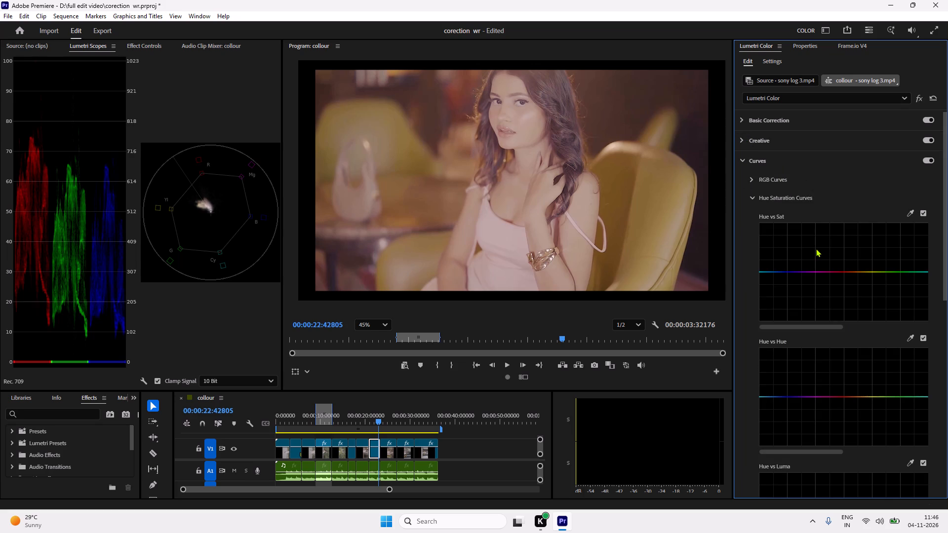
{"action": "left_click", "coordinate": [757, 195]}
{"action": "left_click", "coordinate": [749, 179]}
{"action": "left_click", "coordinate": [752, 177]}
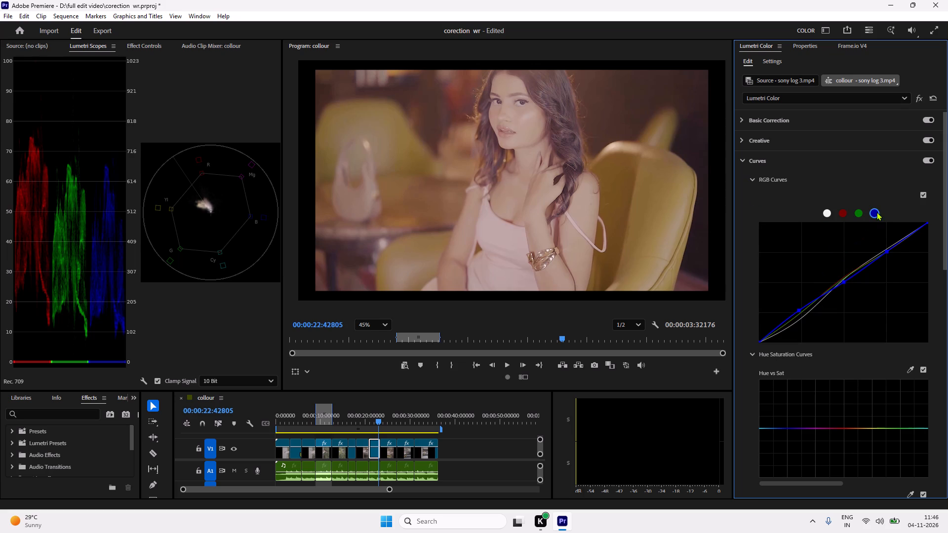
{"action": "double_click", "coordinate": [887, 252]}
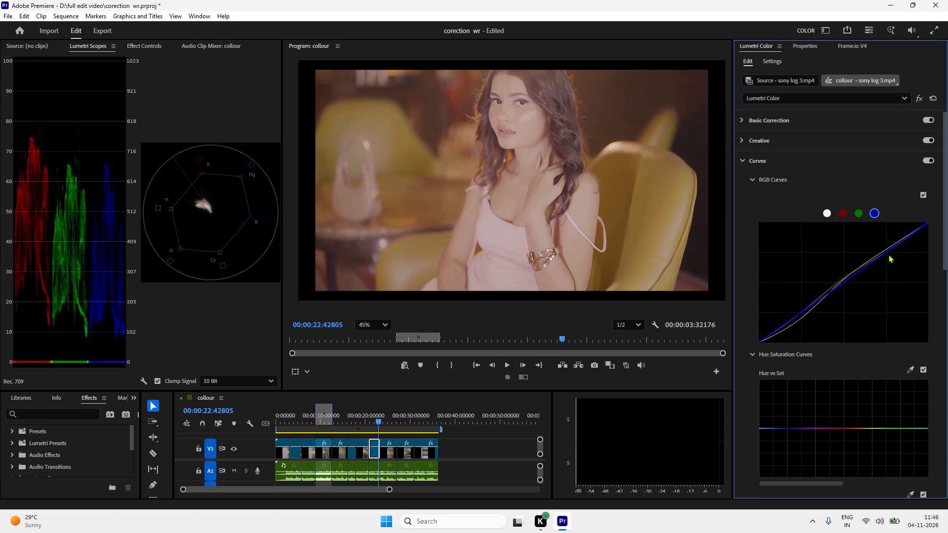
{"action": "key", "text": "ctrl+z"}
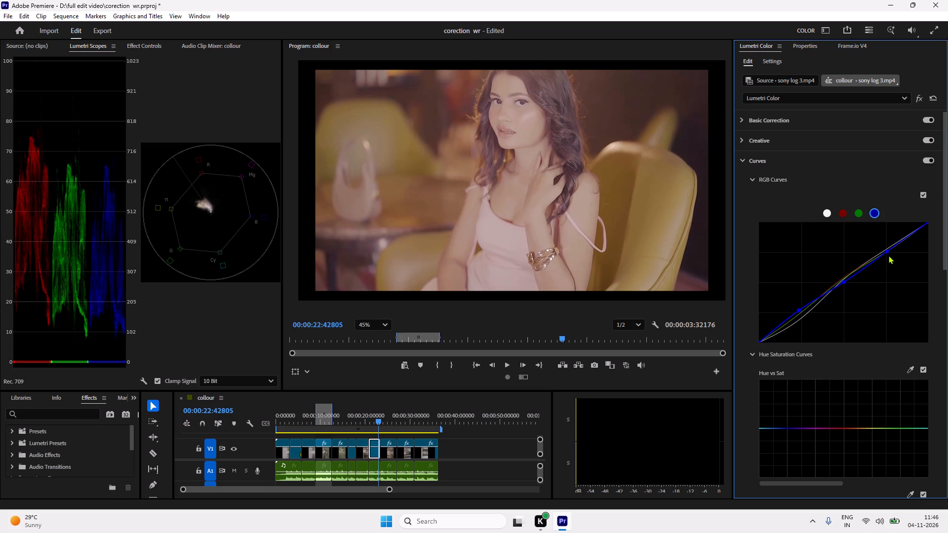
{"action": "double_click", "coordinate": [888, 252]}
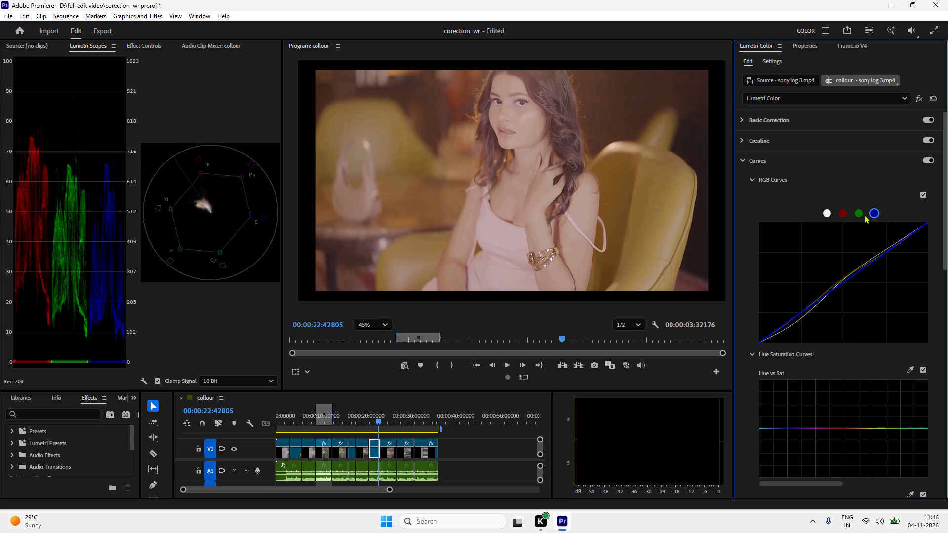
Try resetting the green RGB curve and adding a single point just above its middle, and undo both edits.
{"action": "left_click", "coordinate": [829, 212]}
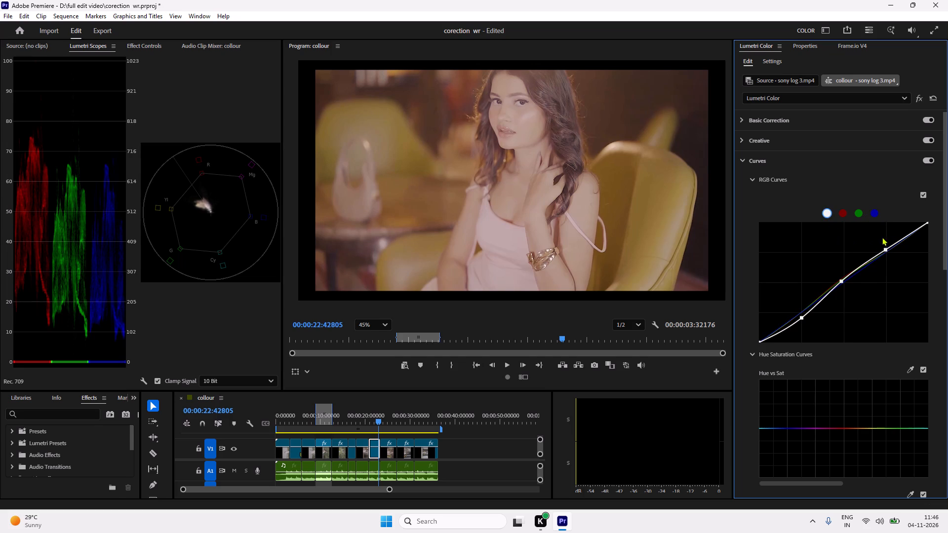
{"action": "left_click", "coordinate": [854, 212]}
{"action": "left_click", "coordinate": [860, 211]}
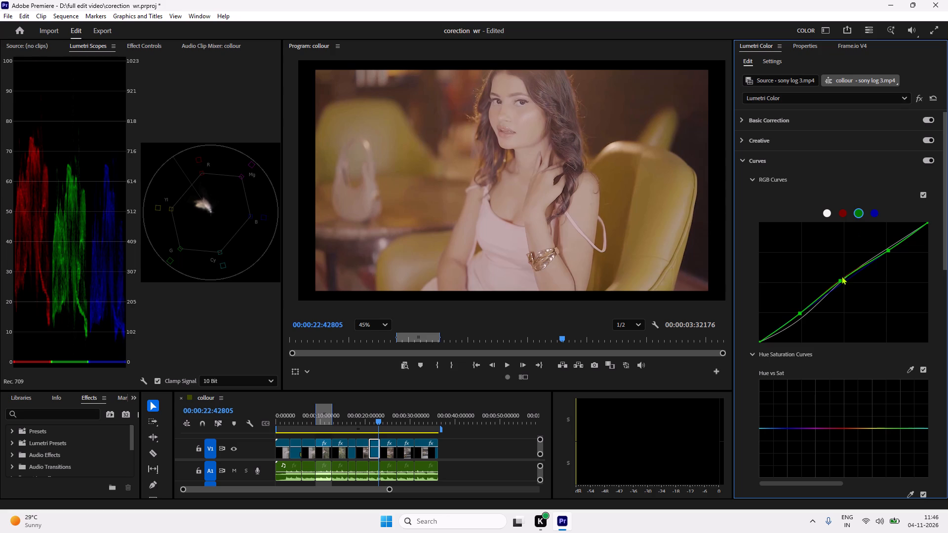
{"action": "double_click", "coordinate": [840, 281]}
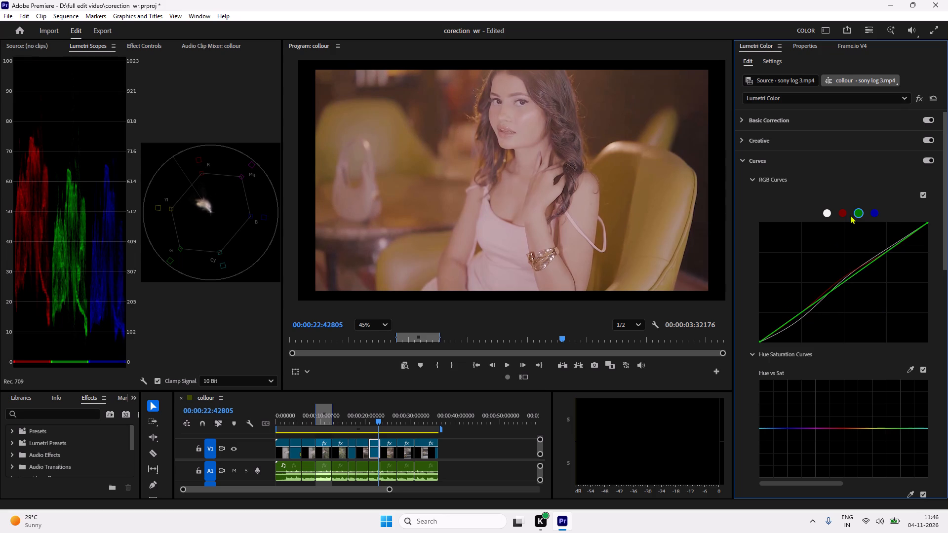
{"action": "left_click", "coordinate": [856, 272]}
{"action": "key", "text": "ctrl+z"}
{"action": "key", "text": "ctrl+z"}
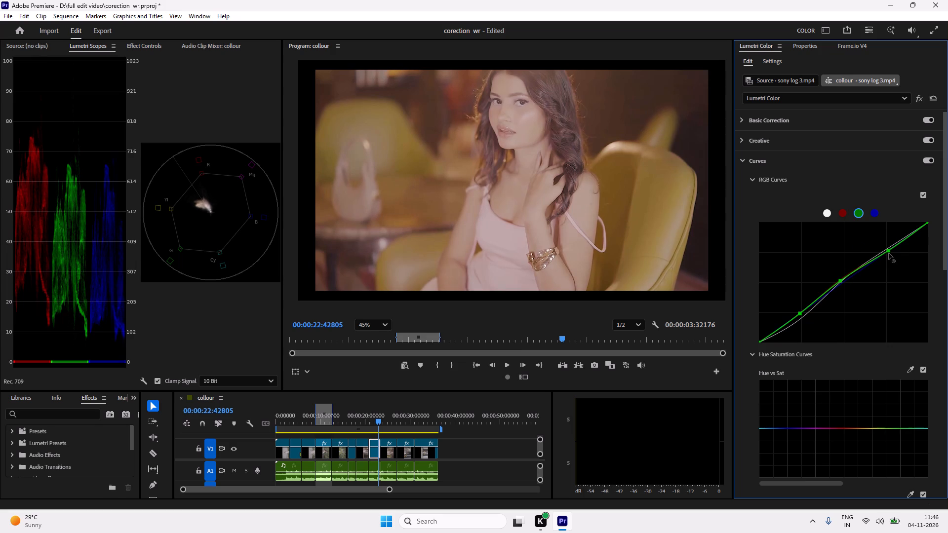
Lower the green RGB curve's upper point slightly, and try a small shift of its middle point before undoing that shift.
{"action": "double_click", "coordinate": [857, 214]}
{"action": "left_click", "coordinate": [888, 251]}
{"action": "left_click", "coordinate": [841, 281]}
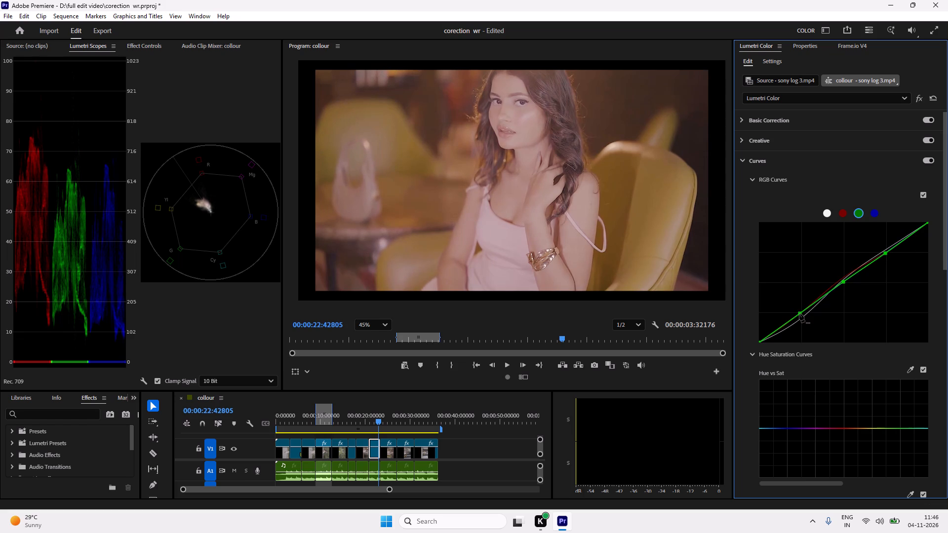
{"action": "key", "text": "ctrl+z"}
{"action": "key", "text": "z"}
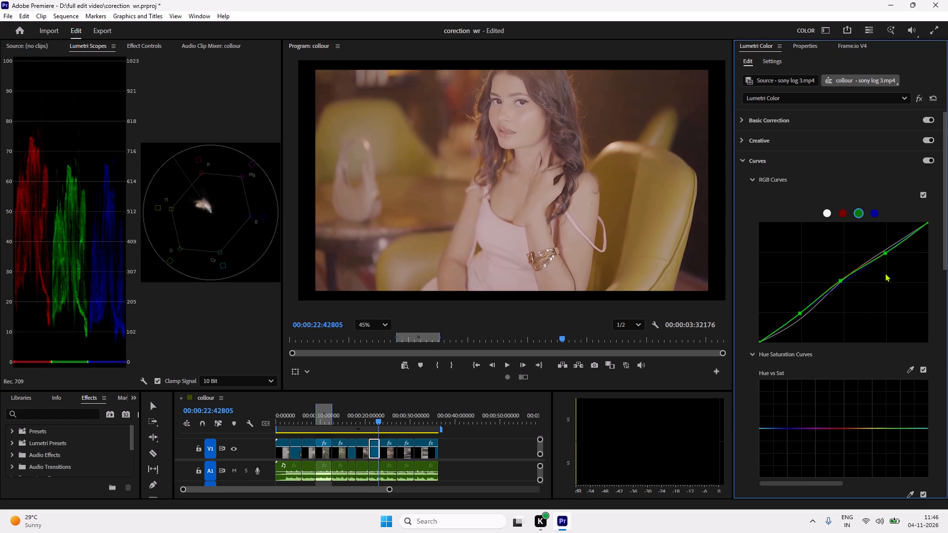
Switch the RGB Curves off and back on to compare the armchair shot with and without them.
{"action": "left_click", "coordinate": [926, 195]}
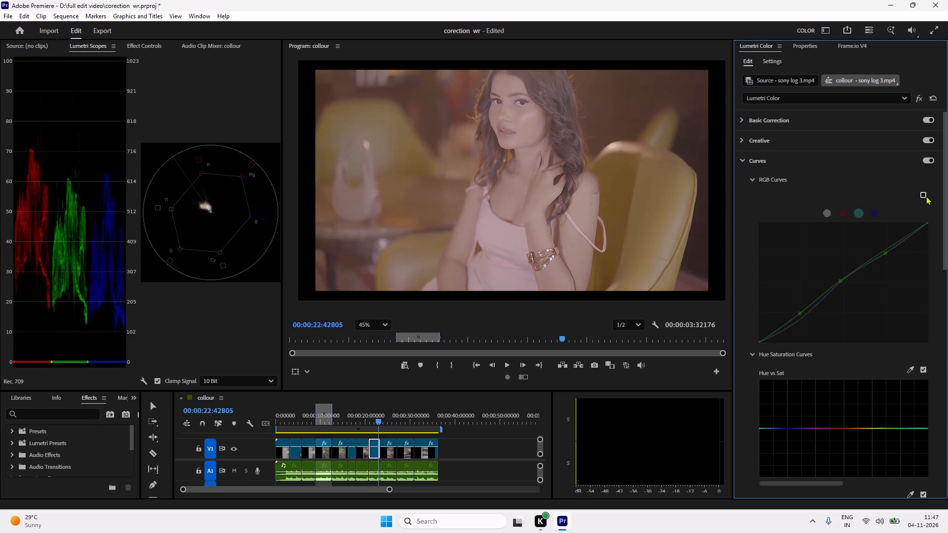
{"action": "left_click", "coordinate": [926, 196]}
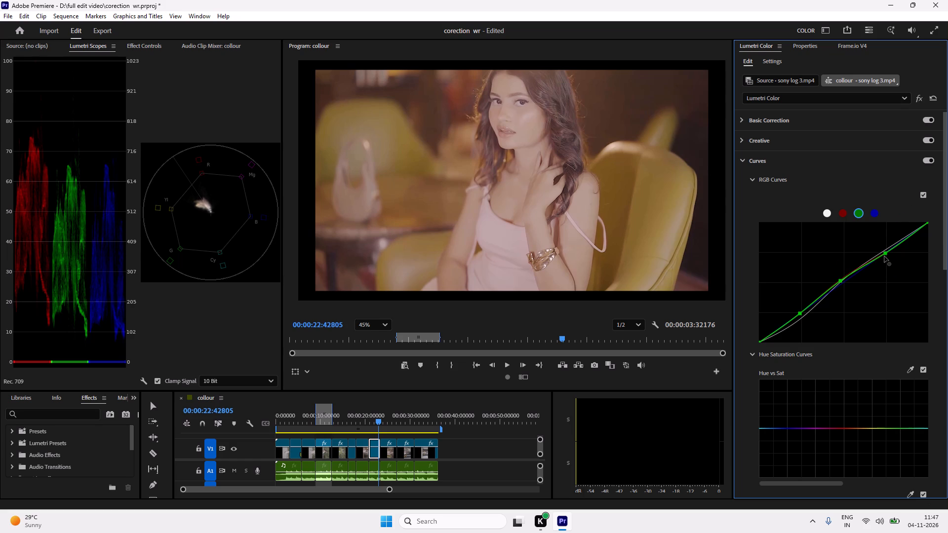
Reset the green, red and white master channels of the armchair clip's RGB Curves to straight lines.
{"action": "double_click", "coordinate": [884, 256]}
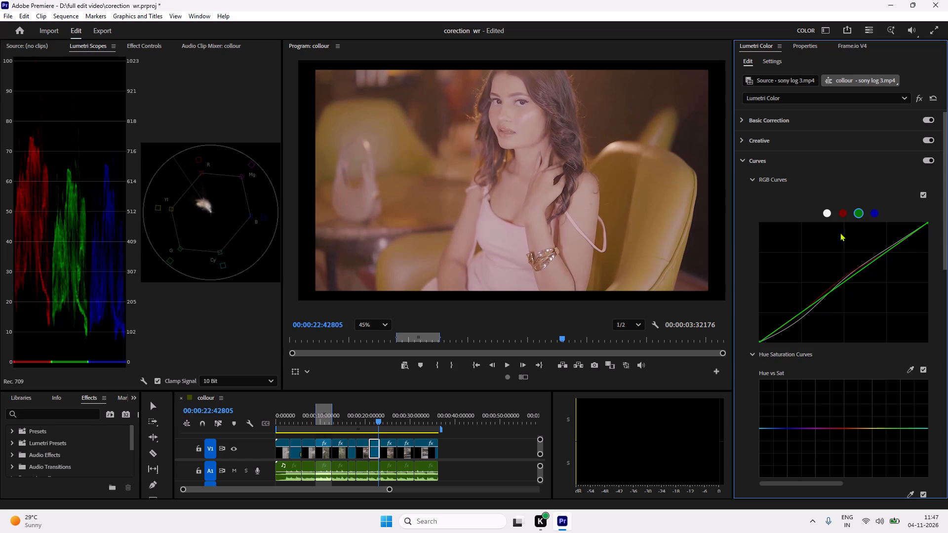
{"action": "left_click", "coordinate": [875, 211]}
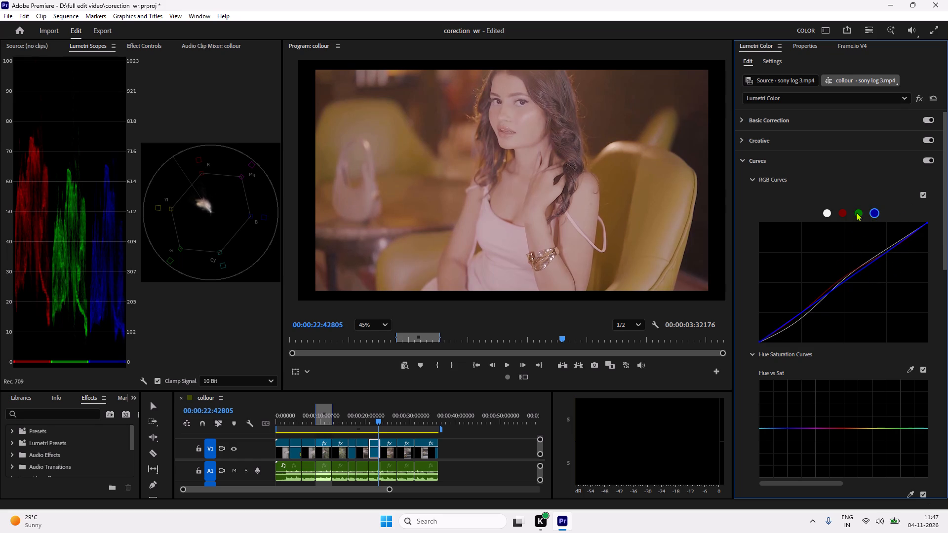
{"action": "left_click", "coordinate": [856, 212]}
{"action": "left_click", "coordinate": [843, 212]}
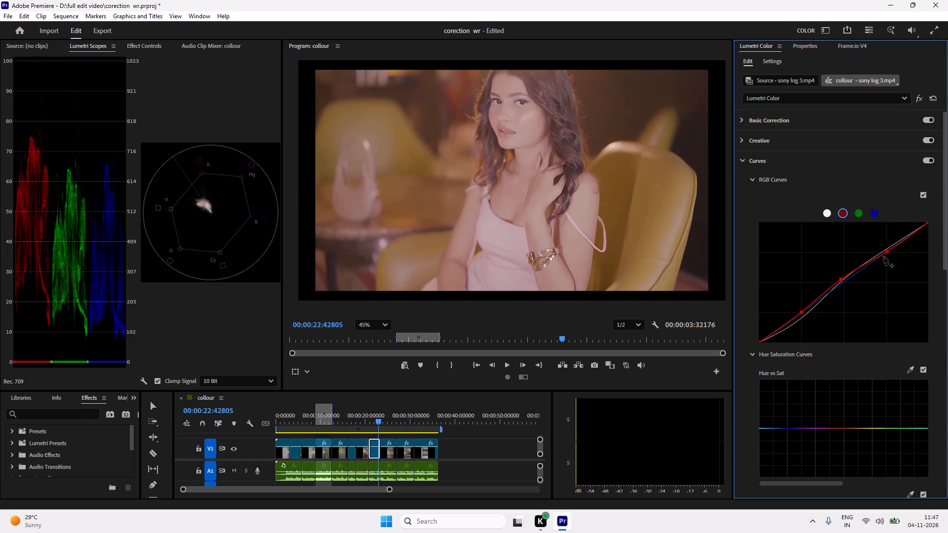
{"action": "double_click", "coordinate": [887, 252]}
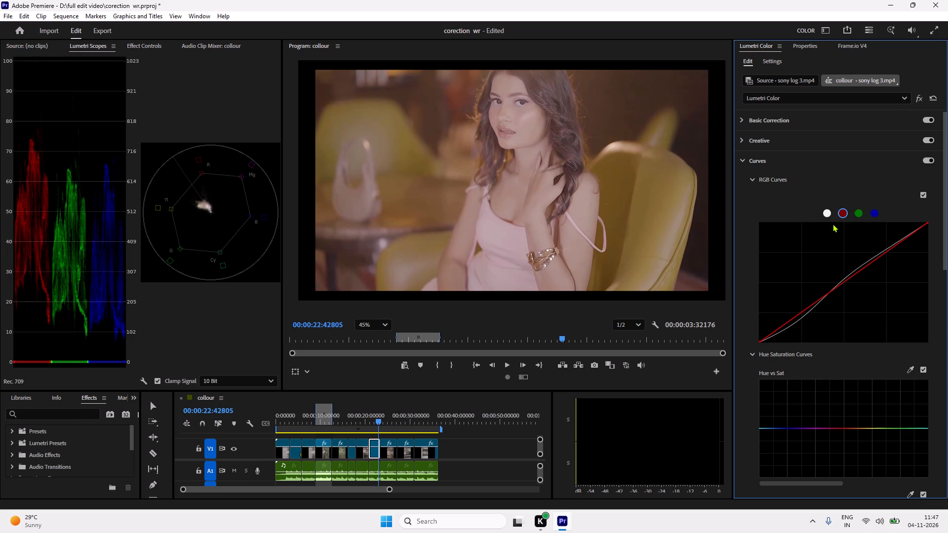
{"action": "left_click", "coordinate": [827, 213]}
{"action": "double_click", "coordinate": [843, 280]}
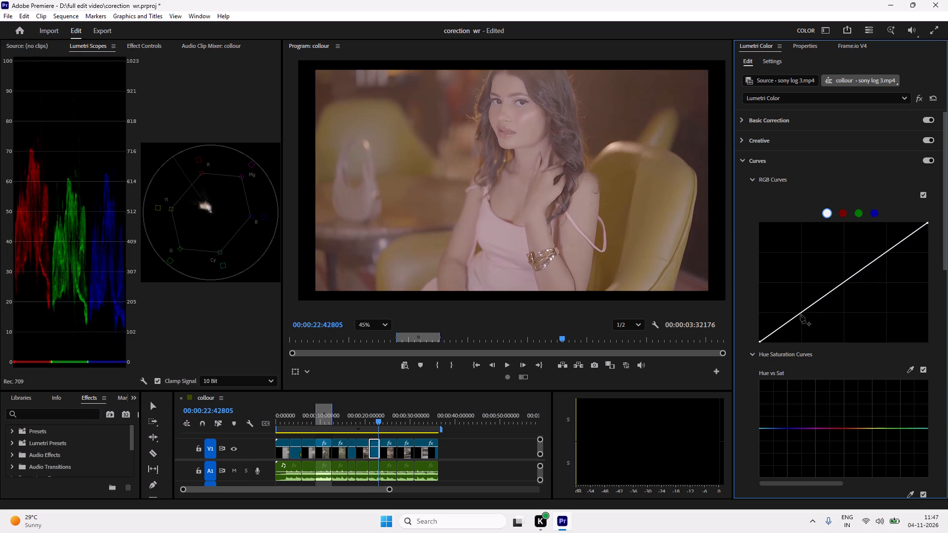
Add three points to the white RGB curve and shape a gentle S, lowering the shadow point slightly and raising the highlight point slightly.
{"action": "left_click", "coordinate": [800, 315]}
{"action": "left_click", "coordinate": [843, 282]}
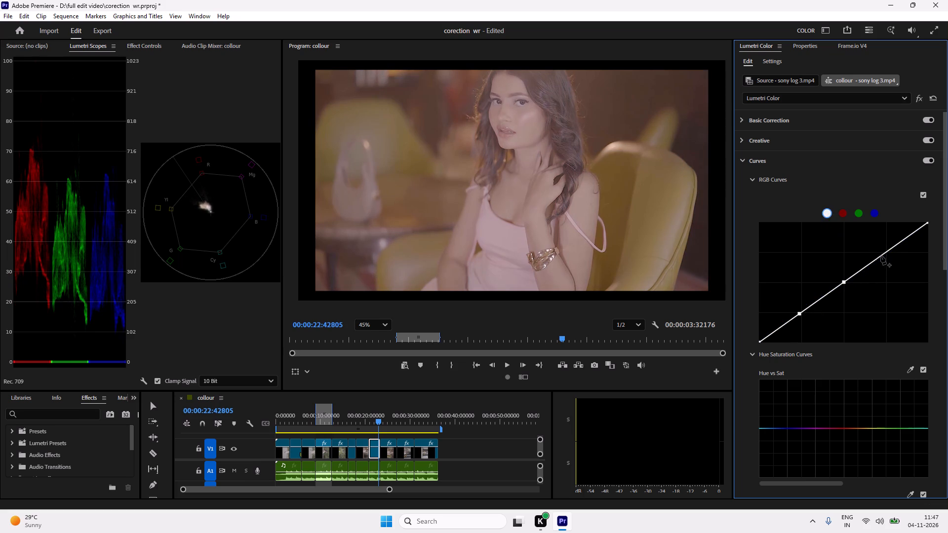
{"action": "left_click", "coordinate": [887, 252]}
{"action": "left_click_drag", "start_coordinate": [800, 313], "coordinate": [805, 316]}
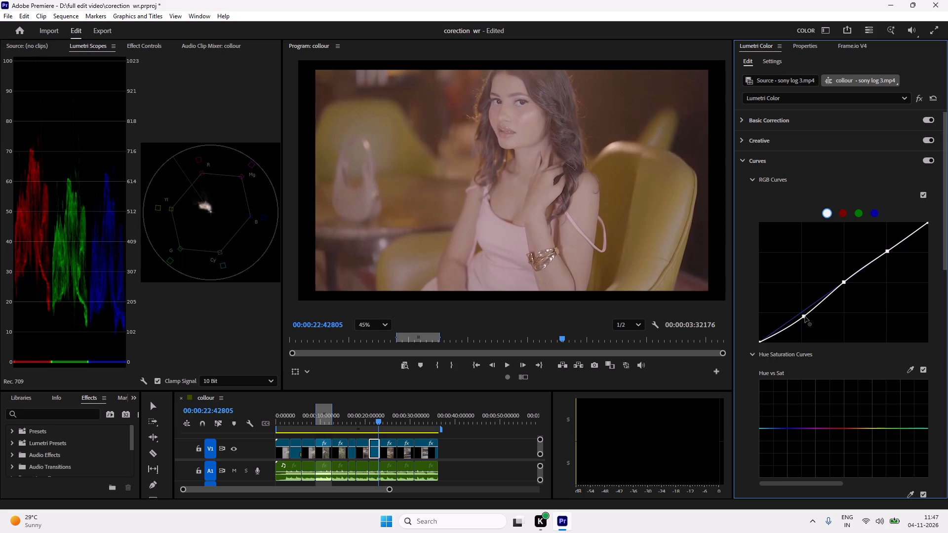
{"action": "left_click_drag", "start_coordinate": [805, 316], "coordinate": [809, 319]}
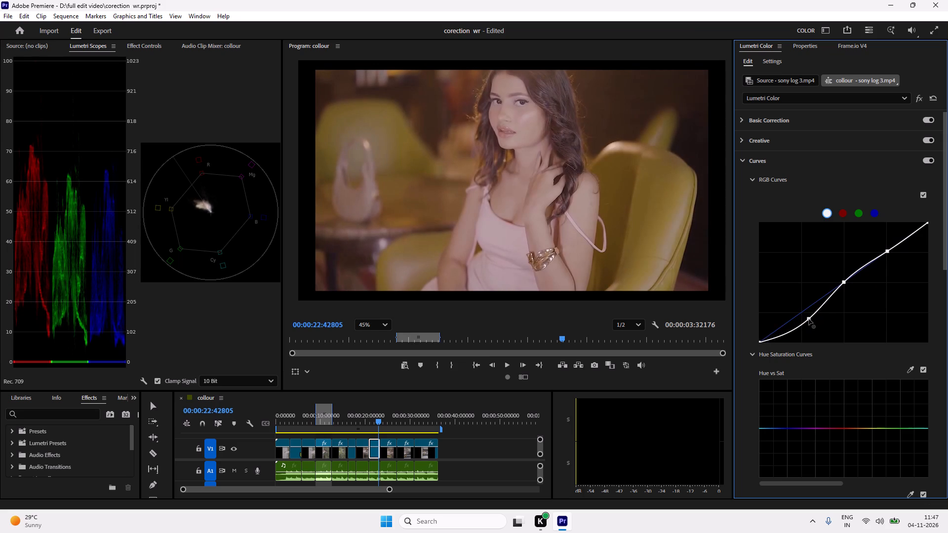
{"action": "left_click_drag", "start_coordinate": [809, 319], "coordinate": [805, 317]}
{"action": "left_click", "coordinate": [843, 281]}
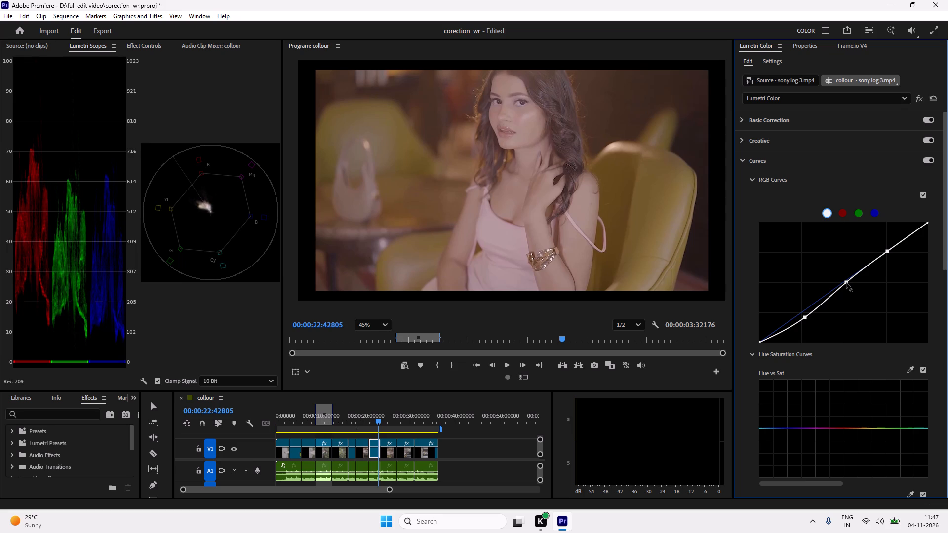
{"action": "left_click_drag", "start_coordinate": [807, 317], "coordinate": [805, 316]}
{"action": "left_click_drag", "start_coordinate": [805, 316], "coordinate": [801, 313]}
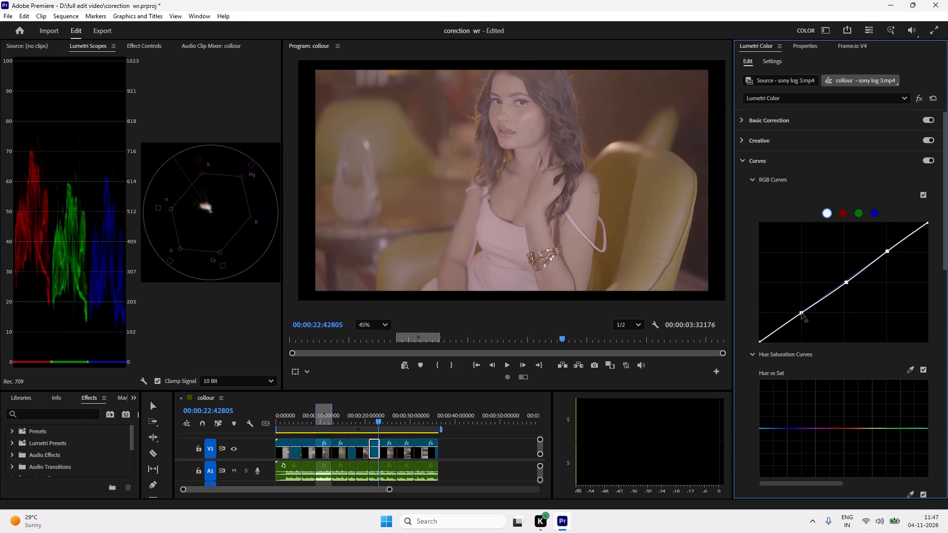
{"action": "left_click_drag", "start_coordinate": [801, 313], "coordinate": [802, 314]}
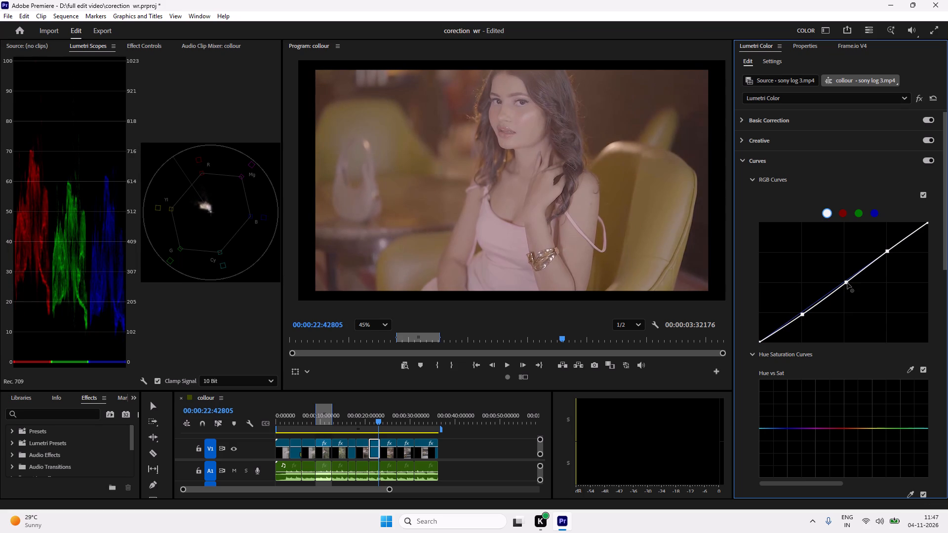
{"action": "left_click", "coordinate": [847, 282]}
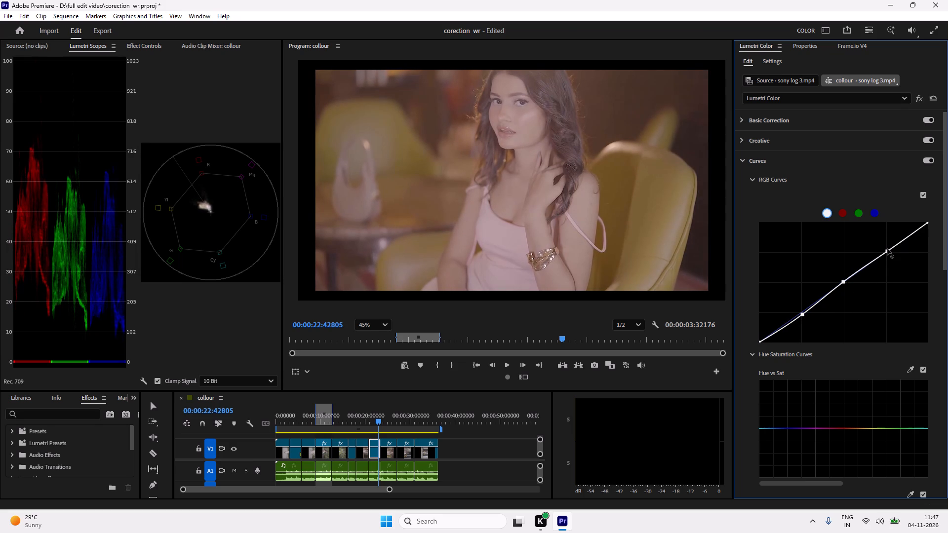
{"action": "left_click", "coordinate": [886, 251]}
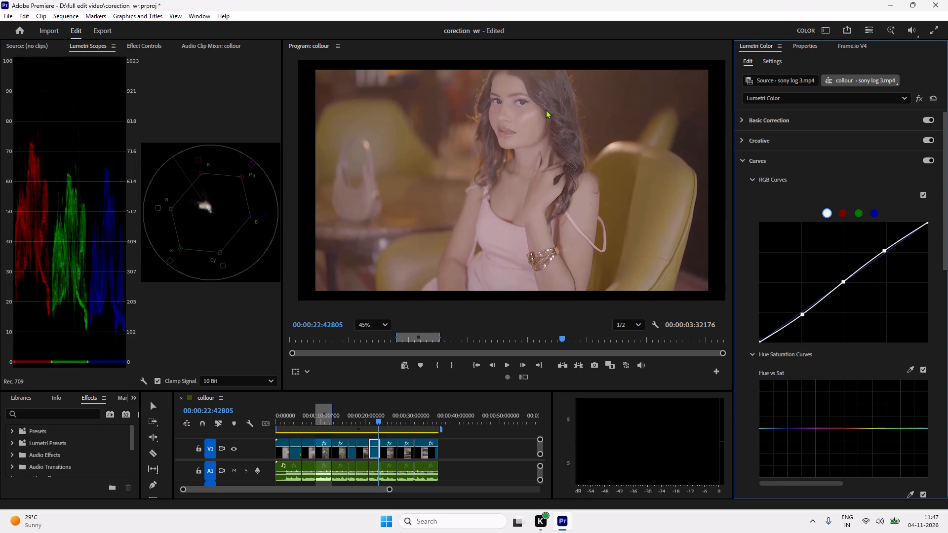
In the armchair clip's Basic Correction, set Exposure to 0.4 and Contrast to 22.0.
{"action": "left_click", "coordinate": [745, 119]}
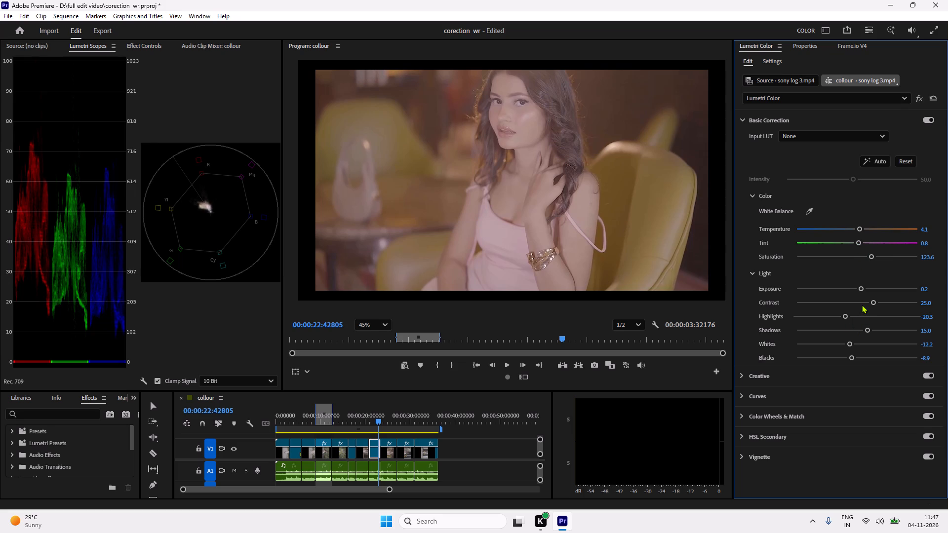
{"action": "left_click_drag", "start_coordinate": [863, 287], "coordinate": [865, 290]}
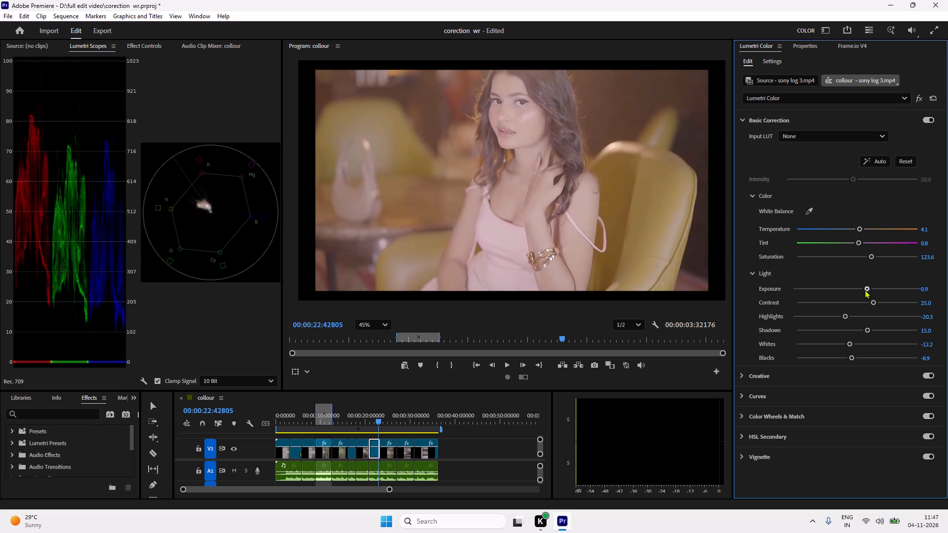
{"action": "left_click_drag", "start_coordinate": [865, 290], "coordinate": [863, 297]}
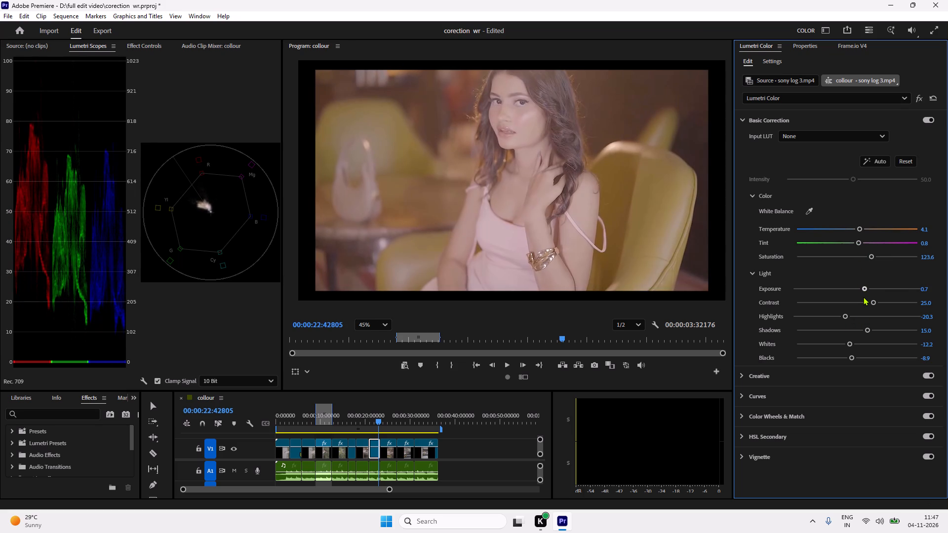
{"action": "left_click_drag", "start_coordinate": [863, 297], "coordinate": [858, 300]}
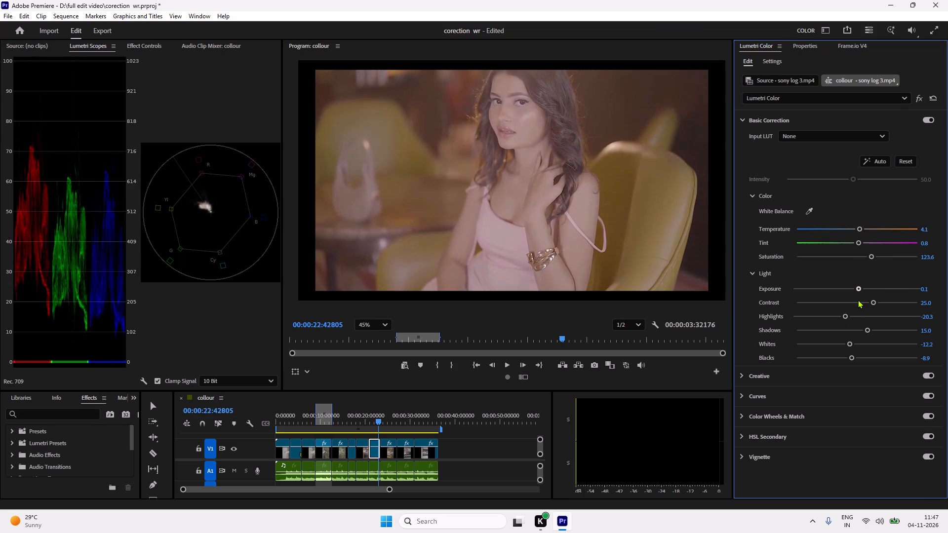
{"action": "left_click_drag", "start_coordinate": [858, 300], "coordinate": [861, 302]}
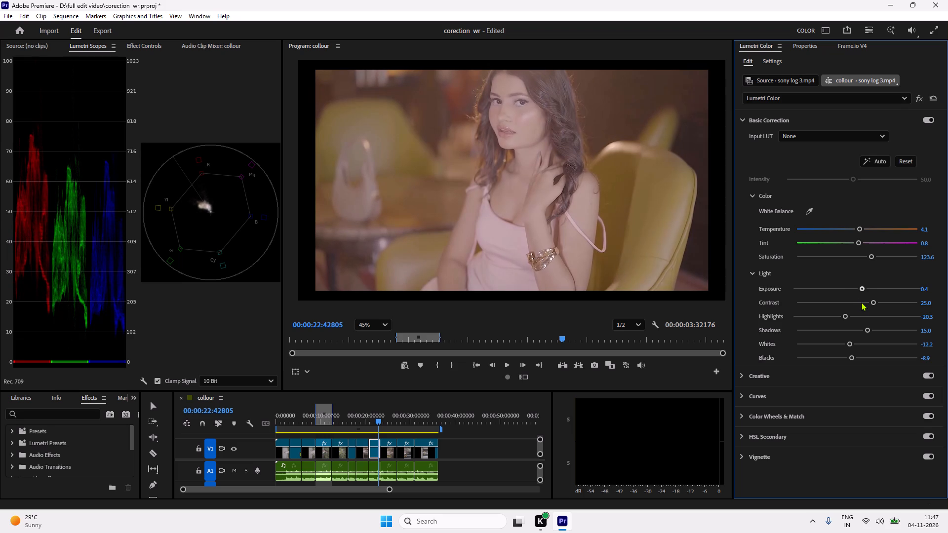
{"action": "left_click_drag", "start_coordinate": [861, 302], "coordinate": [862, 303]}
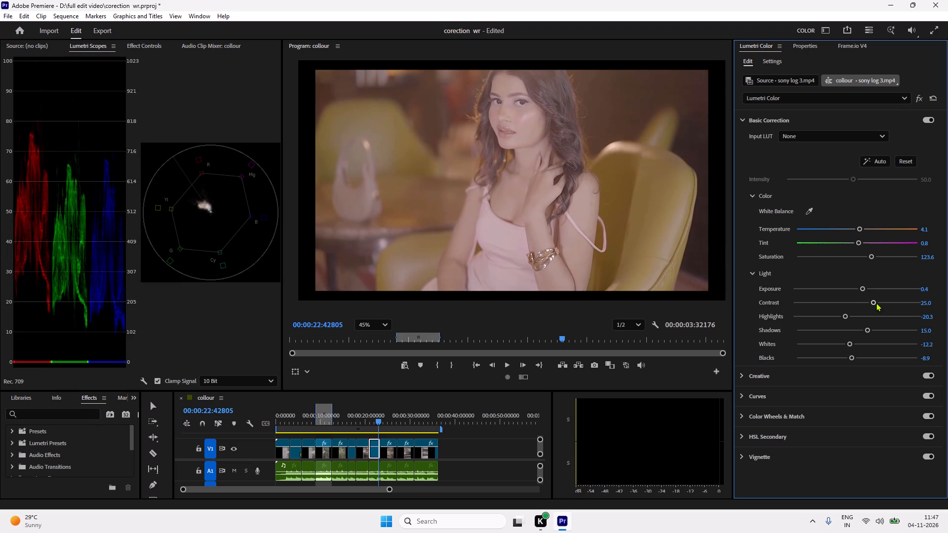
{"action": "left_click_drag", "start_coordinate": [874, 302], "coordinate": [863, 324]}
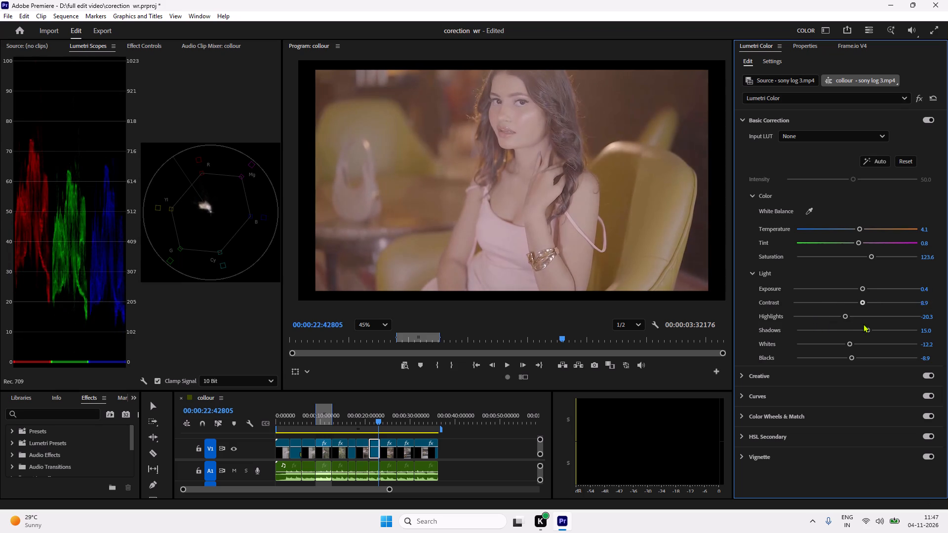
{"action": "left_click_drag", "start_coordinate": [863, 324], "coordinate": [875, 324]}
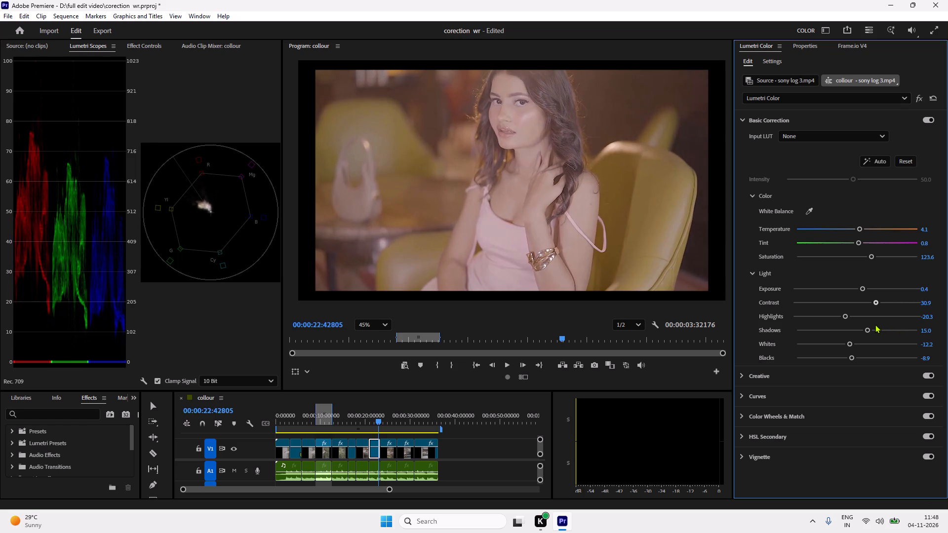
{"action": "left_click_drag", "start_coordinate": [875, 324], "coordinate": [869, 326]}
Set the armchair clip's Highlights to -17.1 and Shadows to -5.7.
{"action": "left_click_drag", "start_coordinate": [842, 317], "coordinate": [840, 317]}
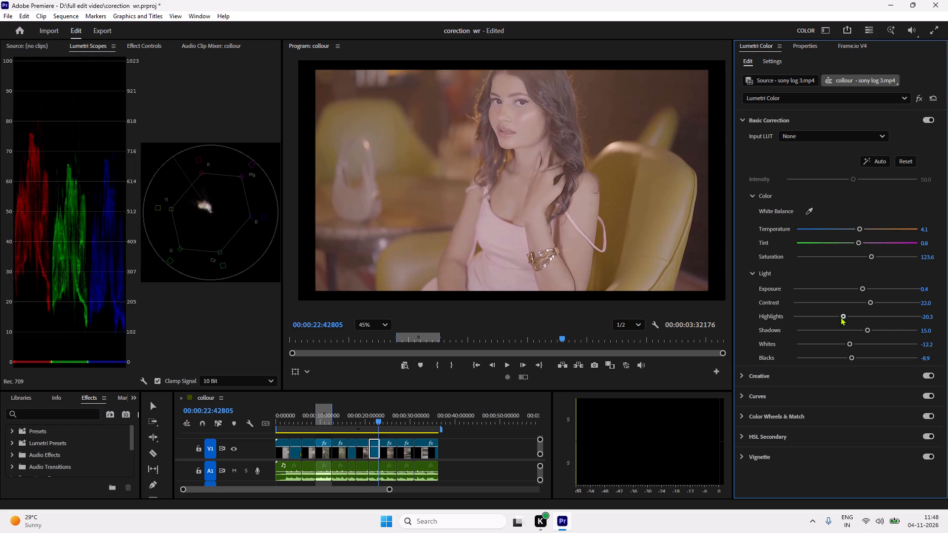
{"action": "left_click_drag", "start_coordinate": [840, 317], "coordinate": [852, 333]}
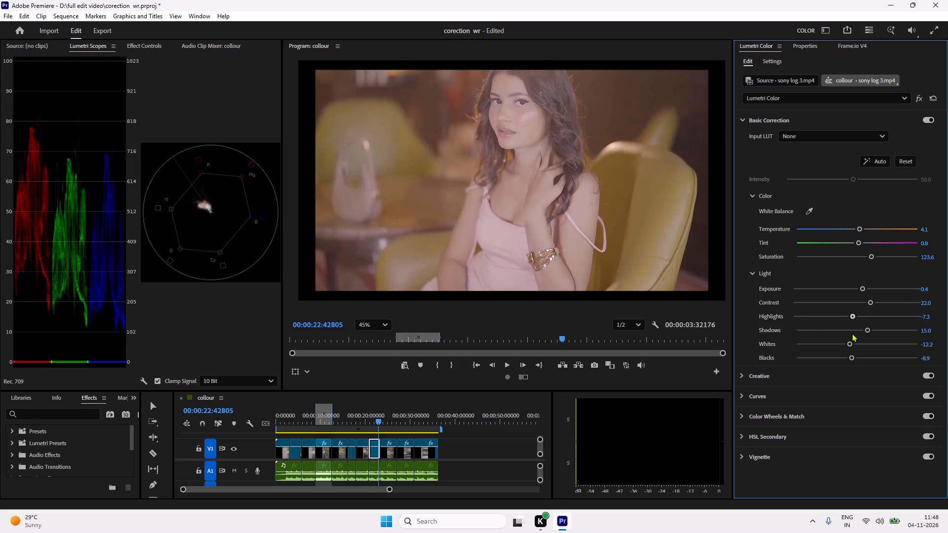
{"action": "left_click_drag", "start_coordinate": [852, 333], "coordinate": [846, 334]}
{"action": "left_click_drag", "start_coordinate": [866, 329], "coordinate": [844, 335]}
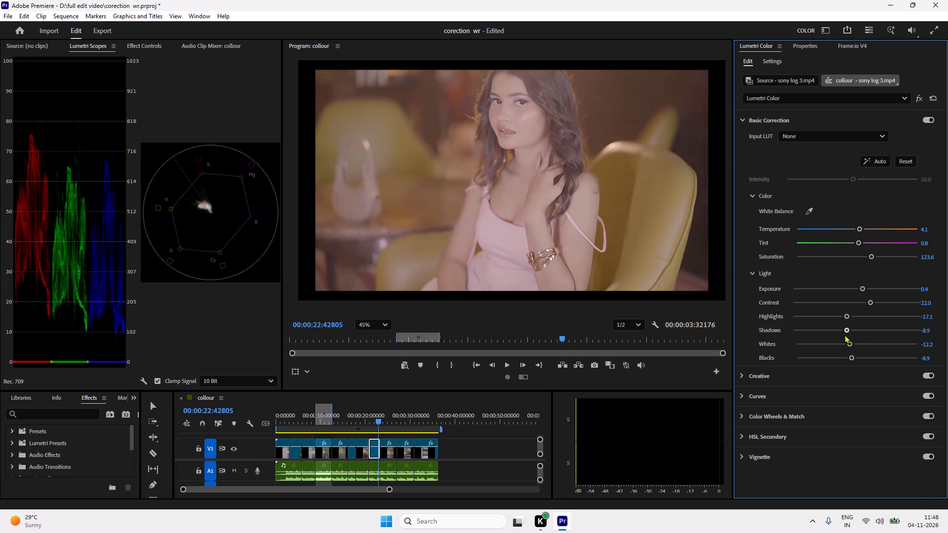
{"action": "left_click_drag", "start_coordinate": [844, 335], "coordinate": [881, 337]}
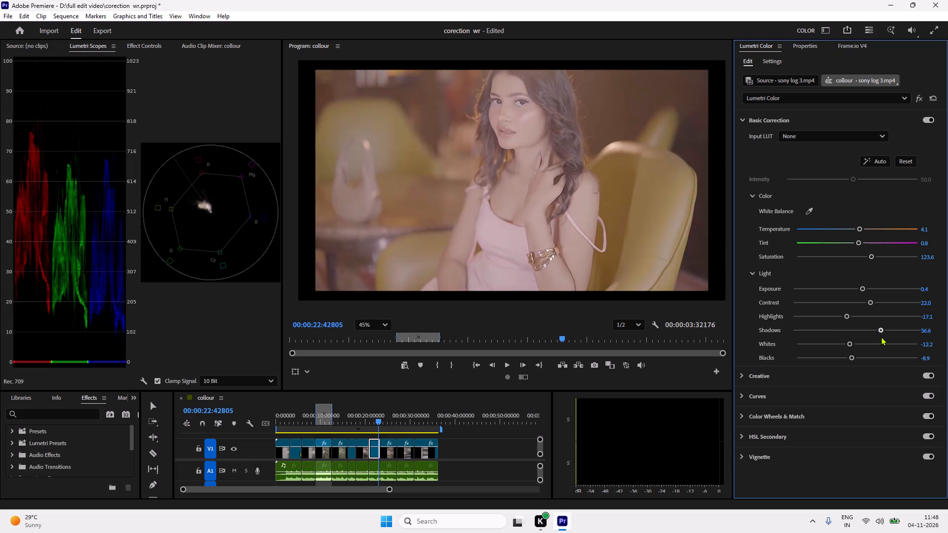
{"action": "left_click_drag", "start_coordinate": [881, 337], "coordinate": [918, 337]}
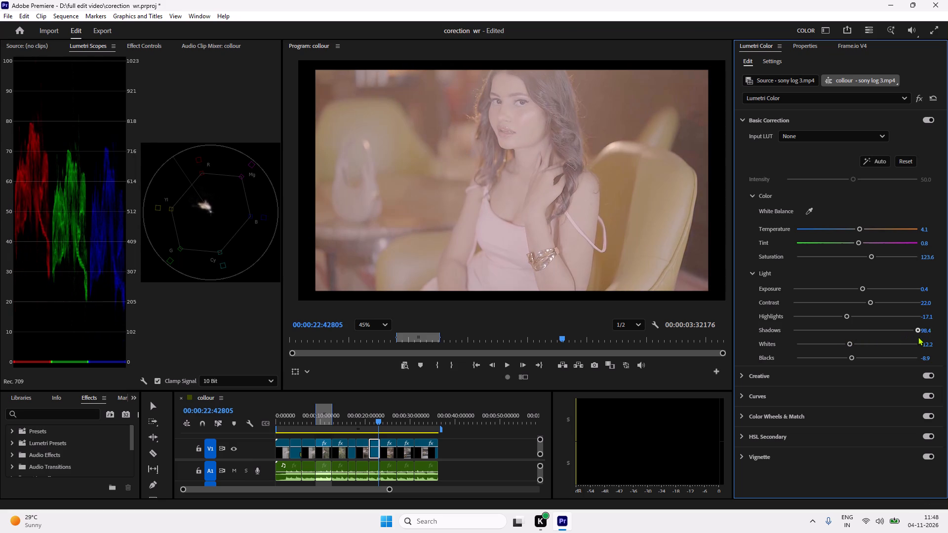
{"action": "left_click_drag", "start_coordinate": [918, 337], "coordinate": [871, 338]}
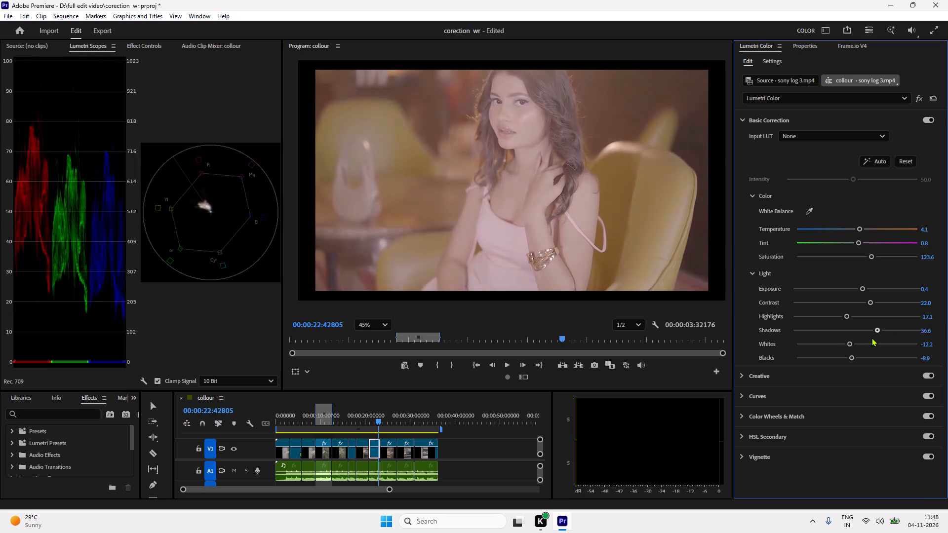
{"action": "left_click_drag", "start_coordinate": [871, 338], "coordinate": [854, 338]}
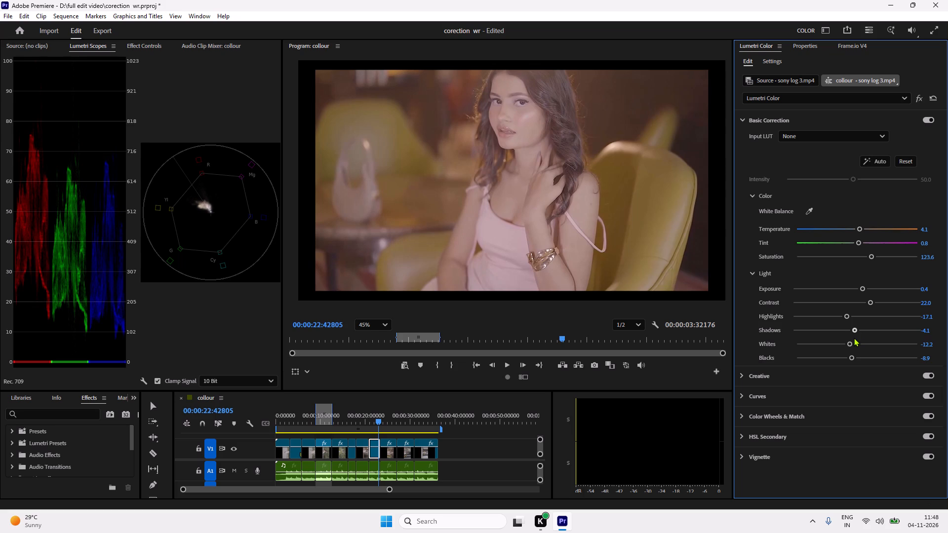
{"action": "left_click_drag", "start_coordinate": [854, 338], "coordinate": [853, 338]}
Set the armchair clip's Whites to -23.6 and Blacks to -9.8.
{"action": "left_click_drag", "start_coordinate": [849, 343], "coordinate": [845, 349]}
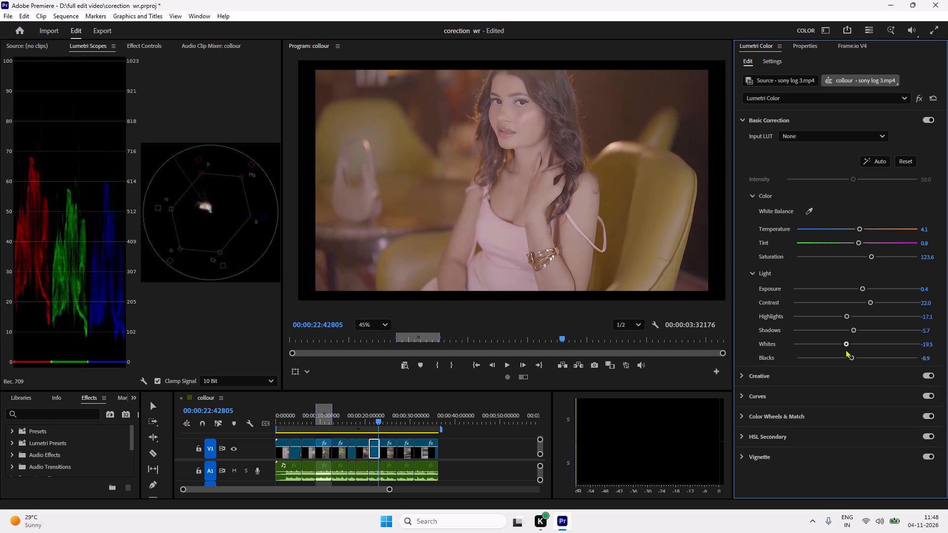
{"action": "left_click_drag", "start_coordinate": [845, 349], "coordinate": [842, 349]}
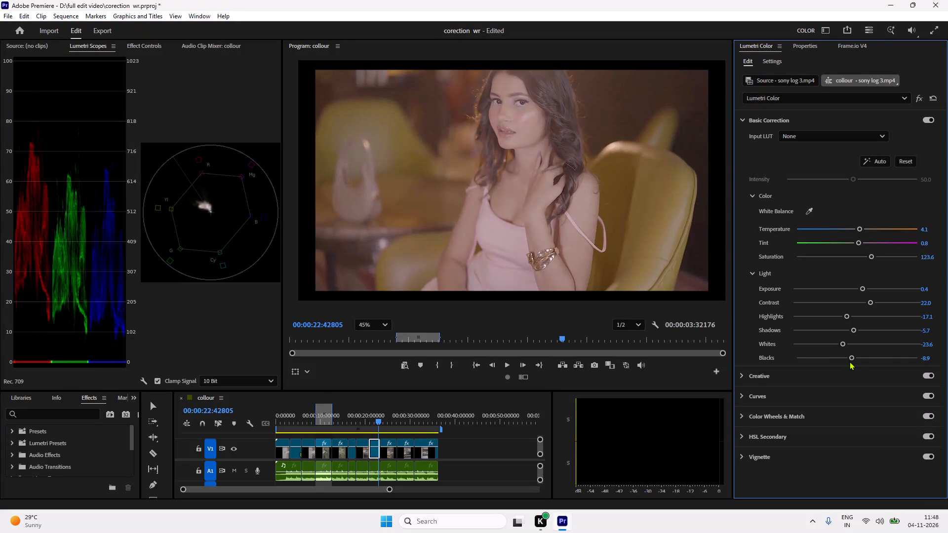
{"action": "left_click", "coordinate": [848, 356]}
Reselect the armchair clip with the Selection tool and expand its Lumetri Curves section down to Hue vs Sat.
{"action": "left_click", "coordinate": [152, 406]}
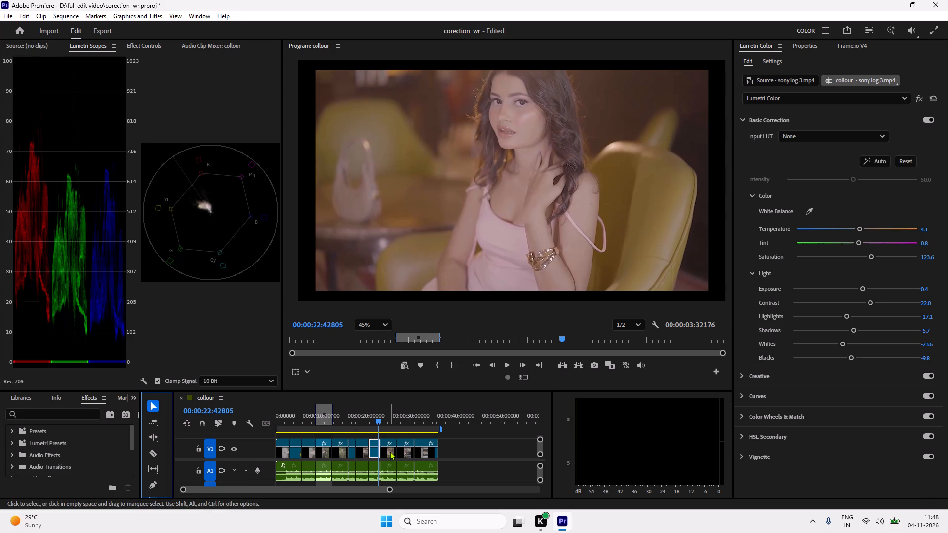
{"action": "left_click", "coordinate": [389, 450]}
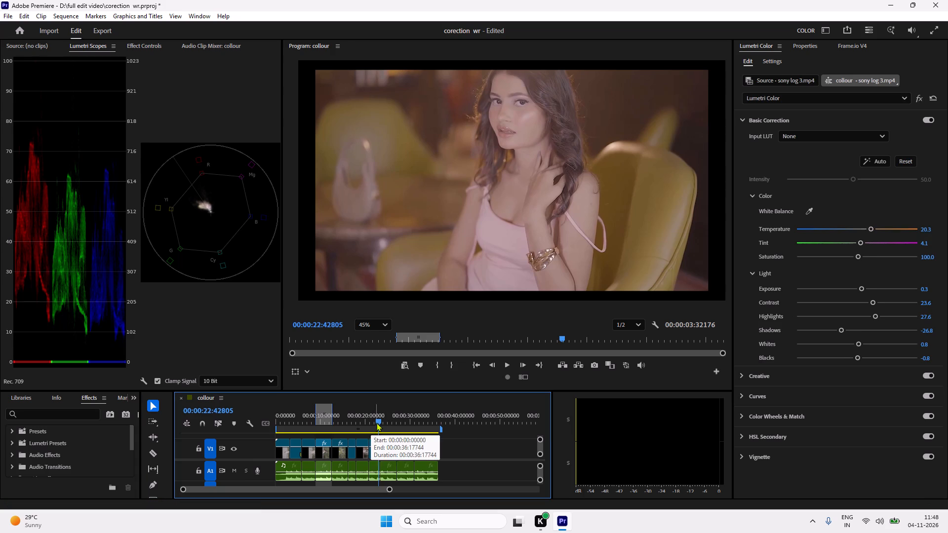
{"action": "left_click", "coordinate": [379, 422]}
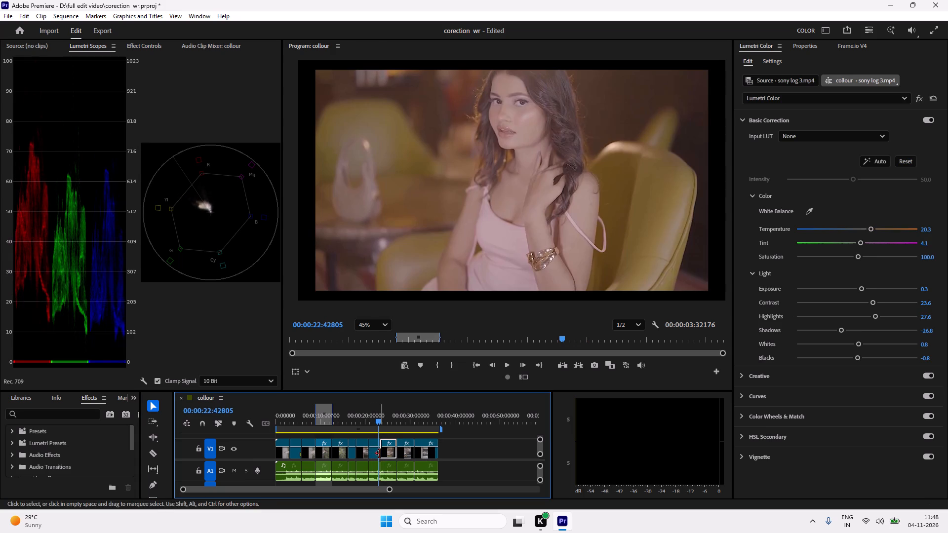
{"action": "left_click", "coordinate": [373, 452]}
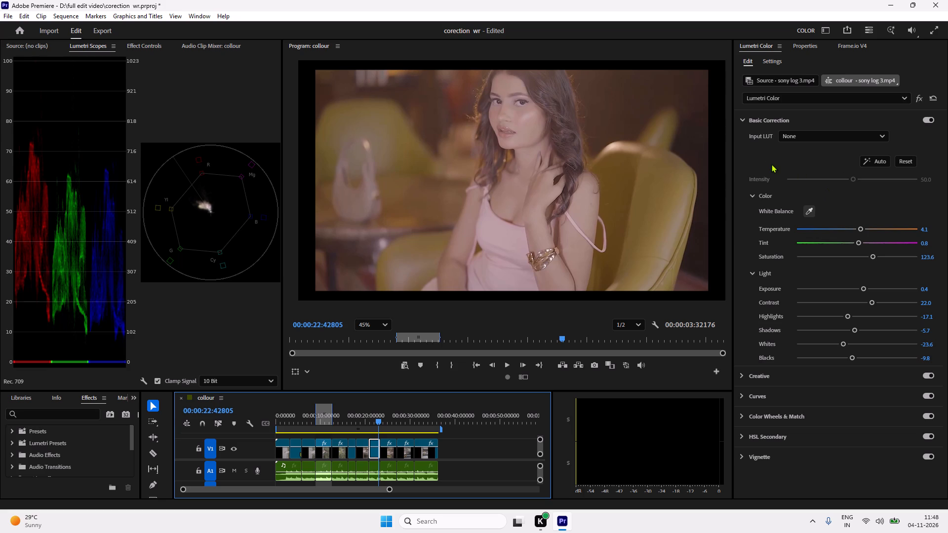
{"action": "left_click", "coordinate": [748, 118]}
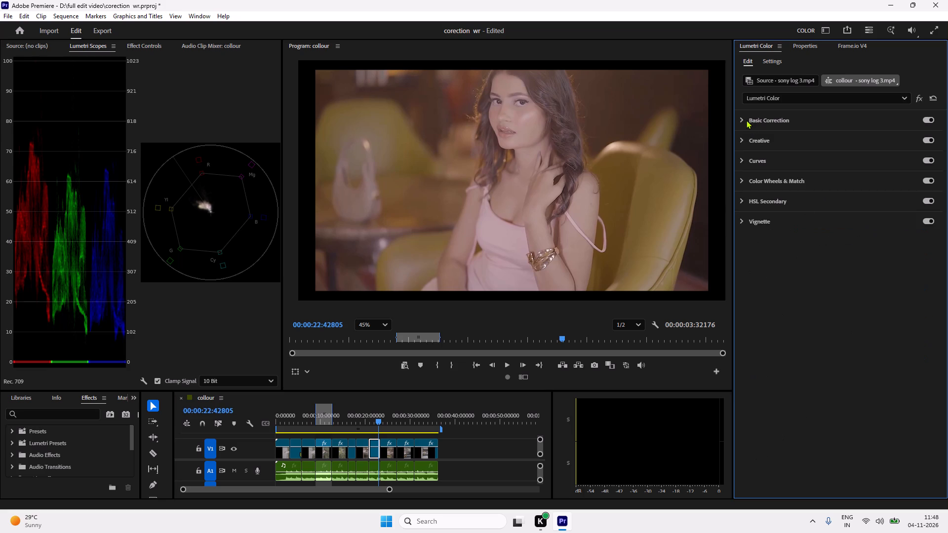
{"action": "left_click", "coordinate": [740, 178]}
{"action": "left_click", "coordinate": [739, 161]}
{"action": "scroll", "coordinate": [864, 410], "scroll_direction": "down", "scroll_amount": 3}
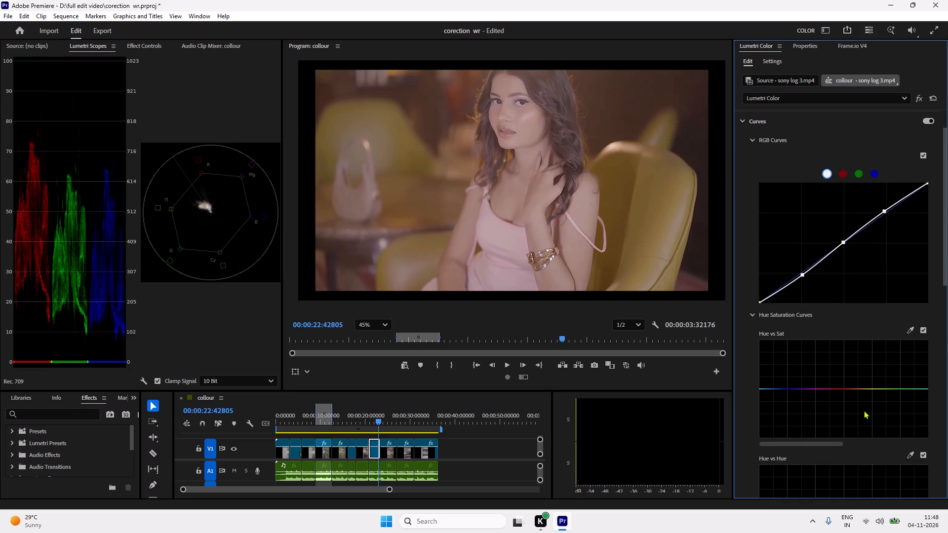
{"action": "scroll", "coordinate": [864, 410], "scroll_direction": "down", "scroll_amount": 1}
{"action": "scroll", "coordinate": [864, 409], "scroll_direction": "up", "scroll_amount": 1}
{"action": "scroll", "coordinate": [864, 407], "scroll_direction": "down", "scroll_amount": 2}
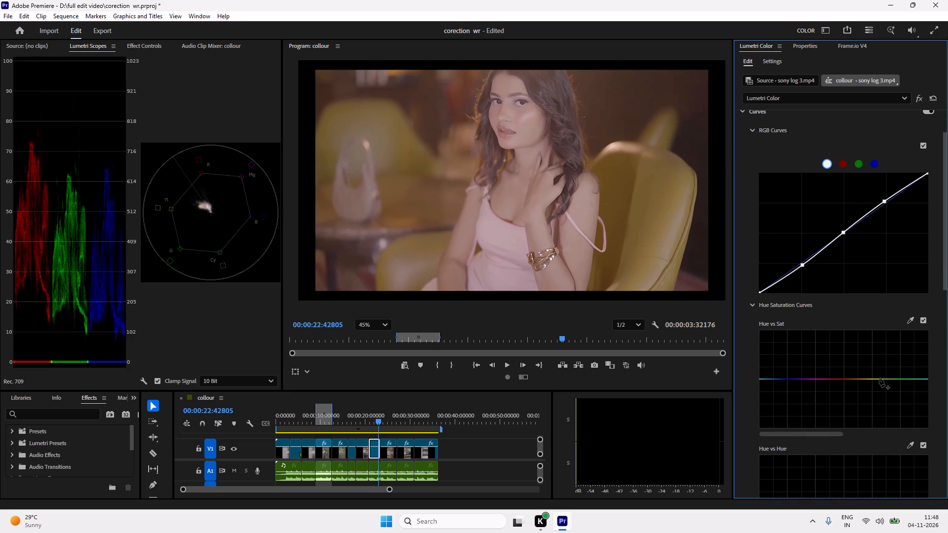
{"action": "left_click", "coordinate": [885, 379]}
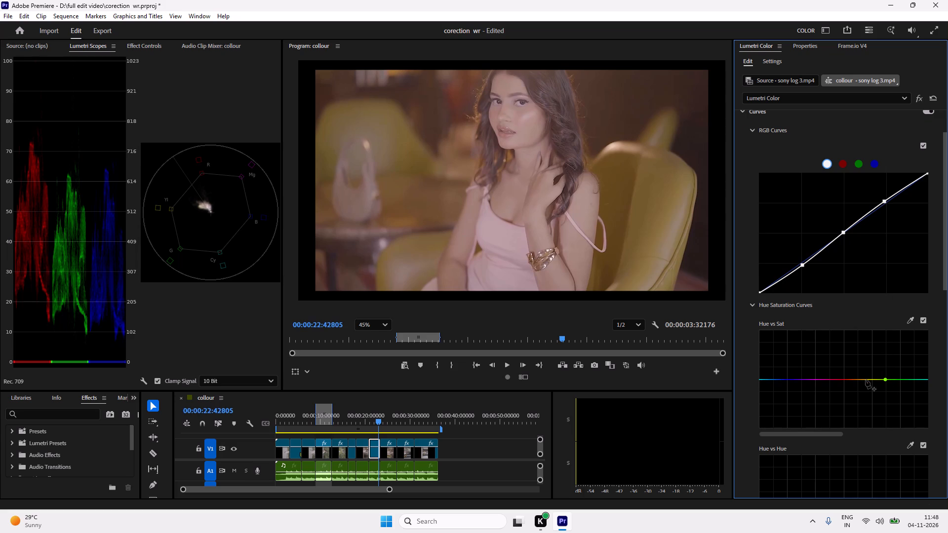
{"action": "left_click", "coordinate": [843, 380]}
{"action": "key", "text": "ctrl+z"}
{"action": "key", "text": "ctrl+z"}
On the Hue vs Sat curve, anchor yellow and magenta, add a red point between them and lower it slightly to desaturate the reds.
{"action": "left_click", "coordinate": [873, 379]}
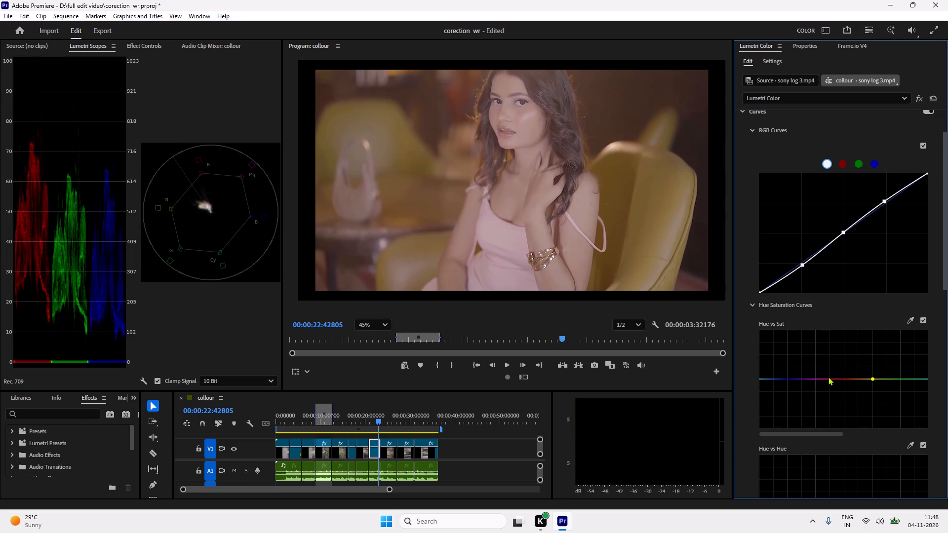
{"action": "left_click", "coordinate": [829, 380]}
{"action": "left_click_drag", "start_coordinate": [845, 378], "coordinate": [845, 374]}
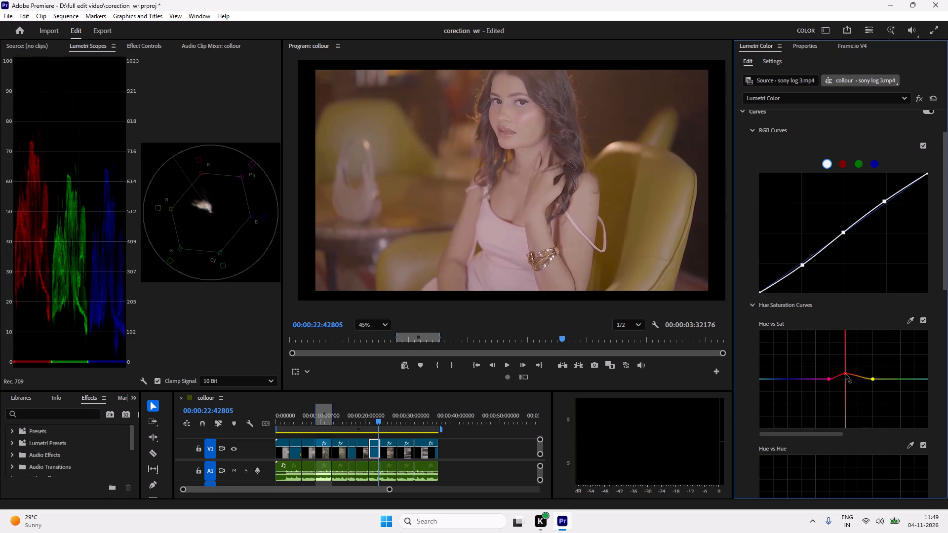
{"action": "left_click_drag", "start_coordinate": [845, 374], "coordinate": [845, 378]}
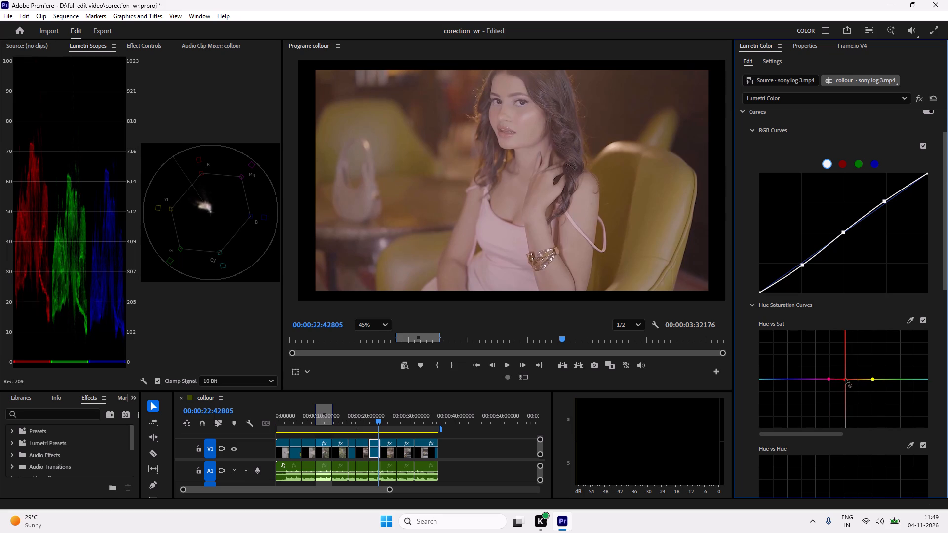
{"action": "left_click_drag", "start_coordinate": [845, 378], "coordinate": [844, 382]}
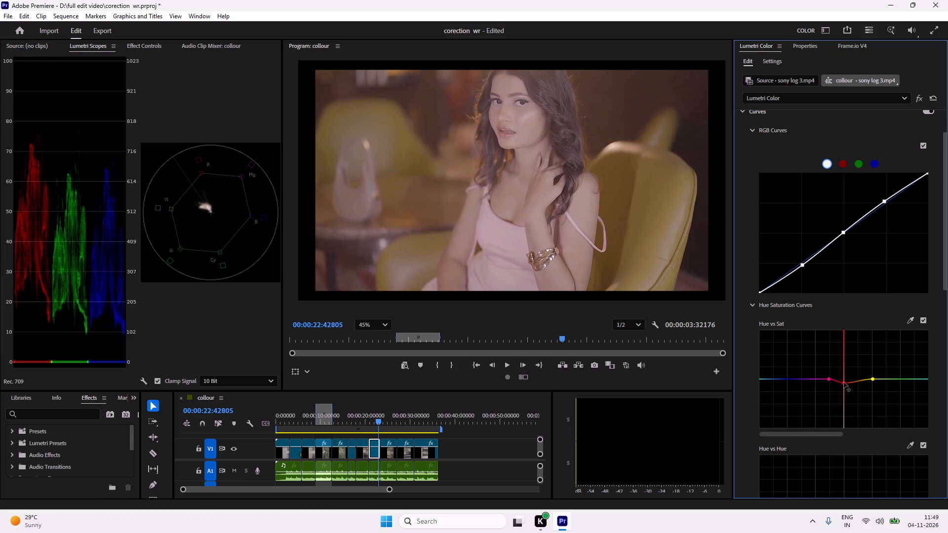
{"action": "left_click_drag", "start_coordinate": [844, 382], "coordinate": [844, 371]}
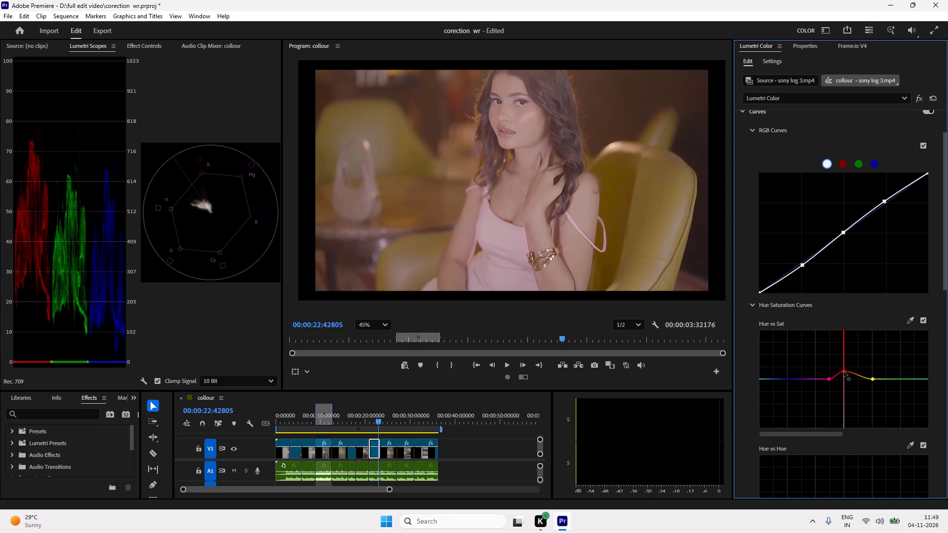
{"action": "left_click_drag", "start_coordinate": [844, 371], "coordinate": [845, 377]}
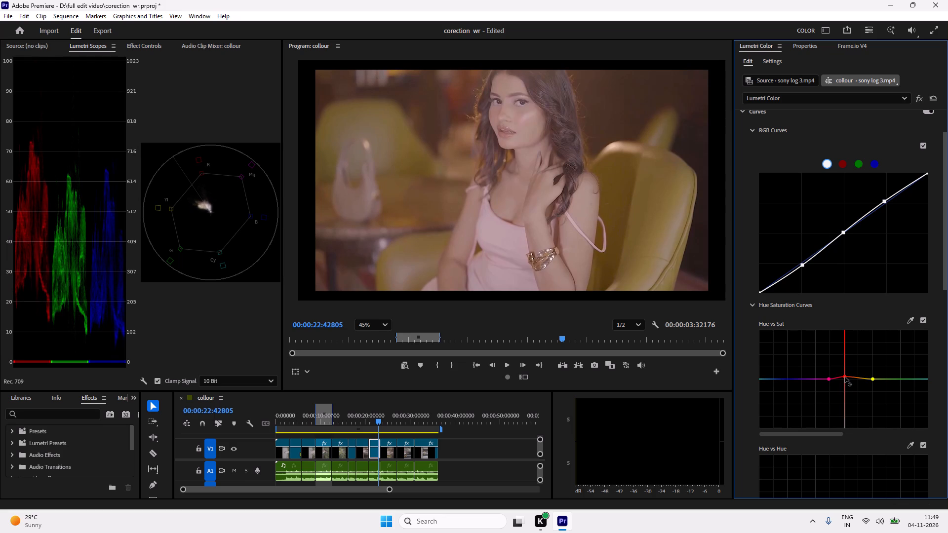
{"action": "left_click_drag", "start_coordinate": [845, 377], "coordinate": [846, 382]}
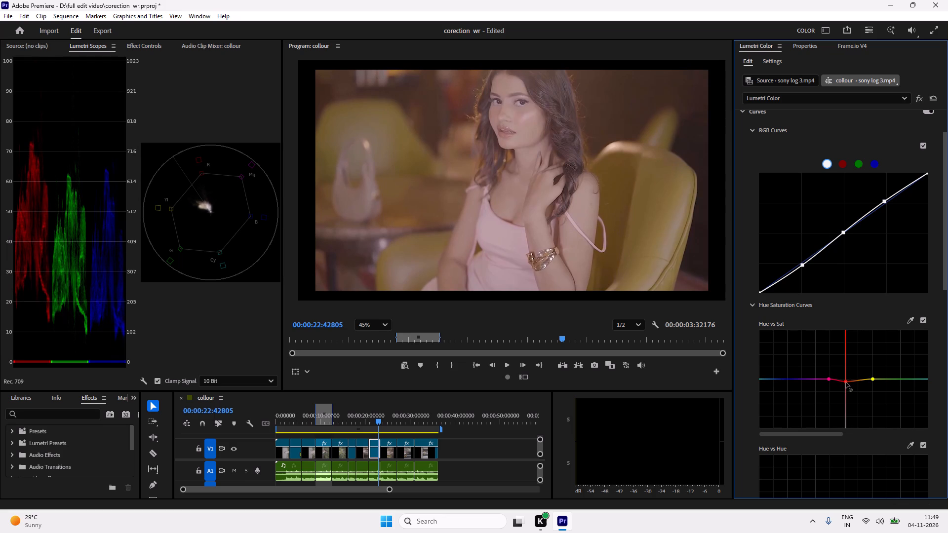
{"action": "left_click_drag", "start_coordinate": [846, 382], "coordinate": [846, 382]}
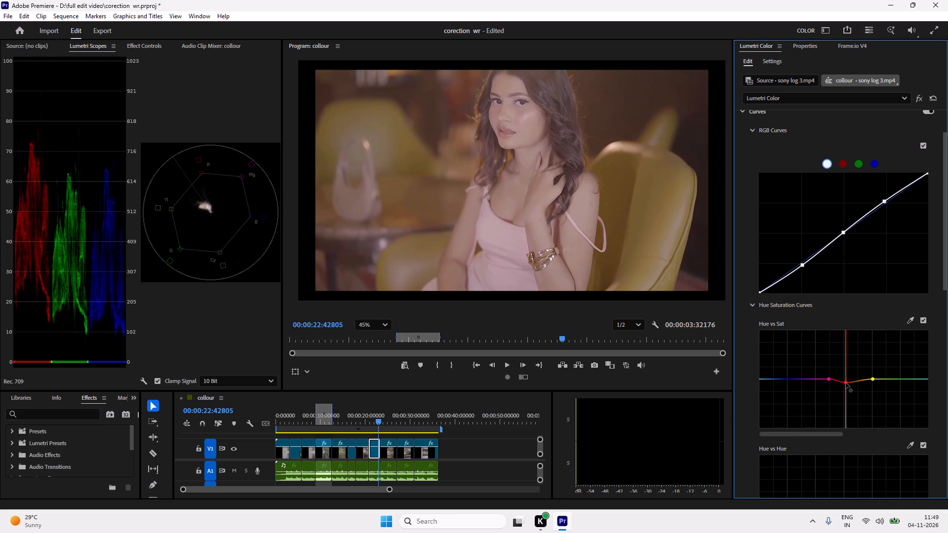
{"action": "left_click_drag", "start_coordinate": [846, 382], "coordinate": [846, 383]}
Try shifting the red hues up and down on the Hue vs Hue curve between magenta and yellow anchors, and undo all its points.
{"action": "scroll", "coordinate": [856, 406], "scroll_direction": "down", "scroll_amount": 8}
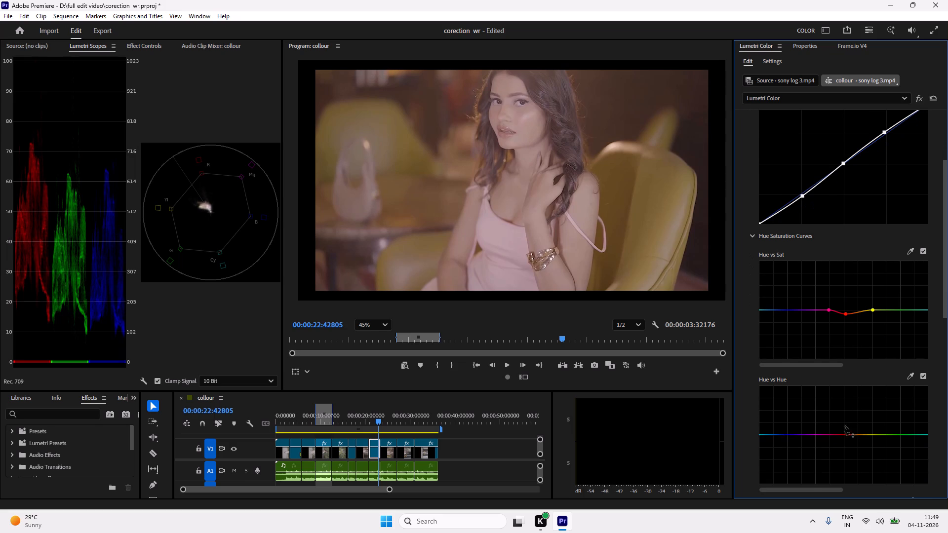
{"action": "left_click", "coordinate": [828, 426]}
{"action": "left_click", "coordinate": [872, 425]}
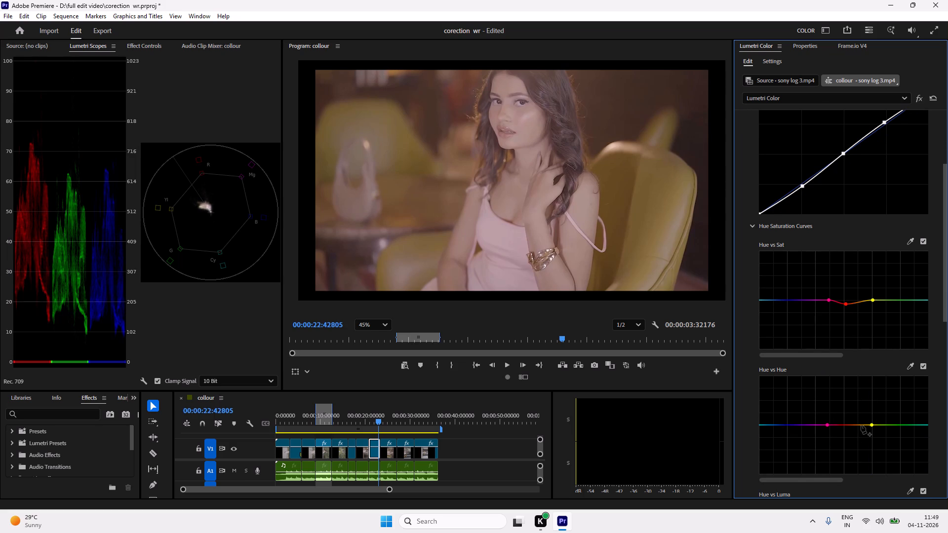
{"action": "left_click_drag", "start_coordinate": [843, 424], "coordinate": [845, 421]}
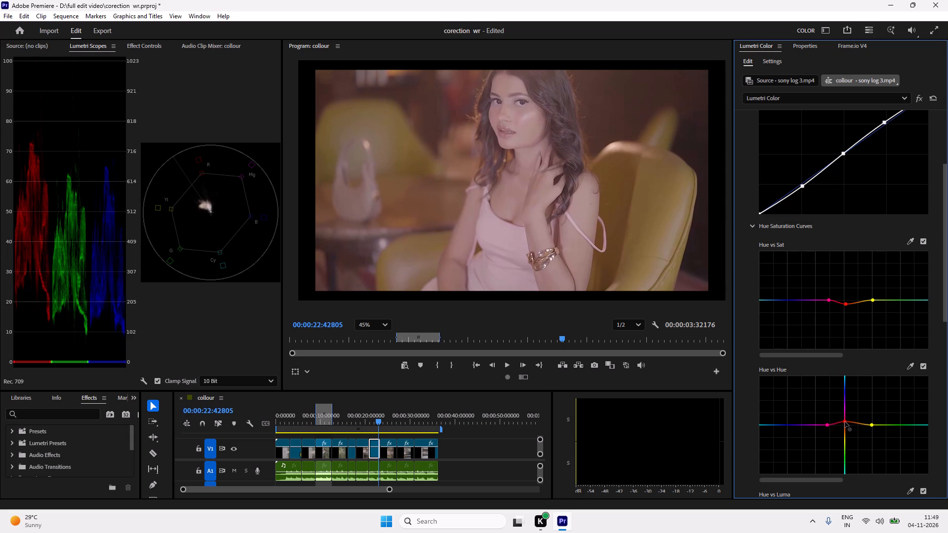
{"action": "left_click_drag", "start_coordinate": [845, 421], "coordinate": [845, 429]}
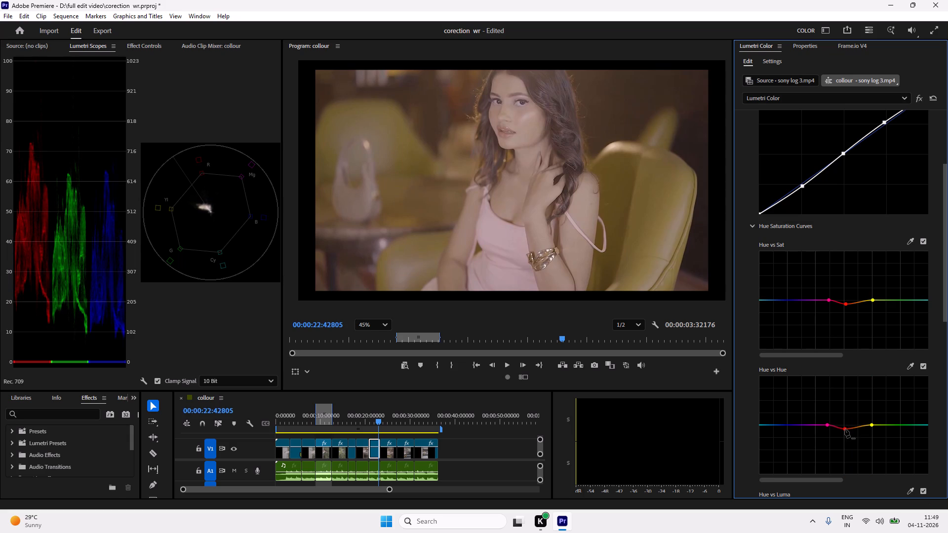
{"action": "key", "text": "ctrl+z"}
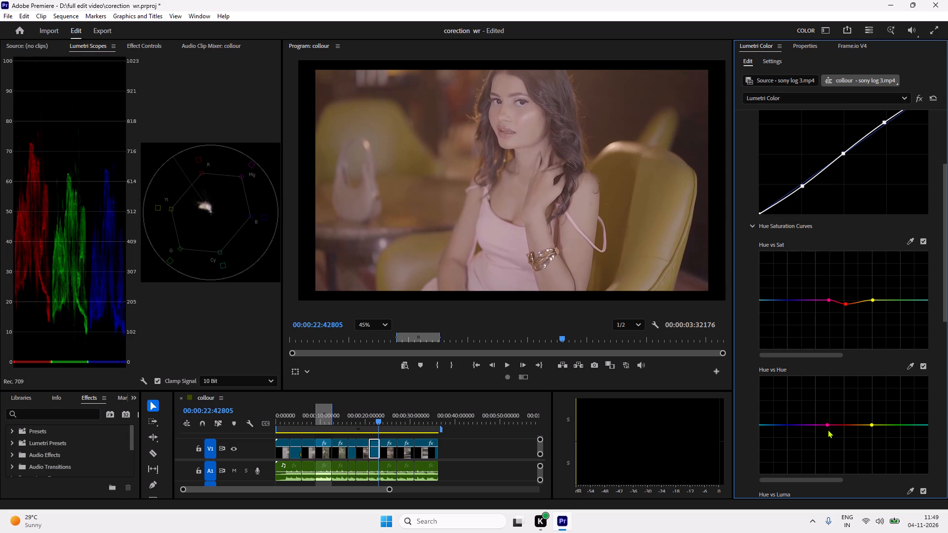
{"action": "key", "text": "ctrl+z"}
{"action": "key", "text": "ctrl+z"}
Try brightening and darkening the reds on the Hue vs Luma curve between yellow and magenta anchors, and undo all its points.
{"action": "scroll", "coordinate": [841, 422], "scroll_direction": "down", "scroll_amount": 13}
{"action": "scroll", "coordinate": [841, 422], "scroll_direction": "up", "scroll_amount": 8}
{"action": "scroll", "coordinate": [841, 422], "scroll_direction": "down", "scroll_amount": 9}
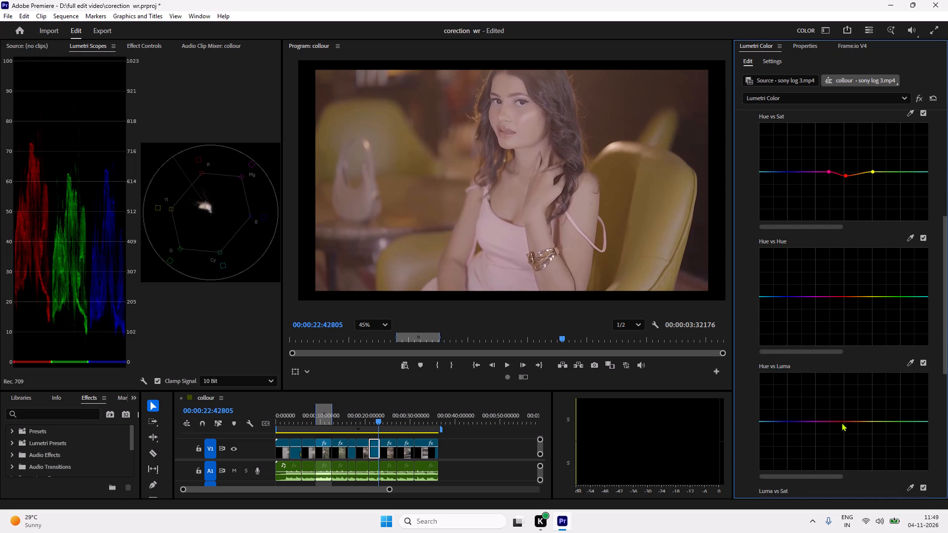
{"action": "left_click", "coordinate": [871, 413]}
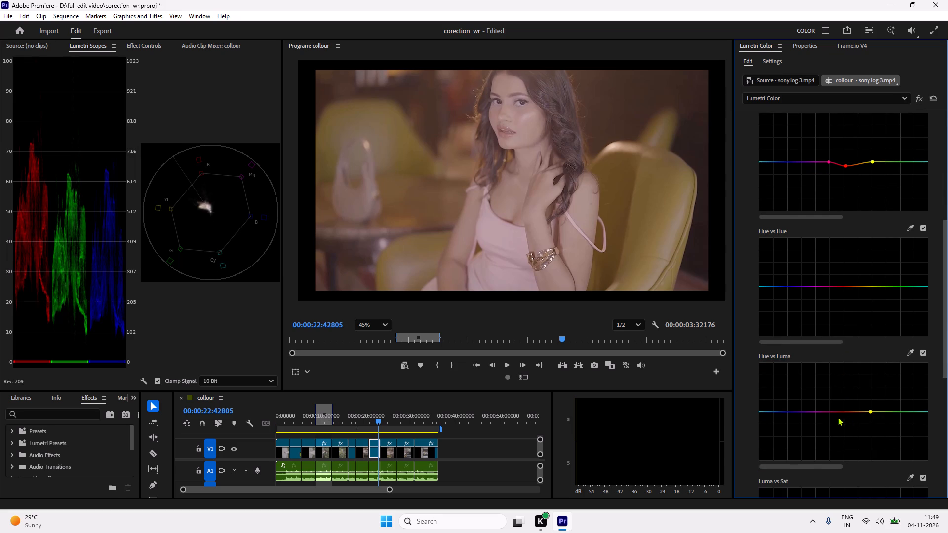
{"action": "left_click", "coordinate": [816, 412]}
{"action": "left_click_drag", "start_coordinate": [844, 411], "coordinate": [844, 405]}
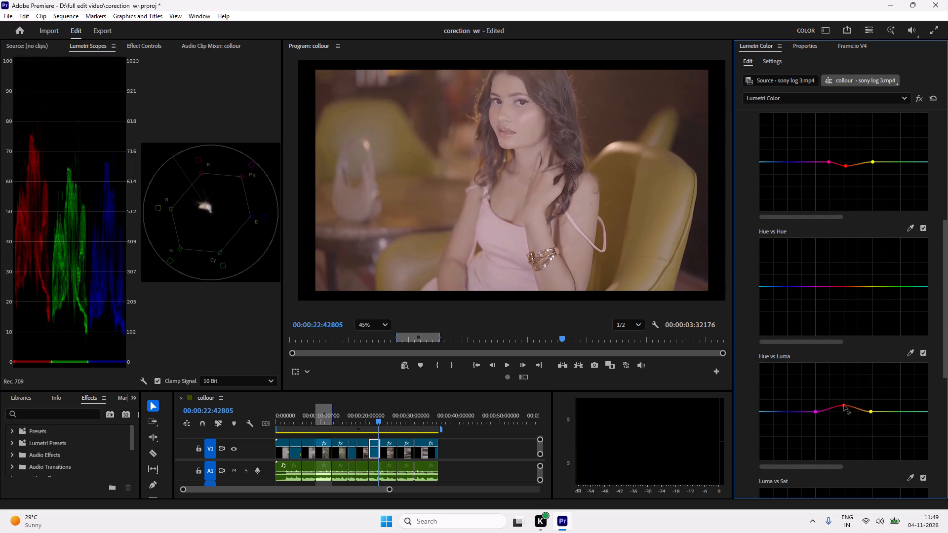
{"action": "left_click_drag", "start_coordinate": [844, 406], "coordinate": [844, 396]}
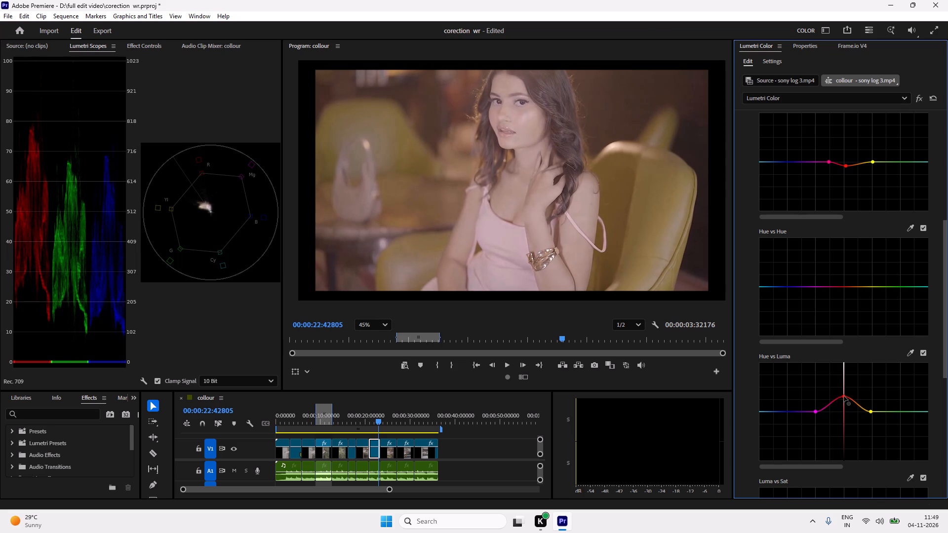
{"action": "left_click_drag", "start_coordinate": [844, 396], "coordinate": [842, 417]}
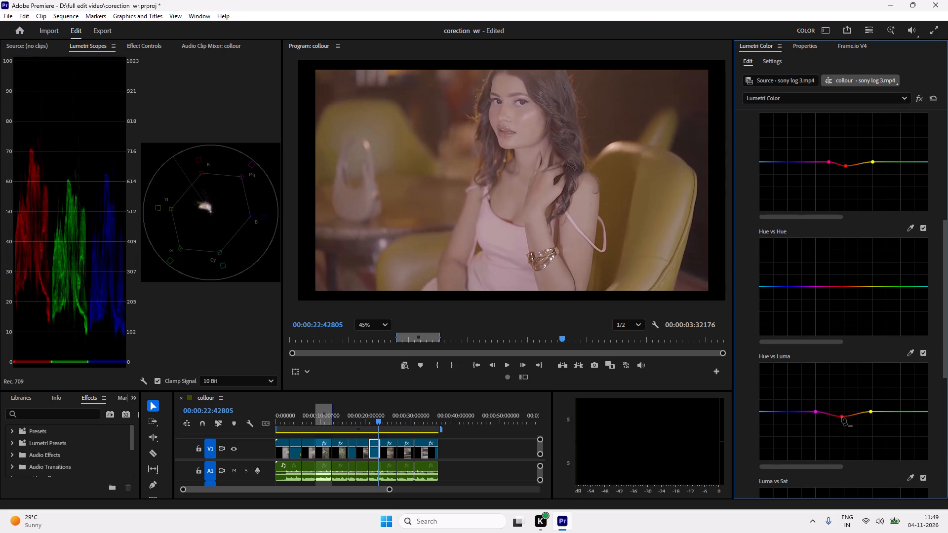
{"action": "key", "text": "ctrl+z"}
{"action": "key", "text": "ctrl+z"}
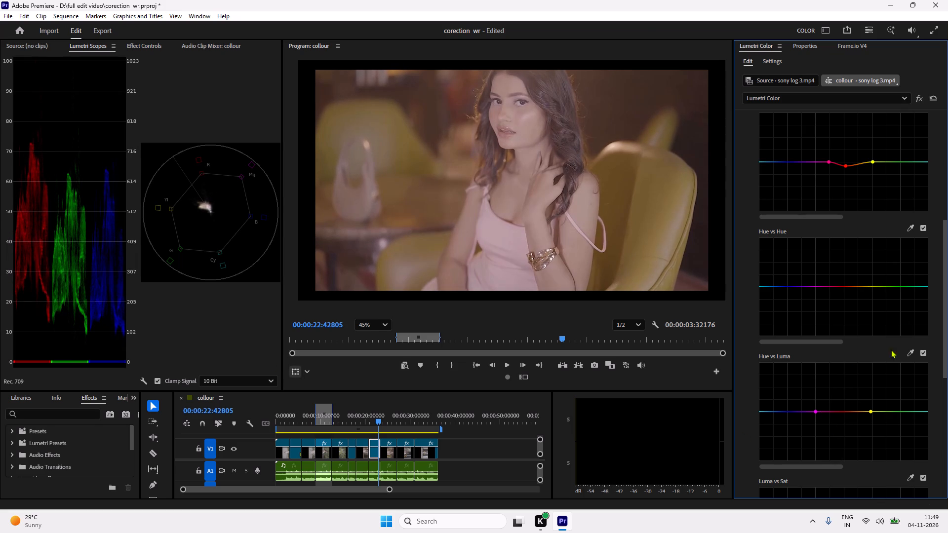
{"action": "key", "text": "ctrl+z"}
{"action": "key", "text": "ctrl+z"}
Raise the red point on the armchair clip's Hue vs Sat curve slightly above the baseline, undoing the shift of the yellow anchor.
{"action": "left_click_drag", "start_coordinate": [844, 164], "coordinate": [844, 159]}
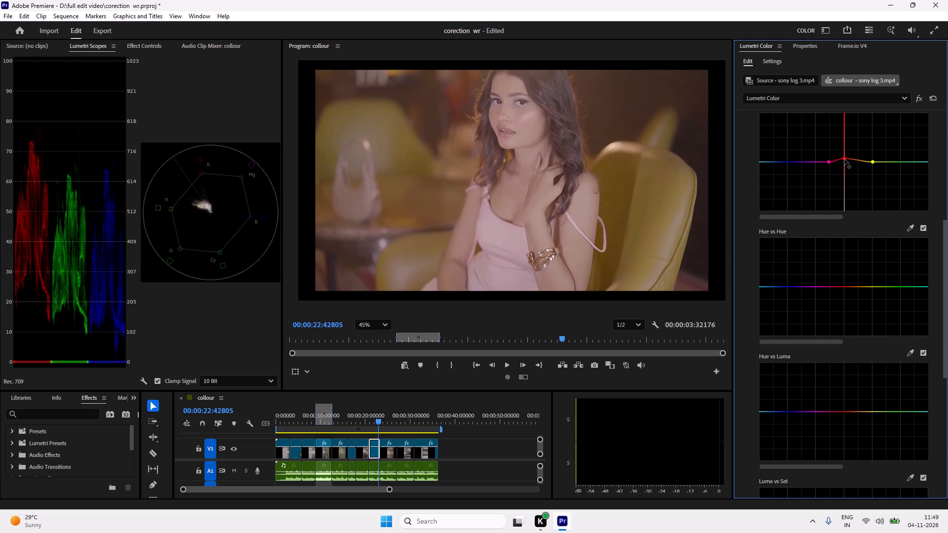
{"action": "left_click_drag", "start_coordinate": [844, 159], "coordinate": [844, 161]}
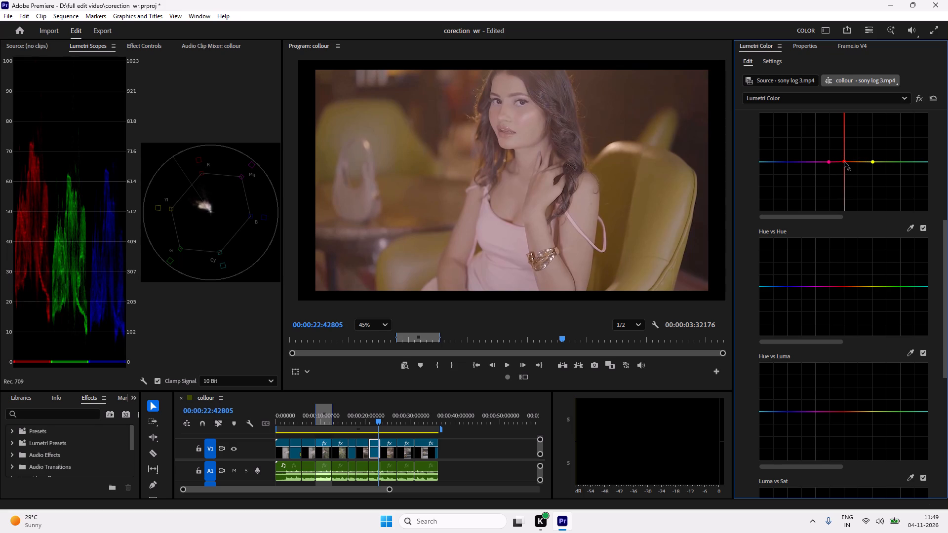
{"action": "left_click_drag", "start_coordinate": [844, 161], "coordinate": [844, 159]}
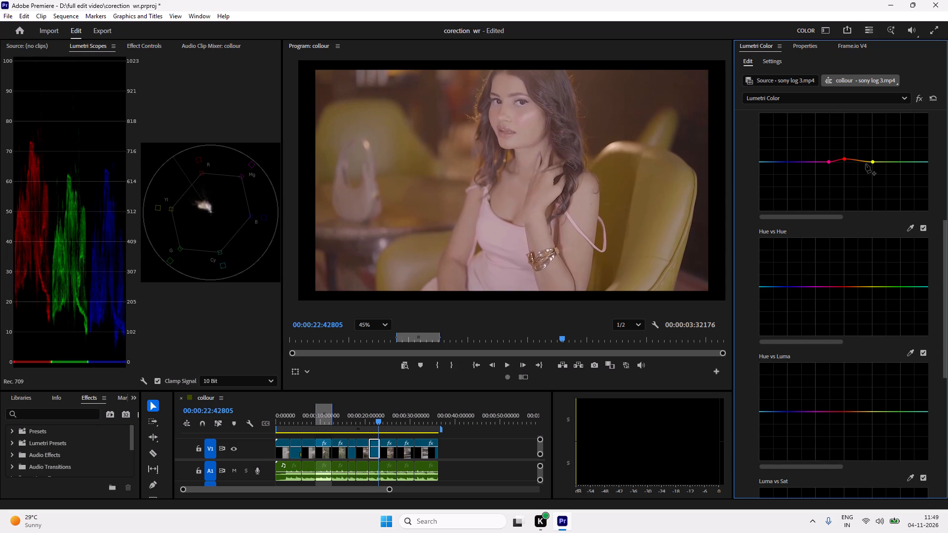
{"action": "left_click", "coordinate": [873, 161]}
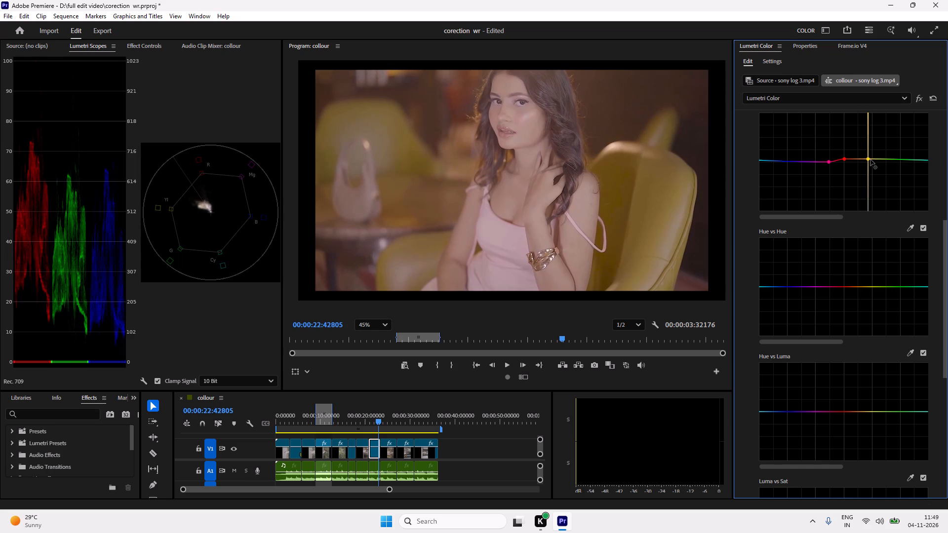
{"action": "key", "text": "ctrl+z"}
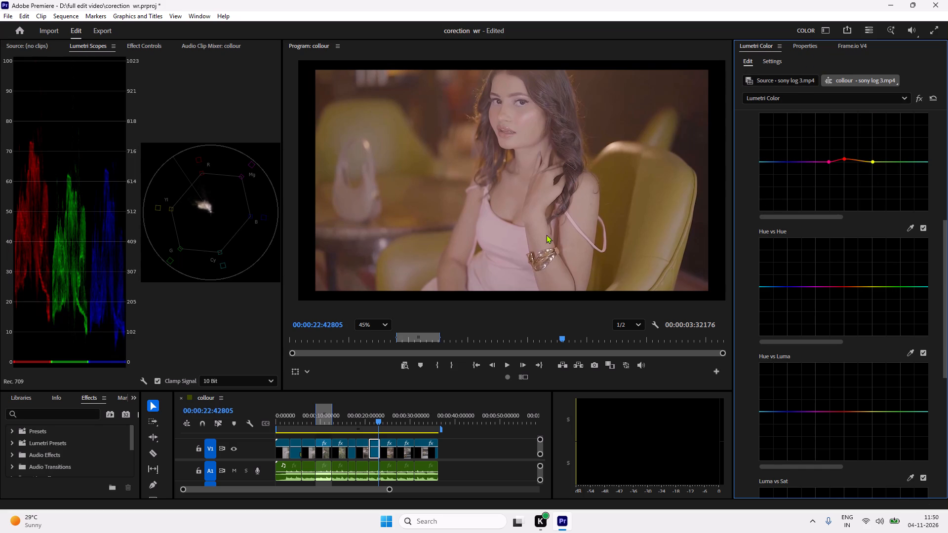
Compare the armchair clip's color with the following clip by scrubbing back and forth across the cut near 00:00:23.
{"action": "scroll", "coordinate": [552, 215], "scroll_direction": "down", "scroll_amount": 5}
{"action": "scroll", "coordinate": [552, 215], "scroll_direction": "up", "scroll_amount": 3}
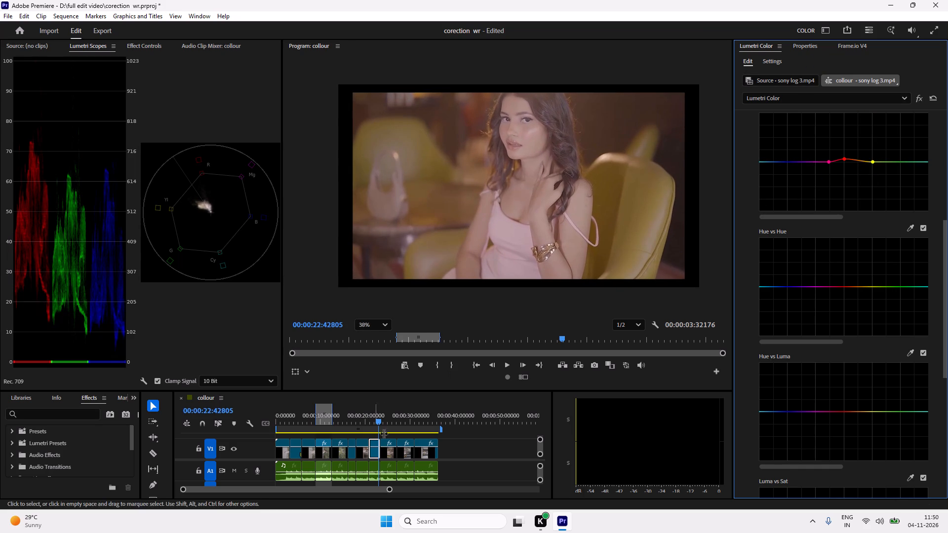
{"action": "left_click_drag", "start_coordinate": [379, 425], "coordinate": [386, 425]}
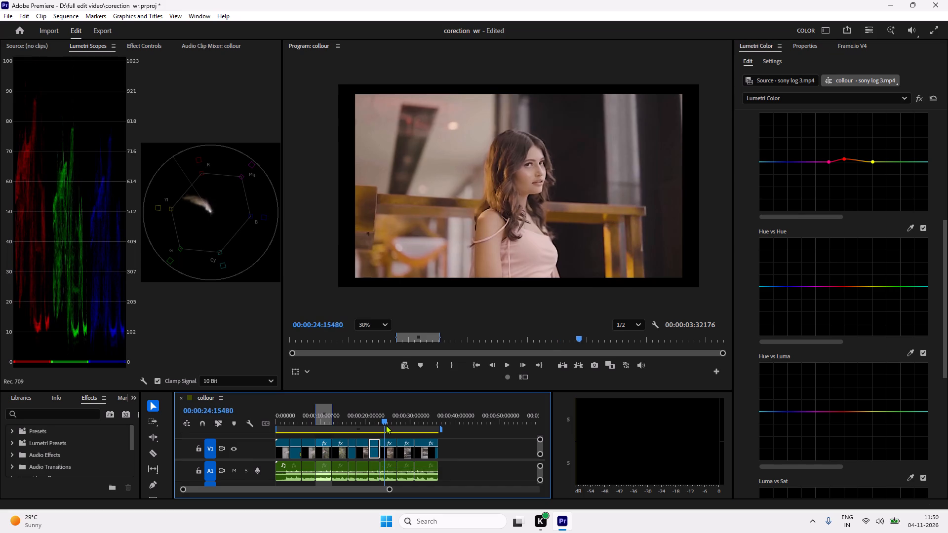
{"action": "left_click_drag", "start_coordinate": [386, 425], "coordinate": [383, 430]}
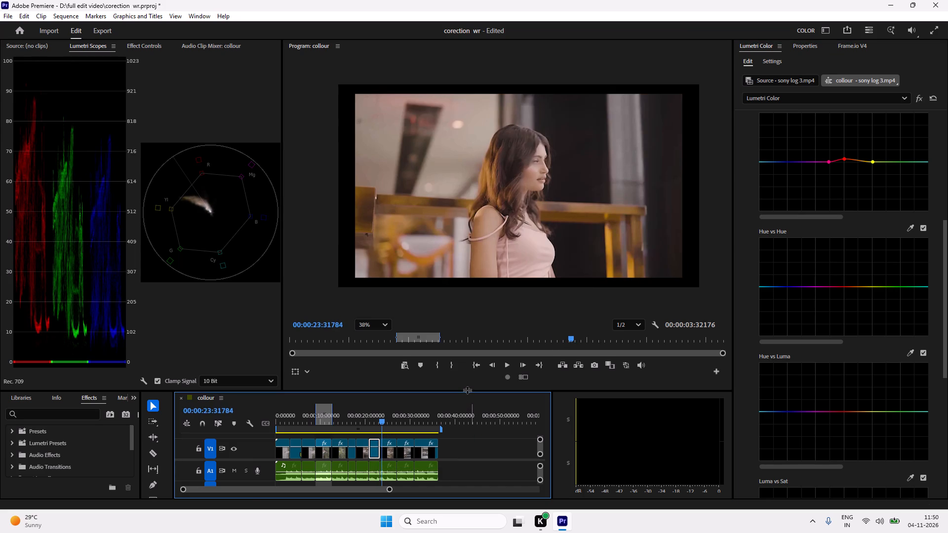
{"action": "left_click_drag", "start_coordinate": [383, 418], "coordinate": [380, 419]}
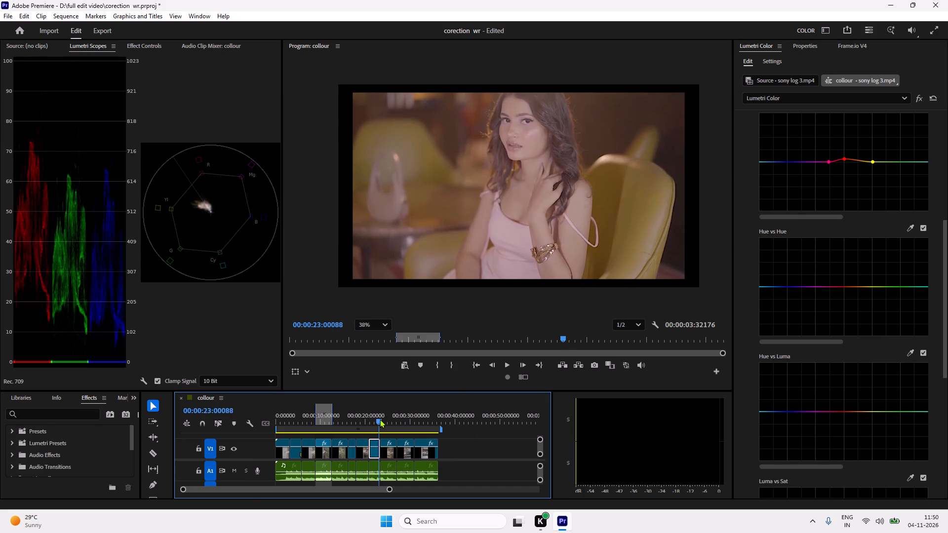
{"action": "left_click_drag", "start_coordinate": [380, 419], "coordinate": [378, 419]}
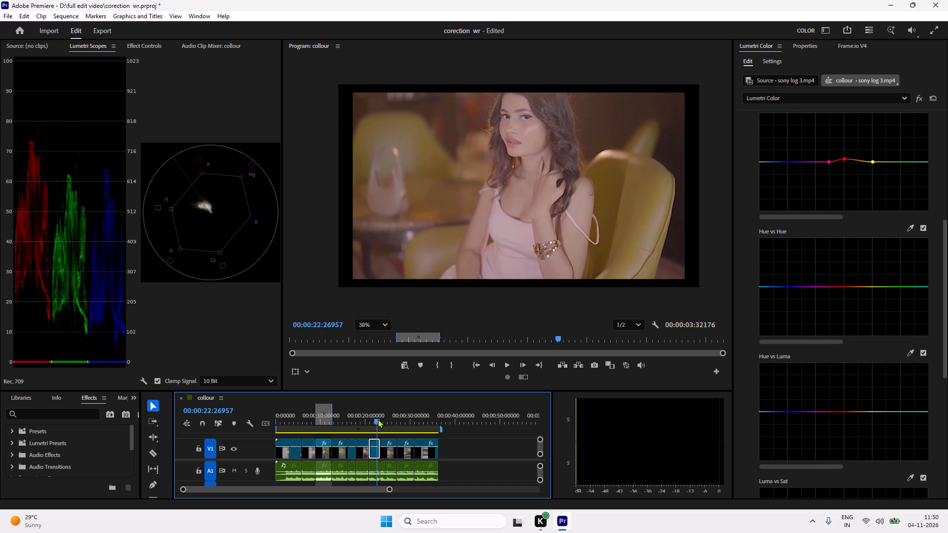
{"action": "left_click_drag", "start_coordinate": [378, 419], "coordinate": [377, 418]}
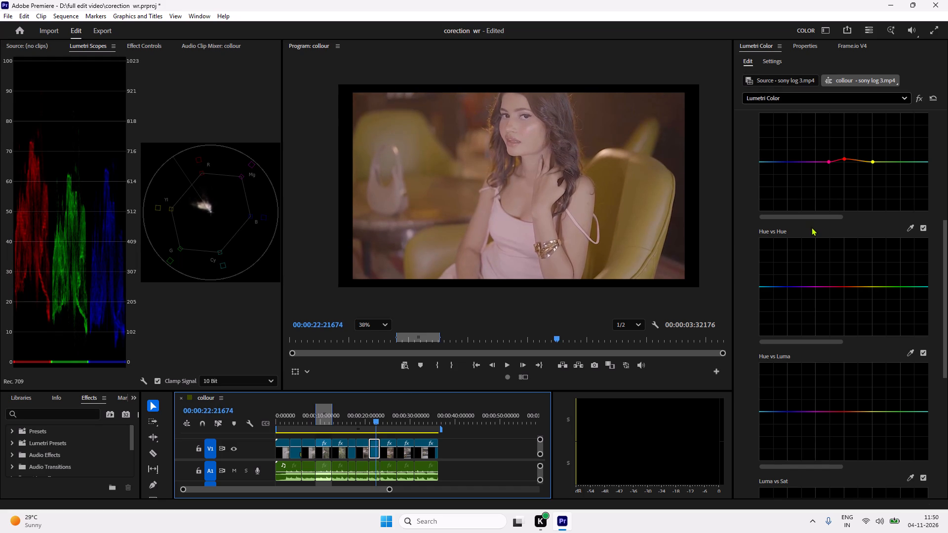
Strengthen the S-shape of the white RGB curve by lowering the shadow point and slightly lifting the midtone and highlight points.
{"action": "scroll", "coordinate": [811, 228], "scroll_direction": "up", "scroll_amount": 15}
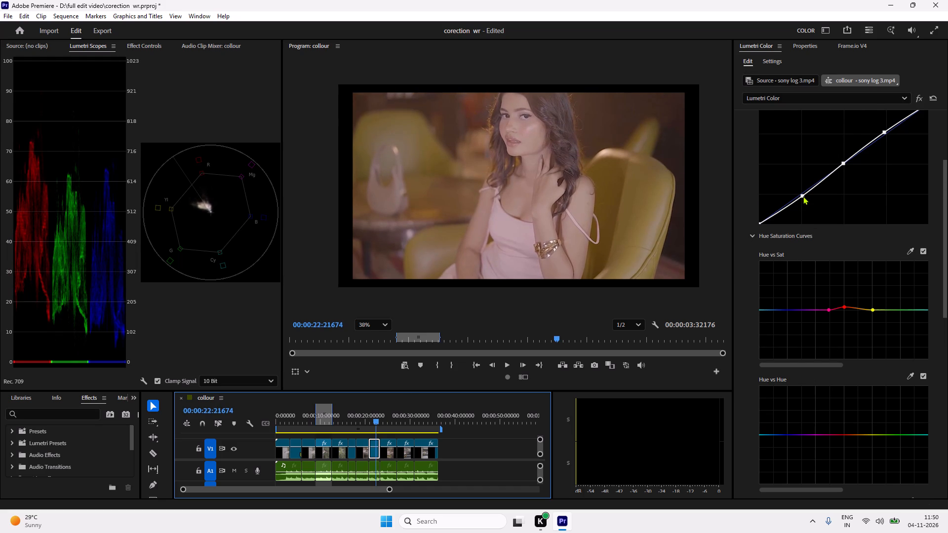
{"action": "left_click", "coordinate": [803, 195]}
{"action": "left_click", "coordinate": [802, 193]}
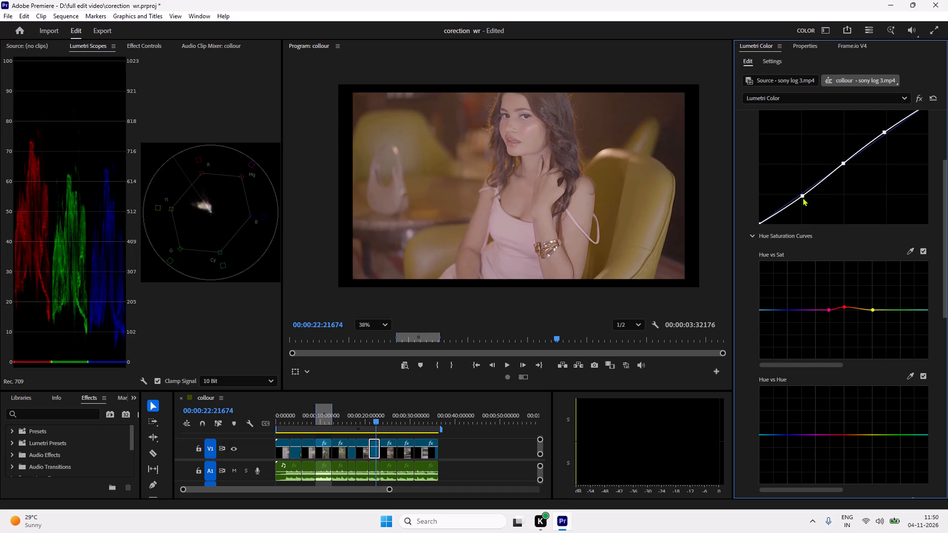
{"action": "left_click_drag", "start_coordinate": [802, 195], "coordinate": [804, 201]}
{"action": "left_click", "coordinate": [808, 177]}
{"action": "scroll", "coordinate": [808, 177], "scroll_direction": "up", "scroll_amount": 5}
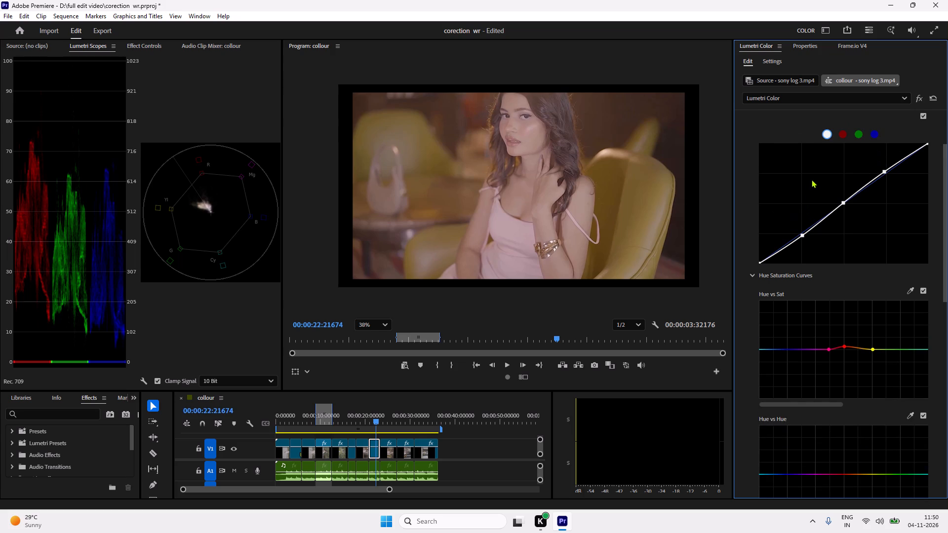
{"action": "left_click_drag", "start_coordinate": [800, 246], "coordinate": [802, 249]}
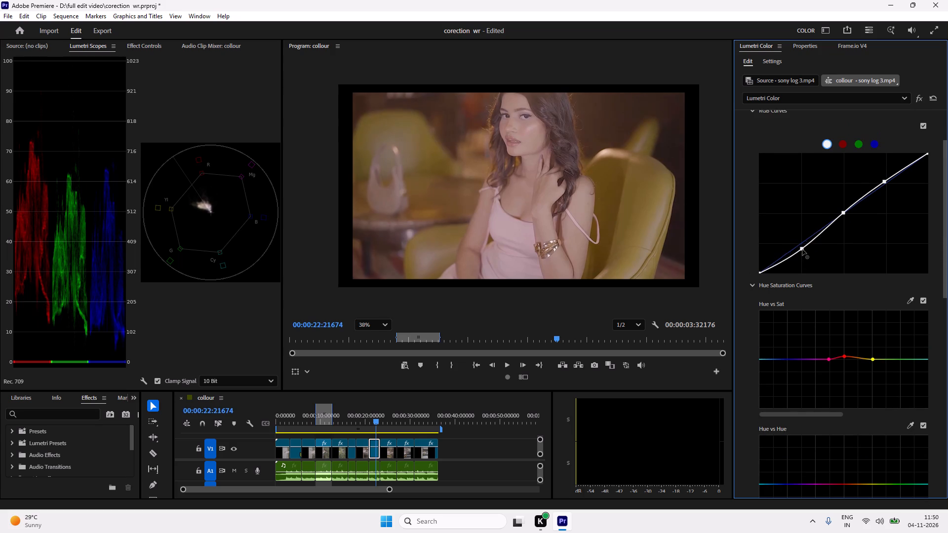
{"action": "left_click_drag", "start_coordinate": [802, 249], "coordinate": [803, 250]}
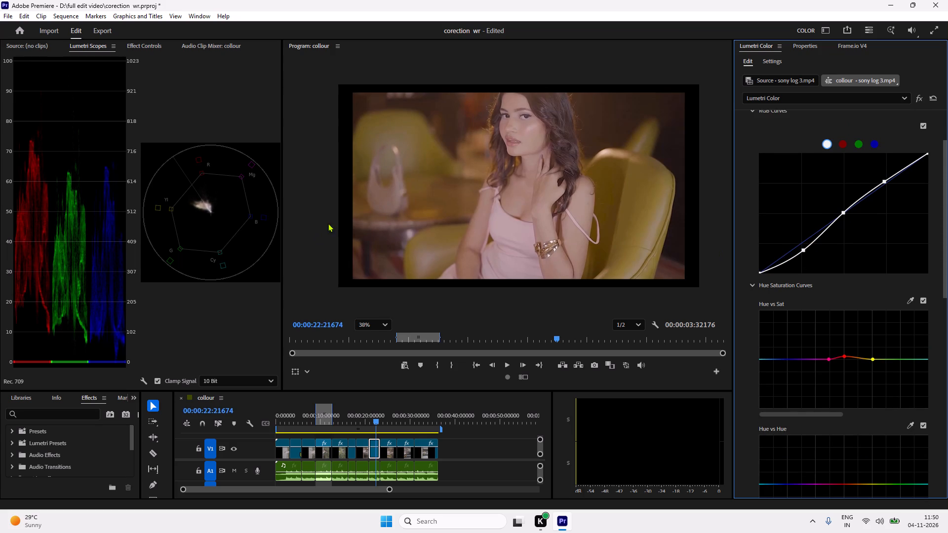
{"action": "left_click", "coordinate": [843, 212]}
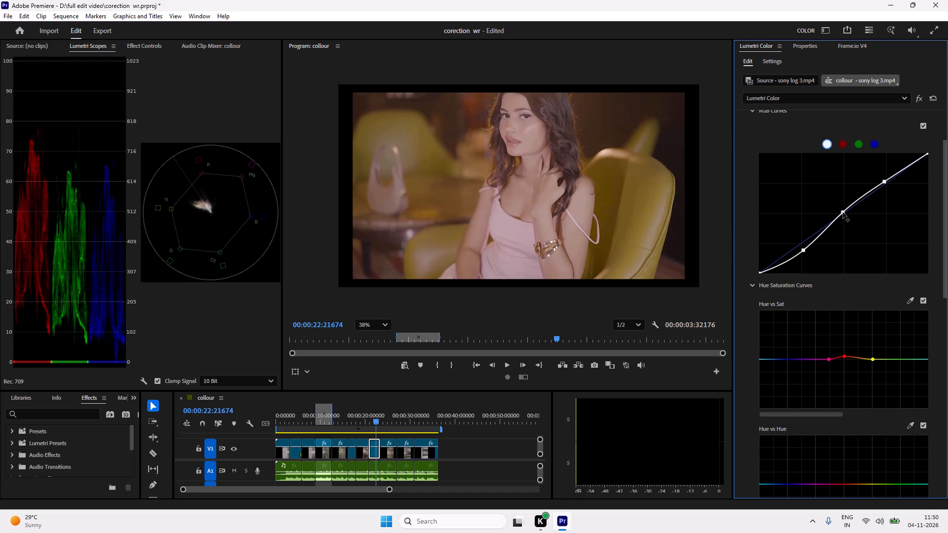
{"action": "left_click", "coordinate": [885, 181]}
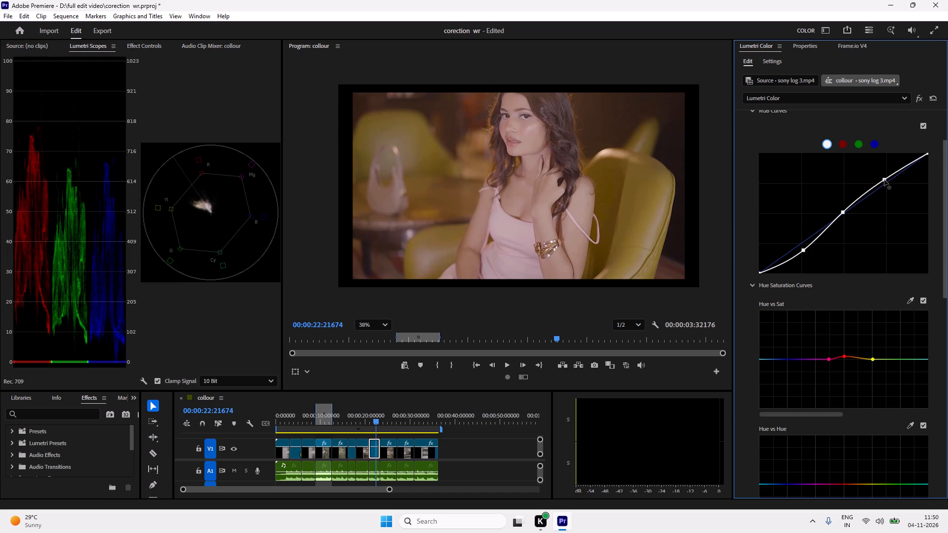
Check the image up close and raise the red point on the Hue vs Sat curve a little further to saturate the reds.
{"action": "scroll", "coordinate": [546, 190], "scroll_direction": "down", "scroll_amount": 2}
{"action": "scroll", "coordinate": [546, 190], "scroll_direction": "up", "scroll_amount": 7}
{"action": "scroll", "coordinate": [546, 190], "scroll_direction": "down", "scroll_amount": 4}
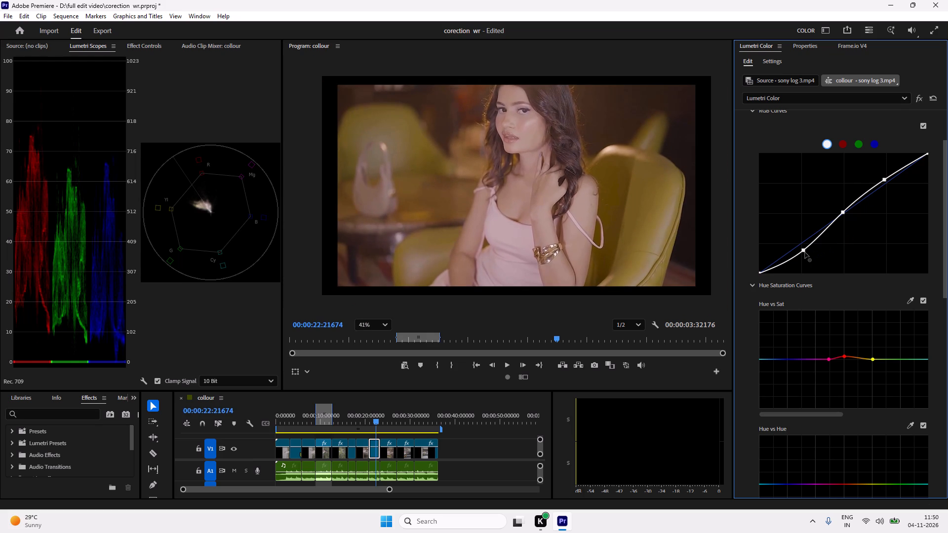
{"action": "scroll", "coordinate": [819, 310], "scroll_direction": "down", "scroll_amount": 3}
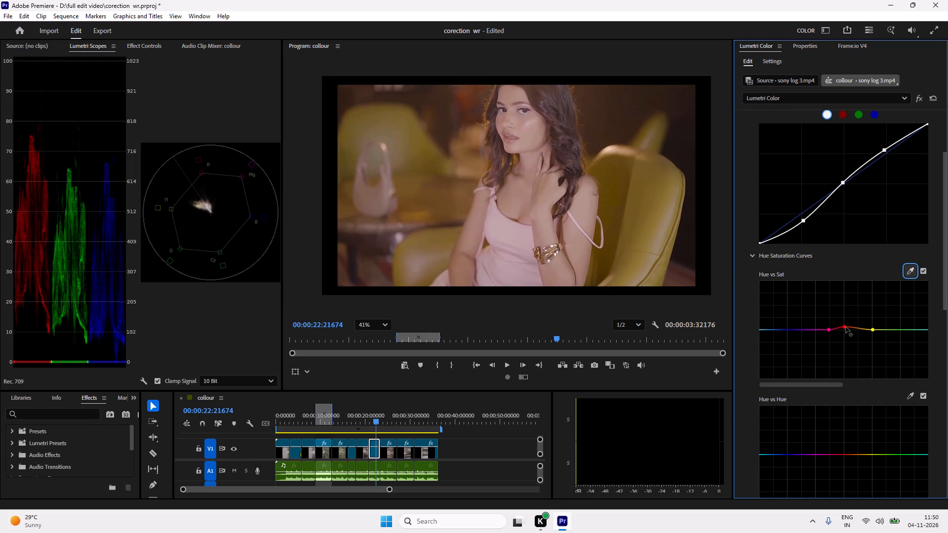
{"action": "left_click", "coordinate": [846, 327]}
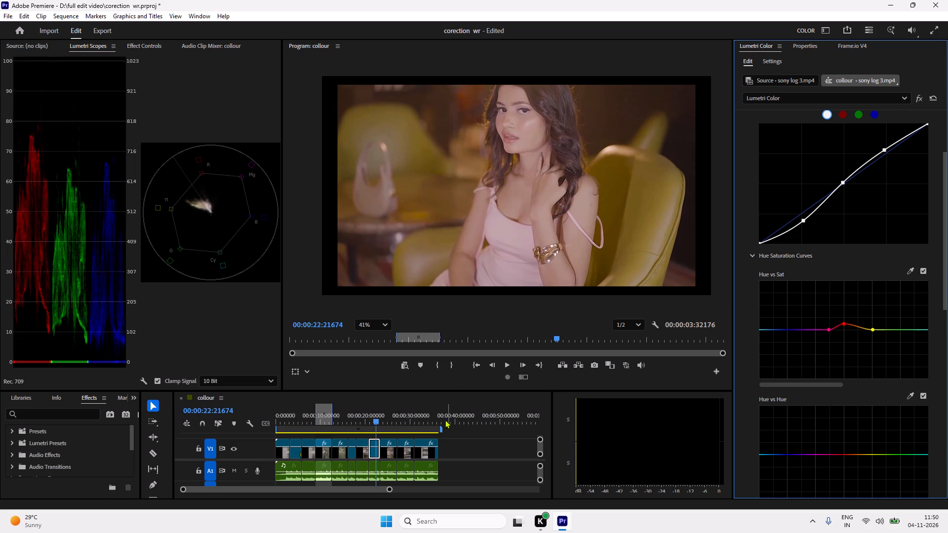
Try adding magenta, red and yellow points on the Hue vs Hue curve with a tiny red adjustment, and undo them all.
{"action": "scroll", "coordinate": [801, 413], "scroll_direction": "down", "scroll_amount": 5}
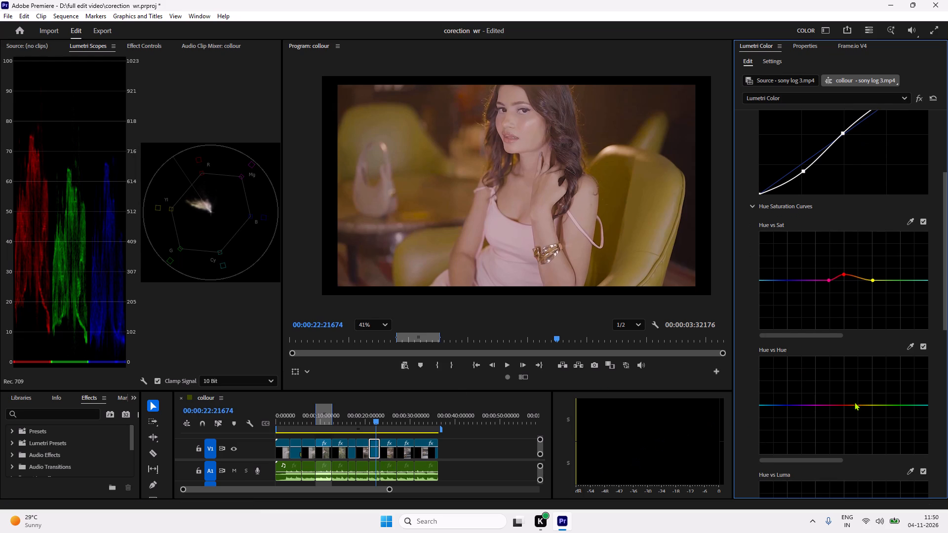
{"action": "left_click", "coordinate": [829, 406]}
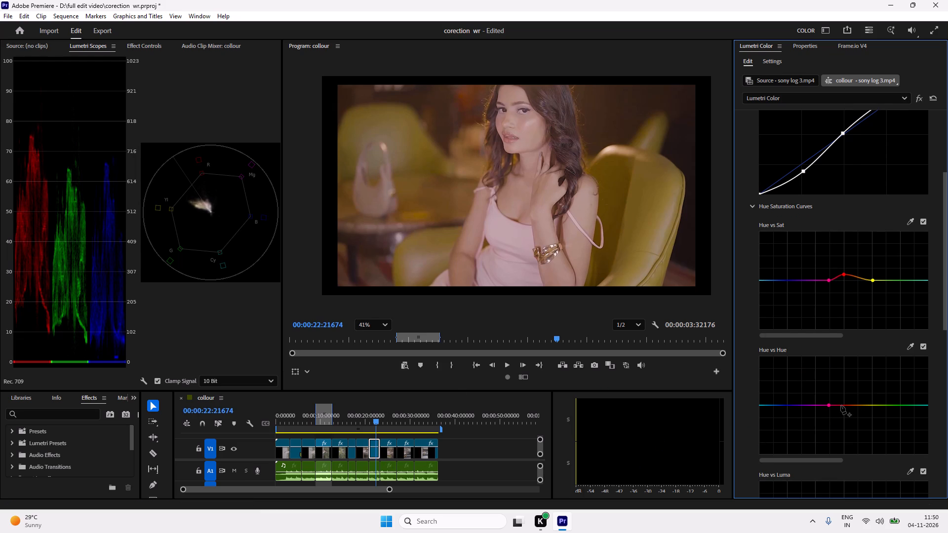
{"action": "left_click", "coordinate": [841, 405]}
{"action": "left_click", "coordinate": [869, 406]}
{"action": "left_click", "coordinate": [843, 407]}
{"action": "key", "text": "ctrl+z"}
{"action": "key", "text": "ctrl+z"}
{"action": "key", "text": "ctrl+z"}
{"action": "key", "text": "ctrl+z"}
Review the armchair clip's image at different zoom levels and switch from the Curves section to Color Wheels & Match.
{"action": "scroll", "coordinate": [770, 135], "scroll_direction": "up", "scroll_amount": 3}
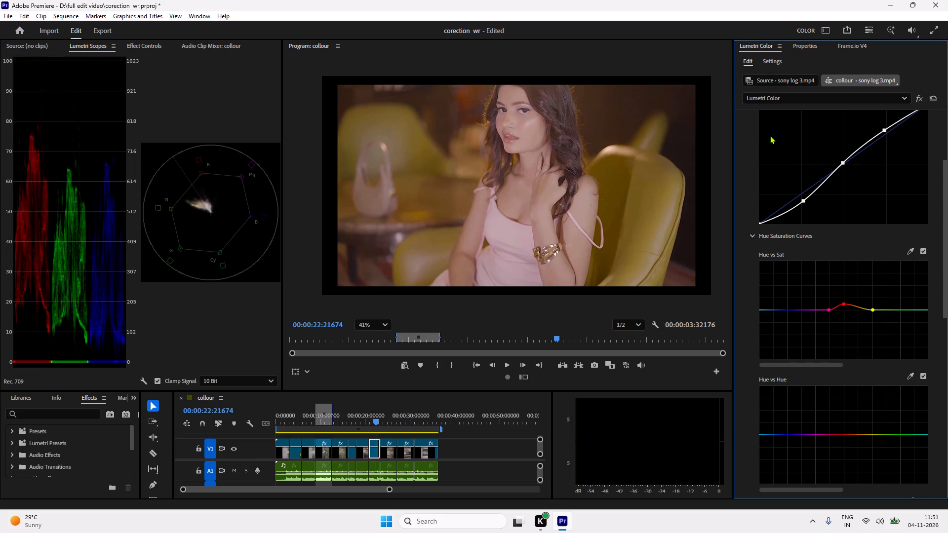
{"action": "scroll", "coordinate": [770, 135], "scroll_direction": "up", "scroll_amount": 15}
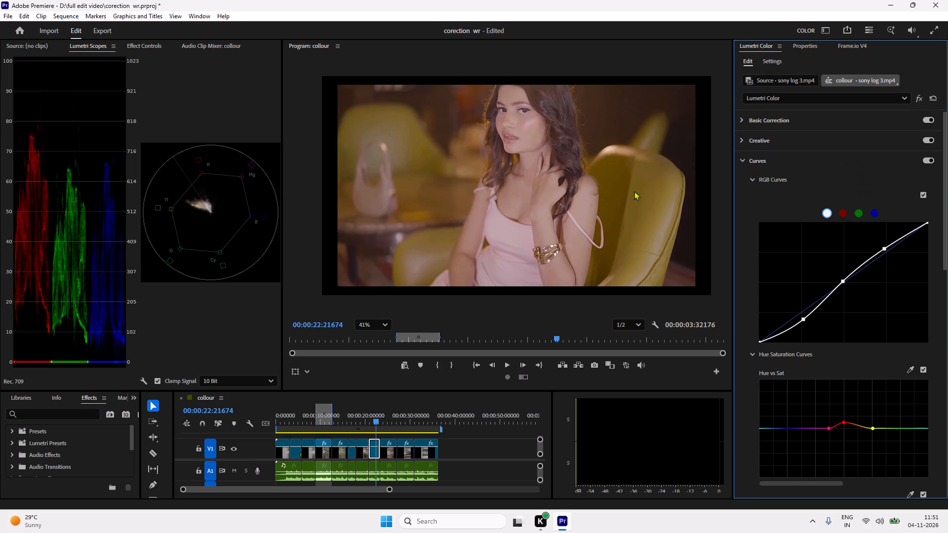
{"action": "scroll", "coordinate": [593, 194], "scroll_direction": "down", "scroll_amount": 4}
{"action": "scroll", "coordinate": [593, 194], "scroll_direction": "up", "scroll_amount": 3}
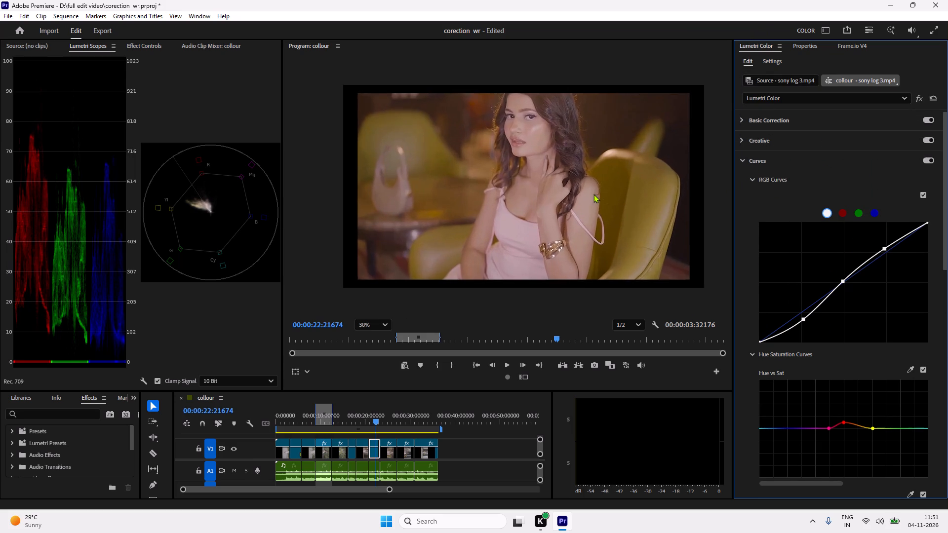
{"action": "scroll", "coordinate": [593, 194], "scroll_direction": "up", "scroll_amount": 2}
{"action": "scroll", "coordinate": [593, 194], "scroll_direction": "down", "scroll_amount": 1}
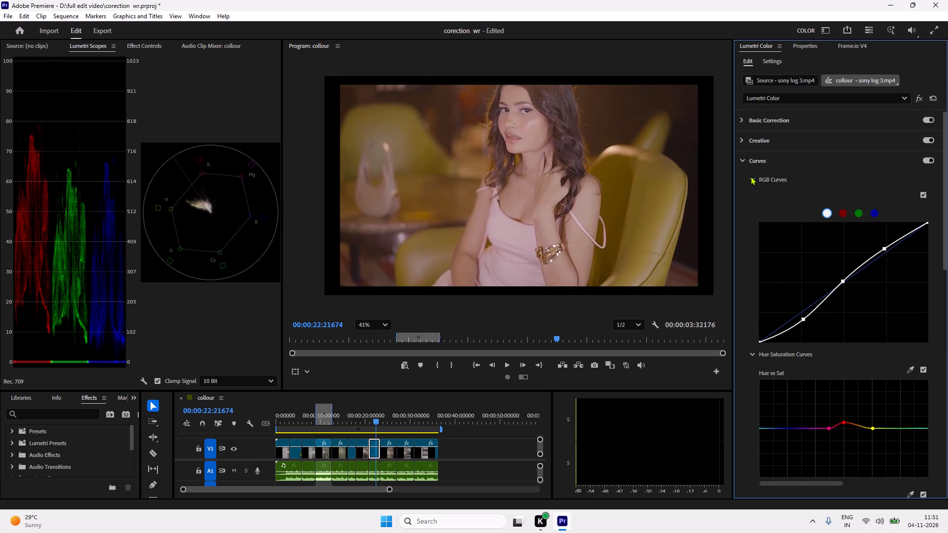
{"action": "left_click", "coordinate": [750, 176]}
{"action": "left_click", "coordinate": [742, 158]}
{"action": "left_click", "coordinate": [740, 178]}
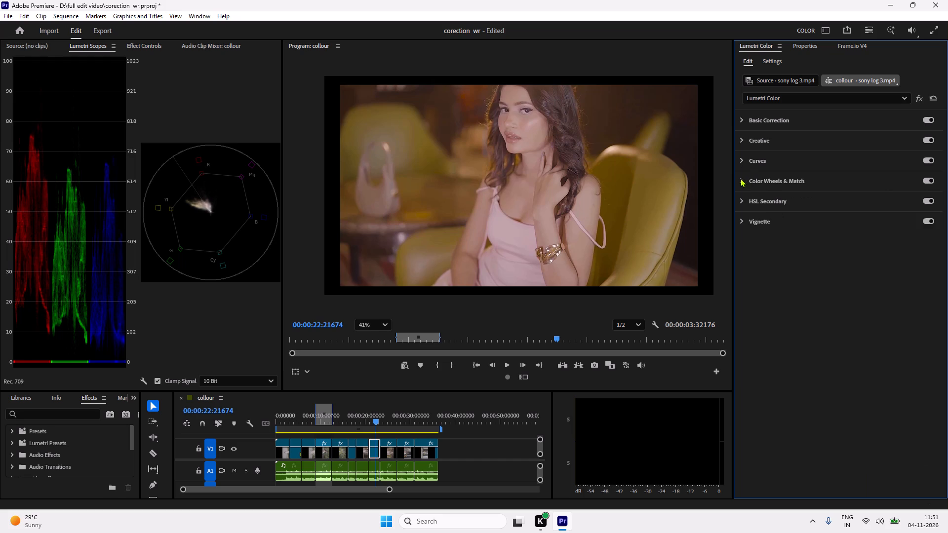
Fine-tune the armchair clip's Shadows color wheel, trying red and blue tints and settling on a very slight shift toward magenta.
{"action": "left_click", "coordinate": [845, 266]}
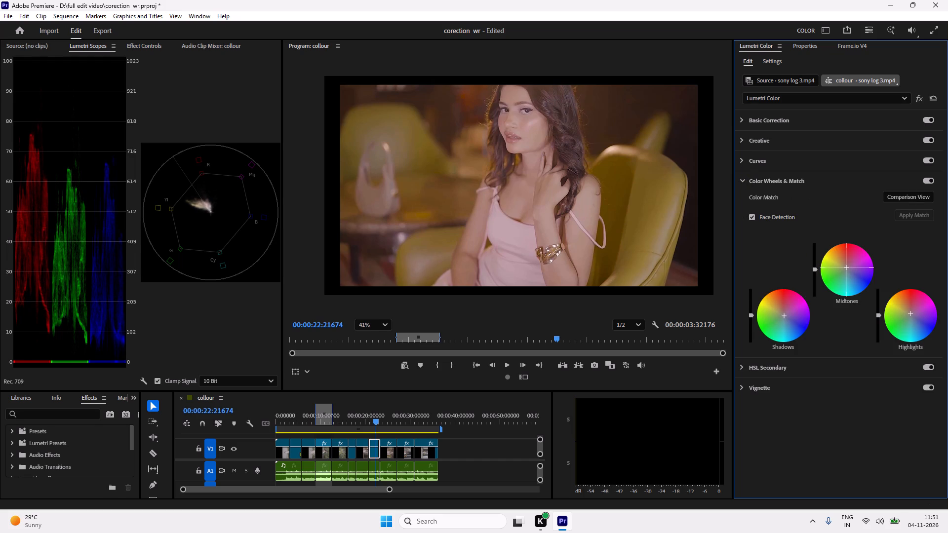
{"action": "left_click_drag", "start_coordinate": [783, 315], "coordinate": [781, 311]}
{"action": "left_click_drag", "start_coordinate": [781, 311], "coordinate": [779, 294]}
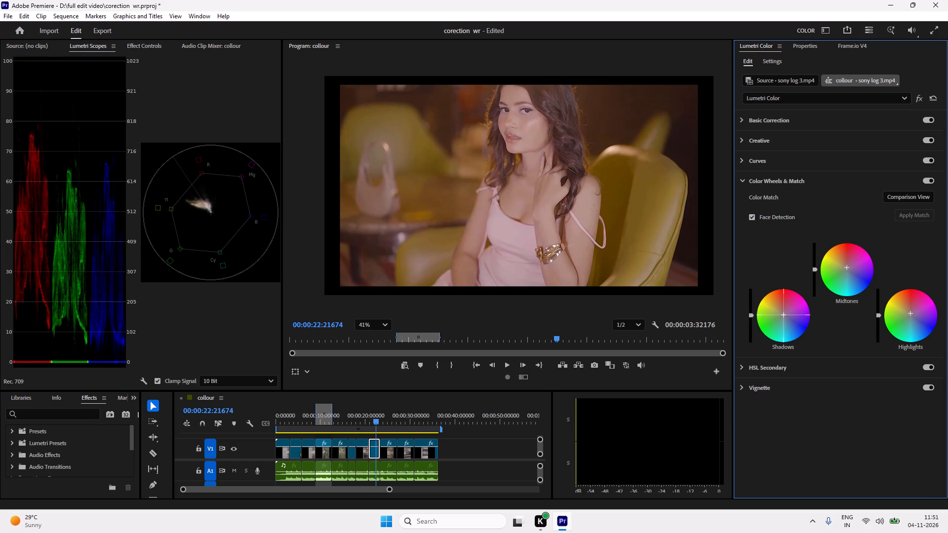
{"action": "left_click_drag", "start_coordinate": [779, 294], "coordinate": [791, 289]}
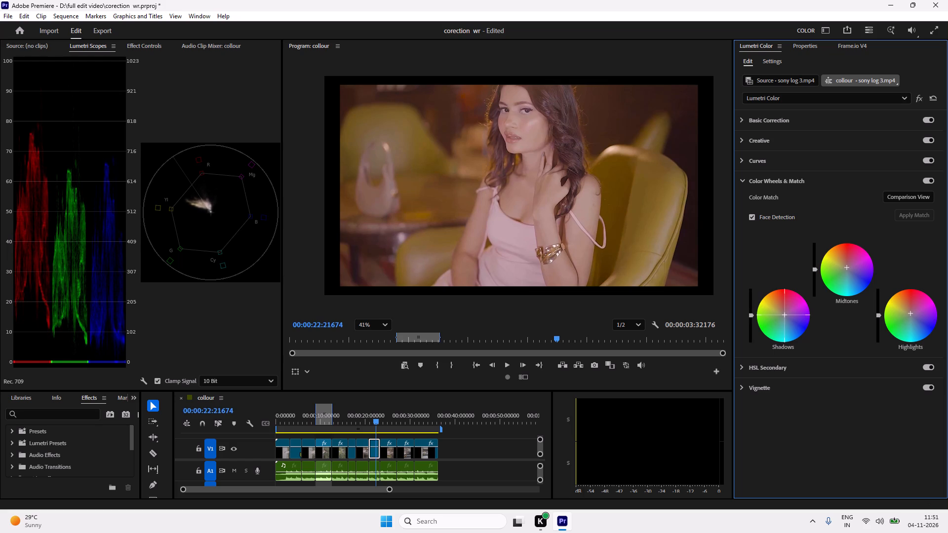
{"action": "left_click_drag", "start_coordinate": [791, 289], "coordinate": [817, 316]}
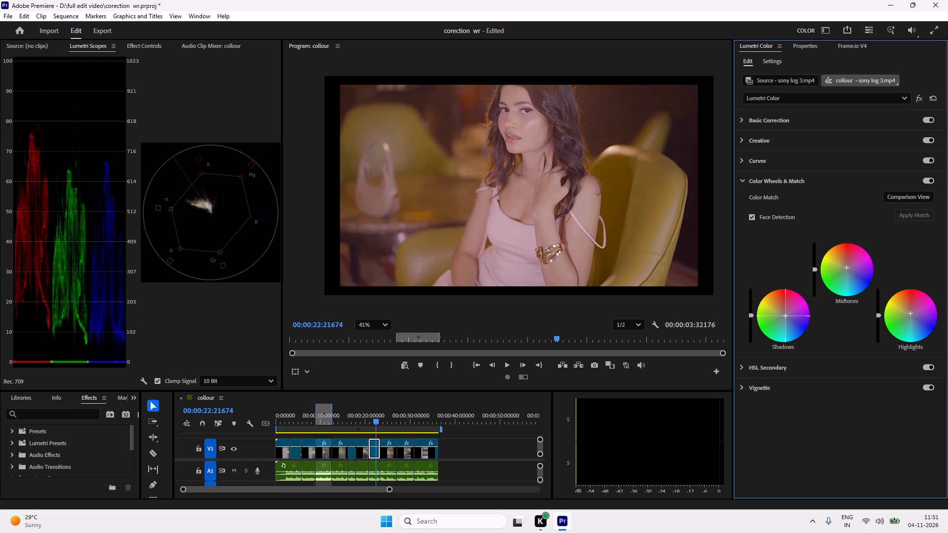
{"action": "left_click_drag", "start_coordinate": [817, 316], "coordinate": [825, 320]}
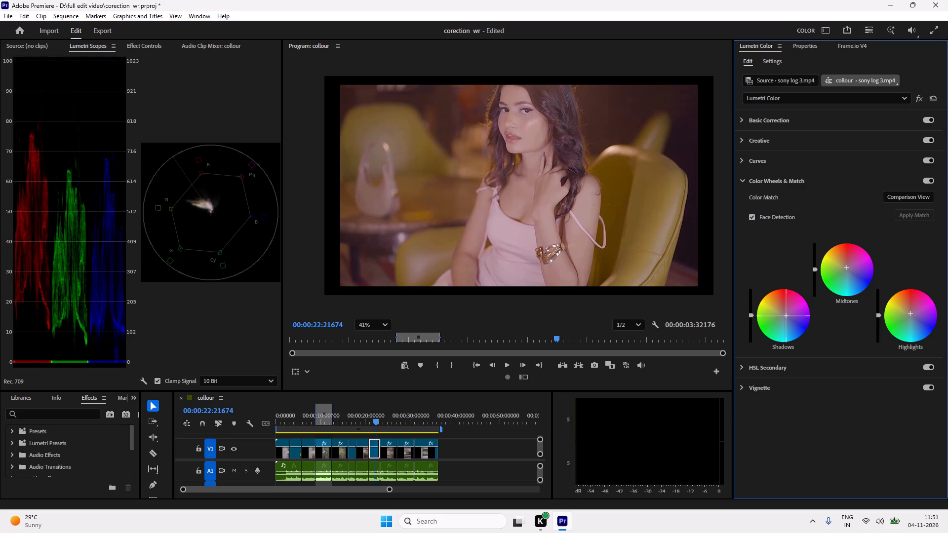
{"action": "left_click_drag", "start_coordinate": [825, 320], "coordinate": [809, 312]}
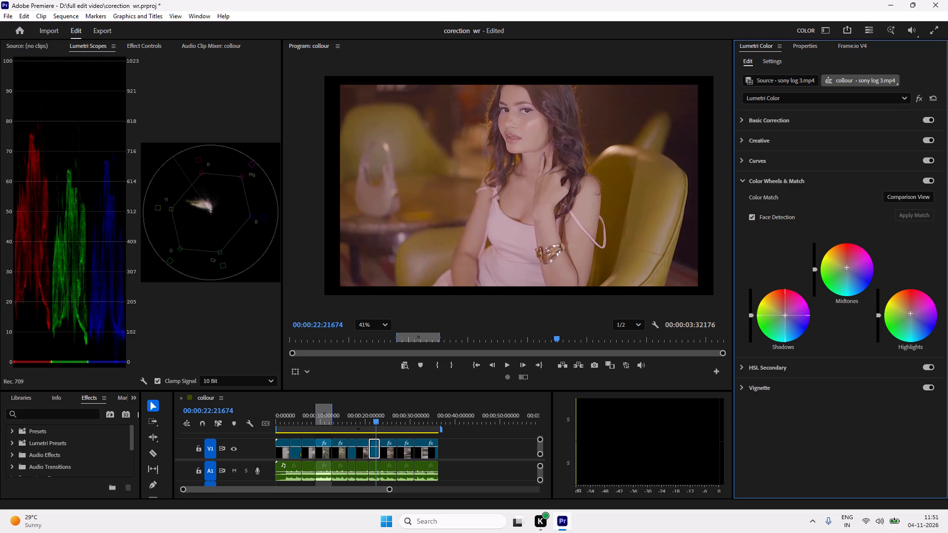
{"action": "left_click_drag", "start_coordinate": [809, 312], "coordinate": [807, 311]}
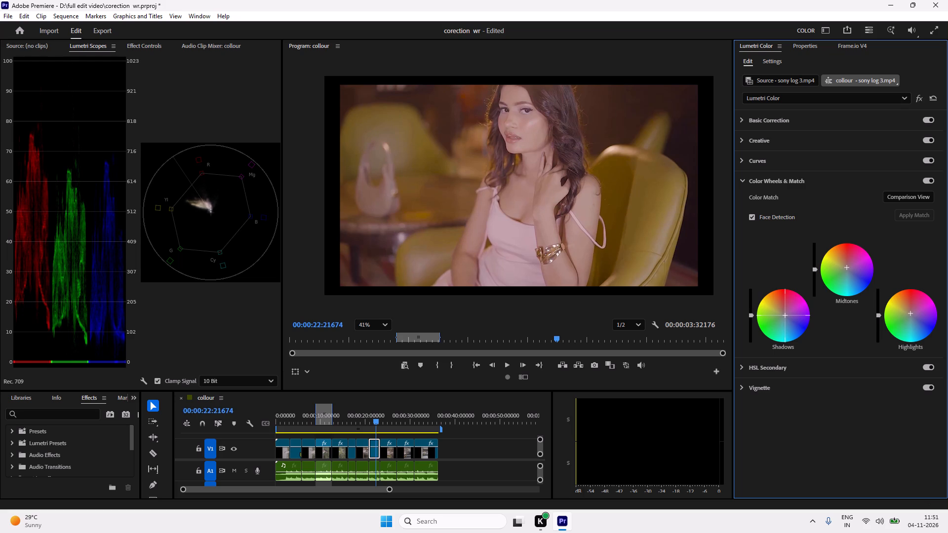
{"action": "left_click_drag", "start_coordinate": [807, 311], "coordinate": [799, 308]}
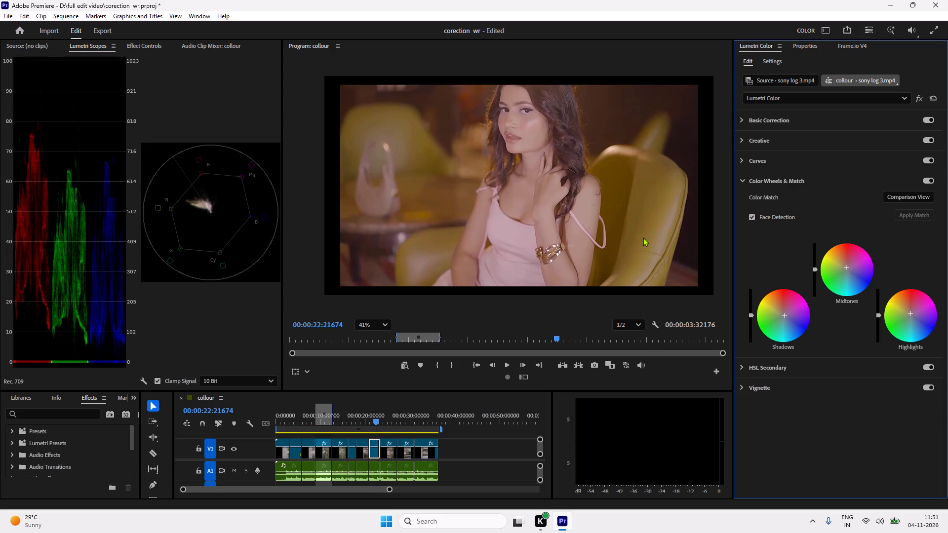
Fine-tune the Highlights color wheel by trying opposite tints and settling on a very slight shift toward blue-magenta.
{"action": "left_click_drag", "start_coordinate": [909, 313], "coordinate": [905, 297]}
{"action": "left_click_drag", "start_coordinate": [905, 297], "coordinate": [932, 349]}
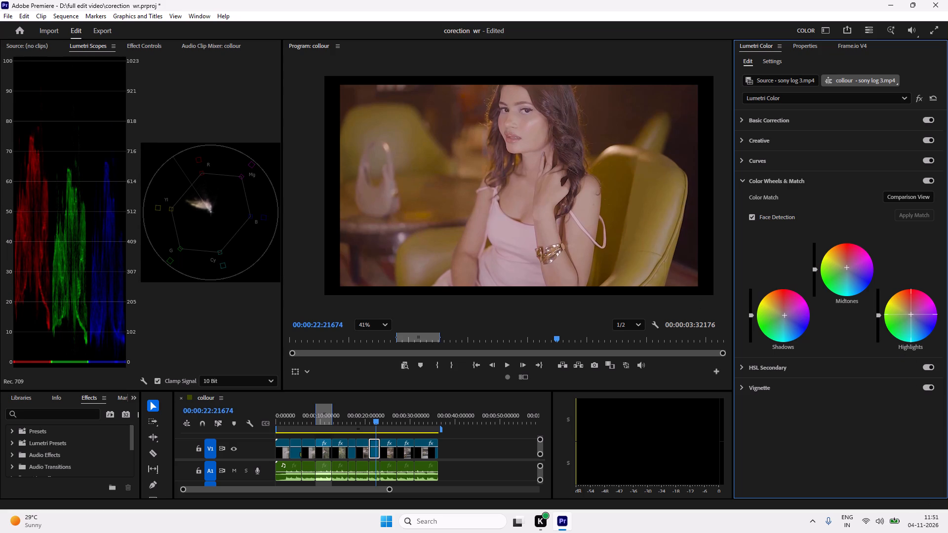
{"action": "left_click_drag", "start_coordinate": [932, 349], "coordinate": [903, 295]}
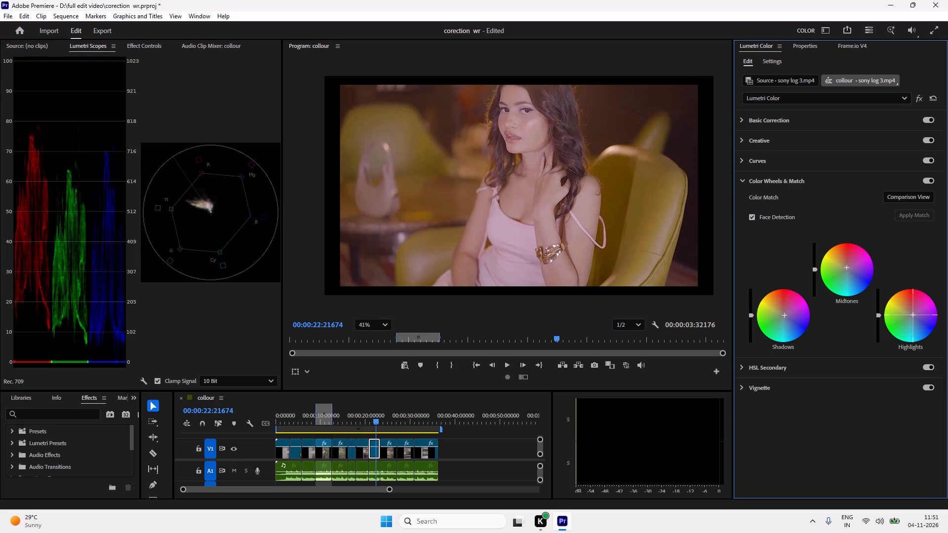
{"action": "left_click_drag", "start_coordinate": [903, 295], "coordinate": [872, 287]}
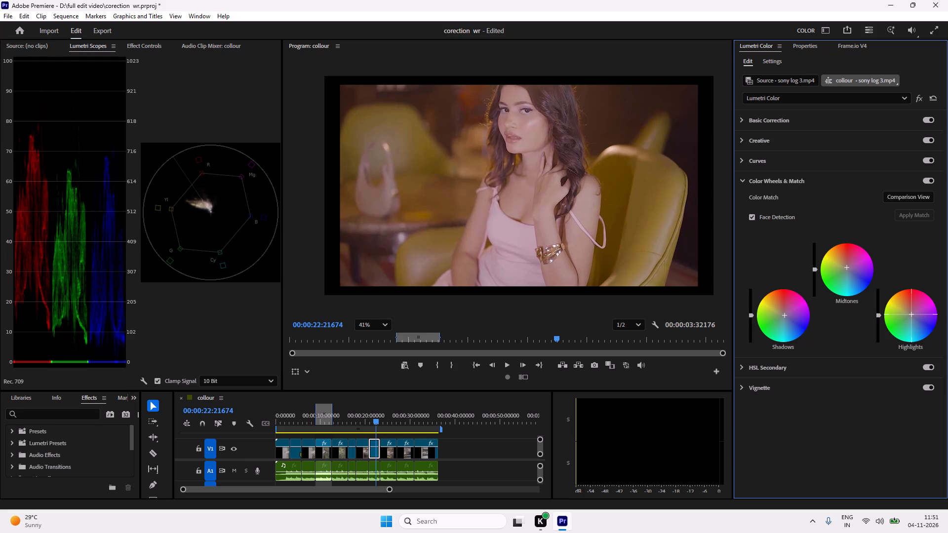
{"action": "left_click_drag", "start_coordinate": [872, 287], "coordinate": [871, 287]}
{"action": "left_click_drag", "start_coordinate": [871, 287], "coordinate": [870, 292]}
Check the whole armchair frame and make tiny tint adjustments near the center of the Midtones color wheel.
{"action": "scroll", "coordinate": [618, 250], "scroll_direction": "down", "scroll_amount": 3}
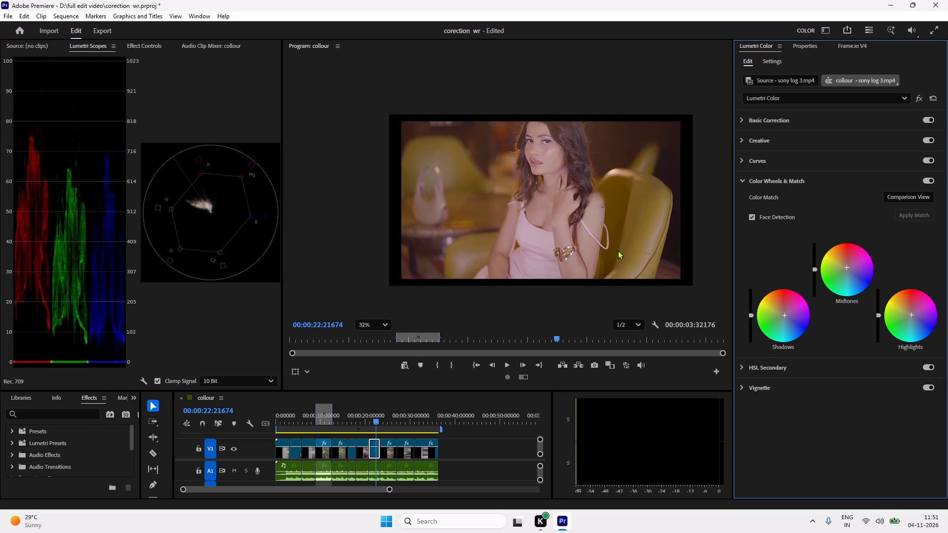
{"action": "scroll", "coordinate": [618, 250], "scroll_direction": "up", "scroll_amount": 2}
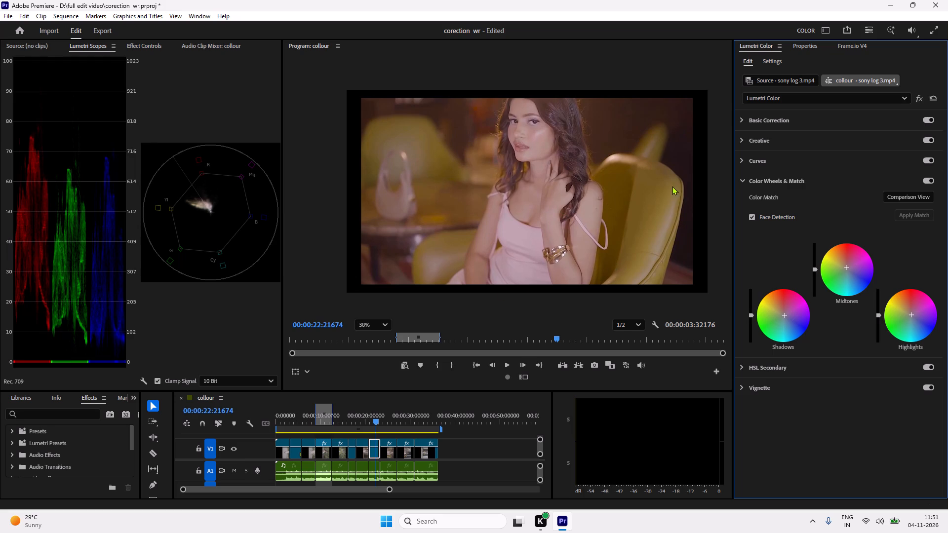
{"action": "left_click_drag", "start_coordinate": [845, 266], "coordinate": [849, 256]}
{"action": "left_click_drag", "start_coordinate": [849, 256], "coordinate": [849, 261]}
{"action": "left_click_drag", "start_coordinate": [849, 261], "coordinate": [846, 256]}
Start an HSL Secondary key on the yellows and fine-tune its hue range to cover the yellow armchairs.
{"action": "left_click", "coordinate": [745, 181]}
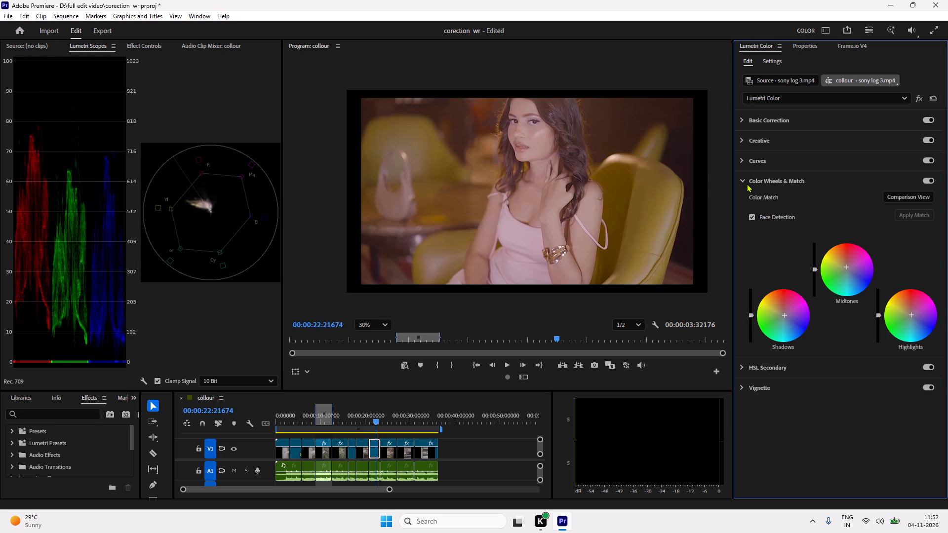
{"action": "left_click", "coordinate": [742, 197]}
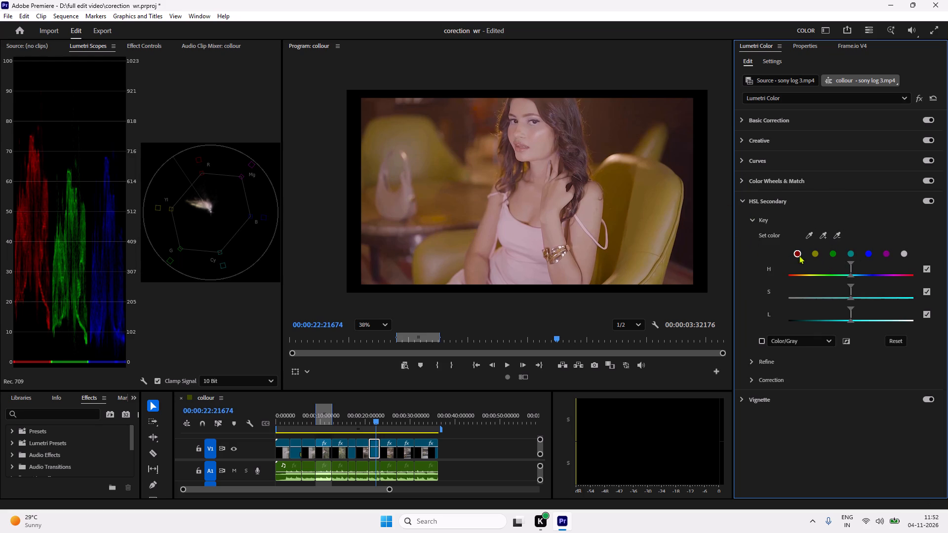
{"action": "left_click", "coordinate": [815, 254]}
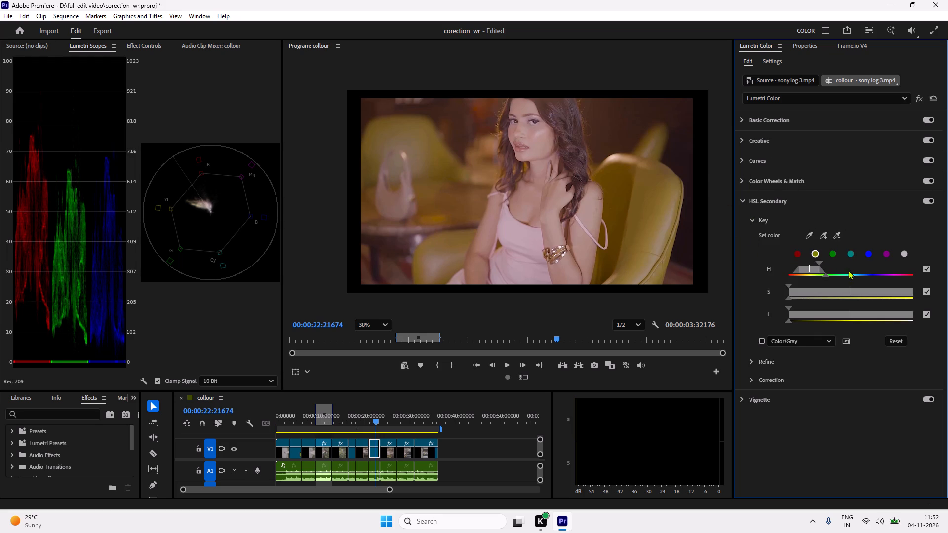
{"action": "left_click_drag", "start_coordinate": [813, 270], "coordinate": [817, 273]}
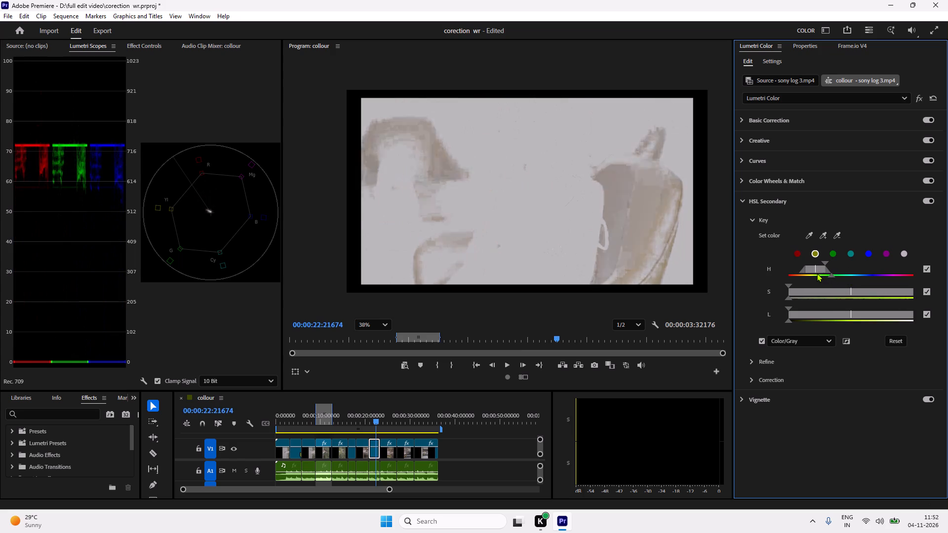
{"action": "left_click_drag", "start_coordinate": [817, 273], "coordinate": [813, 274]}
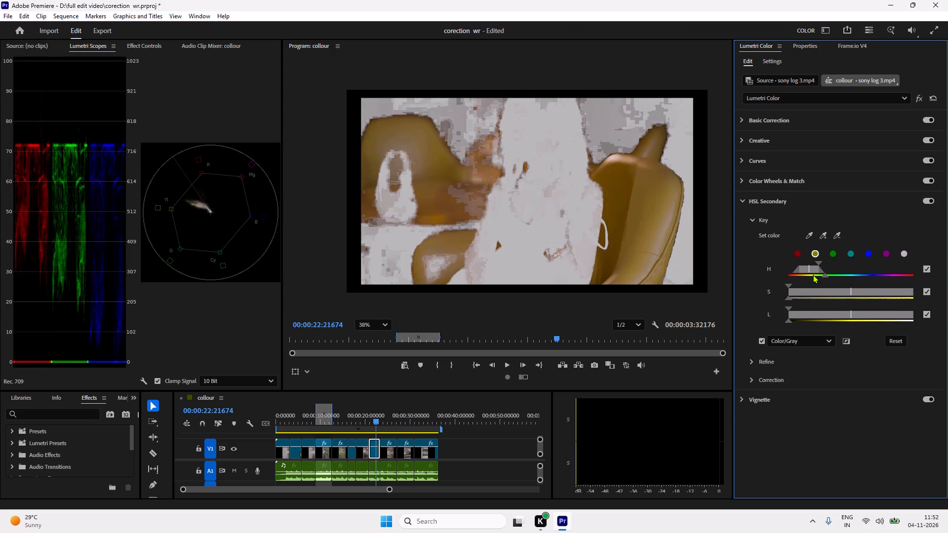
{"action": "left_click_drag", "start_coordinate": [813, 274], "coordinate": [812, 274]}
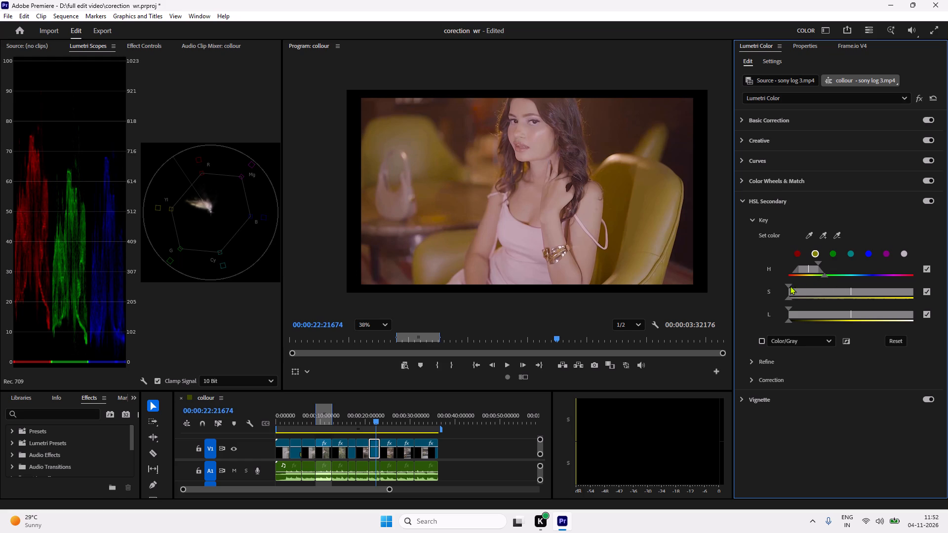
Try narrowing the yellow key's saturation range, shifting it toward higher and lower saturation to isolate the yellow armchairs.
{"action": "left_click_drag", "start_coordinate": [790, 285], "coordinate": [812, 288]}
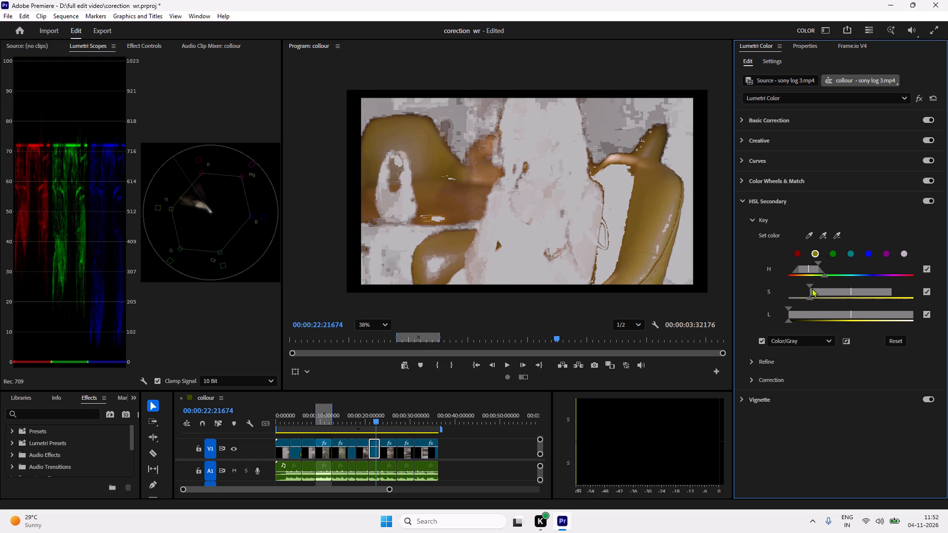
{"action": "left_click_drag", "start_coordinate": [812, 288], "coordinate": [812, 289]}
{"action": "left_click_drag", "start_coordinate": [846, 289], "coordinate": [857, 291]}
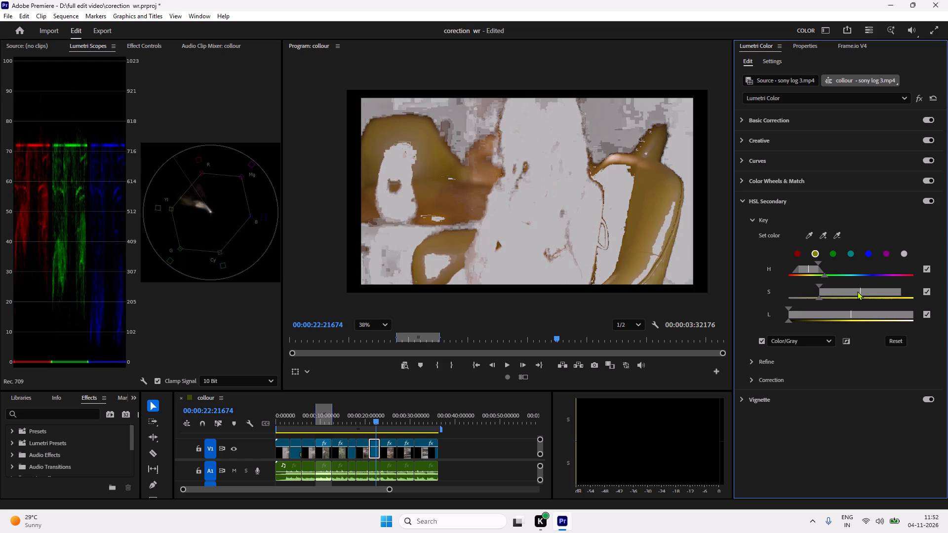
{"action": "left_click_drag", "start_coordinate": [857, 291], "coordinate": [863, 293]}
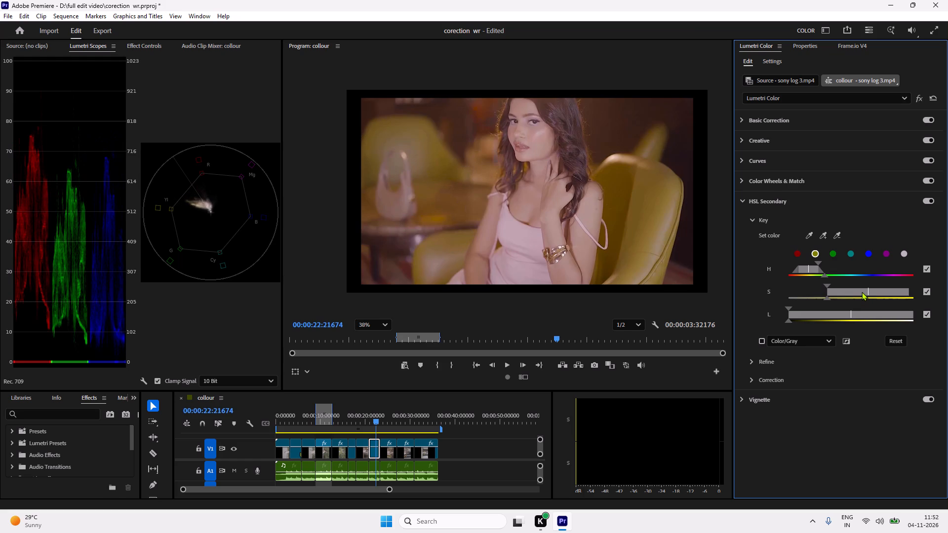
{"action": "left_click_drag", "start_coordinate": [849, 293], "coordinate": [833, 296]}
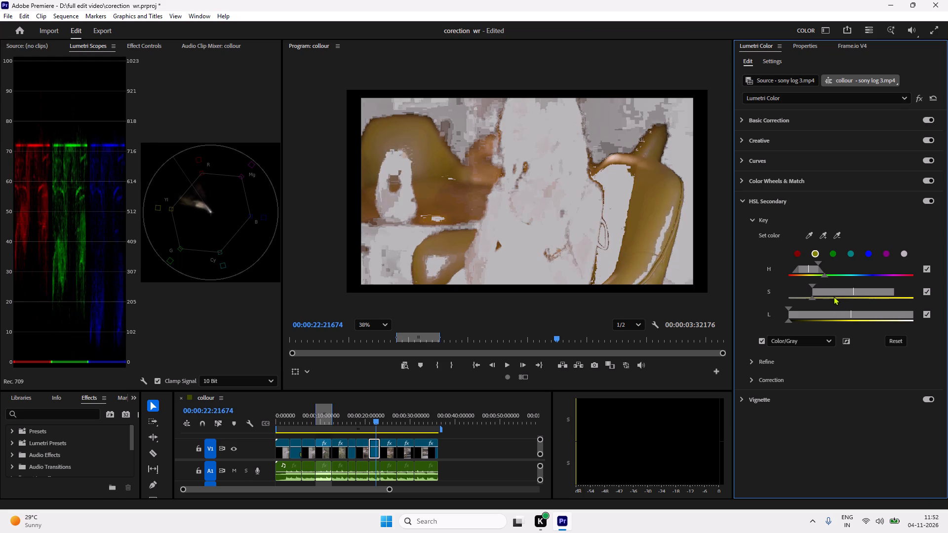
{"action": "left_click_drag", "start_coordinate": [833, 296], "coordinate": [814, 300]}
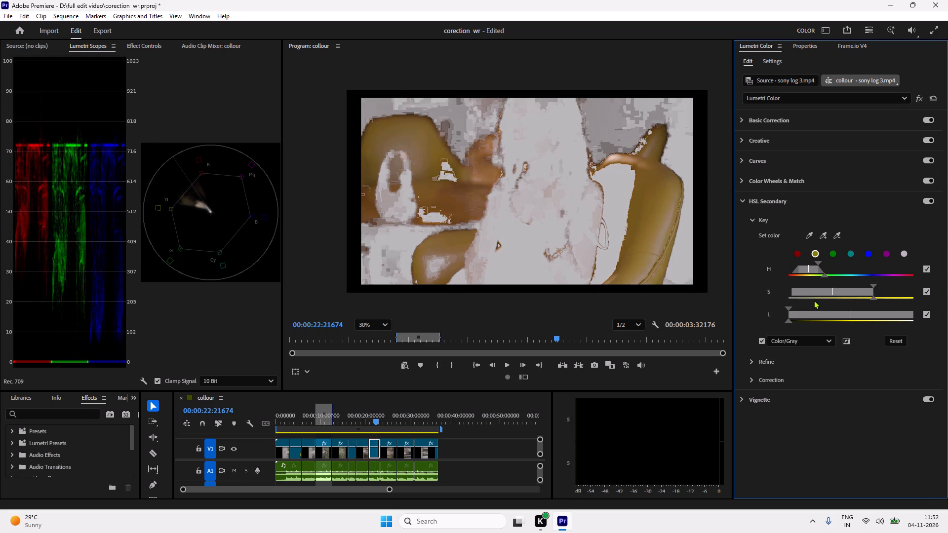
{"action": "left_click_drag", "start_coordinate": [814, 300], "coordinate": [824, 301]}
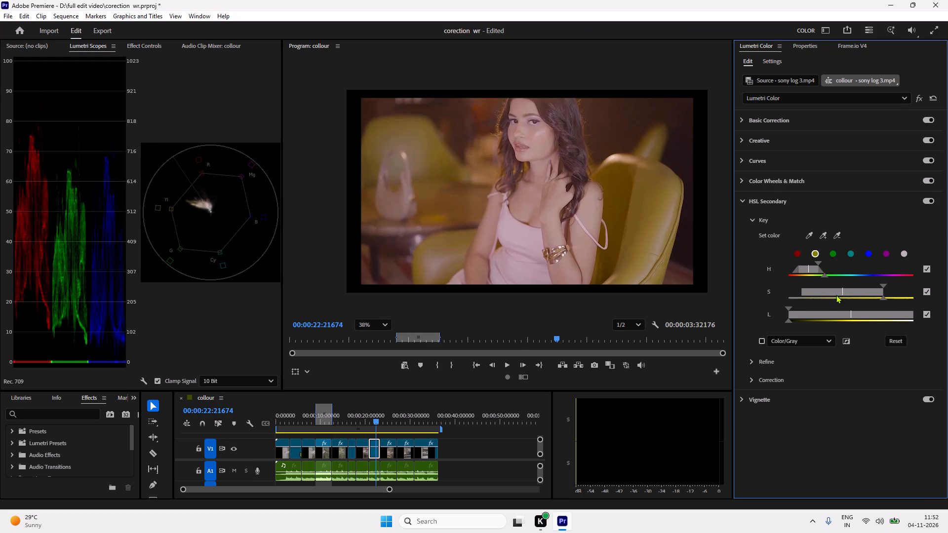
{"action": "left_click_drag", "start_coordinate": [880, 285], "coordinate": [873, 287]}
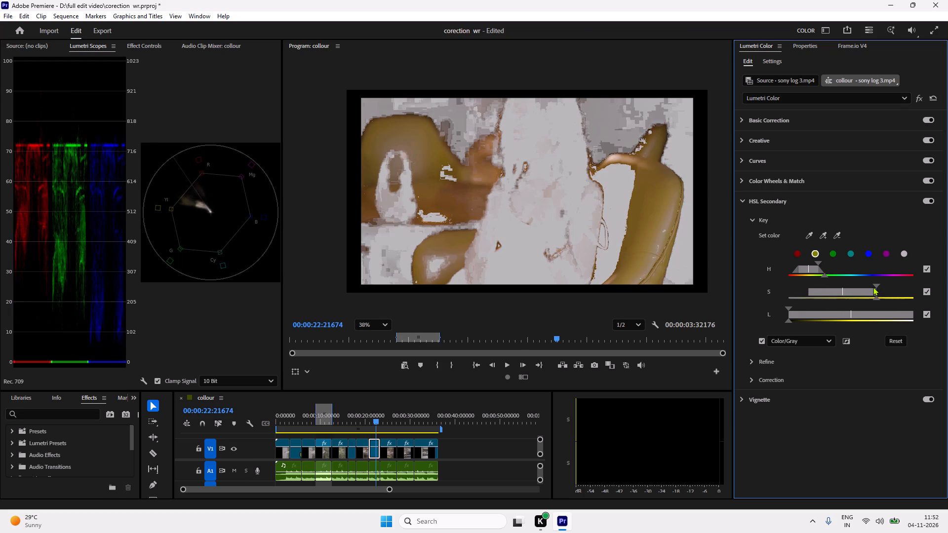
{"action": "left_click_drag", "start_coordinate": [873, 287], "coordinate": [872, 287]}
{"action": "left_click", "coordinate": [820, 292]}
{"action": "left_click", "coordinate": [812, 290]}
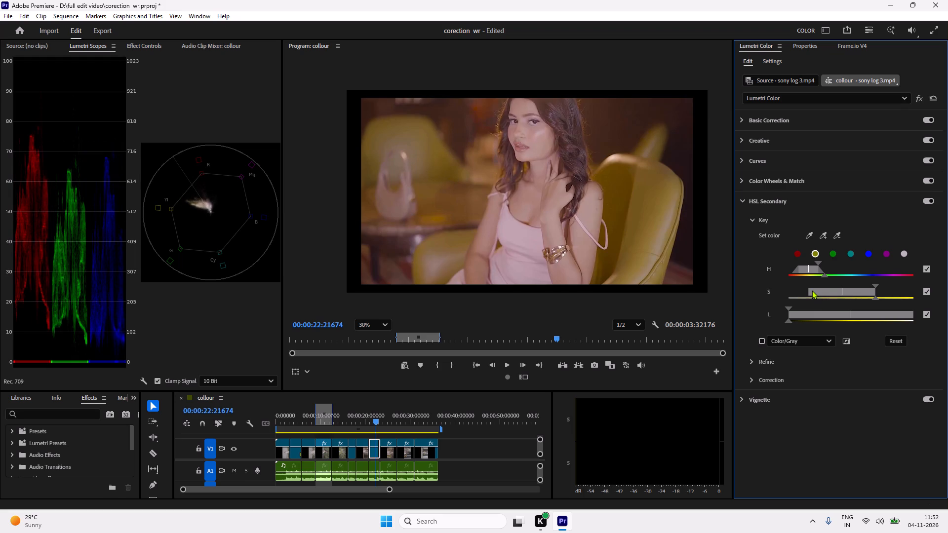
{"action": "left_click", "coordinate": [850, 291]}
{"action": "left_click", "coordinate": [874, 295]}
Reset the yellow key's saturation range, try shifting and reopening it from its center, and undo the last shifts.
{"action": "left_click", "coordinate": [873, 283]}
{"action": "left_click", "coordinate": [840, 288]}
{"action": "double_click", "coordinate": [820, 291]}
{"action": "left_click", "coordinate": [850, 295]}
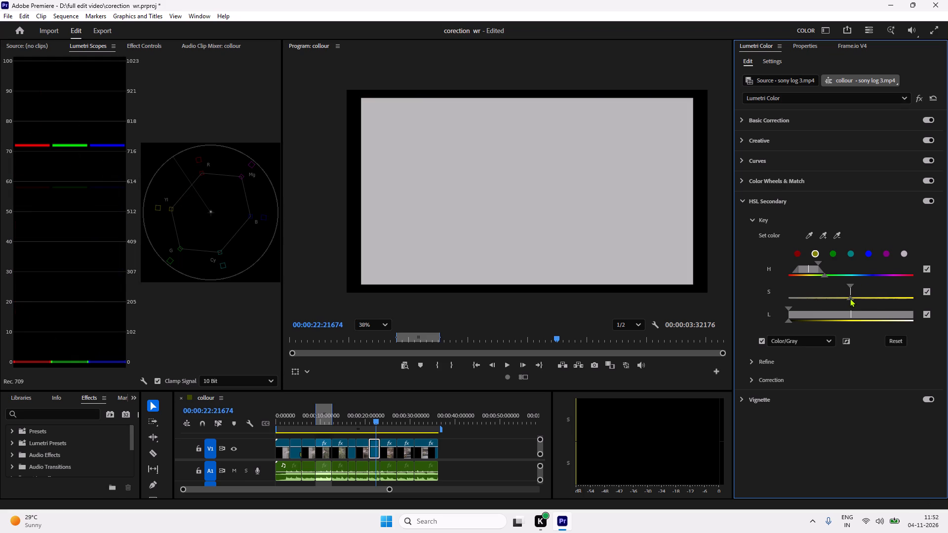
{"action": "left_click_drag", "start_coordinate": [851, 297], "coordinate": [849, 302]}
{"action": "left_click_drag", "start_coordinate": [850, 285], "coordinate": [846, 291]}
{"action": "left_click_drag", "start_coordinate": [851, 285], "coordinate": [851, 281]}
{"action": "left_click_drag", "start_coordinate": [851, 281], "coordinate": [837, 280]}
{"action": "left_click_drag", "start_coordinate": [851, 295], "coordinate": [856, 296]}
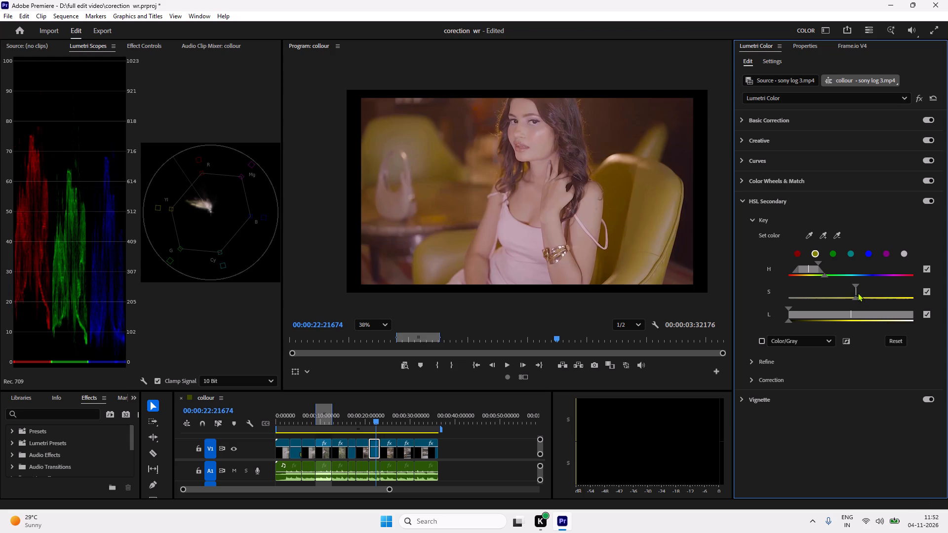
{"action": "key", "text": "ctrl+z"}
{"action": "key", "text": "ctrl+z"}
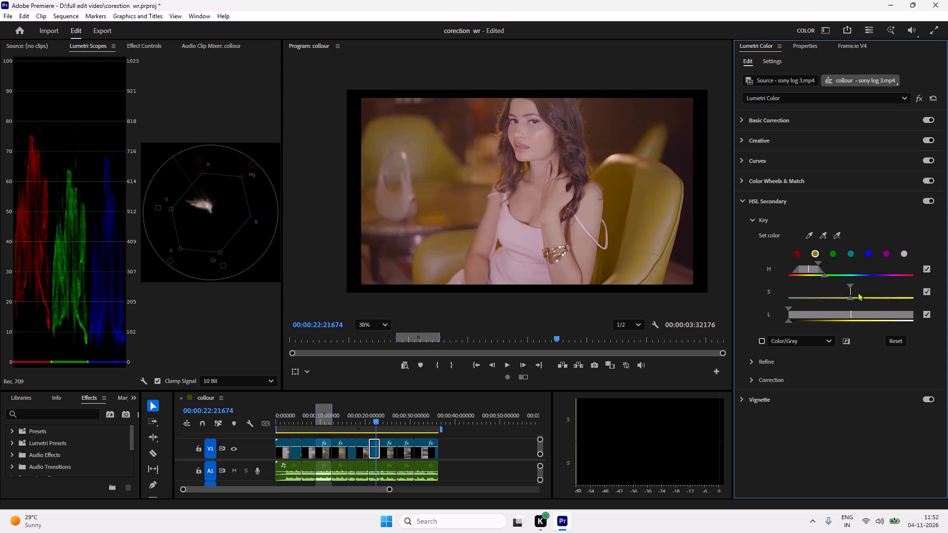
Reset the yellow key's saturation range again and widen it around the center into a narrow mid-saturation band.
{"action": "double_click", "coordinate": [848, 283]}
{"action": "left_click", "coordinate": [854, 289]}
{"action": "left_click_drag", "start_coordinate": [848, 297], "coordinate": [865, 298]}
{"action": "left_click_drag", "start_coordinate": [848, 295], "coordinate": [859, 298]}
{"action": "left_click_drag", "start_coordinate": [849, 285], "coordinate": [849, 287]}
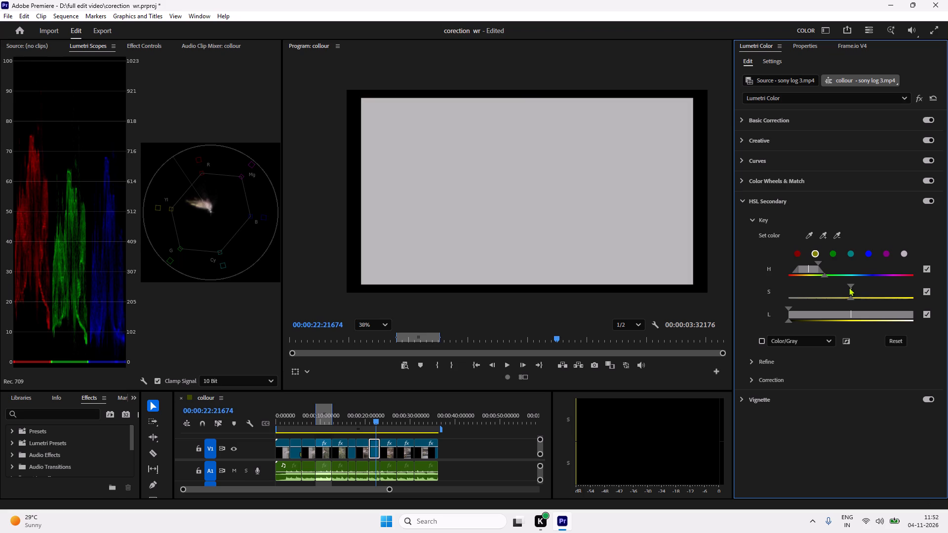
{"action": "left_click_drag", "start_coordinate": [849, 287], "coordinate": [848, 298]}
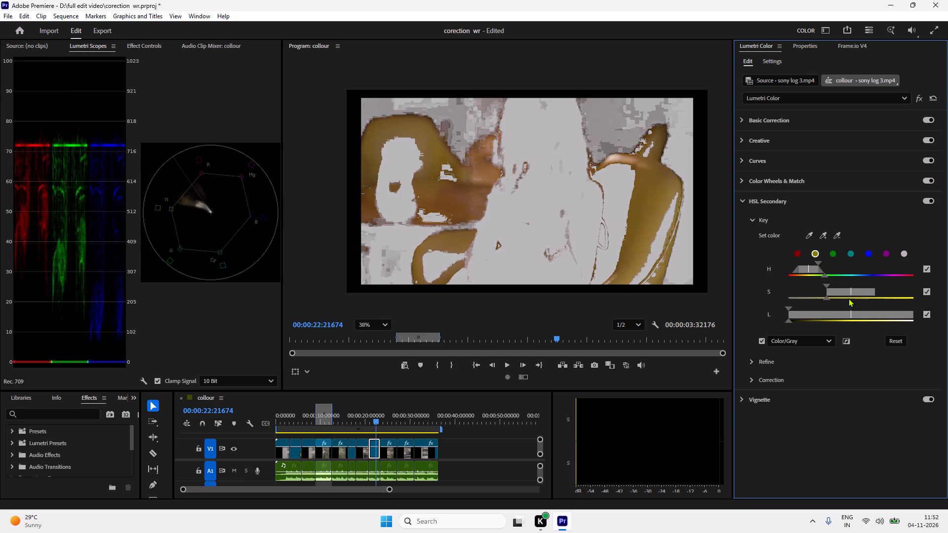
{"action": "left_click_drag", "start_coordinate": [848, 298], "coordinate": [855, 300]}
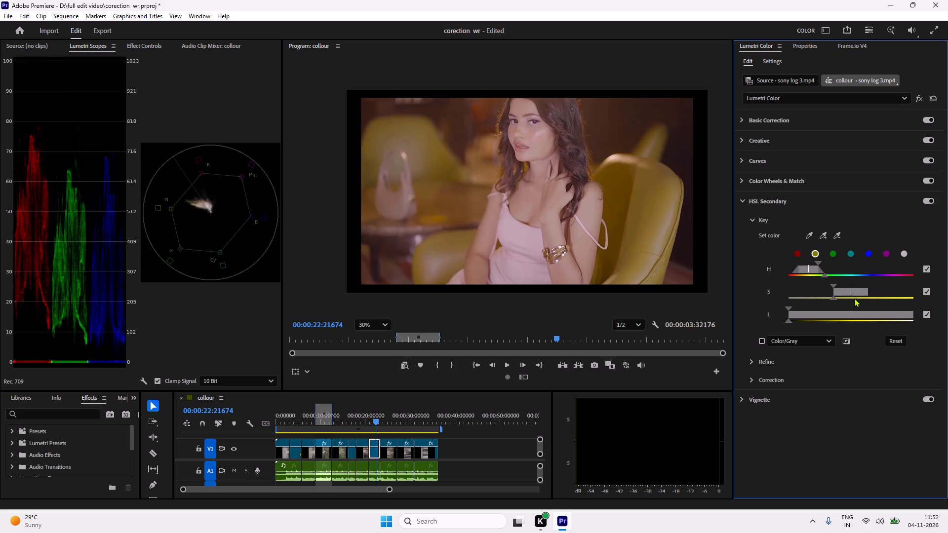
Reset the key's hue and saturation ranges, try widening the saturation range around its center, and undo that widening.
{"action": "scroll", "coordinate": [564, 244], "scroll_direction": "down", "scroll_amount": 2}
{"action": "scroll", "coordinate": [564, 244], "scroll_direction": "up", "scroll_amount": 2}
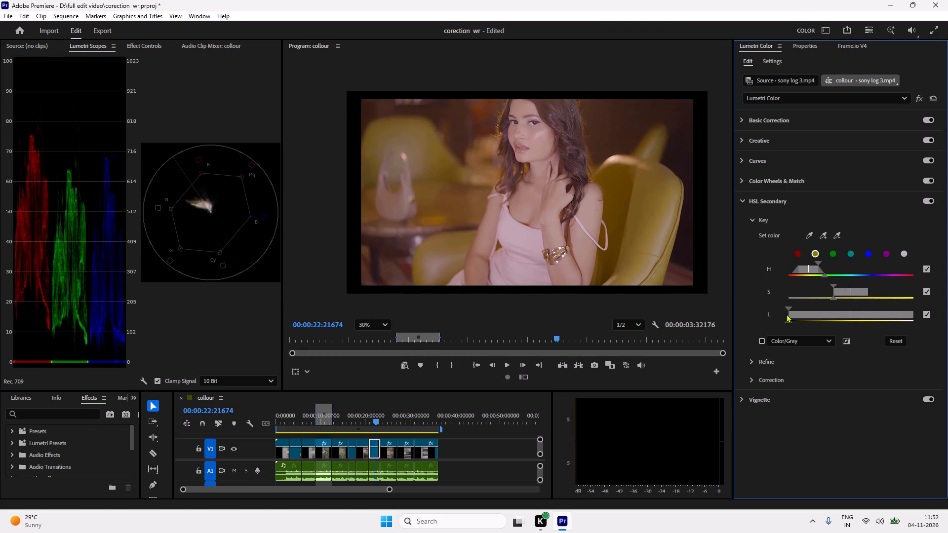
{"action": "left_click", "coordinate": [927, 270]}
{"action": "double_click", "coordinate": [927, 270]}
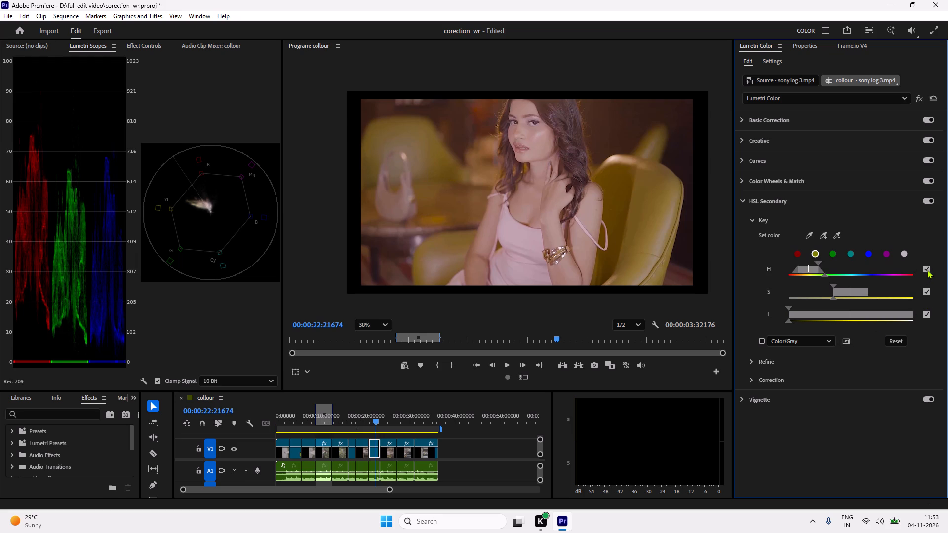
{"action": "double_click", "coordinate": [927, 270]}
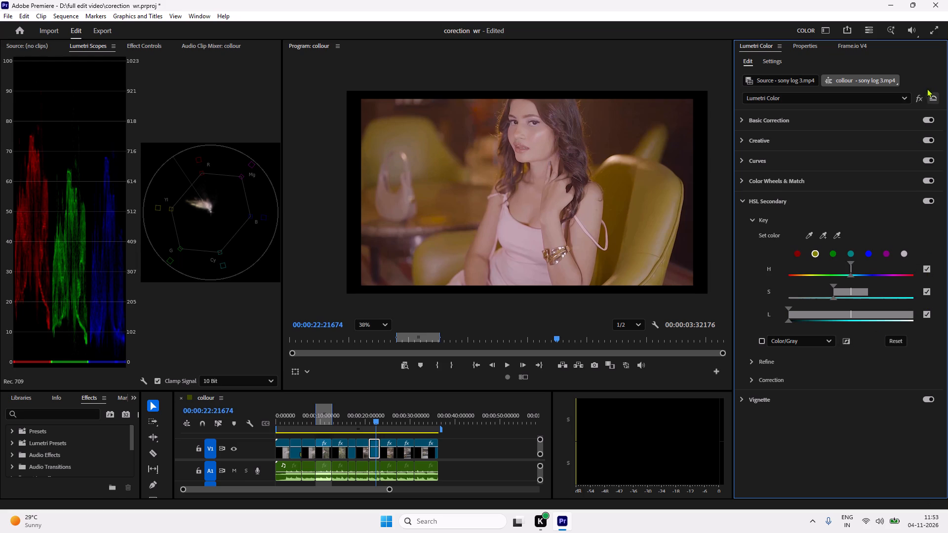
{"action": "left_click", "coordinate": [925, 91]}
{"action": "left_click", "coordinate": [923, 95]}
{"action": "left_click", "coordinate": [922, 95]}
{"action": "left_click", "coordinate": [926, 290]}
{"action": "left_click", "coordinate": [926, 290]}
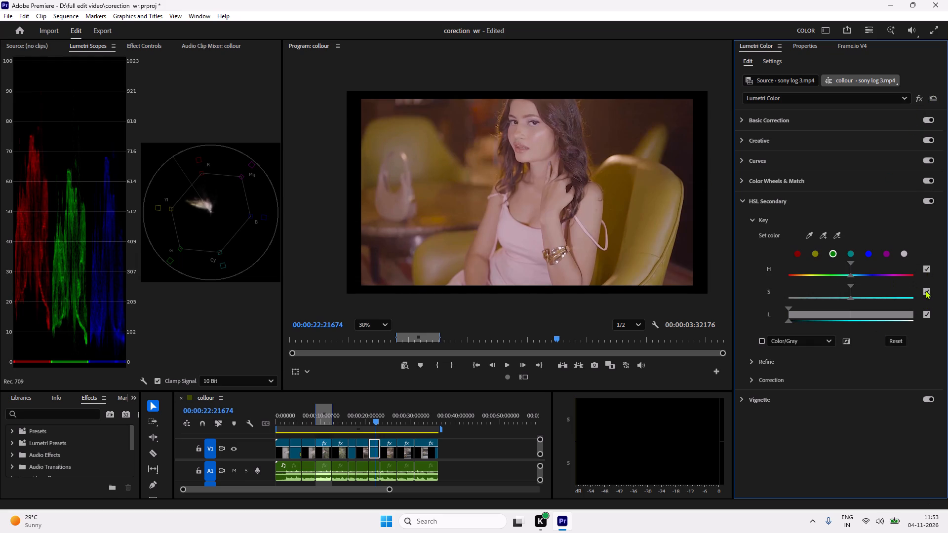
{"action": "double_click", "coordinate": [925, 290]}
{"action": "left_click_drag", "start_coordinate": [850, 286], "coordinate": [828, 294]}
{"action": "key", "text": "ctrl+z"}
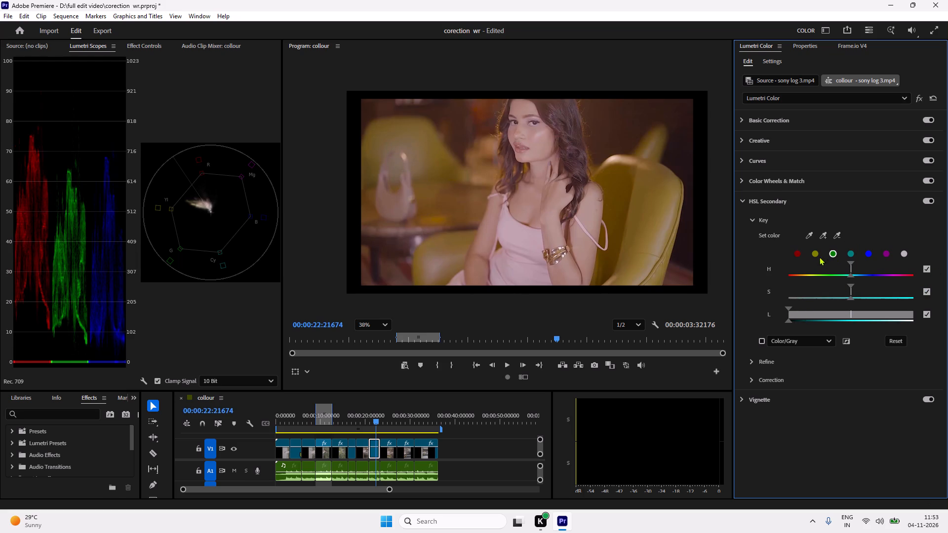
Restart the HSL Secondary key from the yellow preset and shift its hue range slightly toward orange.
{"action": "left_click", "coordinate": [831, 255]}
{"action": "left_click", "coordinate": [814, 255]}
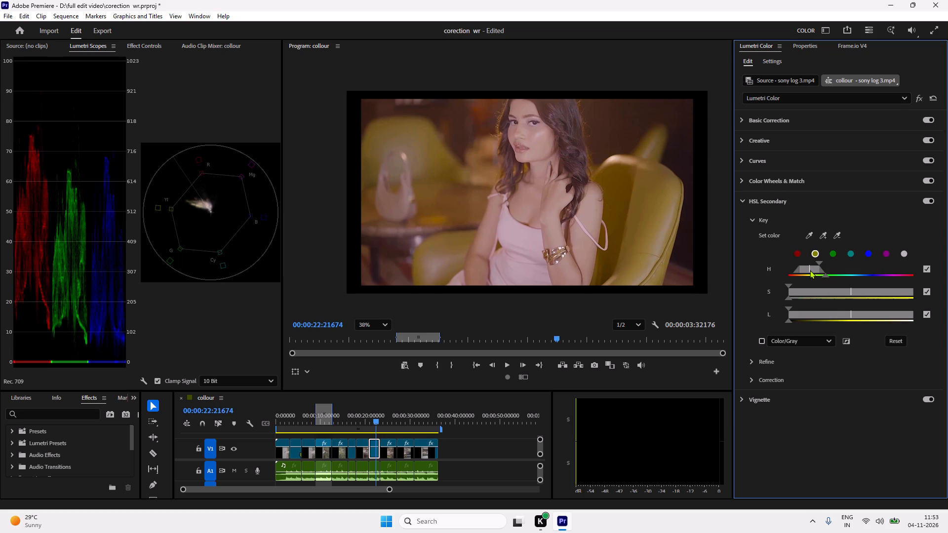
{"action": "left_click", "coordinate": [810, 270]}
Sample the skin tone on the woman's face as the key color and shift the key's saturation range slightly lower.
{"action": "left_click", "coordinate": [807, 236]}
{"action": "left_click", "coordinate": [536, 144]}
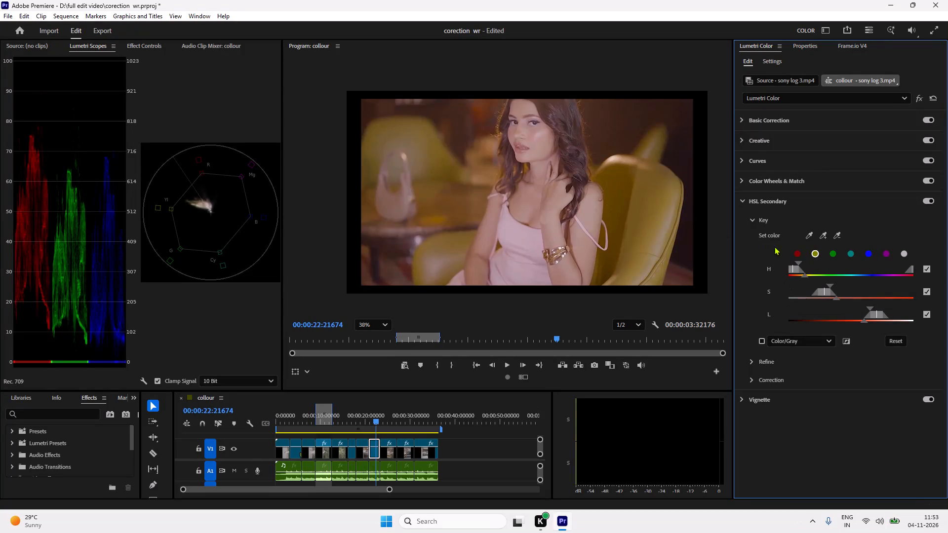
{"action": "left_click", "coordinate": [825, 292]}
Widen the skin key's luminance range until the mask covers the face, neck and arms.
{"action": "left_click_drag", "start_coordinate": [868, 309], "coordinate": [865, 311]}
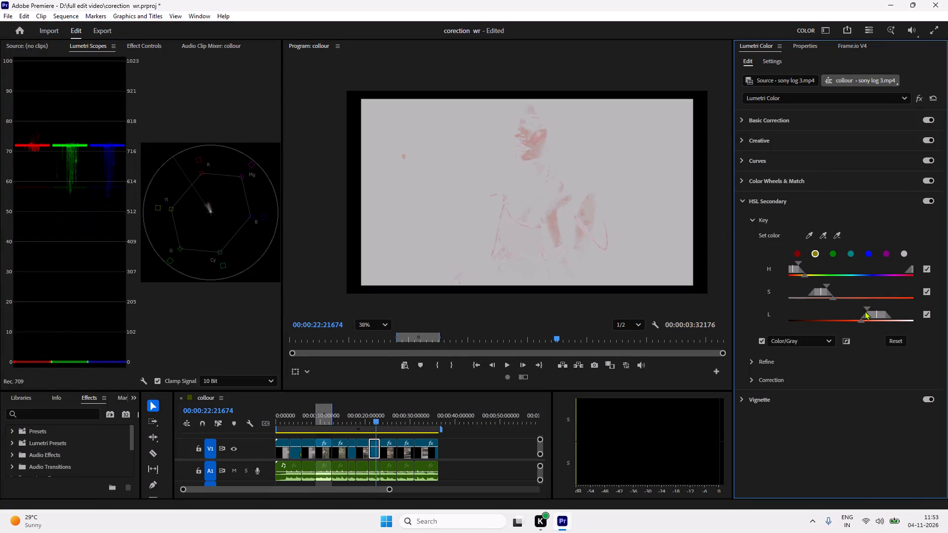
{"action": "left_click_drag", "start_coordinate": [865, 311], "coordinate": [854, 314]}
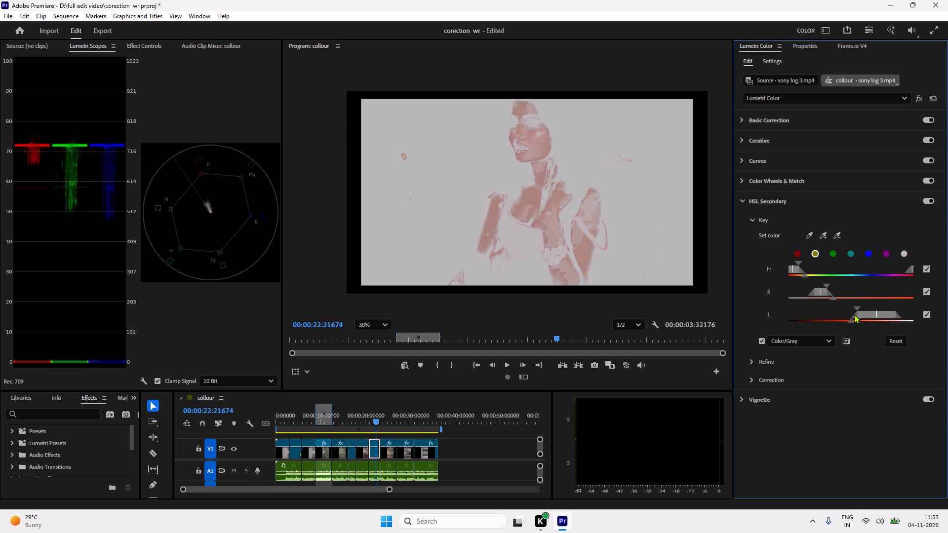
{"action": "left_click_drag", "start_coordinate": [854, 314], "coordinate": [849, 315]}
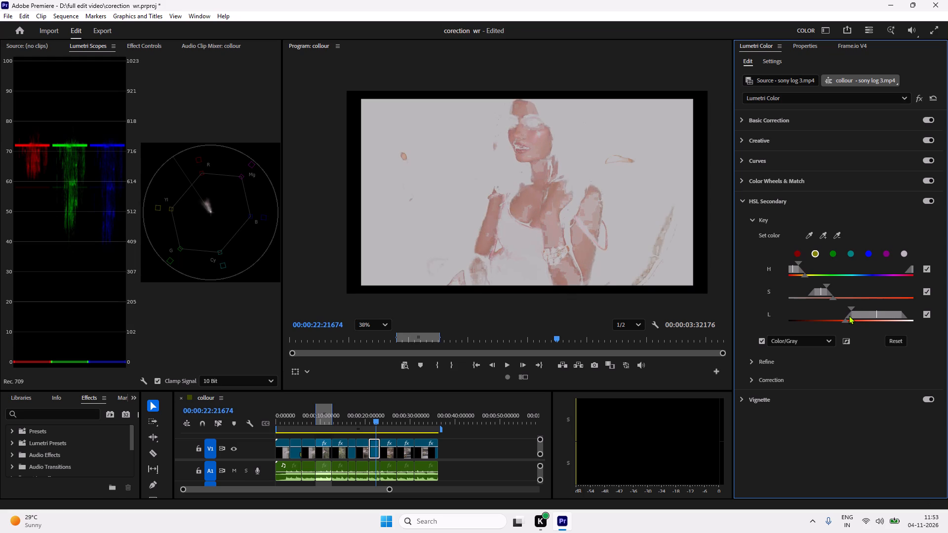
{"action": "left_click_drag", "start_coordinate": [849, 315], "coordinate": [845, 319]}
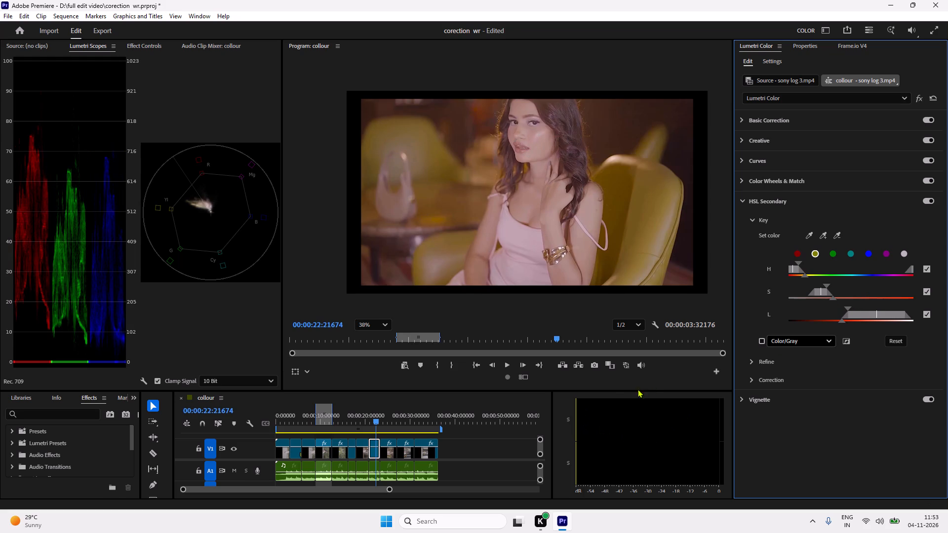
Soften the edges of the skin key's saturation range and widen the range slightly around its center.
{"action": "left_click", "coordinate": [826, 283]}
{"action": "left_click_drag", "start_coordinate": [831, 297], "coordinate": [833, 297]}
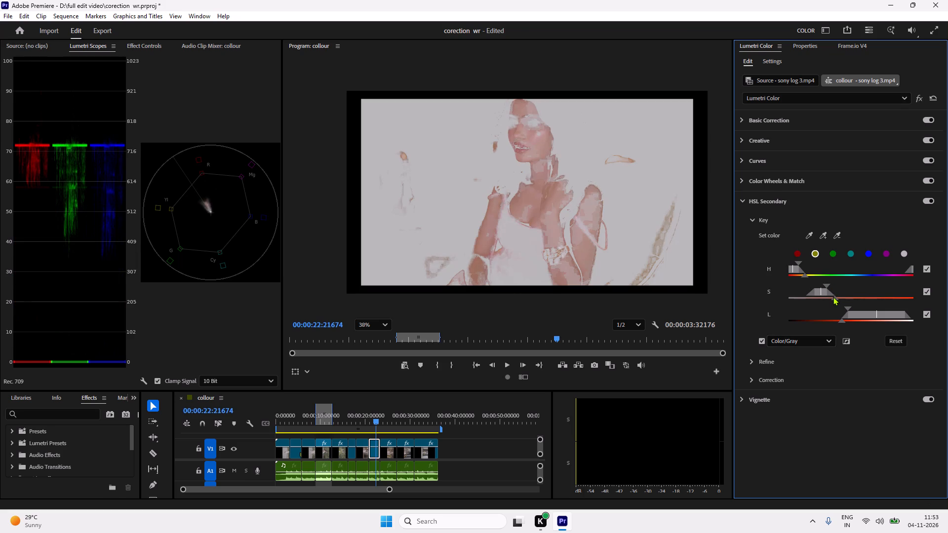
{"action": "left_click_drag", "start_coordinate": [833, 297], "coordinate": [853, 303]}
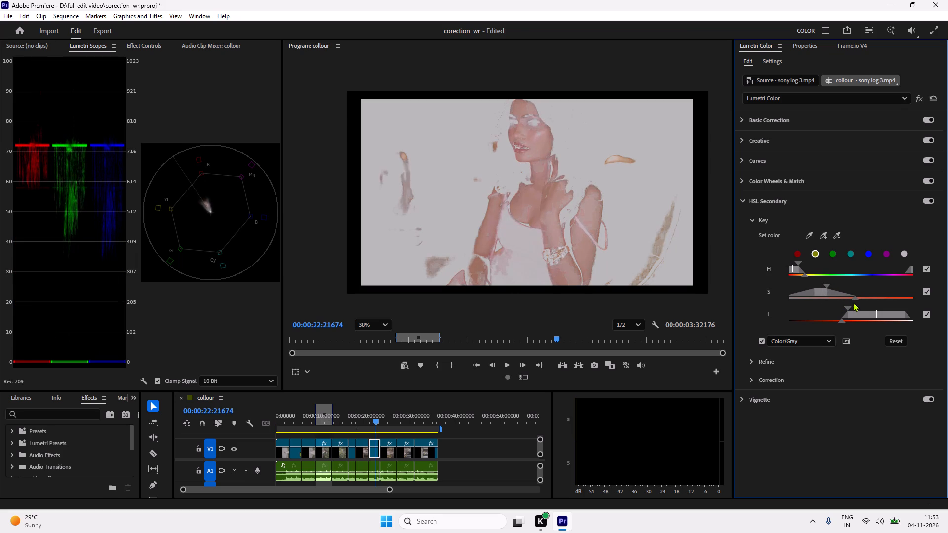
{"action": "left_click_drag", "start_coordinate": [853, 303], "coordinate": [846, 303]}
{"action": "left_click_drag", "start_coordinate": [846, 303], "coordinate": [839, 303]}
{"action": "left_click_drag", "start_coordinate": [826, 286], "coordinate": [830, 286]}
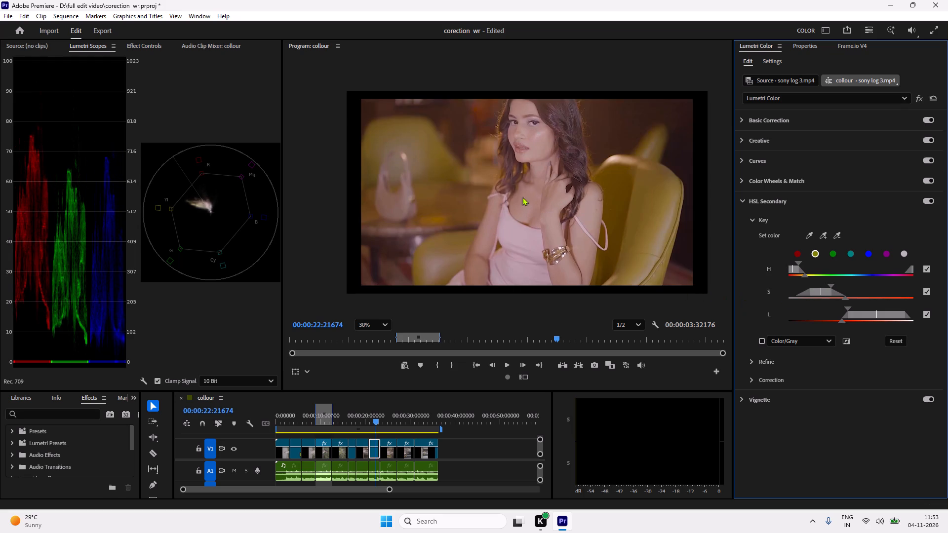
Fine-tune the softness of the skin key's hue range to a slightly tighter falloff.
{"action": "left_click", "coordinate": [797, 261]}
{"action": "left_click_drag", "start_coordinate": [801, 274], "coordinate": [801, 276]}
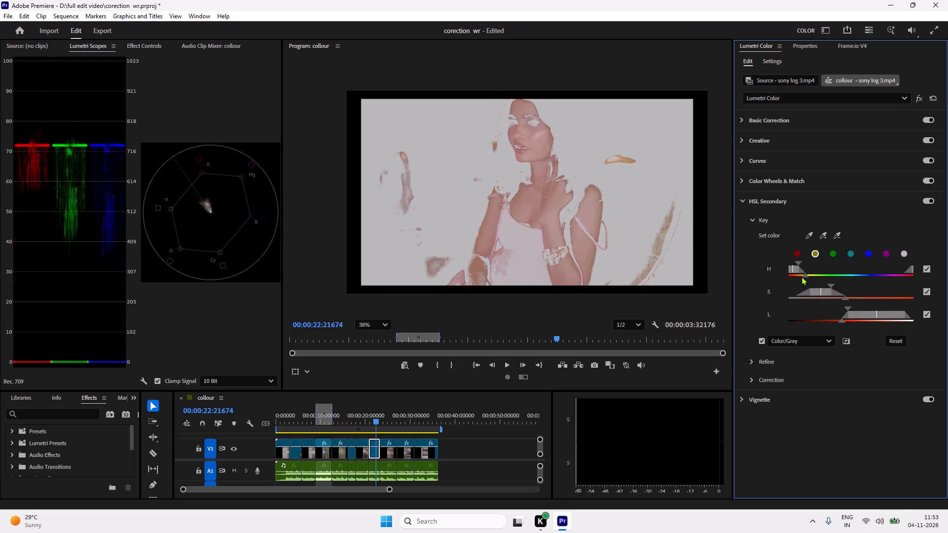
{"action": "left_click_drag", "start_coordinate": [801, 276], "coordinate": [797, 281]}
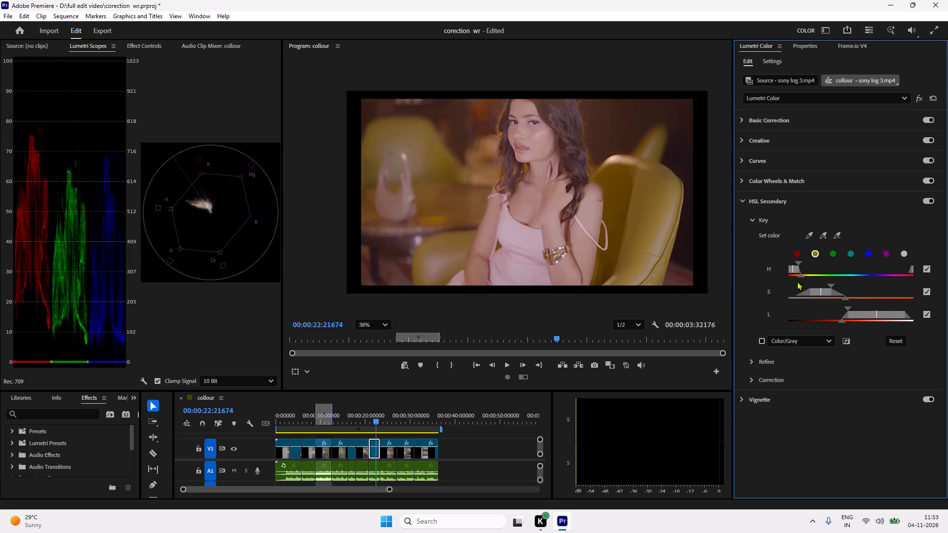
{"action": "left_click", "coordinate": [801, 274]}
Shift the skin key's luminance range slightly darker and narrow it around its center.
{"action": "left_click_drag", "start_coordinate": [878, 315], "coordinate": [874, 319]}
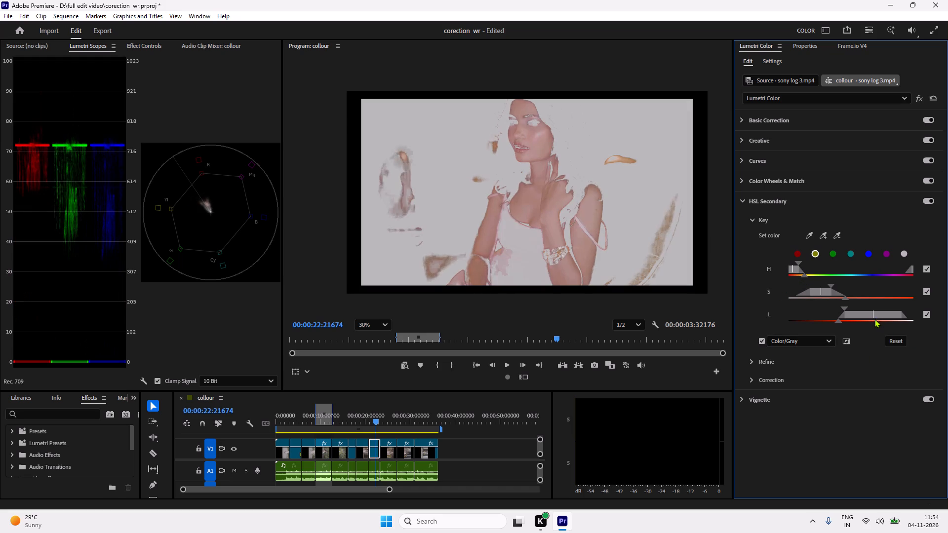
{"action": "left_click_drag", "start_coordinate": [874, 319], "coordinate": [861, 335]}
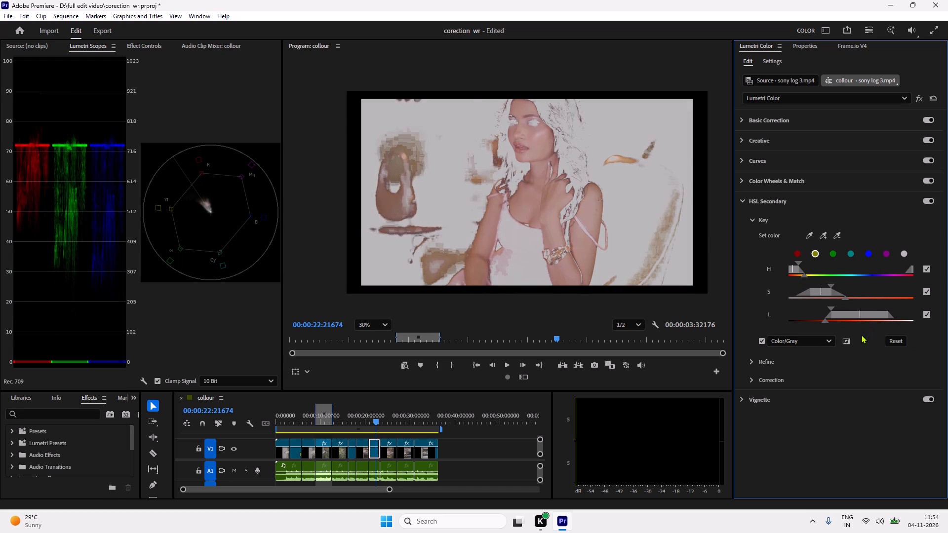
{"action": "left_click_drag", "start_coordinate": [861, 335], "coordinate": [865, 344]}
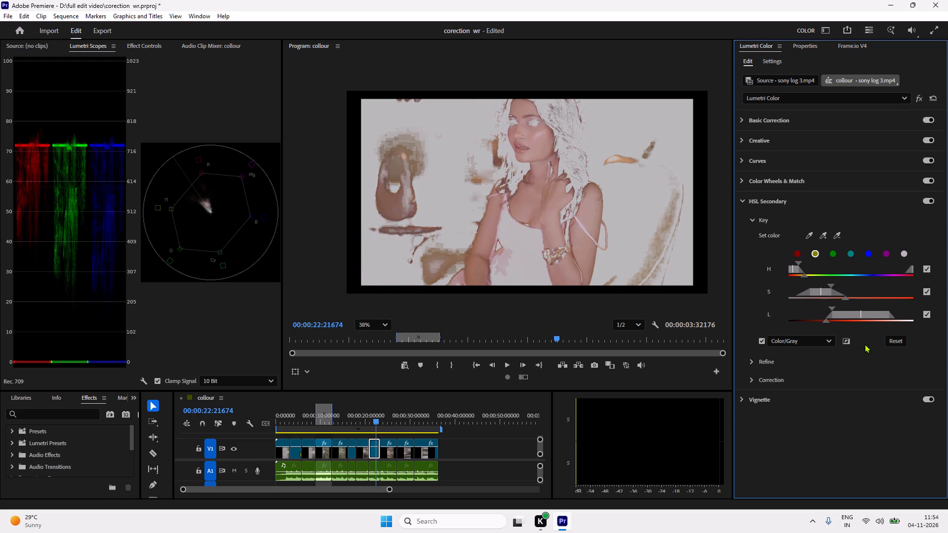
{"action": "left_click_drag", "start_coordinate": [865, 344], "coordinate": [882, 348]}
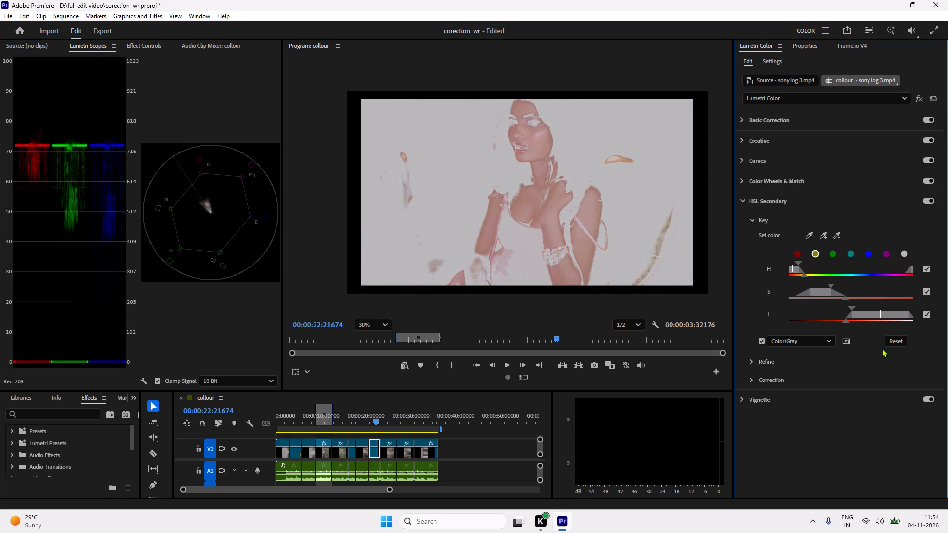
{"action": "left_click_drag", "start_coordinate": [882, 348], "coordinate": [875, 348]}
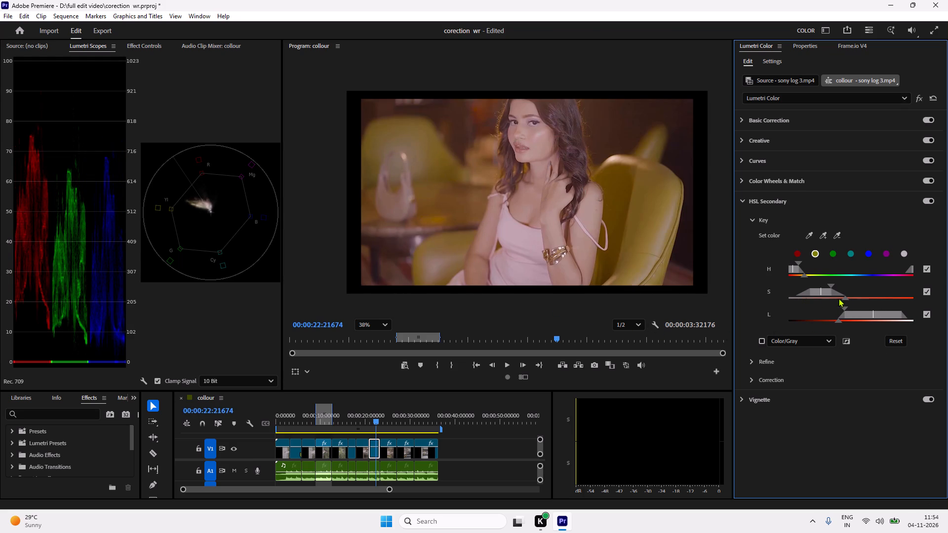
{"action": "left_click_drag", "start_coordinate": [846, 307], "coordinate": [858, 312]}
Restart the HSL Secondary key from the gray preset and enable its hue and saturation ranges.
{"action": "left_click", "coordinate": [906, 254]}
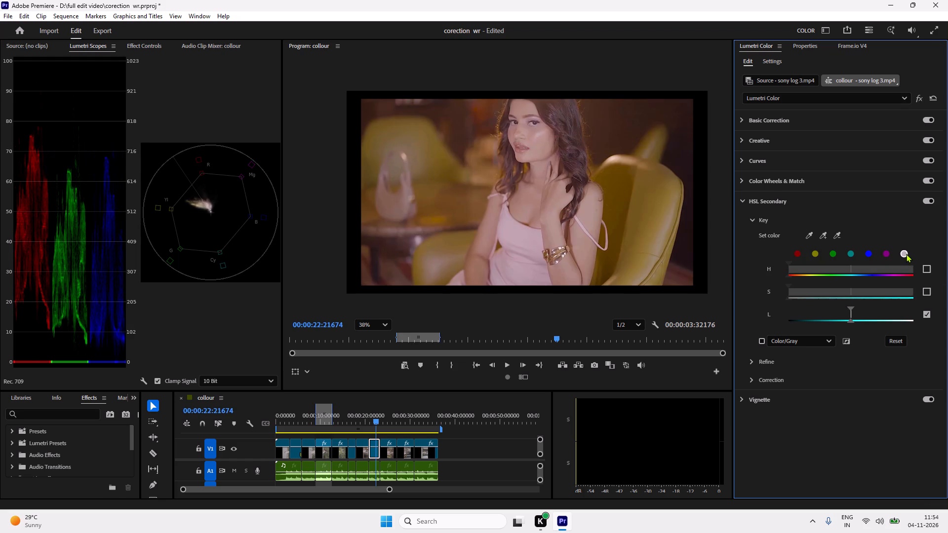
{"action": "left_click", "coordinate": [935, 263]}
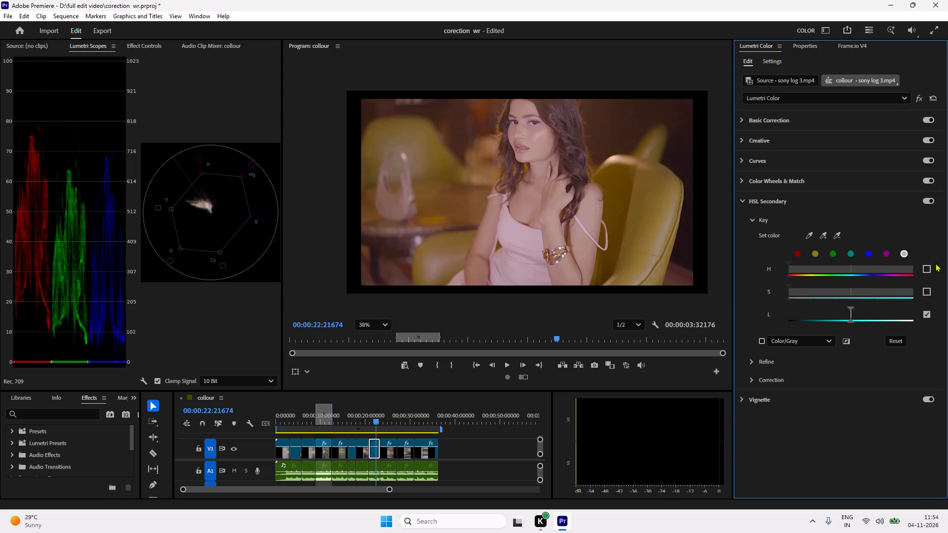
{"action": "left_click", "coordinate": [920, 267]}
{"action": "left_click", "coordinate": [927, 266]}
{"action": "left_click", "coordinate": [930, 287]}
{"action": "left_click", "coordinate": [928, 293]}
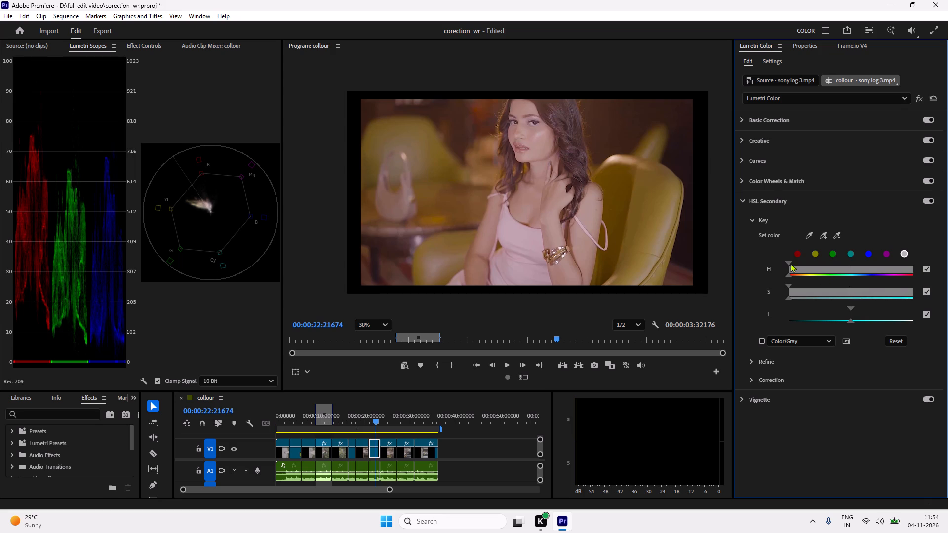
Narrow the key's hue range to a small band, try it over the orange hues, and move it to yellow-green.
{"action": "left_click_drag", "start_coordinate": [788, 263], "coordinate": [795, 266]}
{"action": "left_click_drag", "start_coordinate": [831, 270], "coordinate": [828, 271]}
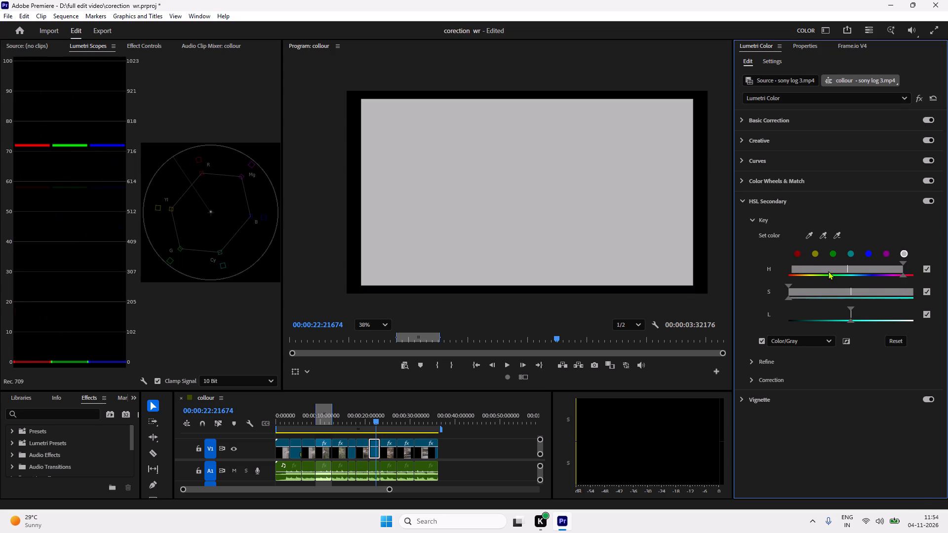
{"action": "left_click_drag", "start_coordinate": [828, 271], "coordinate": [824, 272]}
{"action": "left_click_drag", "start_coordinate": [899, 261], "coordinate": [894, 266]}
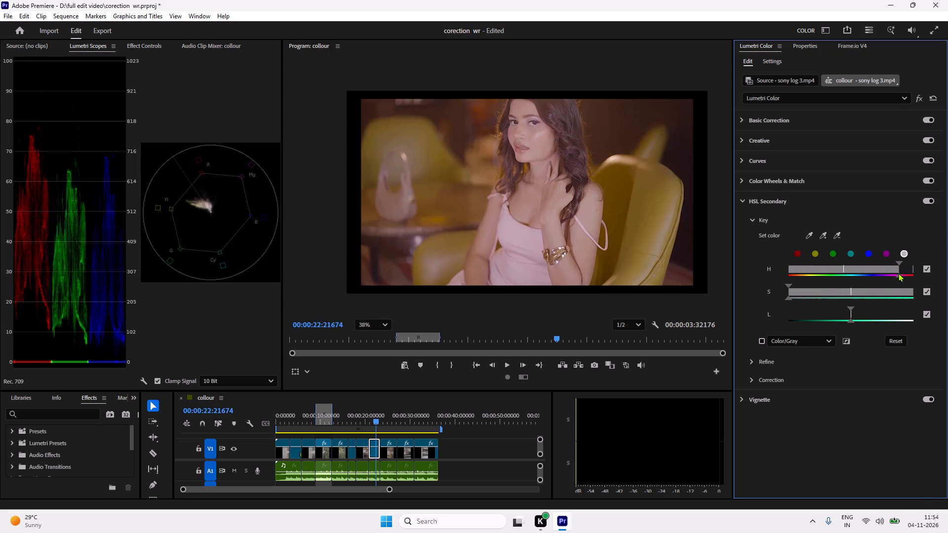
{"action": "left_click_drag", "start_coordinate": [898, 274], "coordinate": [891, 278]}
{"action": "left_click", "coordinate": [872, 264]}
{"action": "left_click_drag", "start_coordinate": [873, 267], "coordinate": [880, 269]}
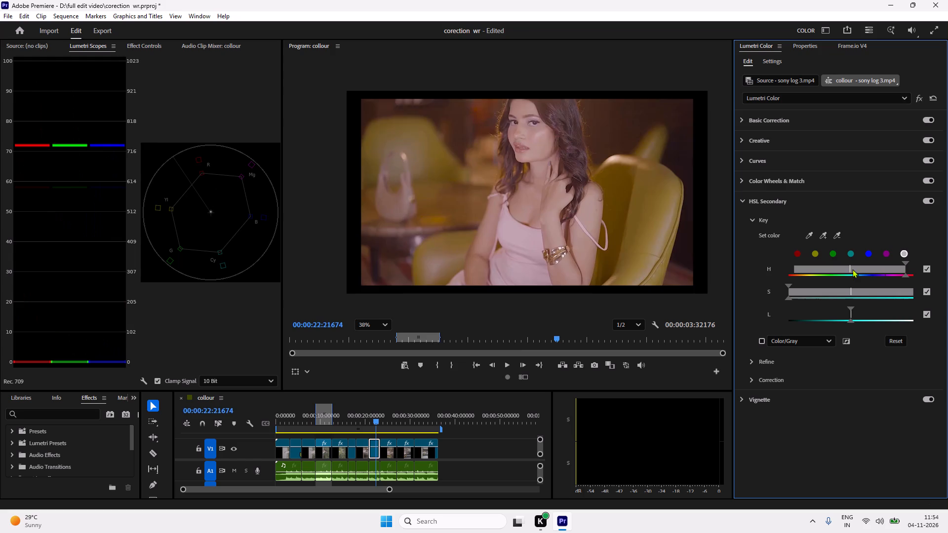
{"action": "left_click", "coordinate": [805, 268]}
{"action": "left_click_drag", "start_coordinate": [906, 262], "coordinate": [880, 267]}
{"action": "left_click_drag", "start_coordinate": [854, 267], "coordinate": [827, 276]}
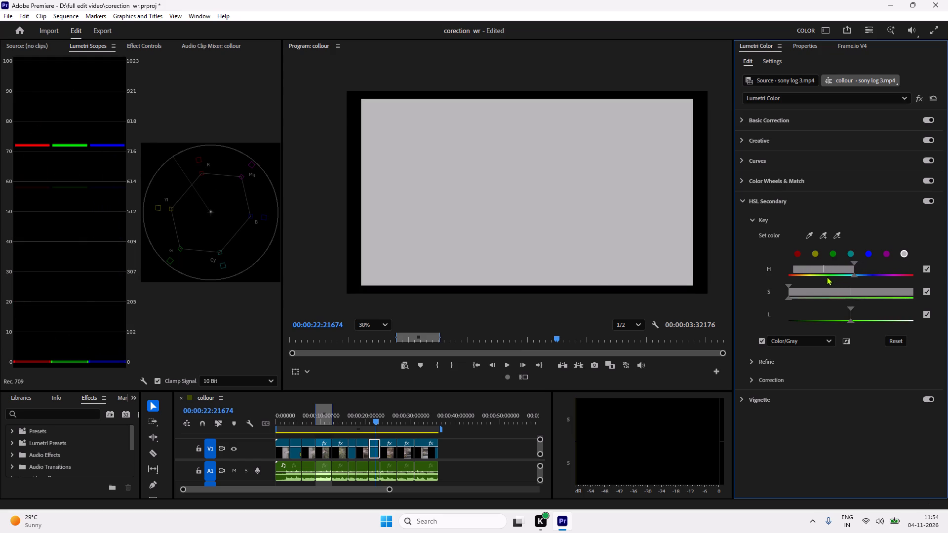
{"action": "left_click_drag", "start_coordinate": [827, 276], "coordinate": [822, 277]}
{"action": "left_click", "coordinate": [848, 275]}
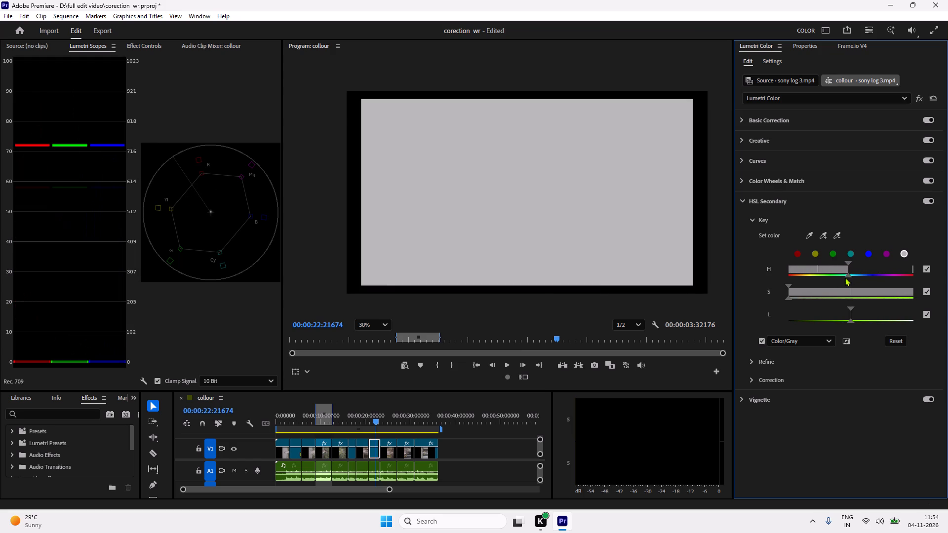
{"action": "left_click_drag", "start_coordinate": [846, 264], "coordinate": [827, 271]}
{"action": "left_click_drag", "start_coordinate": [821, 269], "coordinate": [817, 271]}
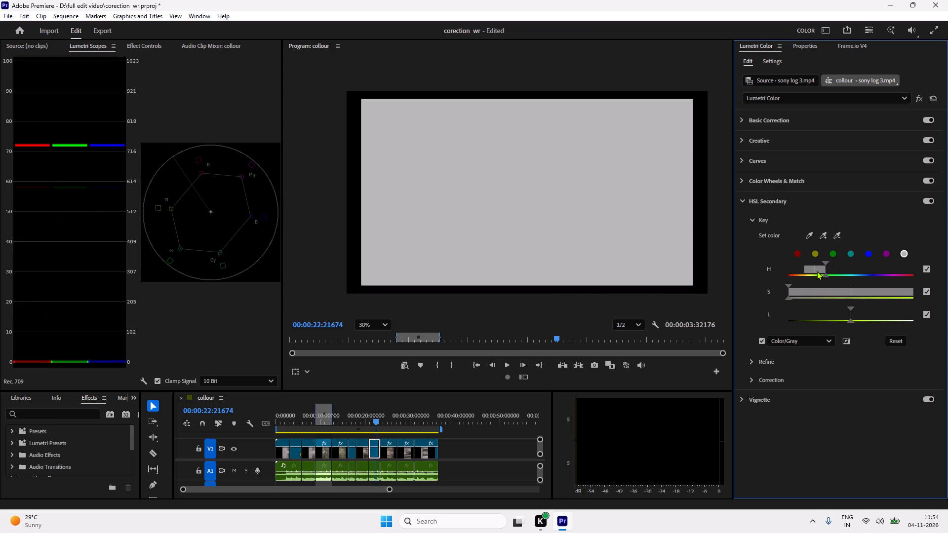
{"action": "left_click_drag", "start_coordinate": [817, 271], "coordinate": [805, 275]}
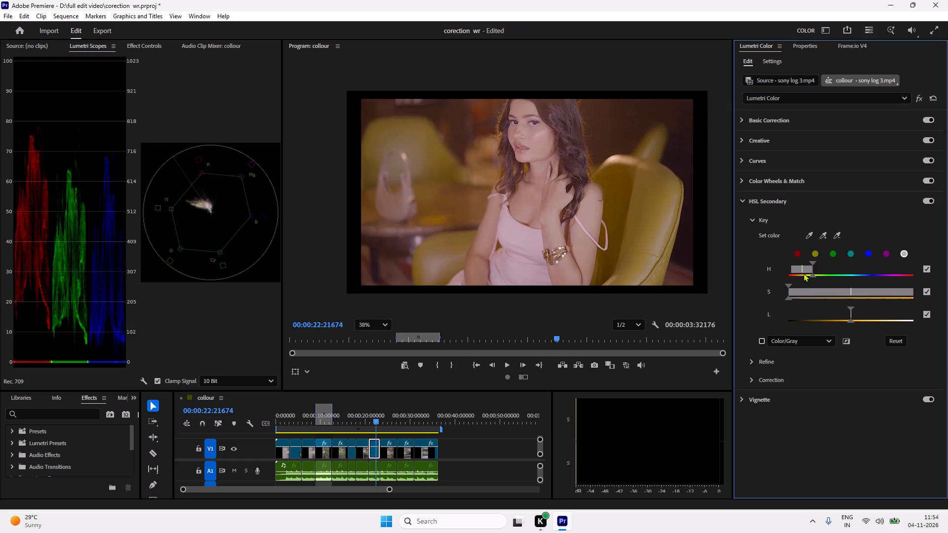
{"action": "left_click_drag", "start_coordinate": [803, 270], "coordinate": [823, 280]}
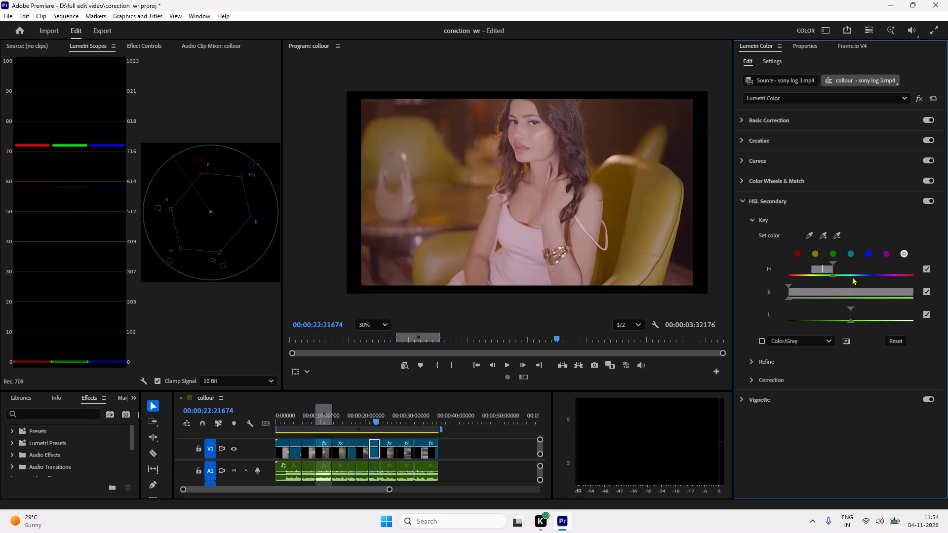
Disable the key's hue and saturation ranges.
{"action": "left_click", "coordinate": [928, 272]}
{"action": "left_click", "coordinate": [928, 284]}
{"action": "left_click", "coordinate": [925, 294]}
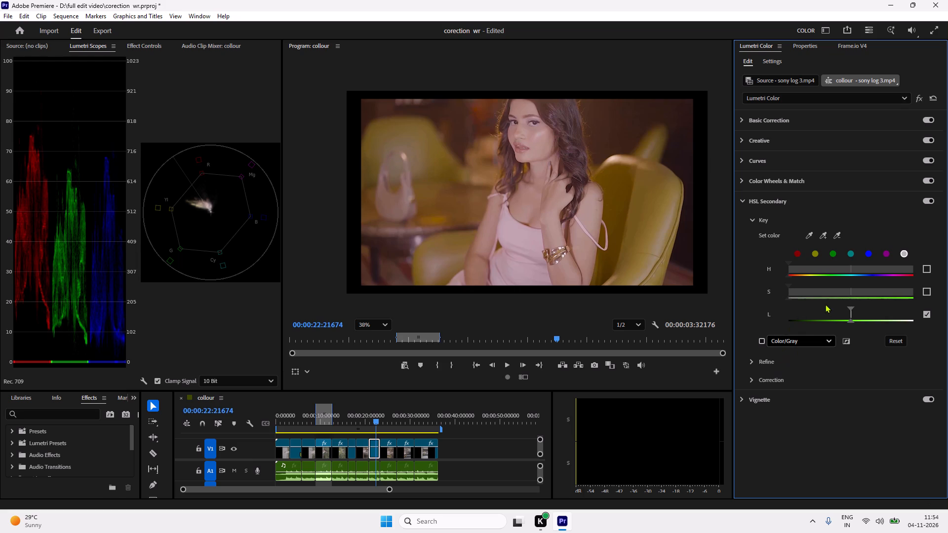
Try the yellow preset for the HSL Secondary key, and replace it with the red preset.
{"action": "left_click", "coordinate": [813, 255]}
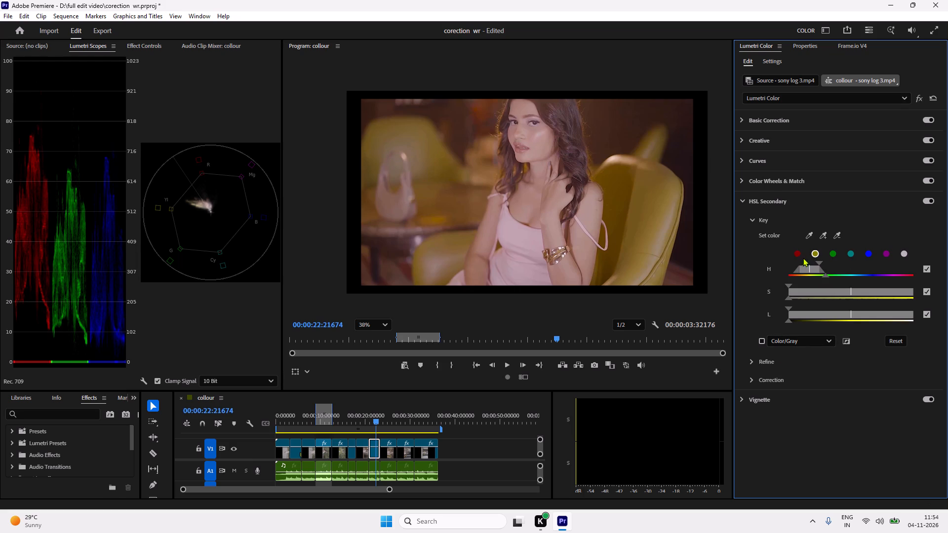
{"action": "left_click", "coordinate": [797, 254]}
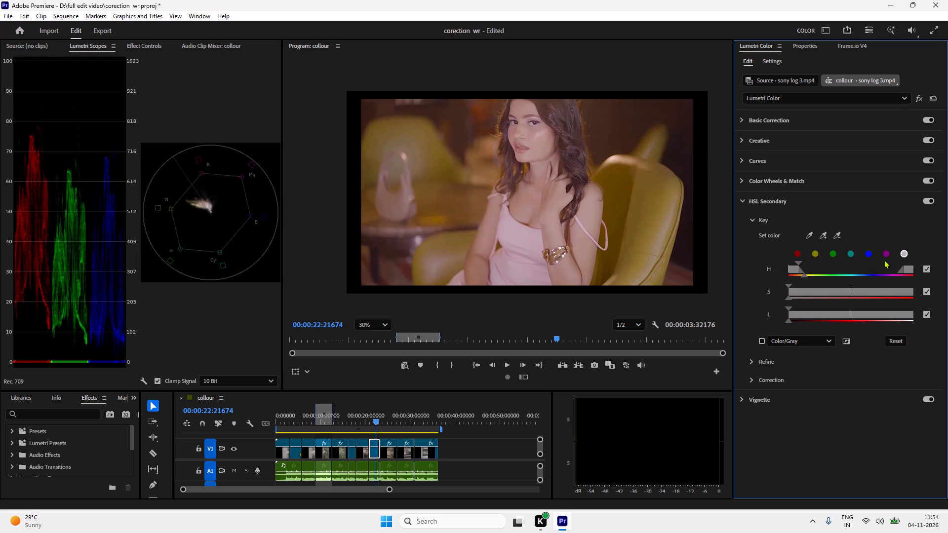
{"action": "left_click", "coordinate": [864, 256]}
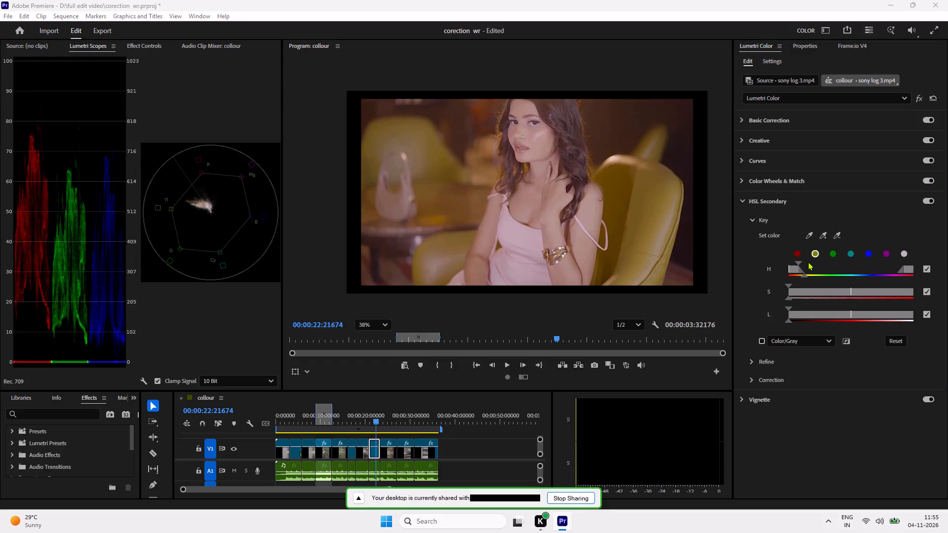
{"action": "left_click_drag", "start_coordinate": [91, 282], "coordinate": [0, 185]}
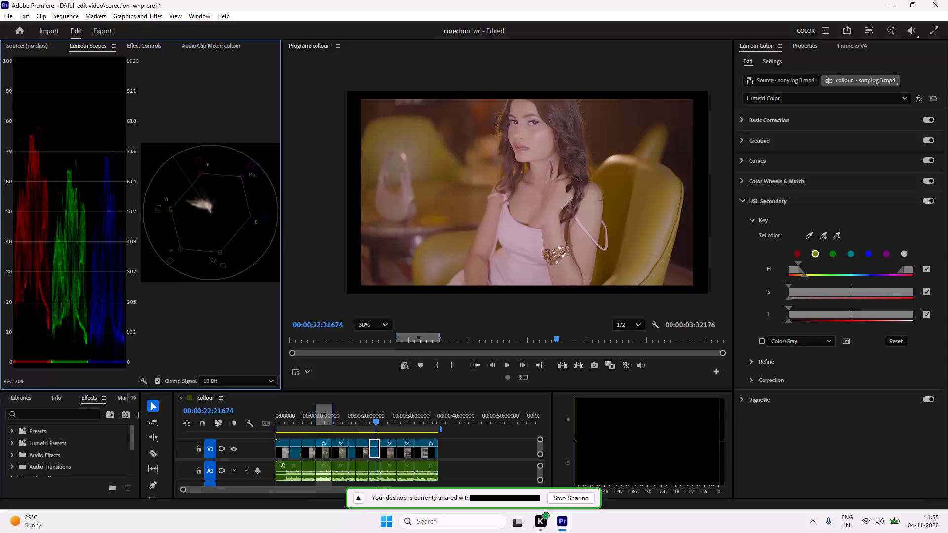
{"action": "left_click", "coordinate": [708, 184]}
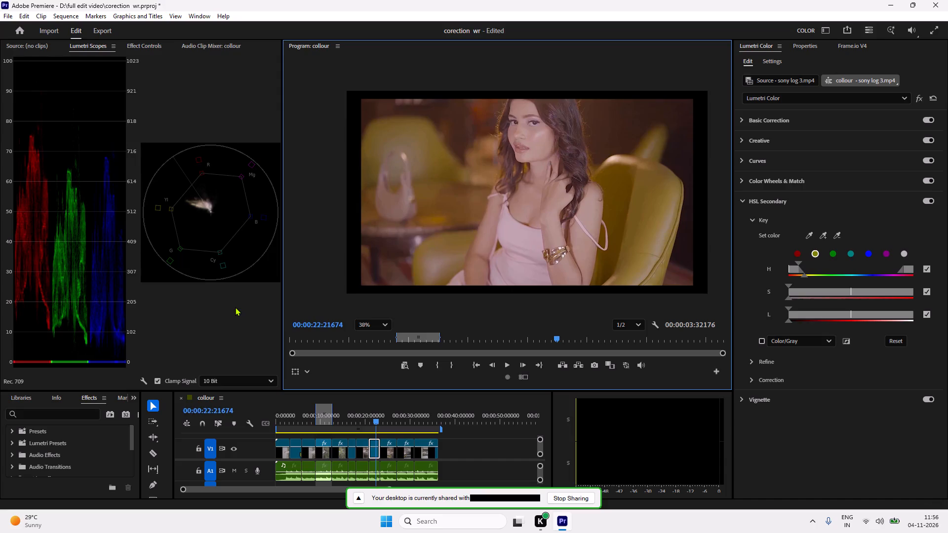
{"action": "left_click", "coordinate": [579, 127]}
Play the colour sequence from the start to review the graded clips.
{"action": "key", "text": "Return"}
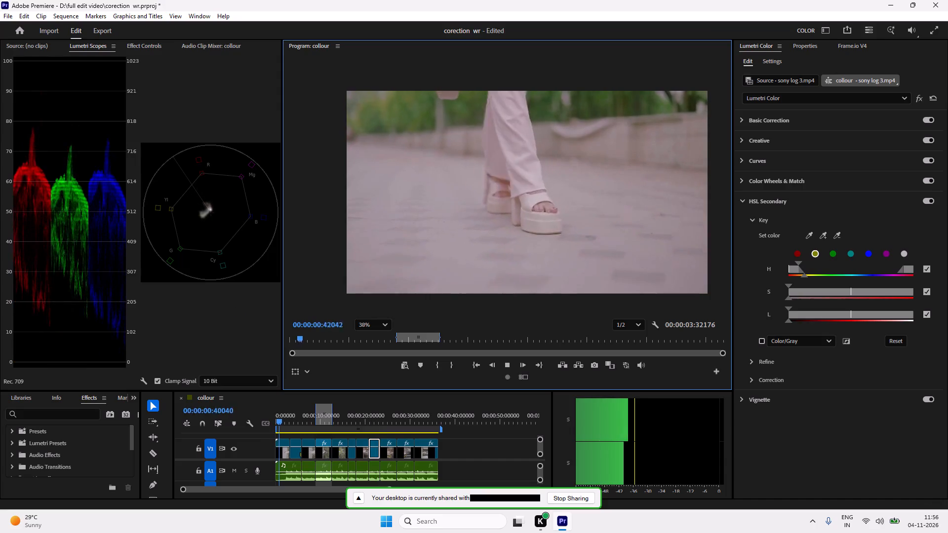
{"action": "left_click", "coordinate": [654, 134]}
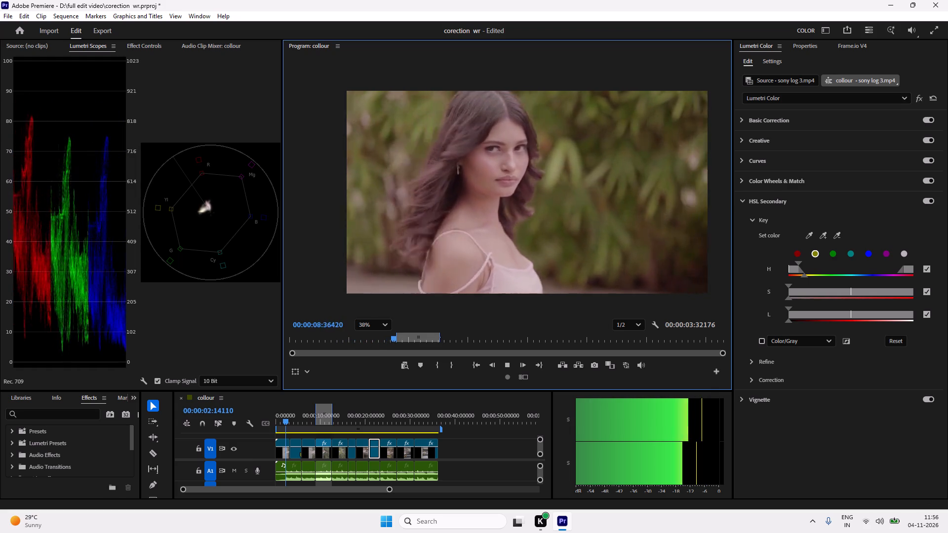
{"action": "left_click", "coordinate": [651, 433]}
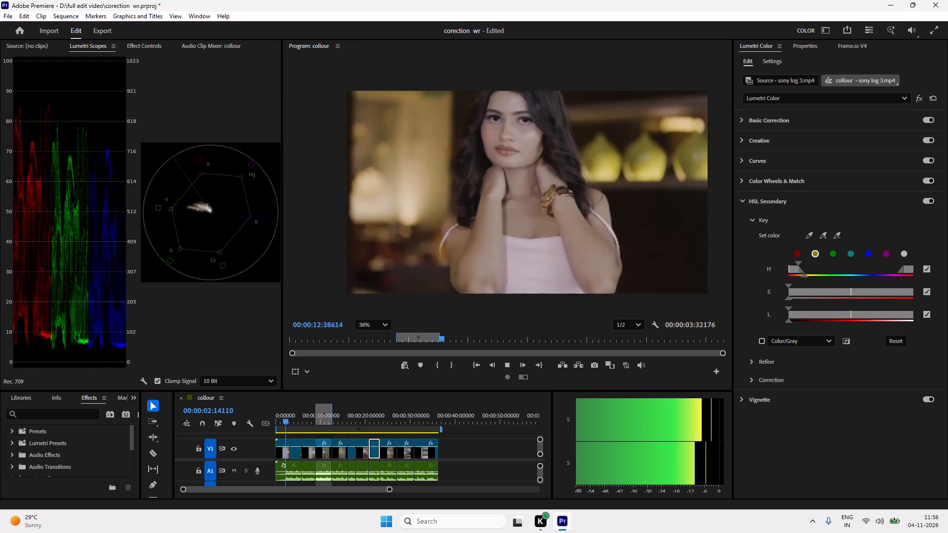
{"action": "key", "text": "BackSpace"}
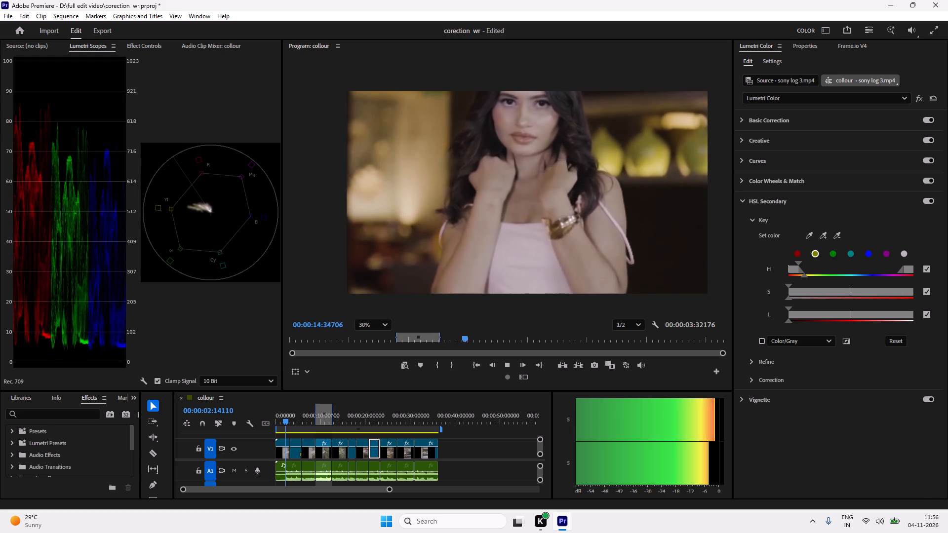
Replay the opening of the colour sequence to review the graded walking shots, and stop playback.
{"action": "key", "text": "Return"}
{"action": "left_click", "coordinate": [677, 406]}
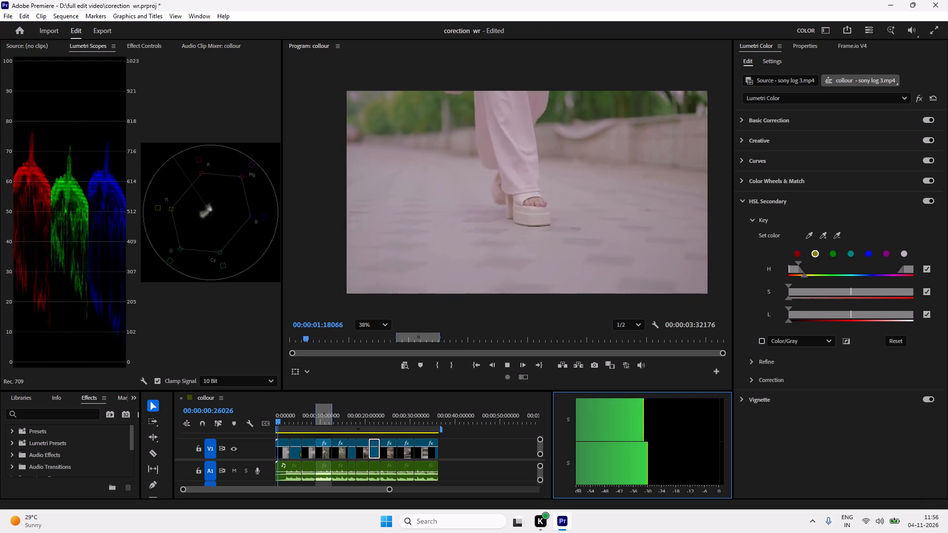
{"action": "left_click_drag", "start_coordinate": [186, 397], "coordinate": [196, 456]}
{"action": "left_click", "coordinate": [596, 283]}
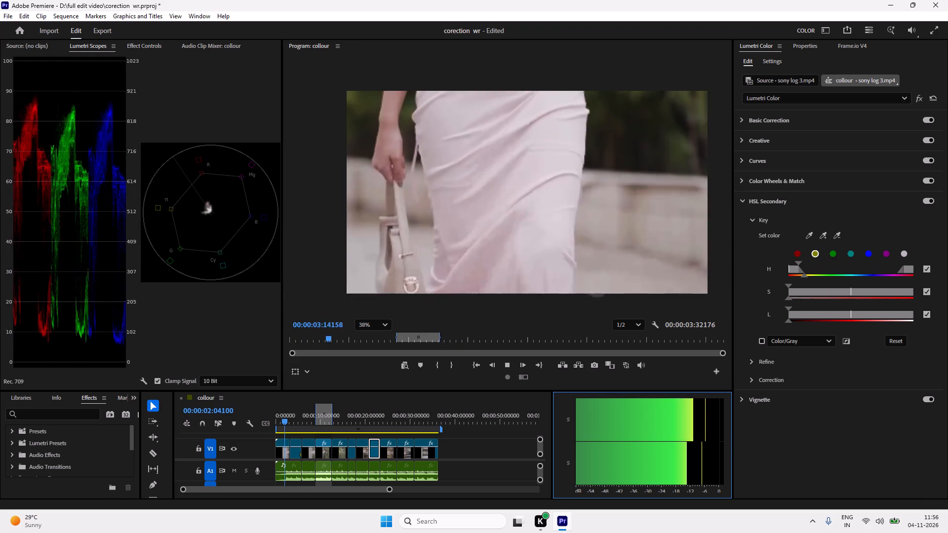
{"action": "left_click", "coordinate": [509, 363]}
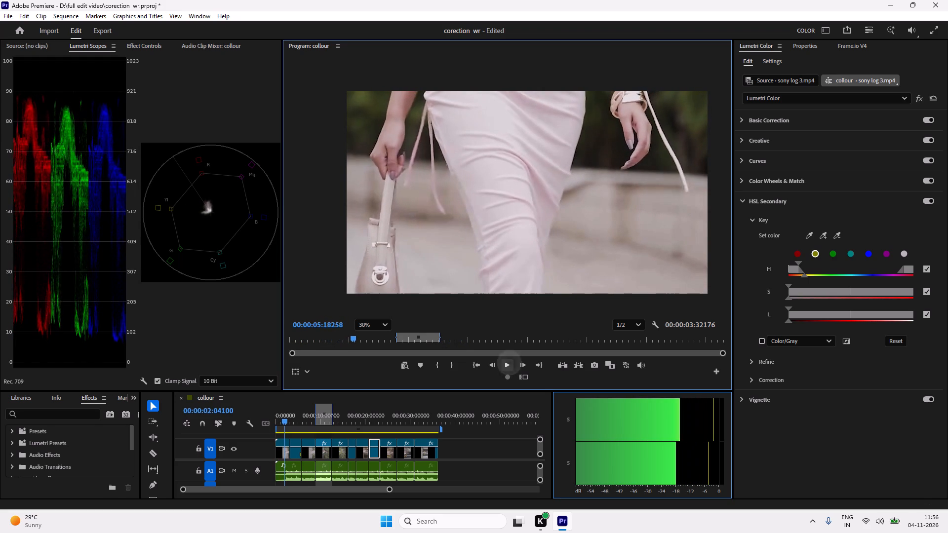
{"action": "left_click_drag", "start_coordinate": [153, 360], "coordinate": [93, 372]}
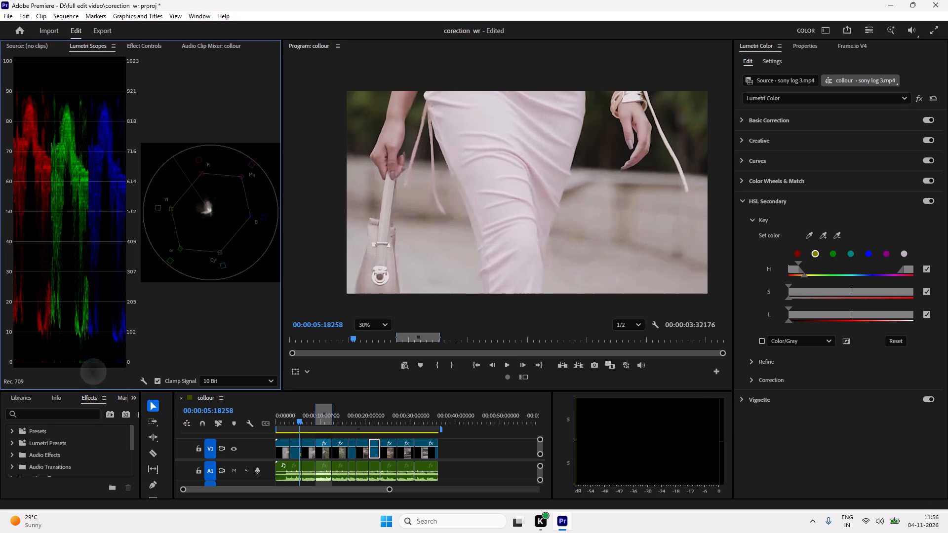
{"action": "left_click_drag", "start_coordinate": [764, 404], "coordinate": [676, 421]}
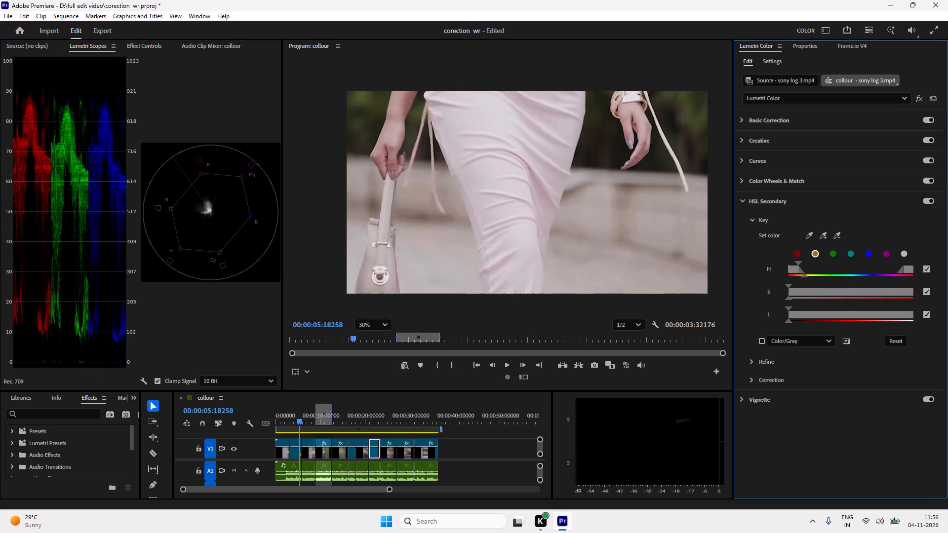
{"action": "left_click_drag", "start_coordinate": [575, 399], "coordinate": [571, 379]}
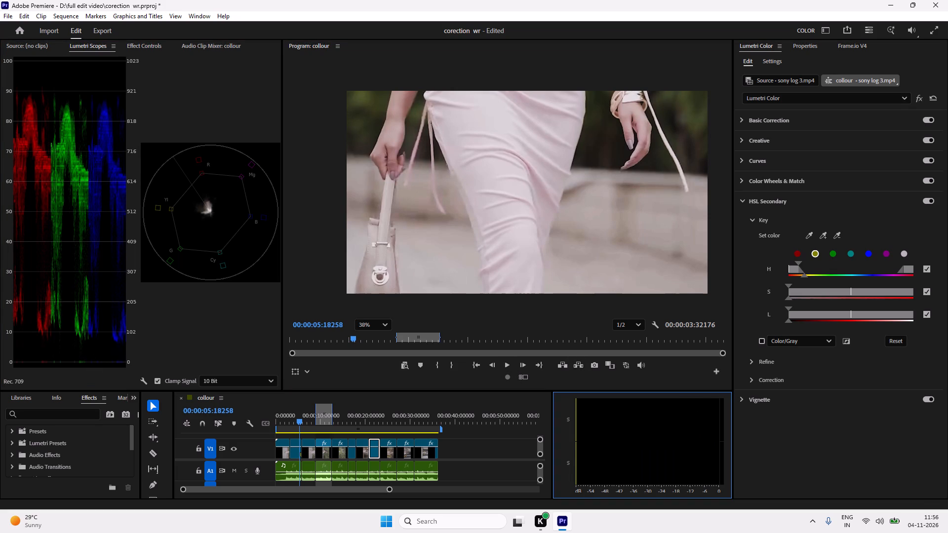
Set the armchair clip's Basic Correction Tint to -3.3 and Temperature to 3.3.
{"action": "left_click", "coordinate": [799, 127]}
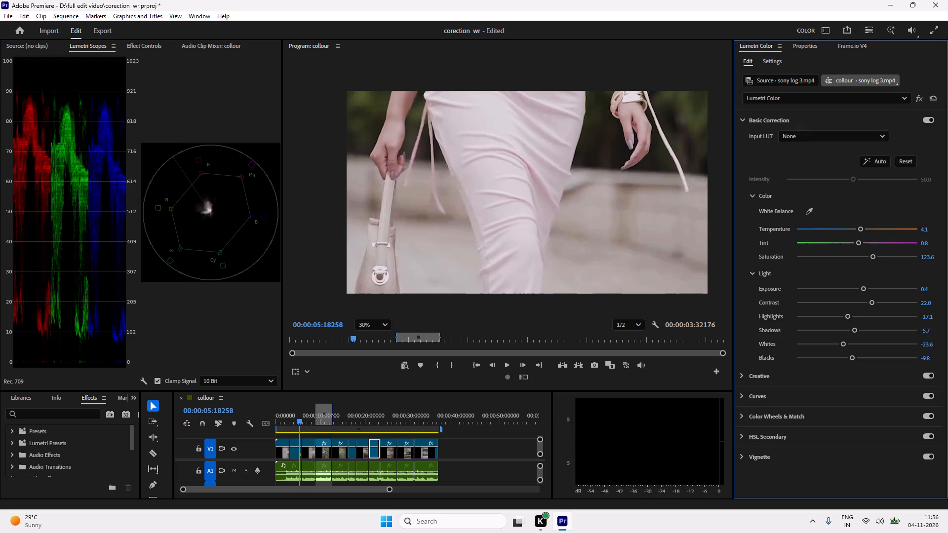
{"action": "left_click_drag", "start_coordinate": [670, 340], "coordinate": [602, 331]}
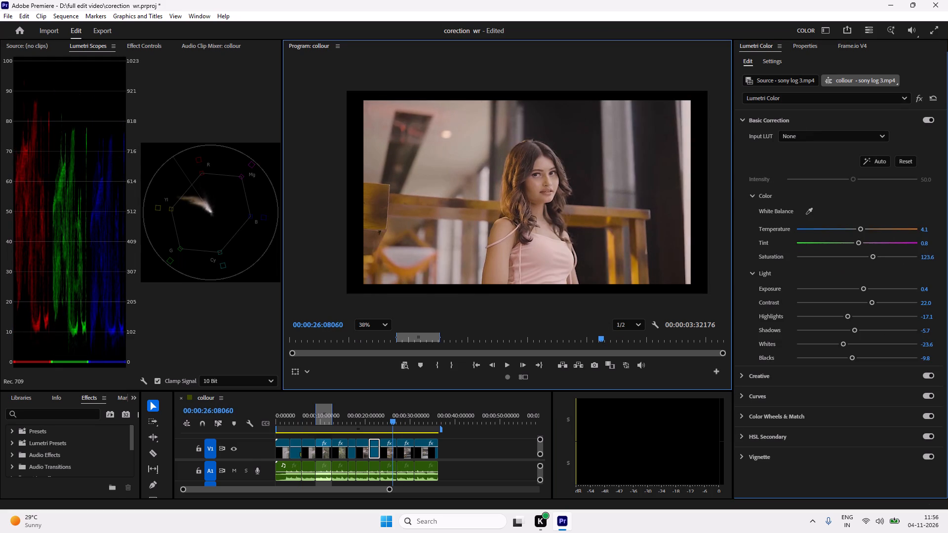
{"action": "left_click_drag", "start_coordinate": [596, 329], "coordinate": [546, 389]}
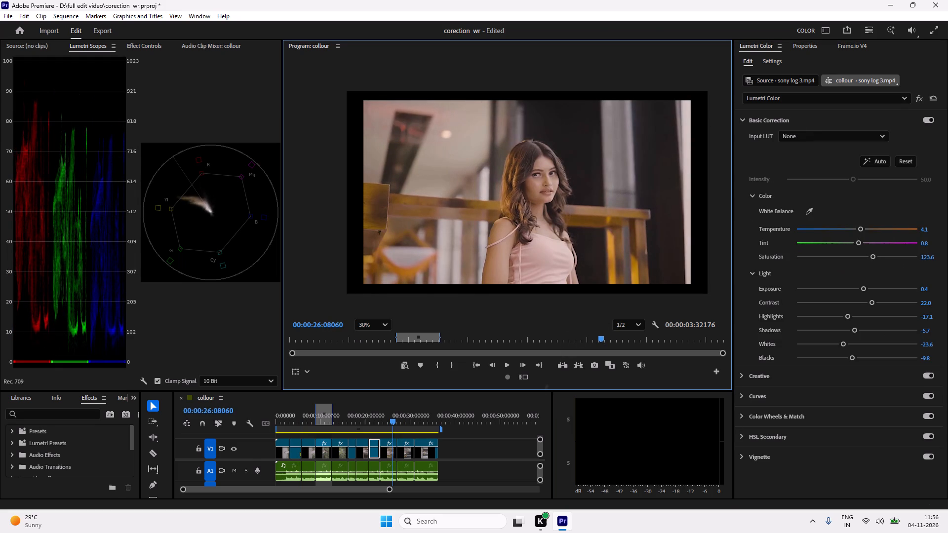
{"action": "left_click_drag", "start_coordinate": [546, 389], "coordinate": [544, 399]}
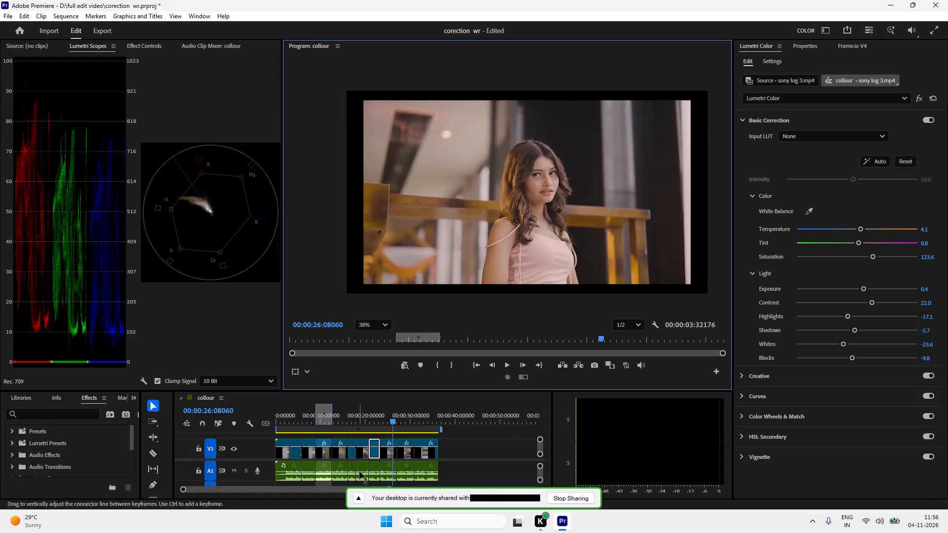
{"action": "left_click_drag", "start_coordinate": [392, 418], "coordinate": [365, 418]}
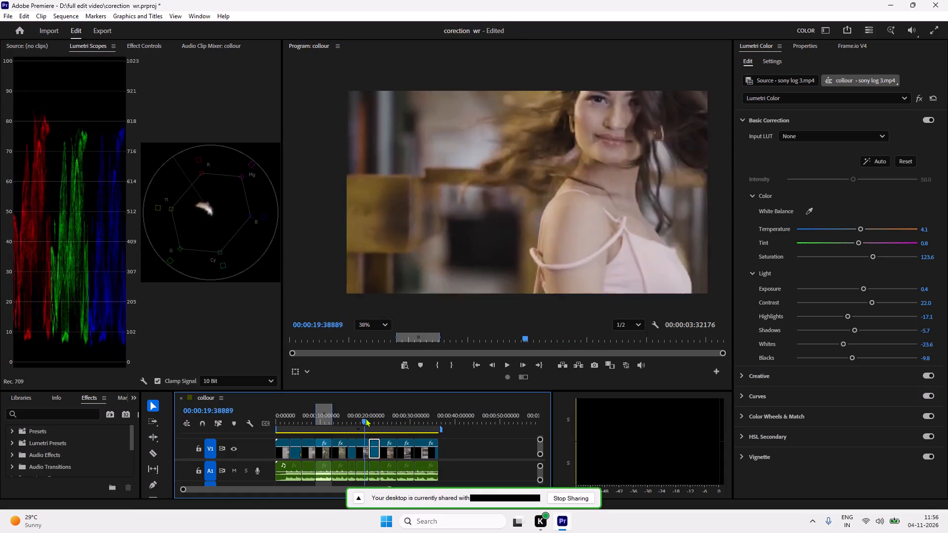
{"action": "left_click_drag", "start_coordinate": [365, 418], "coordinate": [376, 422]}
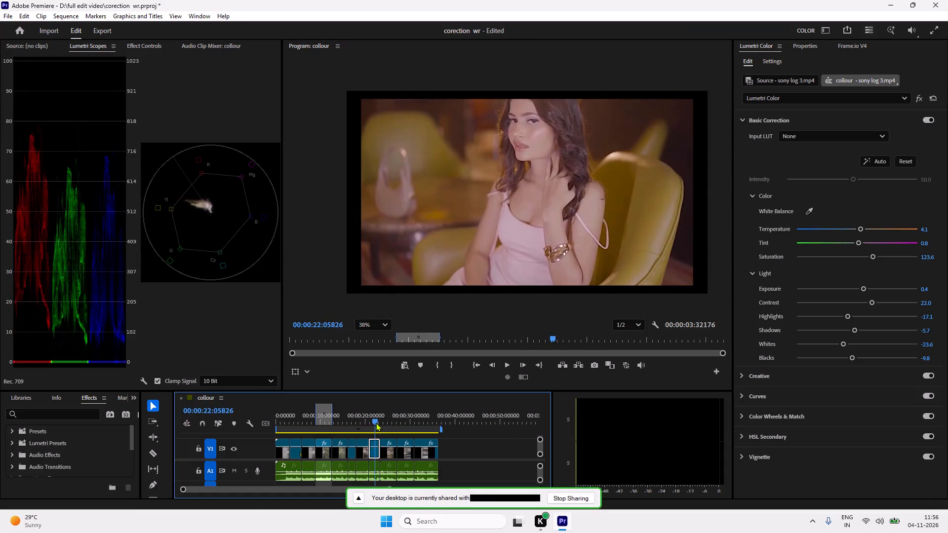
{"action": "left_click_drag", "start_coordinate": [376, 422], "coordinate": [374, 423]}
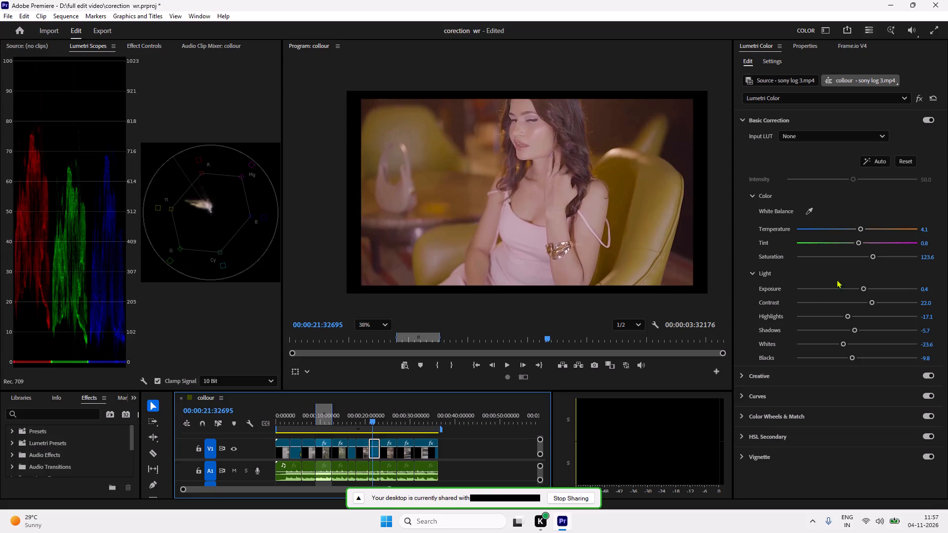
{"action": "left_click_drag", "start_coordinate": [858, 240], "coordinate": [852, 244]}
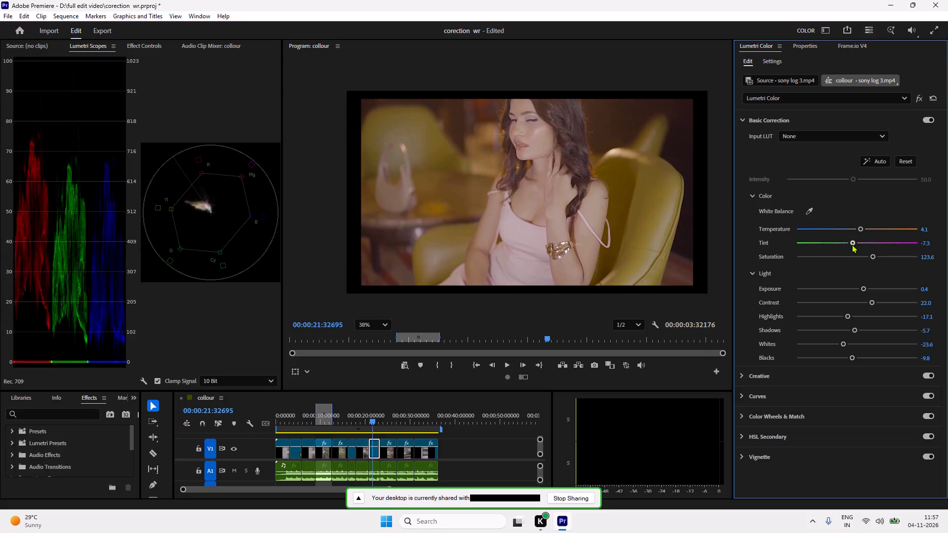
{"action": "left_click_drag", "start_coordinate": [852, 244], "coordinate": [854, 245]}
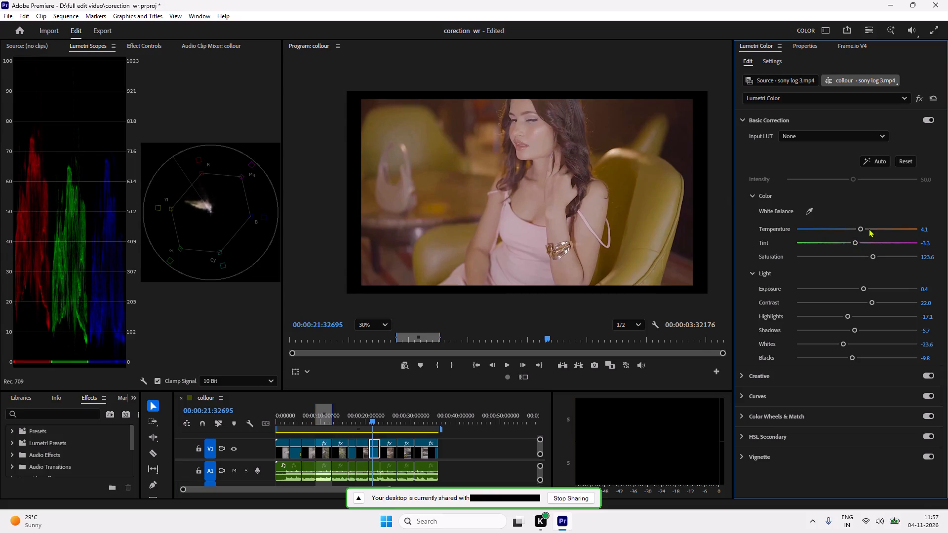
{"action": "left_click", "coordinate": [862, 227]}
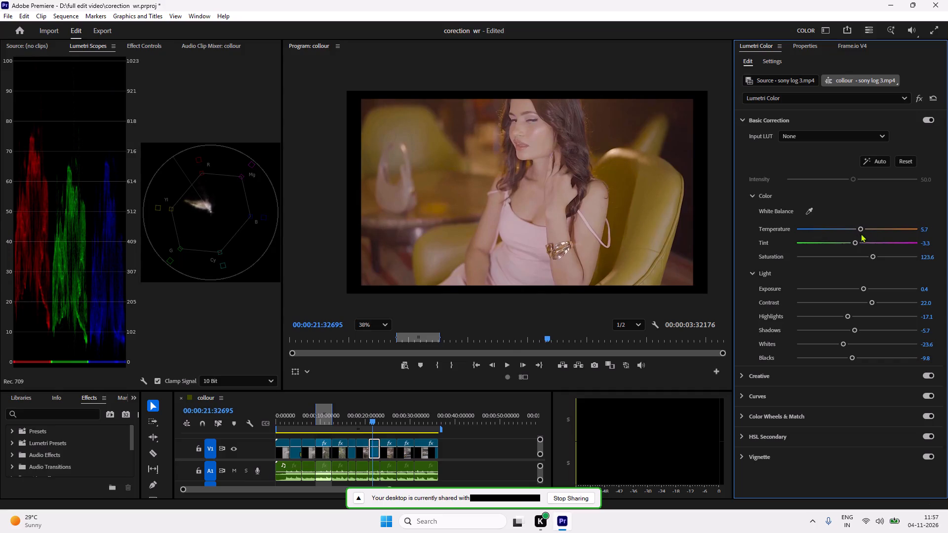
{"action": "left_click", "coordinate": [860, 229]}
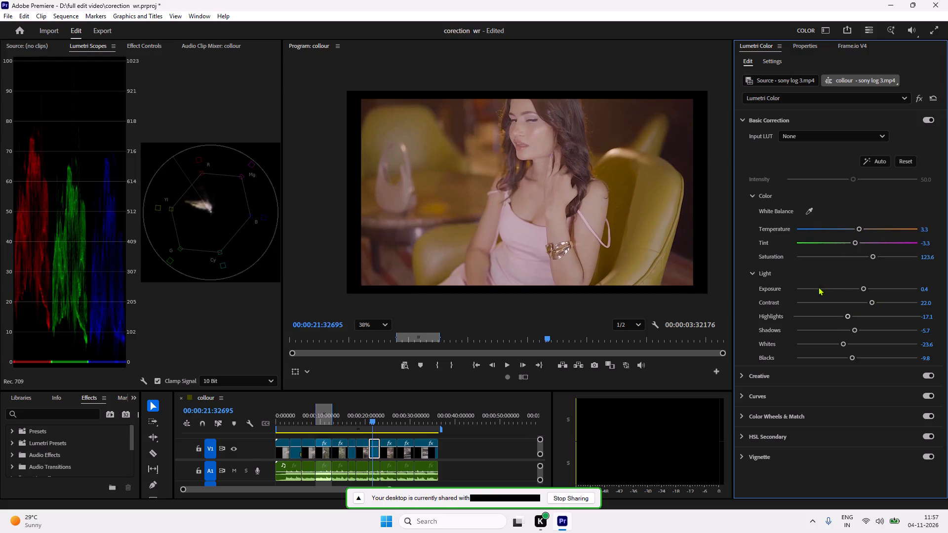
Set the armchair clip's Exposure to 0.2 and Contrast to 34.1.
{"action": "left_click_drag", "start_coordinate": [865, 287], "coordinate": [866, 293]}
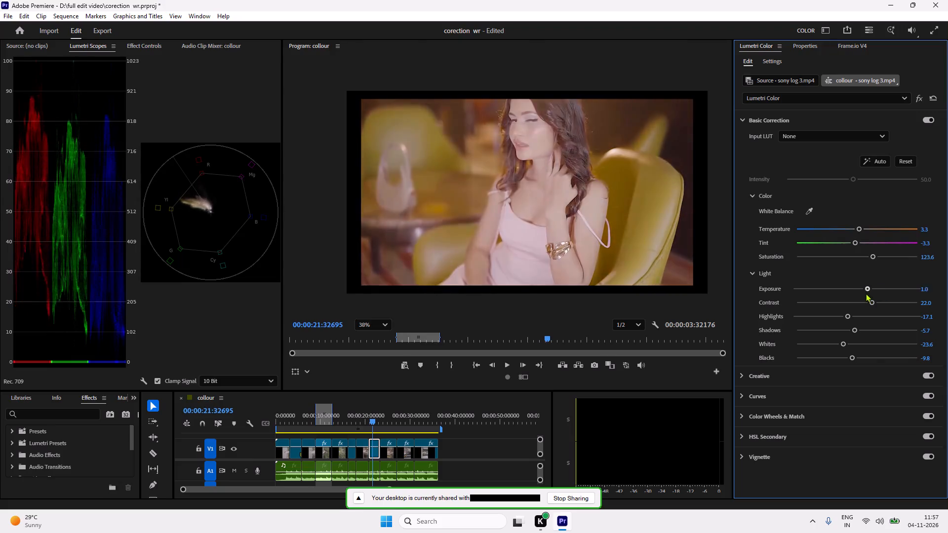
{"action": "left_click_drag", "start_coordinate": [866, 293], "coordinate": [859, 296]}
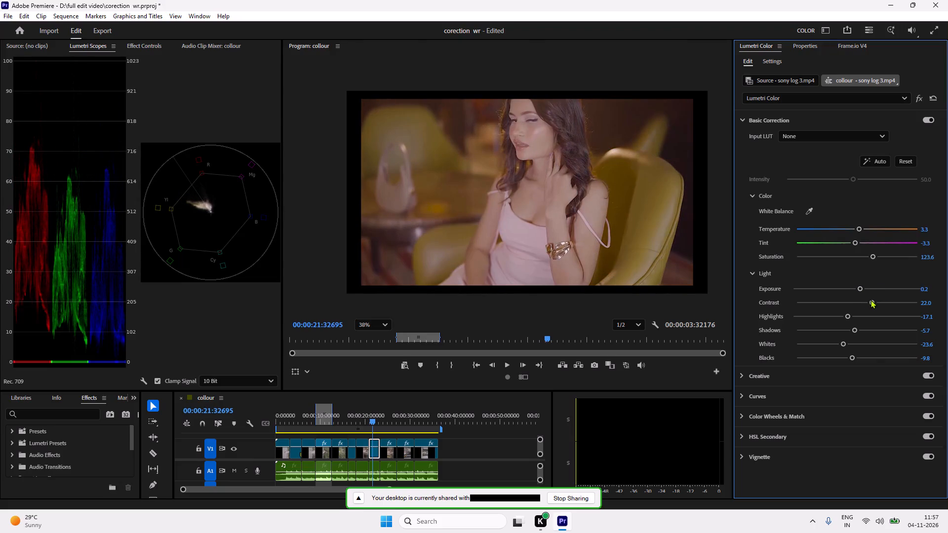
{"action": "left_click_drag", "start_coordinate": [870, 302], "coordinate": [839, 318]}
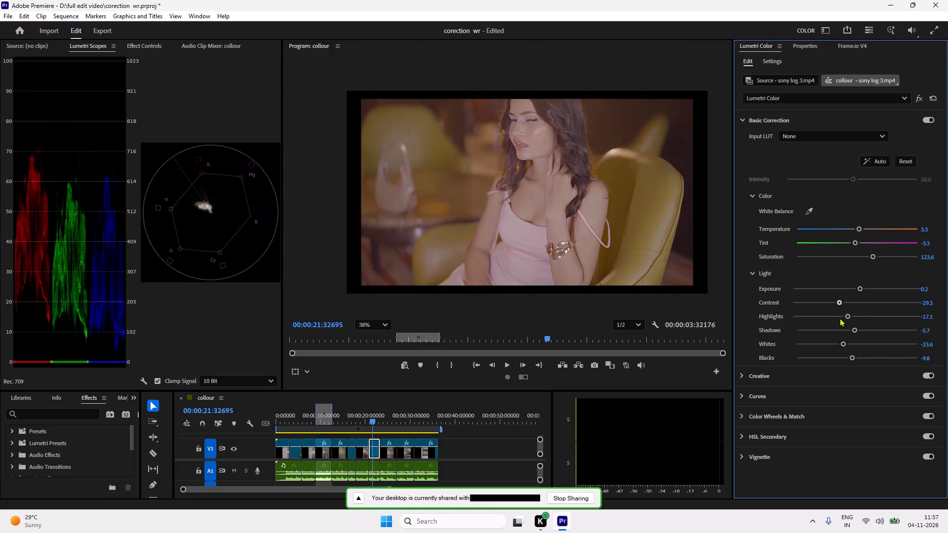
{"action": "left_click_drag", "start_coordinate": [839, 318], "coordinate": [882, 321]}
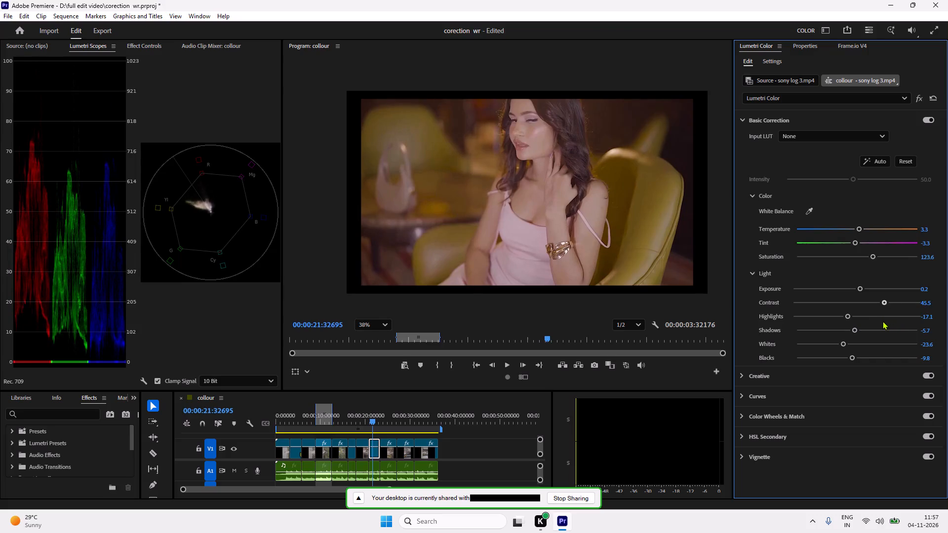
{"action": "left_click_drag", "start_coordinate": [882, 321], "coordinate": [877, 321]}
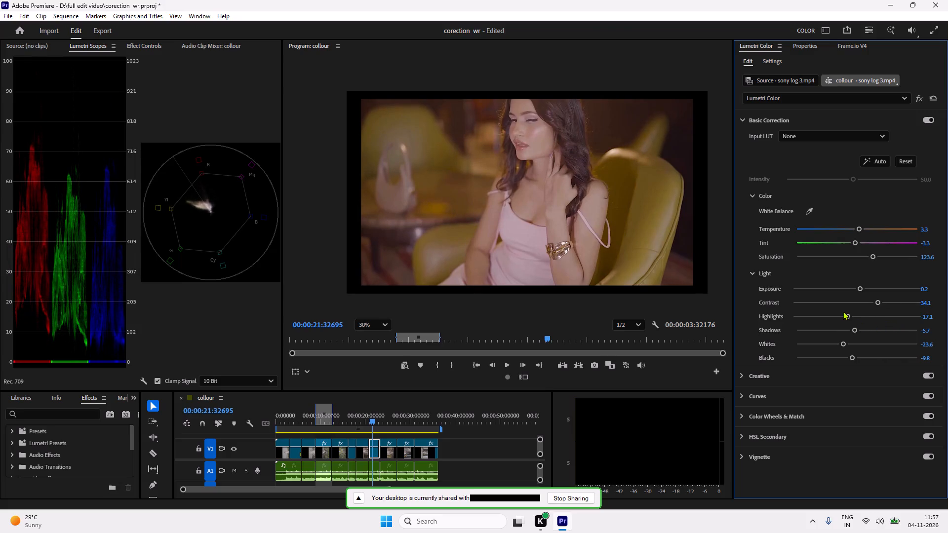
Set the armchair clip's Highlights to 5.7 and Shadows to 7.3.
{"action": "left_click_drag", "start_coordinate": [846, 317], "coordinate": [862, 327]}
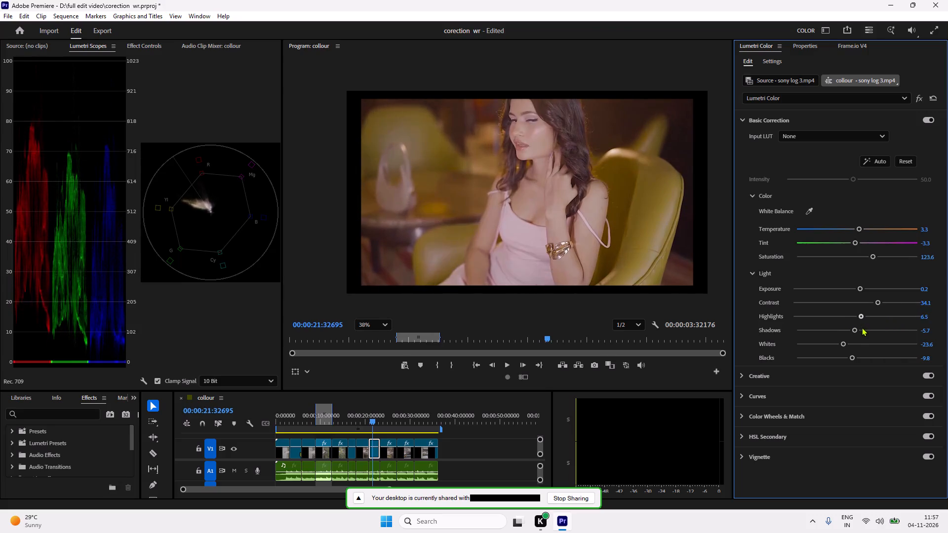
{"action": "left_click_drag", "start_coordinate": [862, 327], "coordinate": [863, 332]}
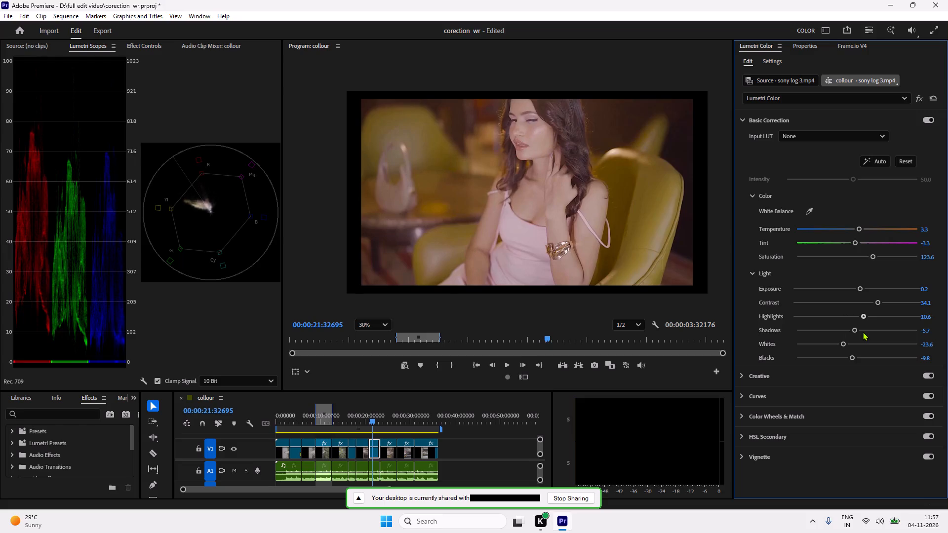
{"action": "left_click_drag", "start_coordinate": [863, 332], "coordinate": [860, 333]}
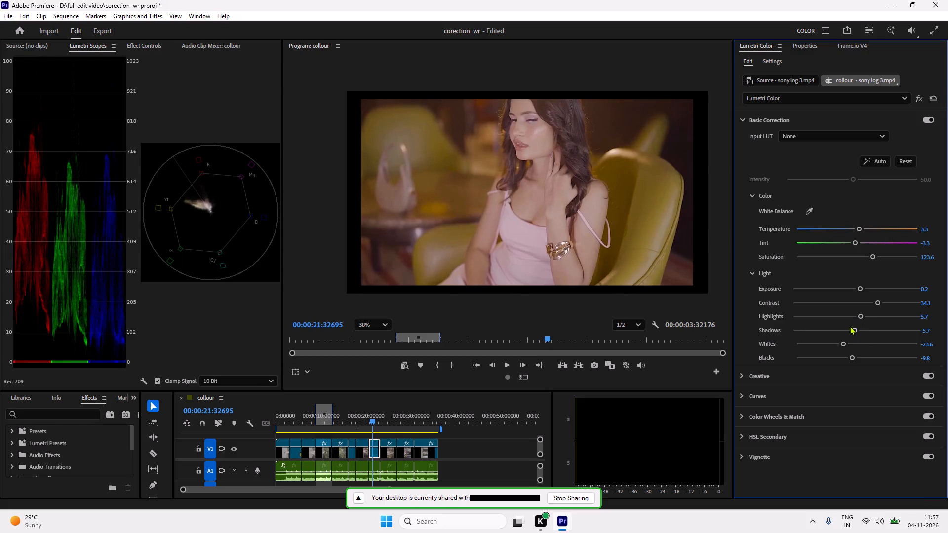
{"action": "left_click_drag", "start_coordinate": [853, 330], "coordinate": [845, 333]}
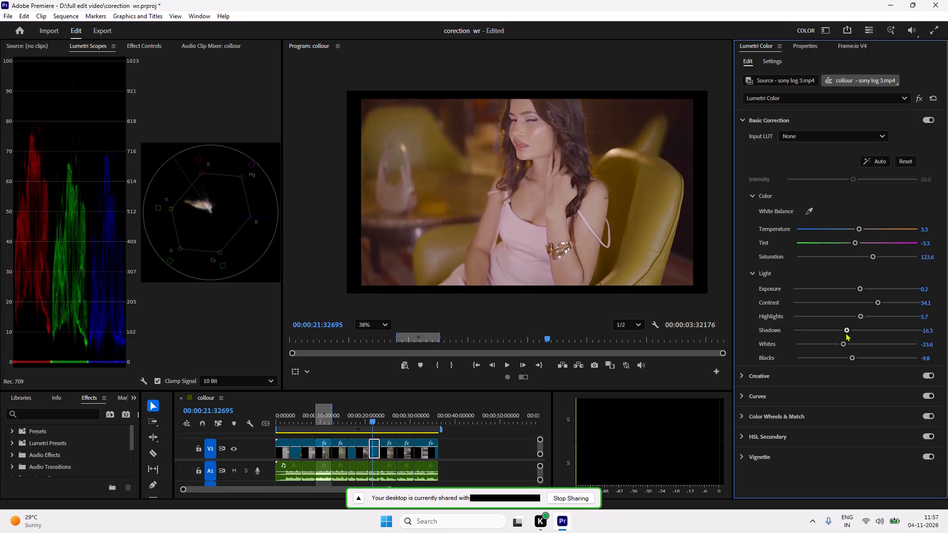
{"action": "left_click_drag", "start_coordinate": [845, 333], "coordinate": [847, 337]}
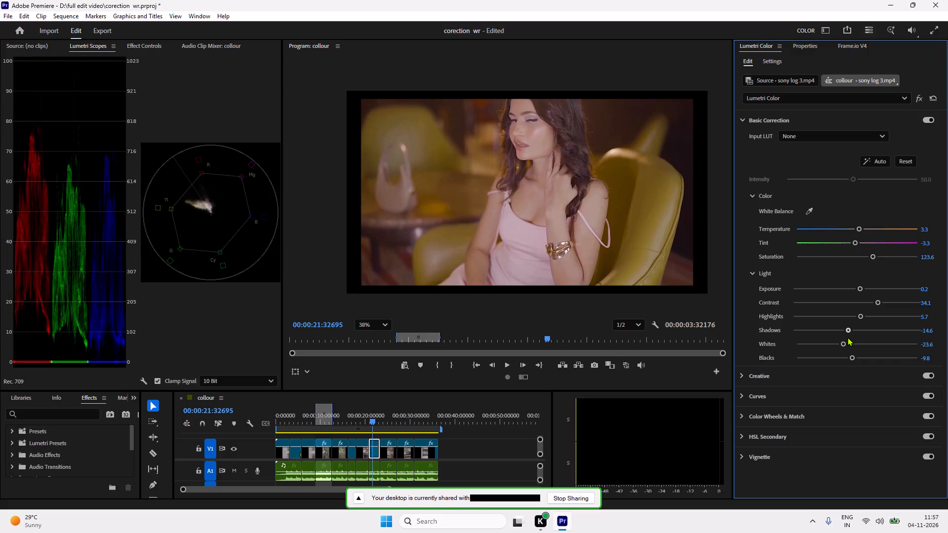
{"action": "left_click_drag", "start_coordinate": [847, 337], "coordinate": [888, 340]}
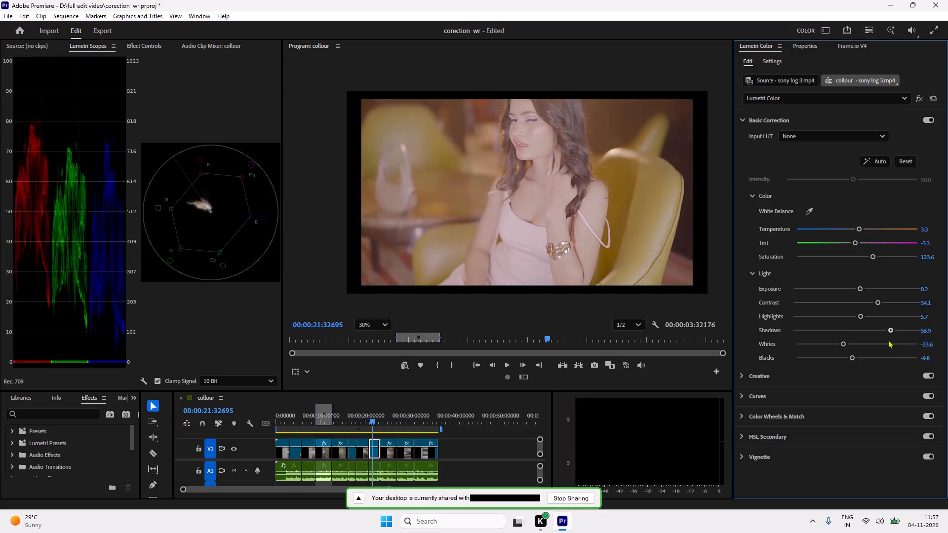
{"action": "left_click_drag", "start_coordinate": [888, 340], "coordinate": [861, 340]}
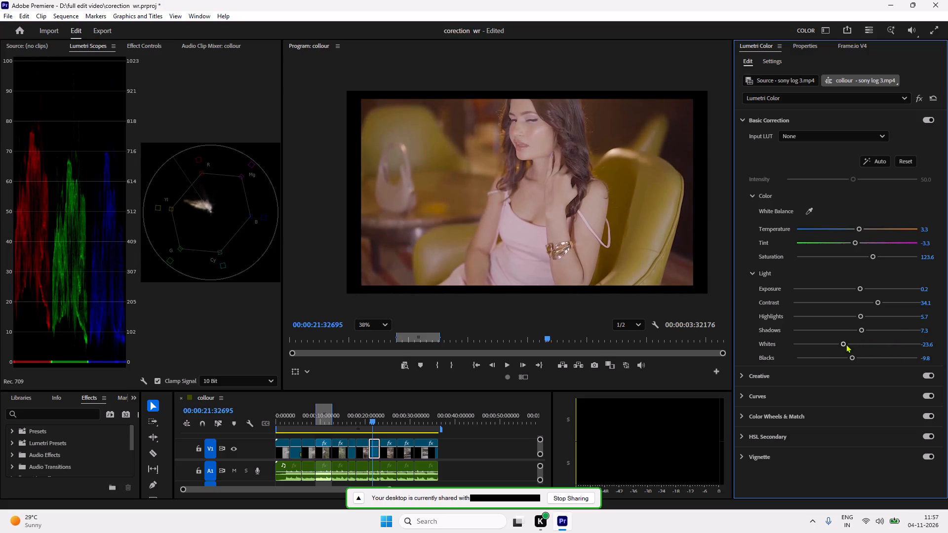
Set the armchair clip's Whites to -4.1 and Blacks to -1.6.
{"action": "left_click_drag", "start_coordinate": [845, 343], "coordinate": [860, 347]}
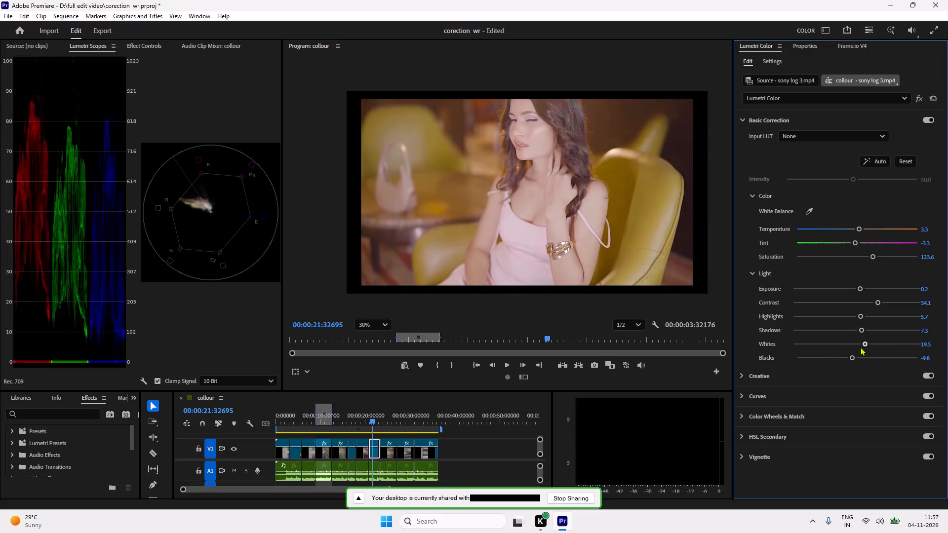
{"action": "left_click_drag", "start_coordinate": [860, 347], "coordinate": [854, 348]}
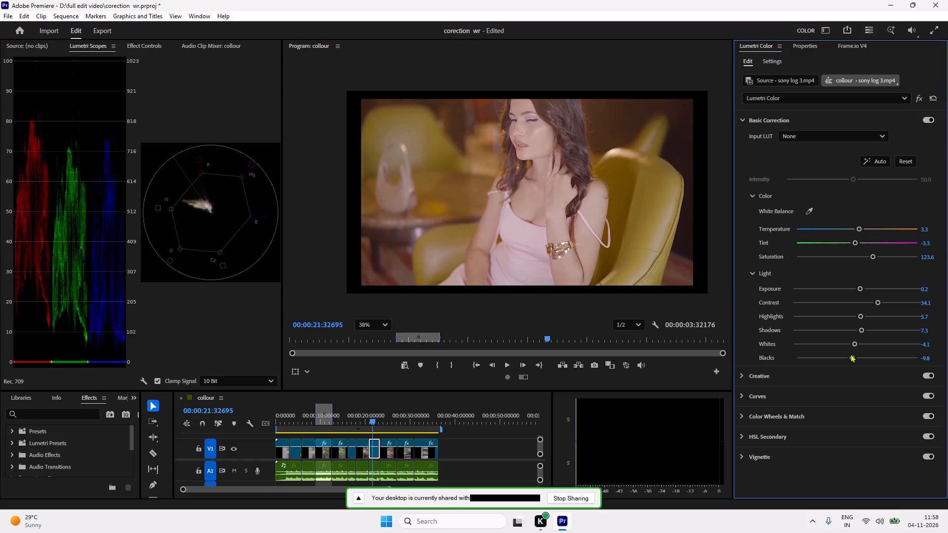
{"action": "left_click_drag", "start_coordinate": [850, 354], "coordinate": [855, 356]}
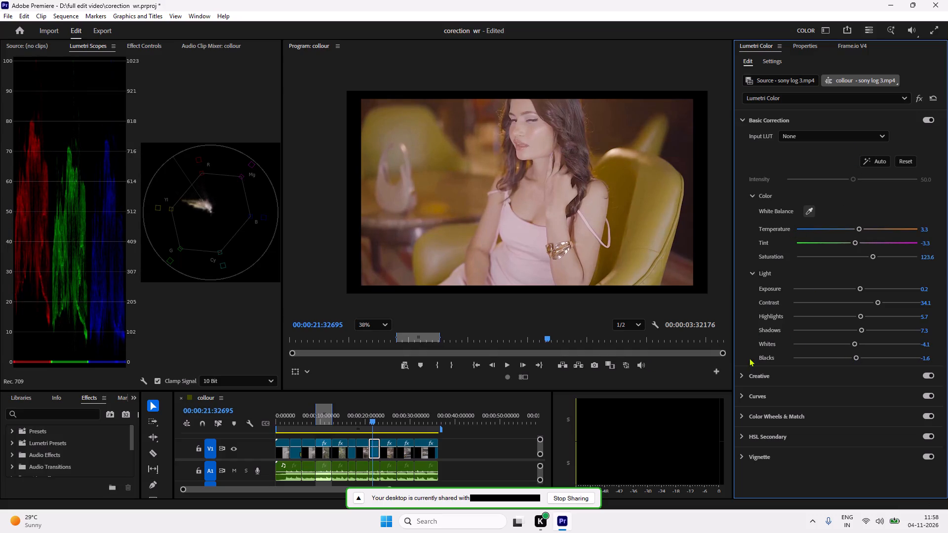
Set the armchair clip's Creative Sharpen to 69.1 and play back part of the clip to check it.
{"action": "left_click", "coordinate": [749, 376]}
{"action": "scroll", "coordinate": [752, 374], "scroll_direction": "down", "scroll_amount": 2}
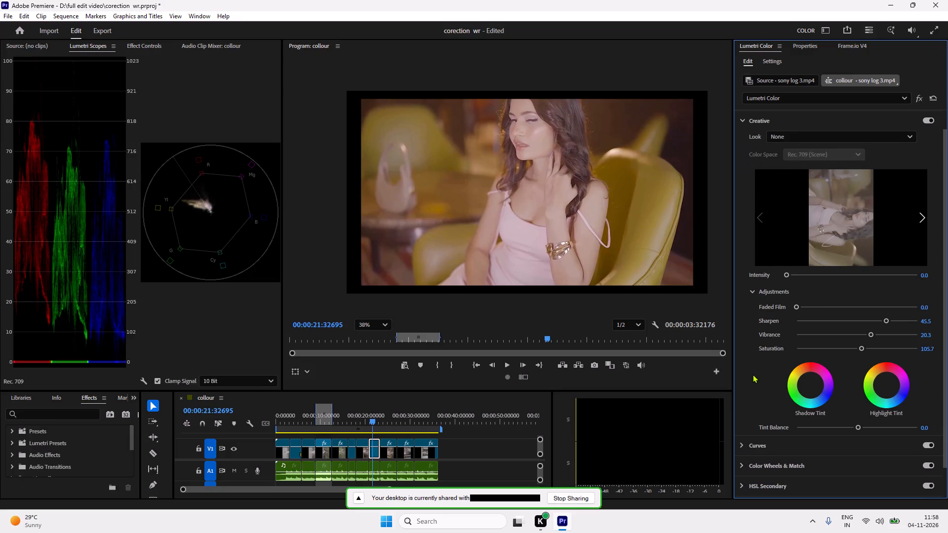
{"action": "left_click_drag", "start_coordinate": [888, 320], "coordinate": [897, 323]}
{"action": "left_click_drag", "start_coordinate": [897, 323], "coordinate": [898, 335]}
{"action": "key", "text": "space"}
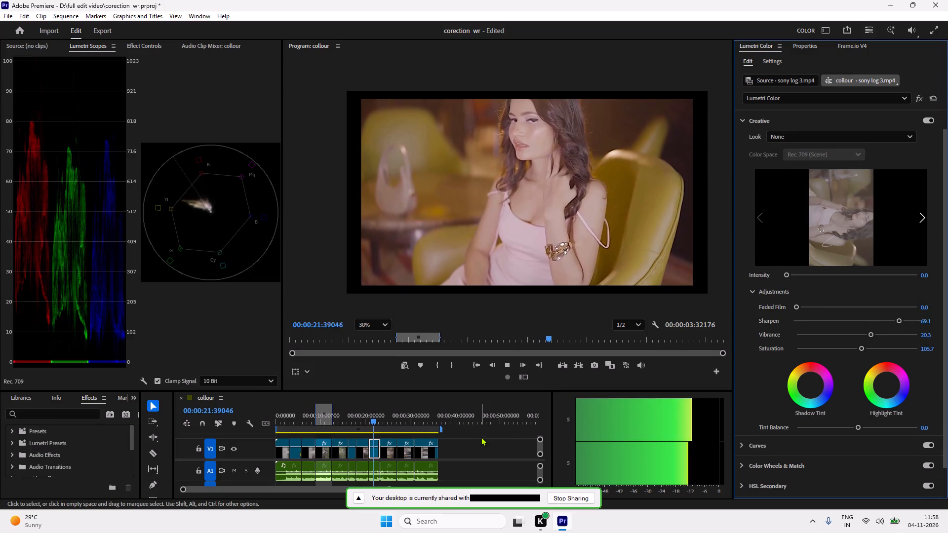
{"action": "key", "text": "space"}
{"action": "key", "text": "space"}
{"action": "key", "text": "space"}
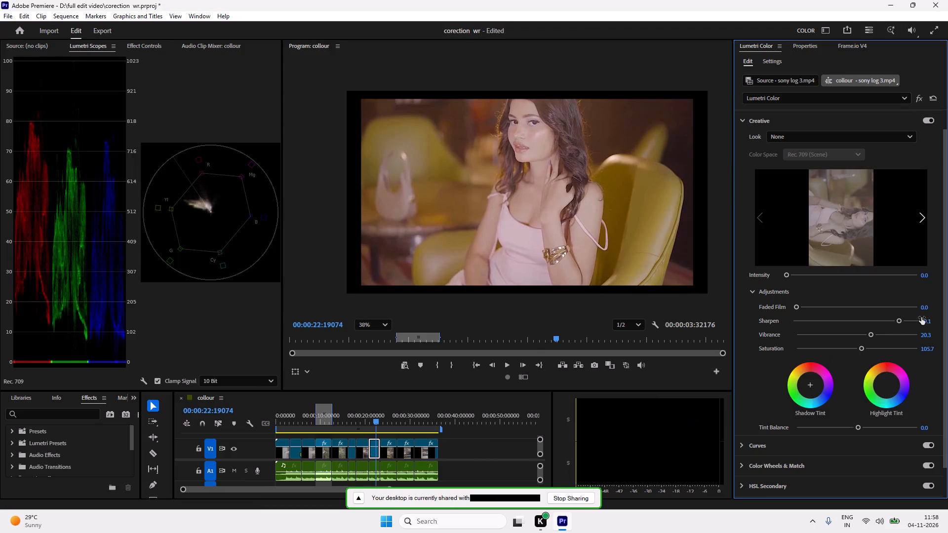
Set the armchair clip's Creative Vibrance to 35.8 and Saturation to 106.5.
{"action": "left_click_drag", "start_coordinate": [871, 334], "coordinate": [919, 338]}
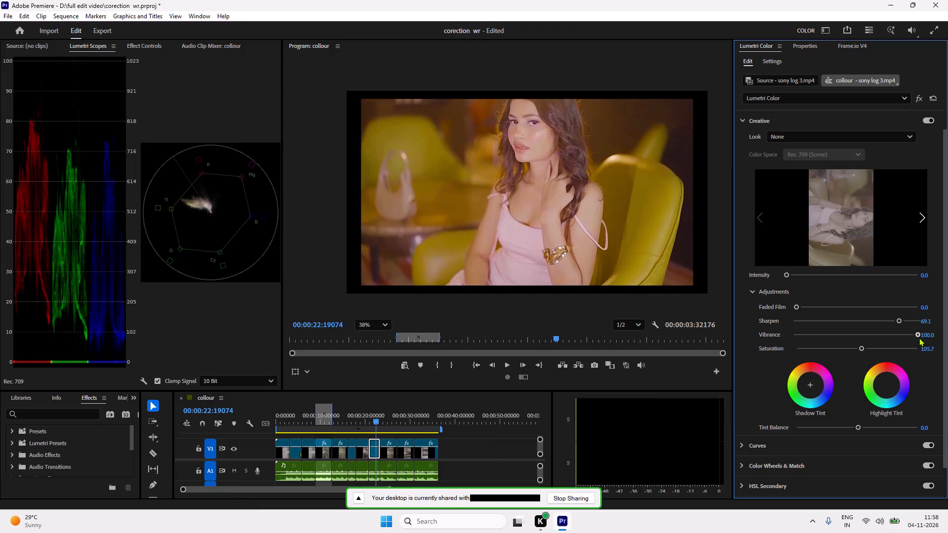
{"action": "left_click_drag", "start_coordinate": [919, 338], "coordinate": [889, 347]}
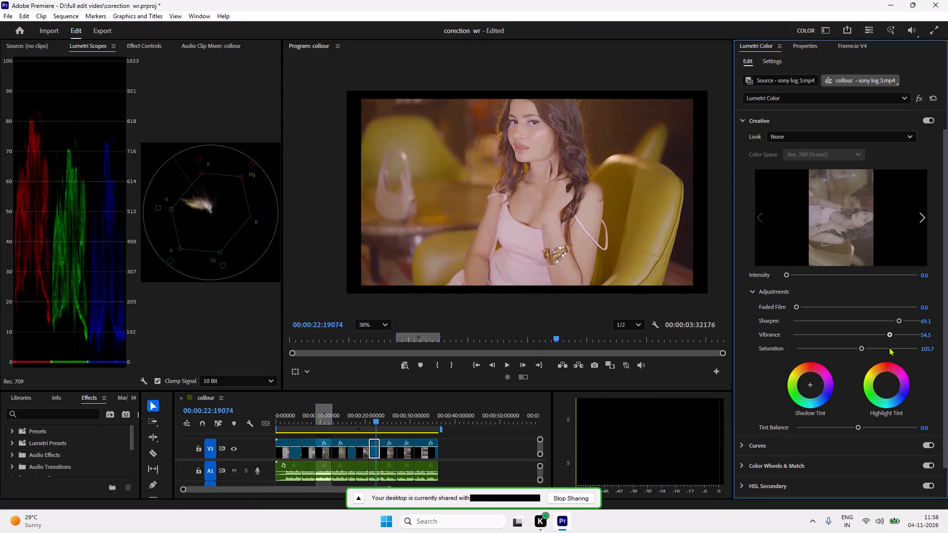
{"action": "left_click_drag", "start_coordinate": [889, 347], "coordinate": [881, 347]}
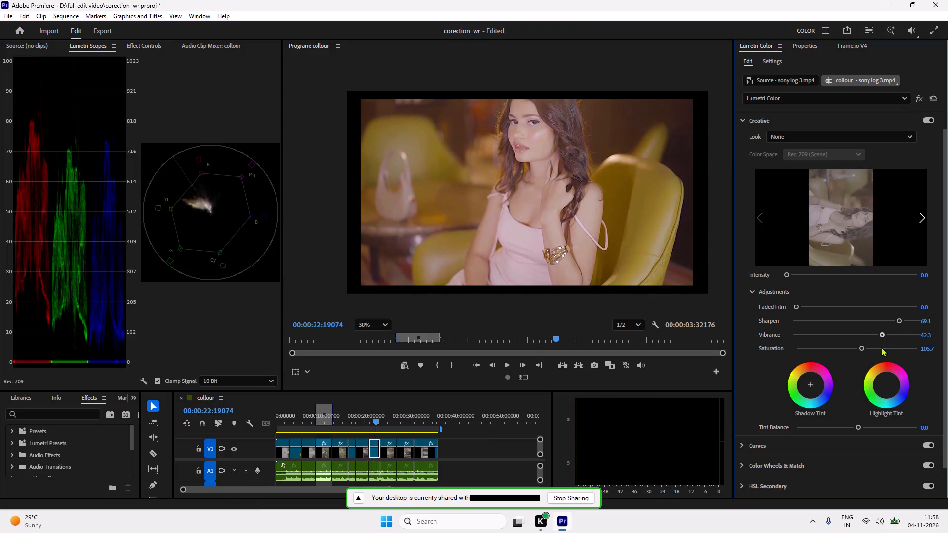
{"action": "left_click_drag", "start_coordinate": [881, 347], "coordinate": [878, 348]}
{"action": "left_click_drag", "start_coordinate": [862, 348], "coordinate": [866, 350]}
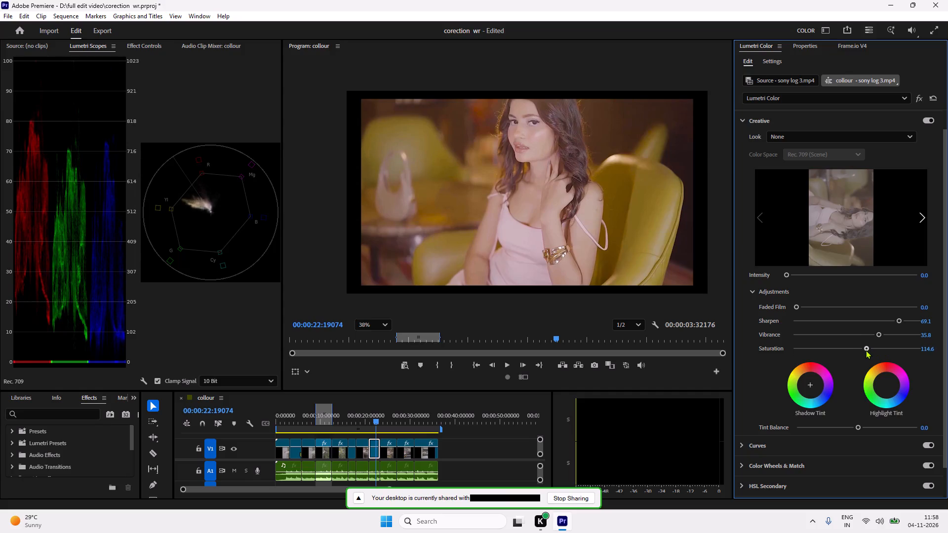
{"action": "left_click_drag", "start_coordinate": [866, 350], "coordinate": [861, 353]}
{"action": "left_click_drag", "start_coordinate": [861, 353], "coordinate": [860, 354]}
Play back the armchair clip and the clips before and after it to compare their color and framing.
{"action": "key", "text": "space"}
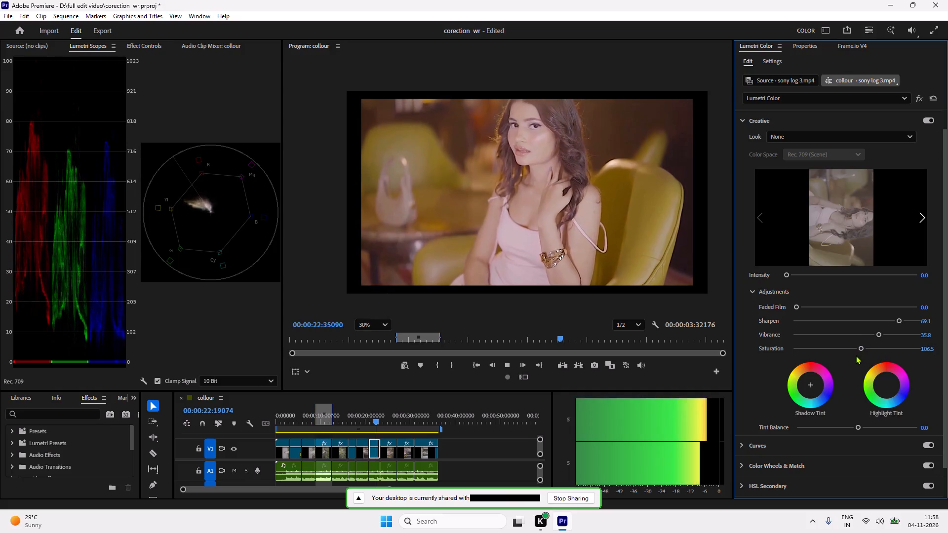
{"action": "key", "text": "space"}
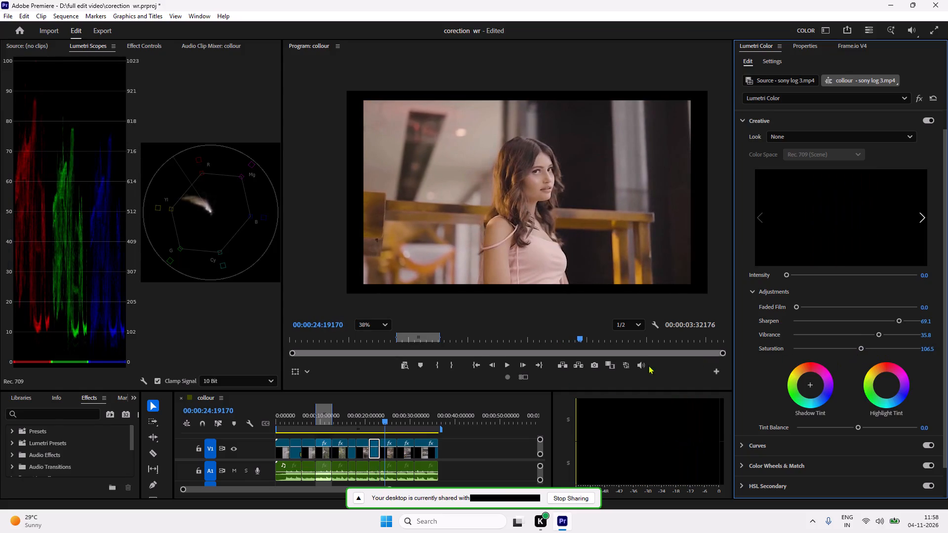
{"action": "left_click_drag", "start_coordinate": [386, 419], "coordinate": [375, 422]}
{"action": "key", "text": "space"}
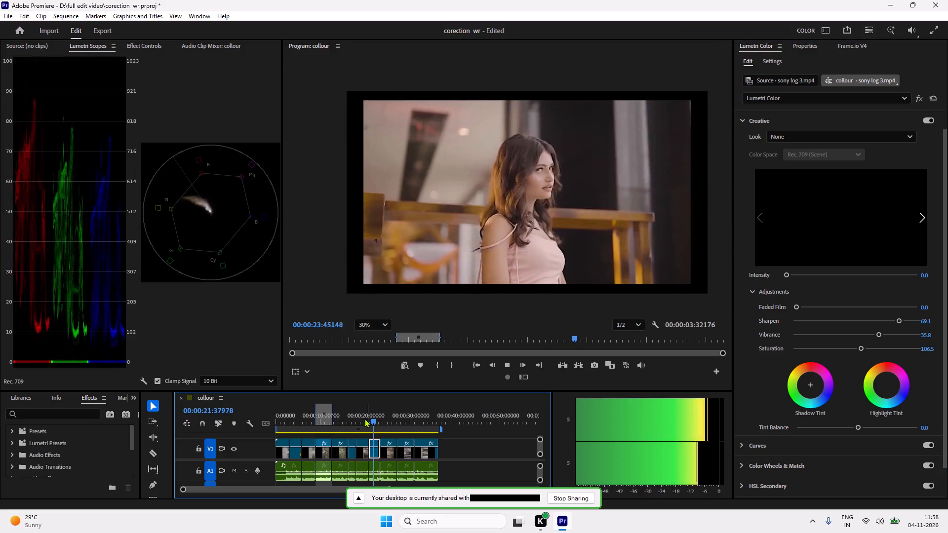
{"action": "key", "text": "space"}
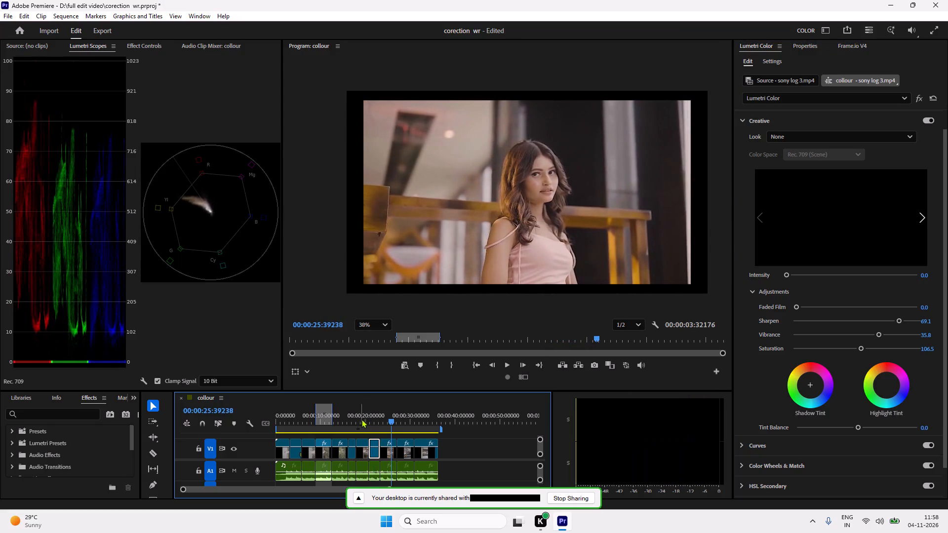
{"action": "left_click_drag", "start_coordinate": [386, 417], "coordinate": [341, 424]}
{"action": "key", "text": "space"}
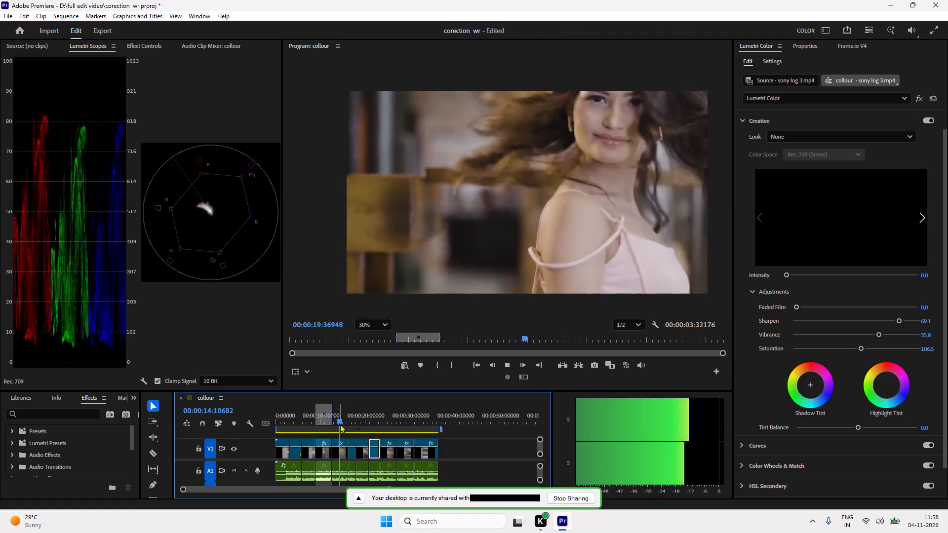
{"action": "key", "text": "space"}
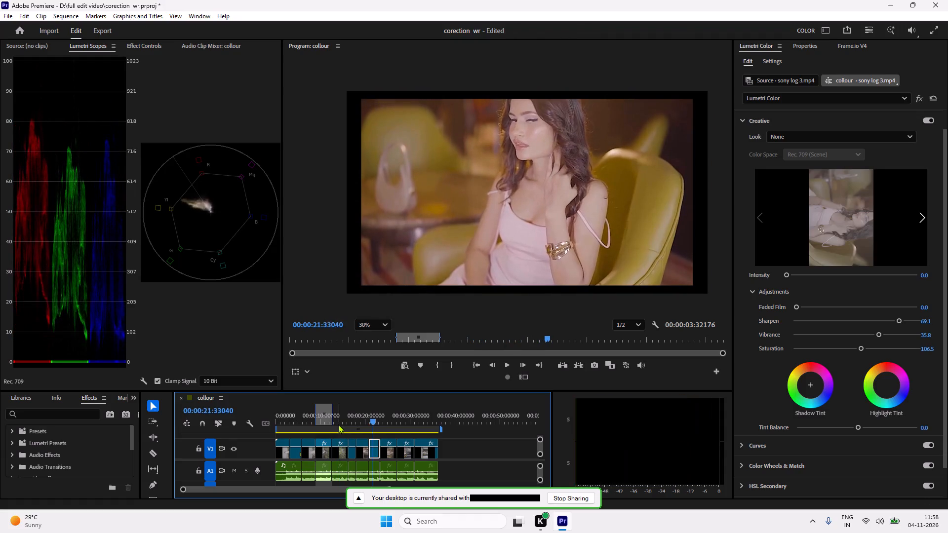
{"action": "left_click_drag", "start_coordinate": [373, 418], "coordinate": [351, 426]}
{"action": "key", "text": "space"}
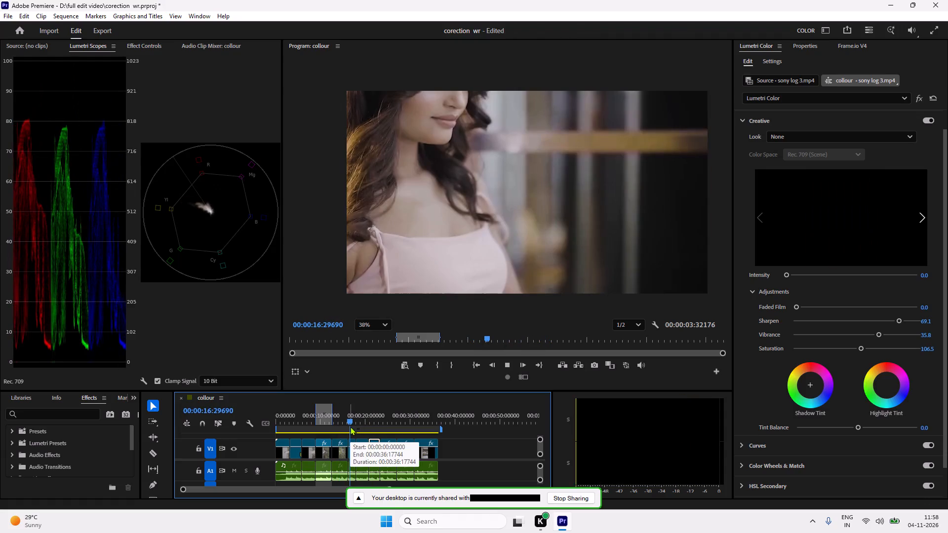
{"action": "key", "text": "space"}
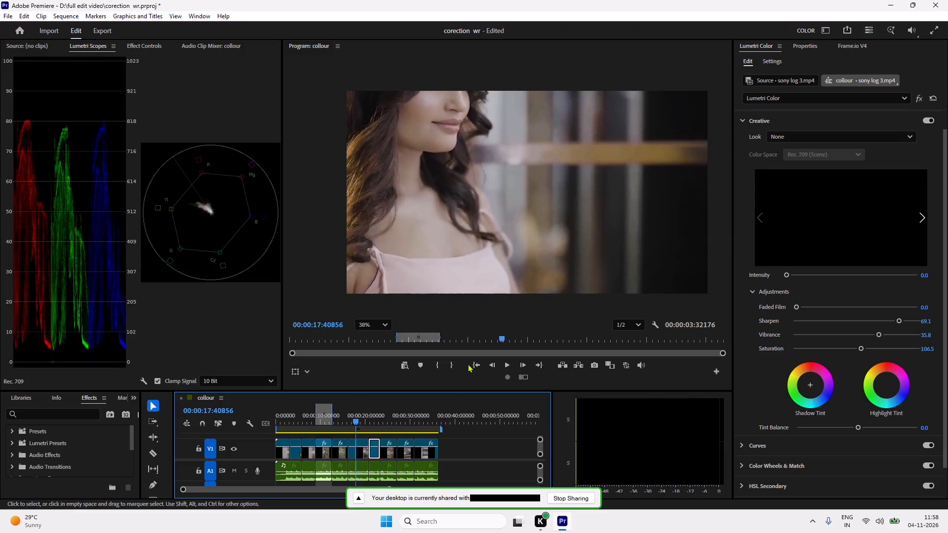
Set the Scale of the clip just before the armchair clip to 227% and play back the preceding close-up shot.
{"action": "left_click", "coordinate": [361, 455]}
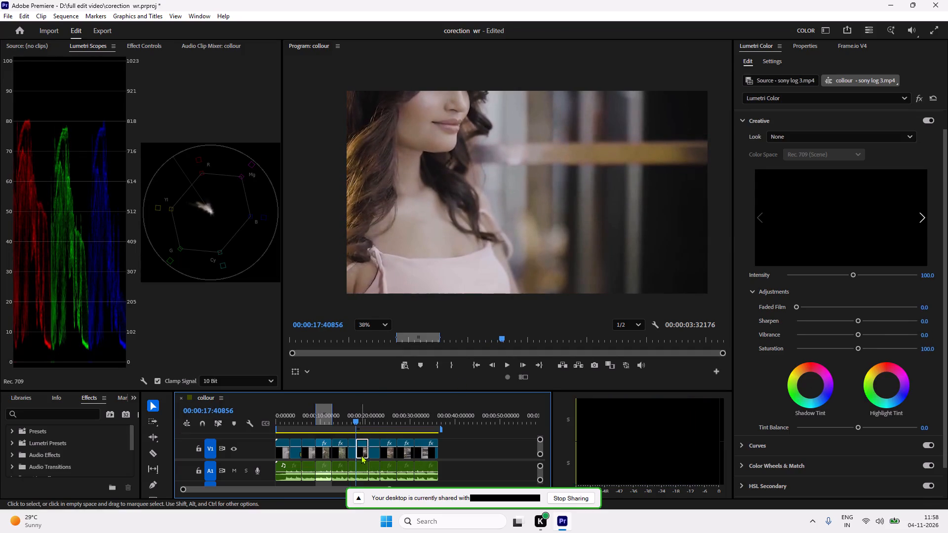
{"action": "left_click", "coordinate": [355, 429]}
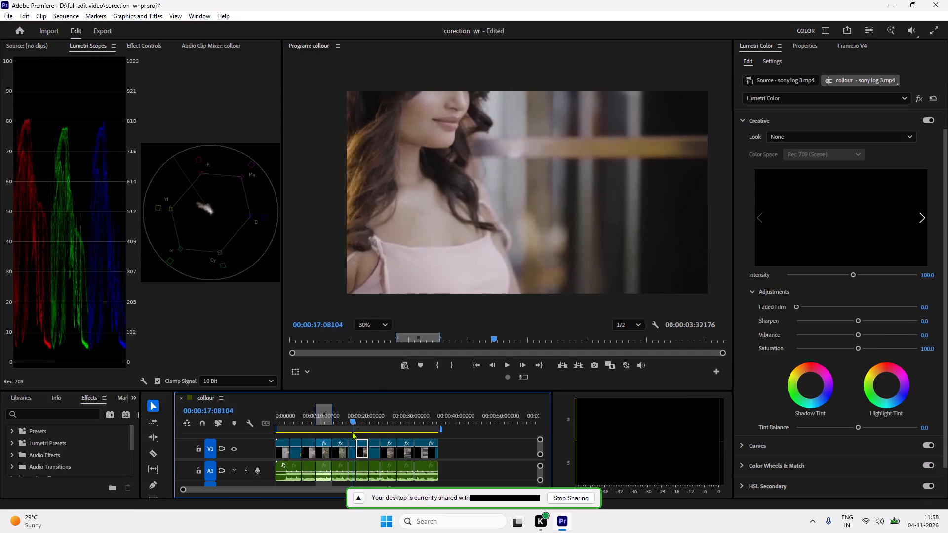
{"action": "left_click", "coordinate": [794, 47]}
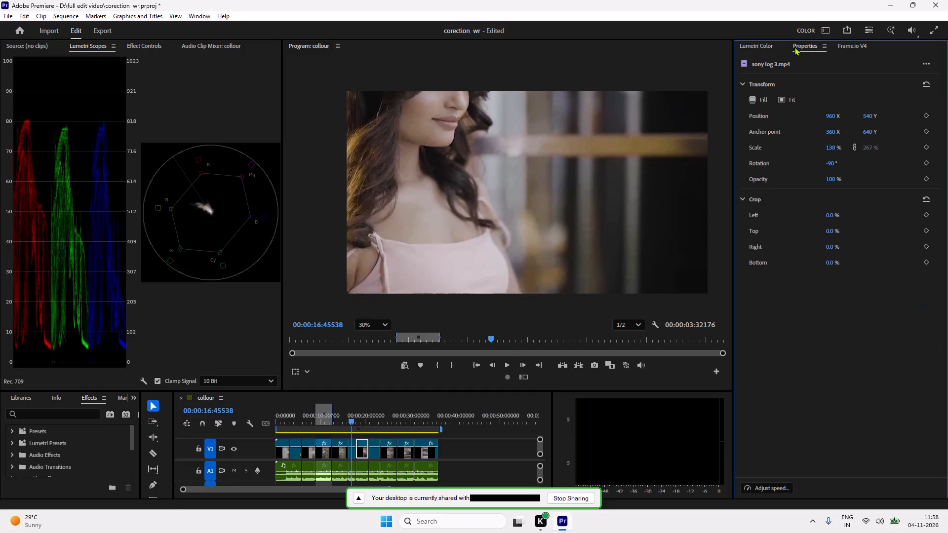
{"action": "left_click_drag", "start_coordinate": [831, 150], "coordinate": [824, 154]}
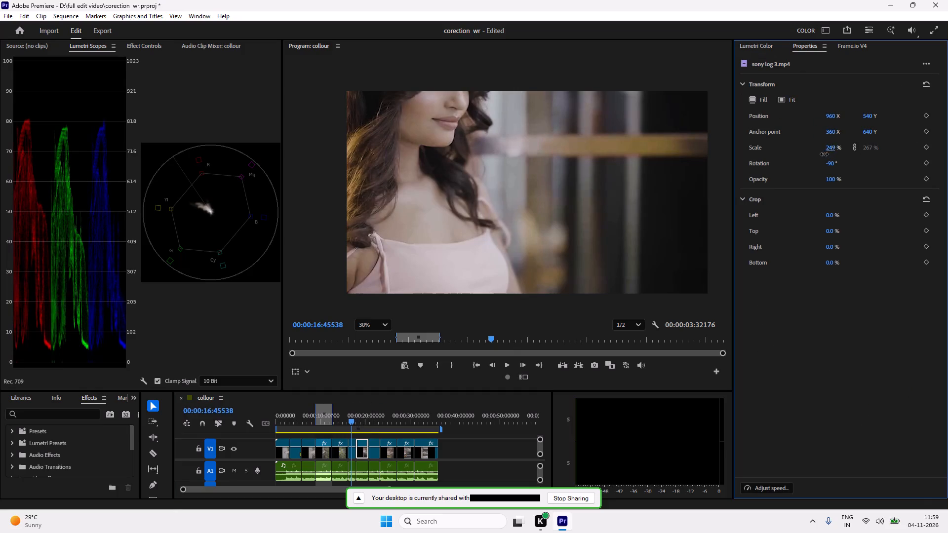
{"action": "left_click_drag", "start_coordinate": [824, 154], "coordinate": [819, 158]}
{"action": "key", "text": "space"}
{"action": "key", "text": "space"}
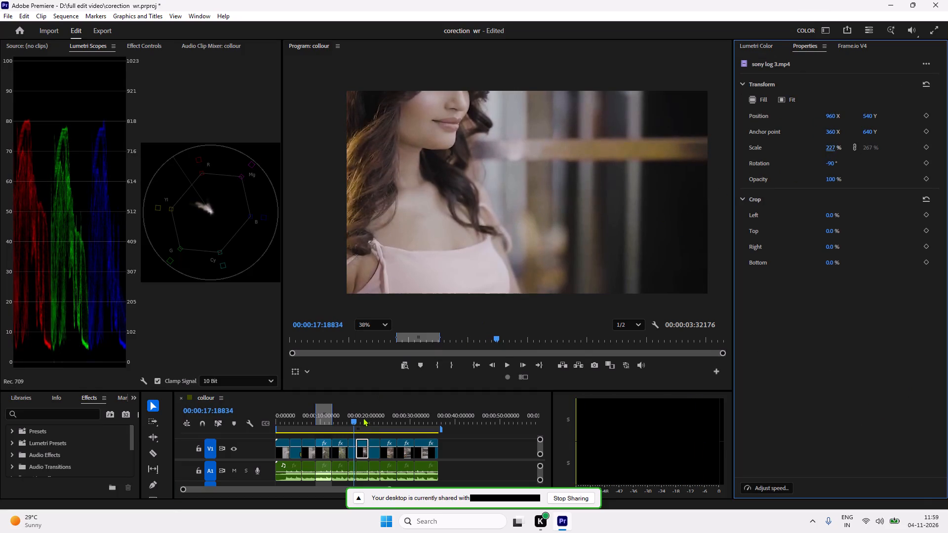
Select the close-up clip of the woman in the pink top around 00:00:17 and reduce its Scale to 144%.
{"action": "left_click_drag", "start_coordinate": [362, 418], "coordinate": [357, 421]}
{"action": "left_click_drag", "start_coordinate": [357, 421], "coordinate": [353, 426]}
{"action": "left_click", "coordinate": [483, 253]}
{"action": "left_click", "coordinate": [352, 450]}
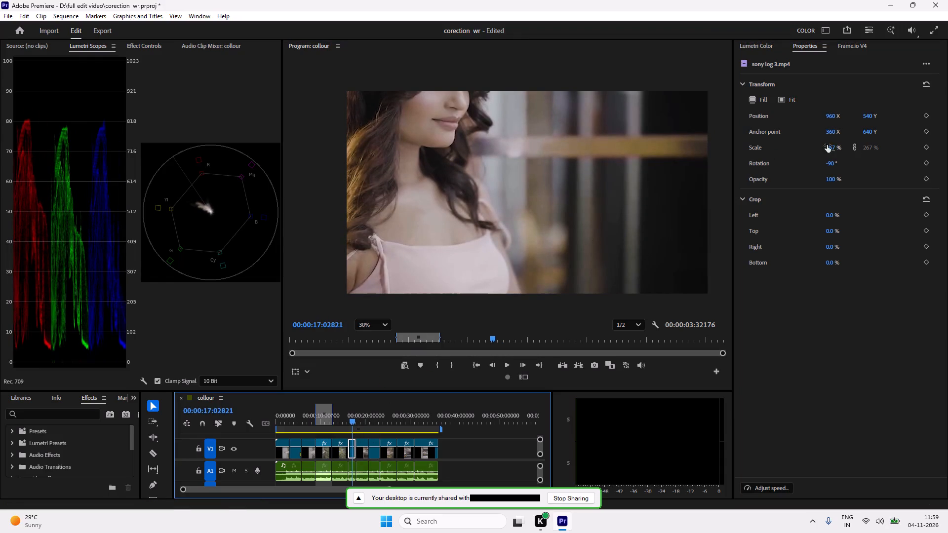
{"action": "left_click_drag", "start_coordinate": [828, 150], "coordinate": [809, 162]}
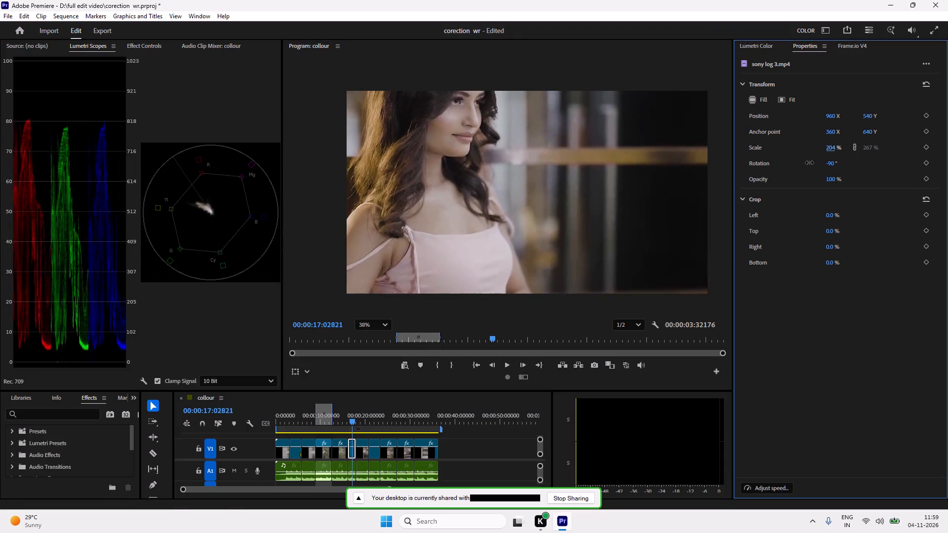
{"action": "left_click_drag", "start_coordinate": [809, 162], "coordinate": [788, 172]}
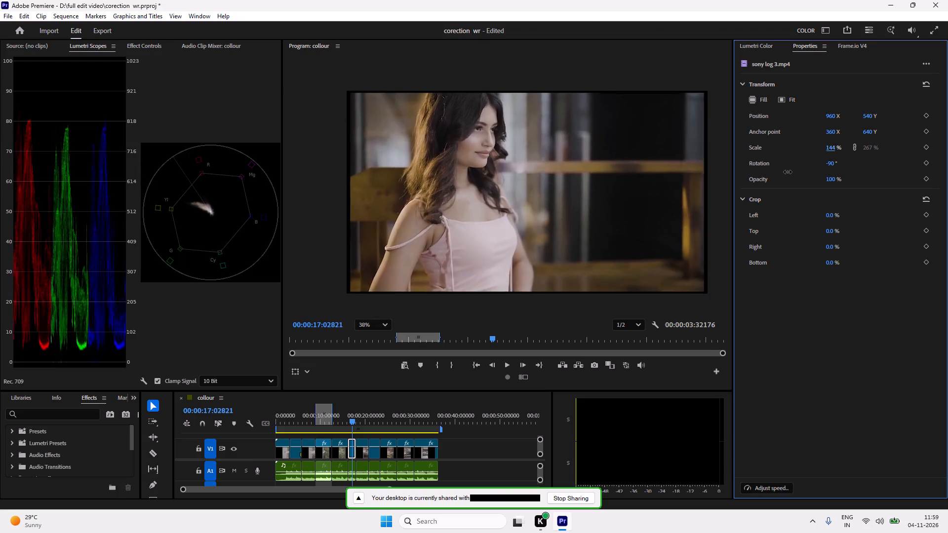
{"action": "left_click_drag", "start_coordinate": [788, 172], "coordinate": [793, 176]}
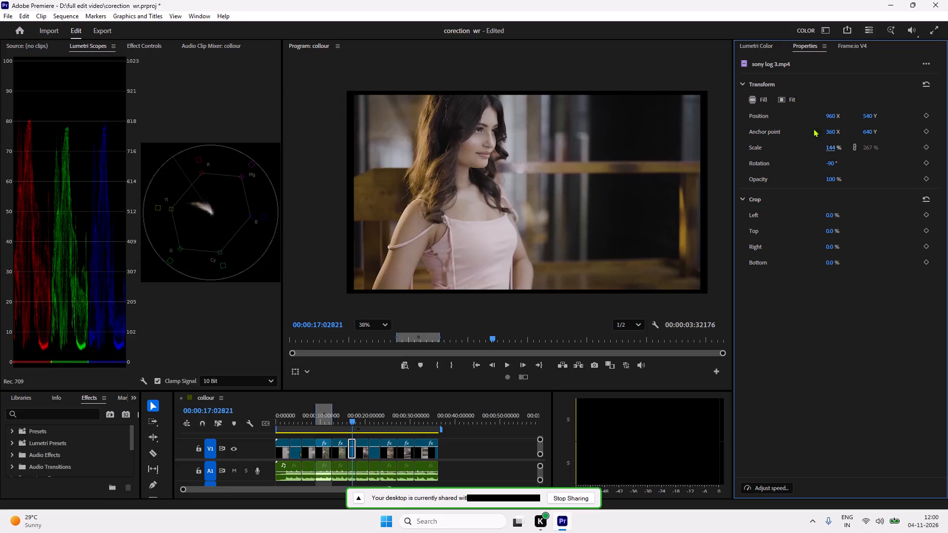
Set the rescaled pink-top clip's Basic Correction Temperature to 5.7 and Exposure to 0.2.
{"action": "left_click", "coordinate": [760, 46]}
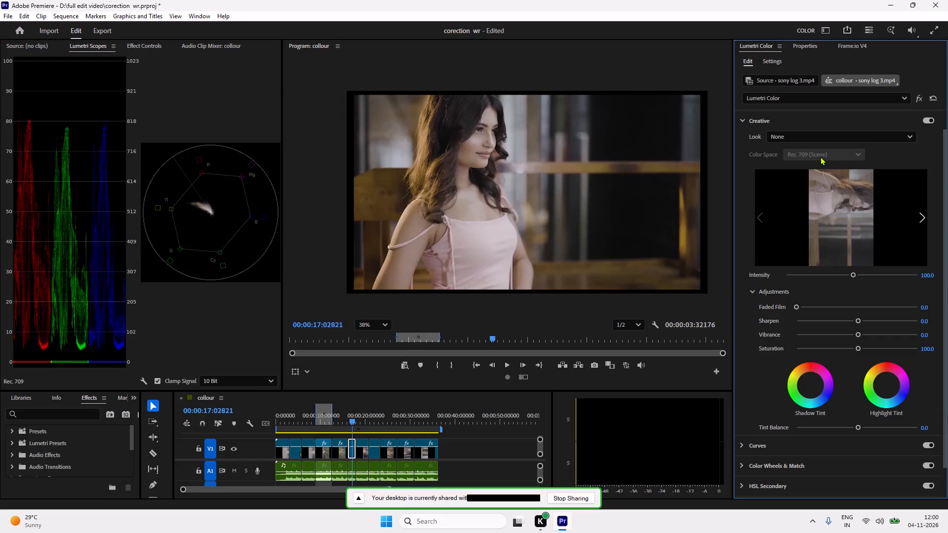
{"action": "left_click", "coordinate": [742, 117]}
{"action": "left_click", "coordinate": [766, 114]}
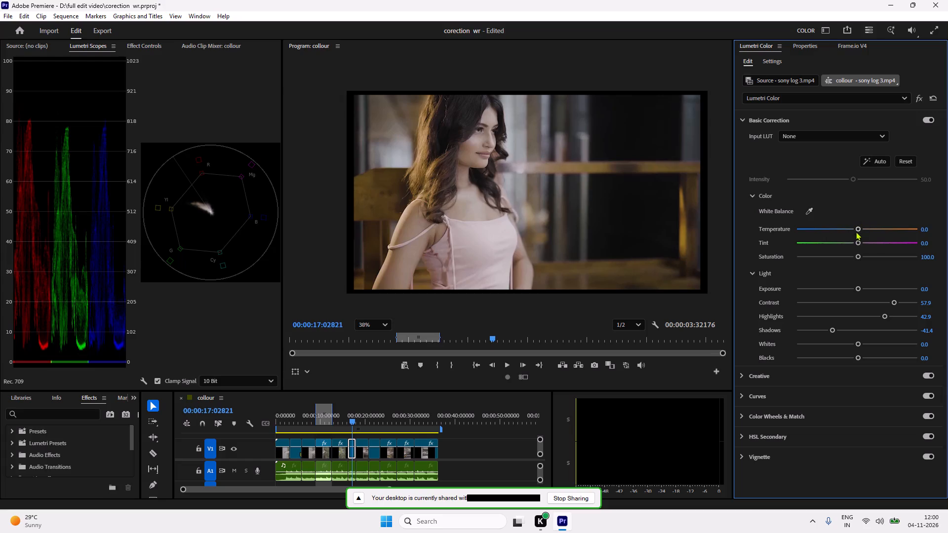
{"action": "left_click", "coordinate": [858, 230]}
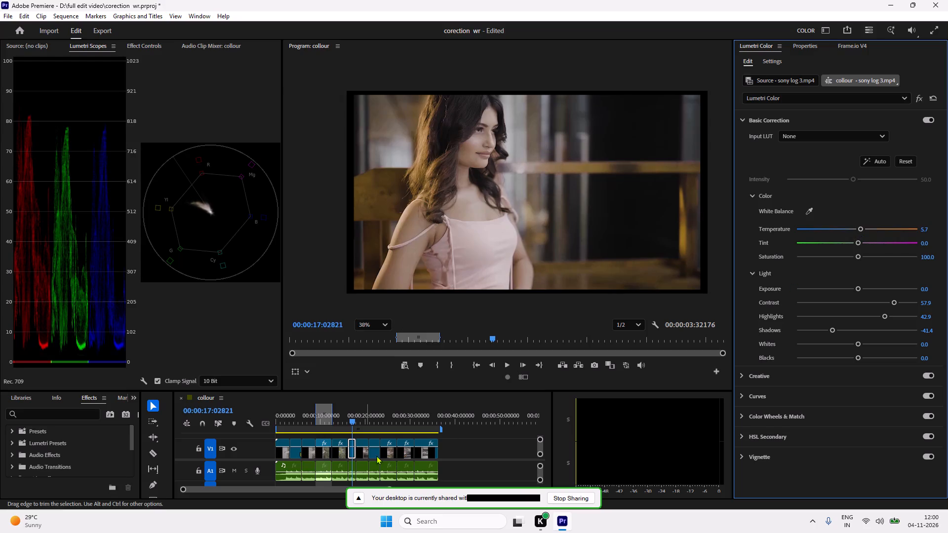
{"action": "left_click", "coordinate": [351, 426]}
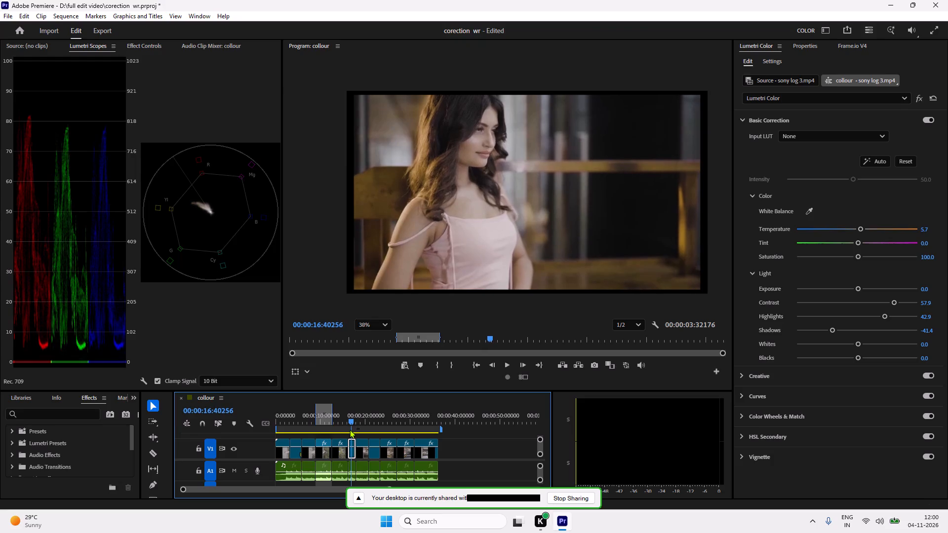
{"action": "scroll", "coordinate": [474, 161], "scroll_direction": "up", "scroll_amount": 1}
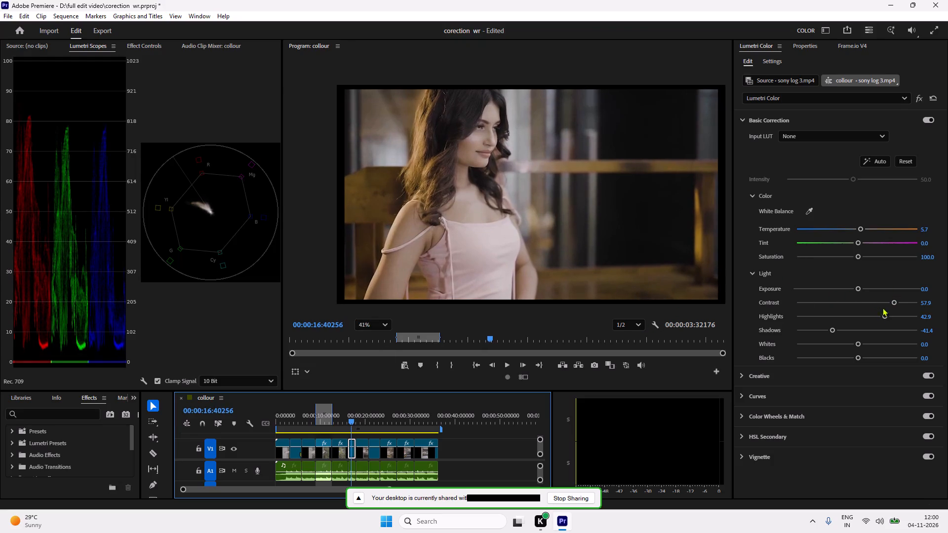
{"action": "left_click_drag", "start_coordinate": [857, 289], "coordinate": [859, 289]}
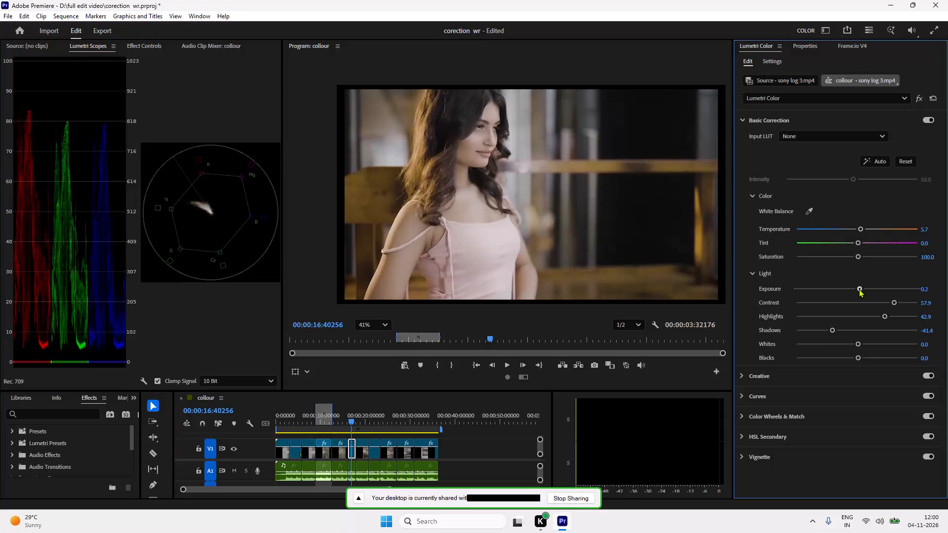
Set the pink-top clip's Basic Correction Exposure to 0.0 and Contrast to 60.2.
{"action": "left_click_drag", "start_coordinate": [859, 289], "coordinate": [857, 291]}
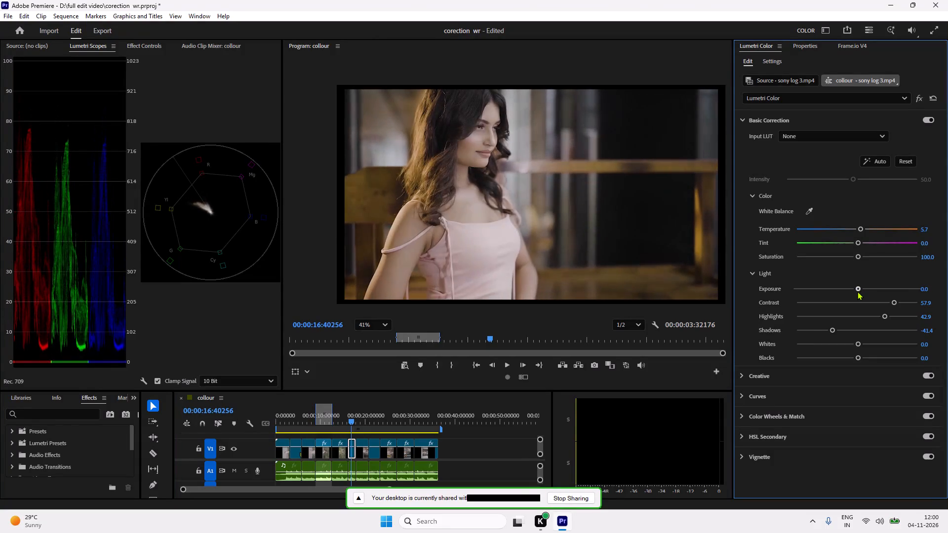
{"action": "left_click_drag", "start_coordinate": [857, 291], "coordinate": [860, 294]}
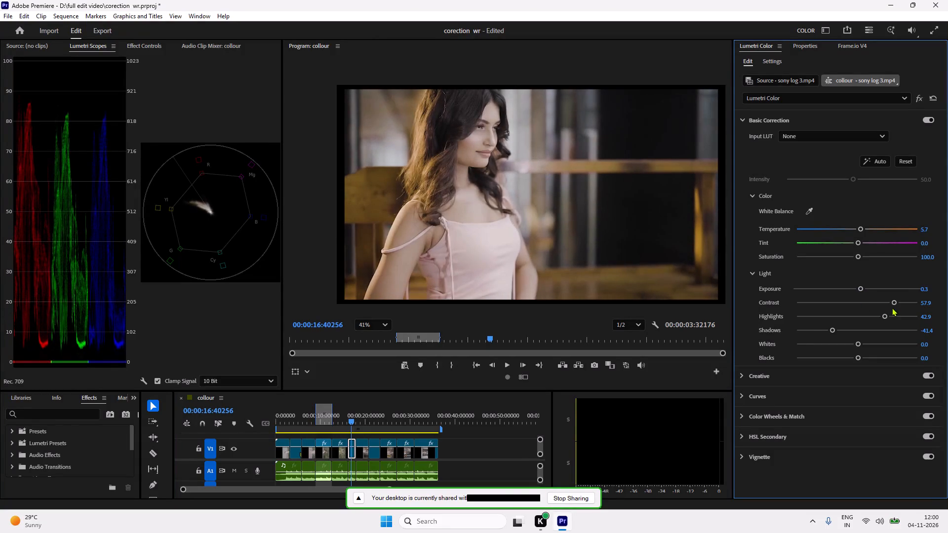
{"action": "left_click_drag", "start_coordinate": [894, 303], "coordinate": [918, 310]}
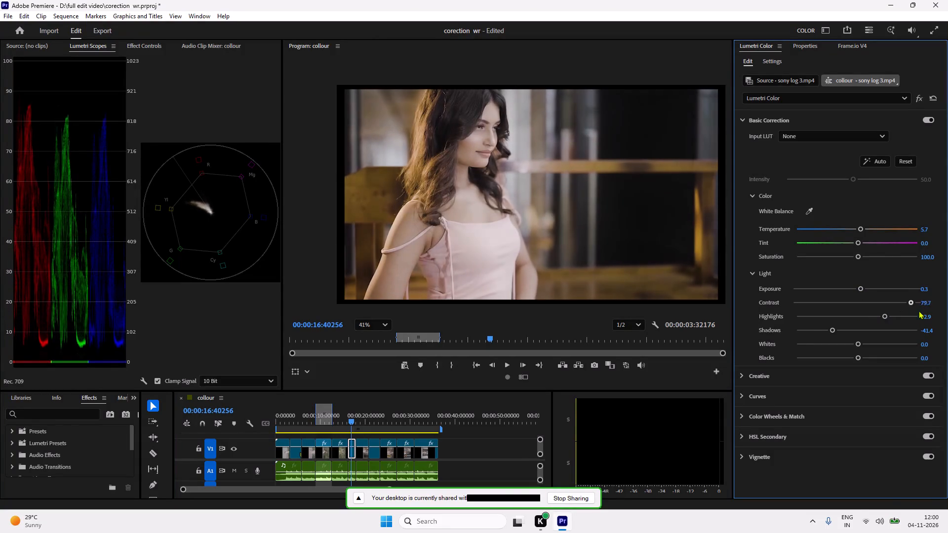
{"action": "left_click_drag", "start_coordinate": [918, 310], "coordinate": [893, 310]}
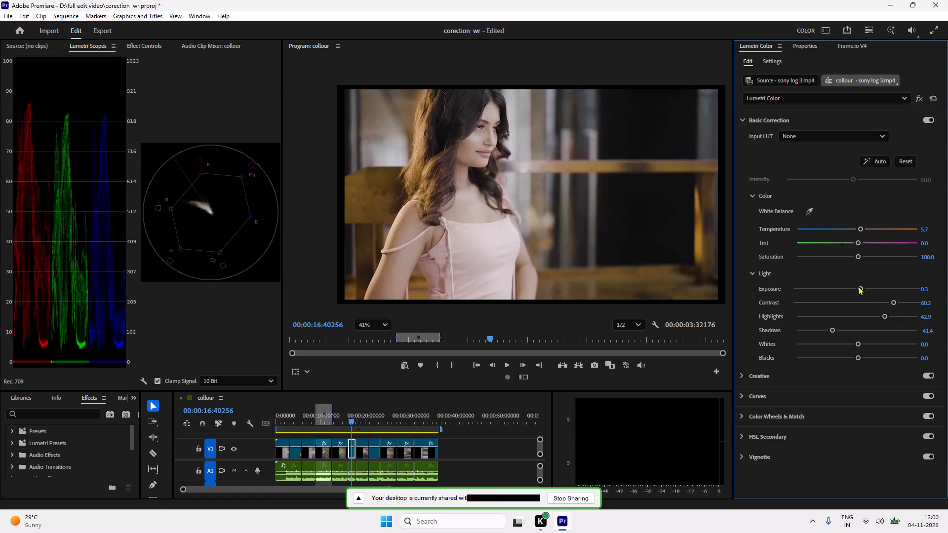
{"action": "left_click_drag", "start_coordinate": [858, 286], "coordinate": [857, 293]}
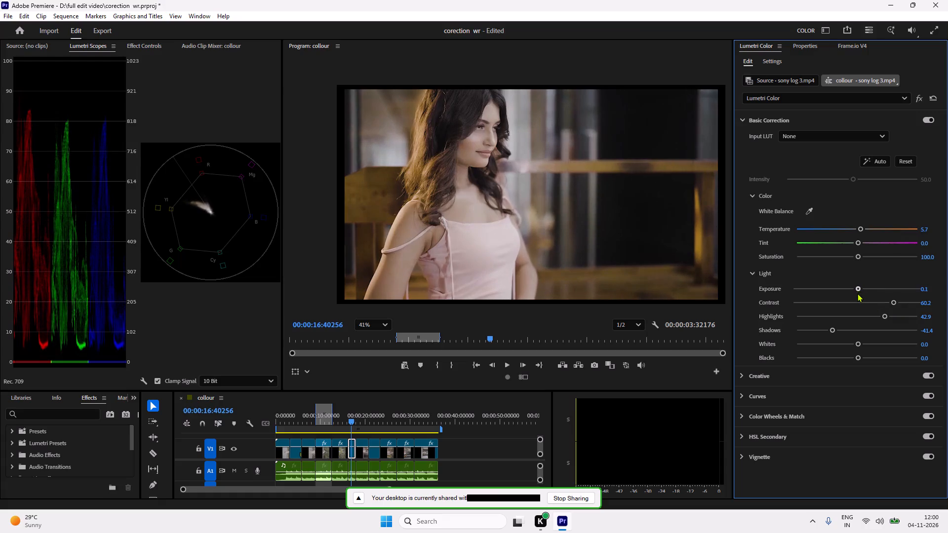
{"action": "left_click_drag", "start_coordinate": [857, 293], "coordinate": [856, 298]}
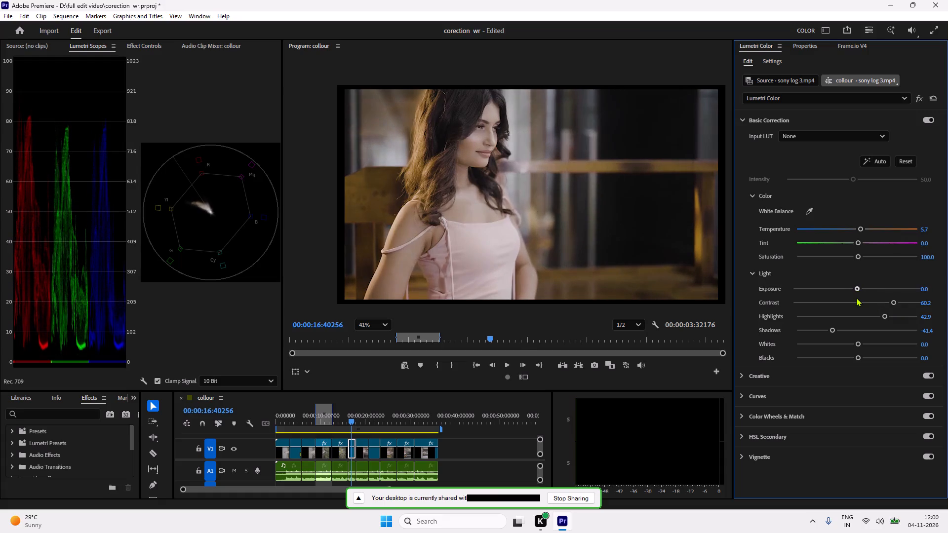
{"action": "left_click_drag", "start_coordinate": [856, 298], "coordinate": [860, 302]}
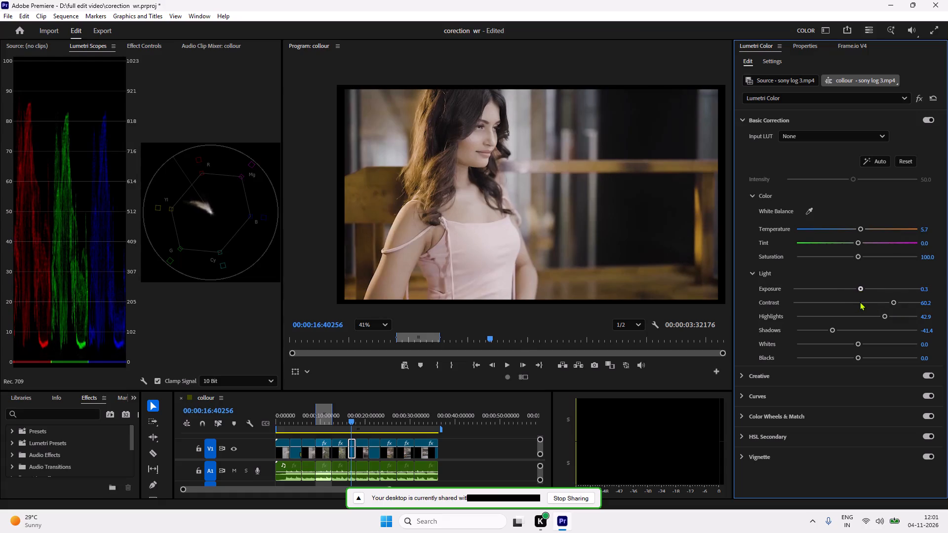
{"action": "left_click_drag", "start_coordinate": [860, 302], "coordinate": [857, 305]}
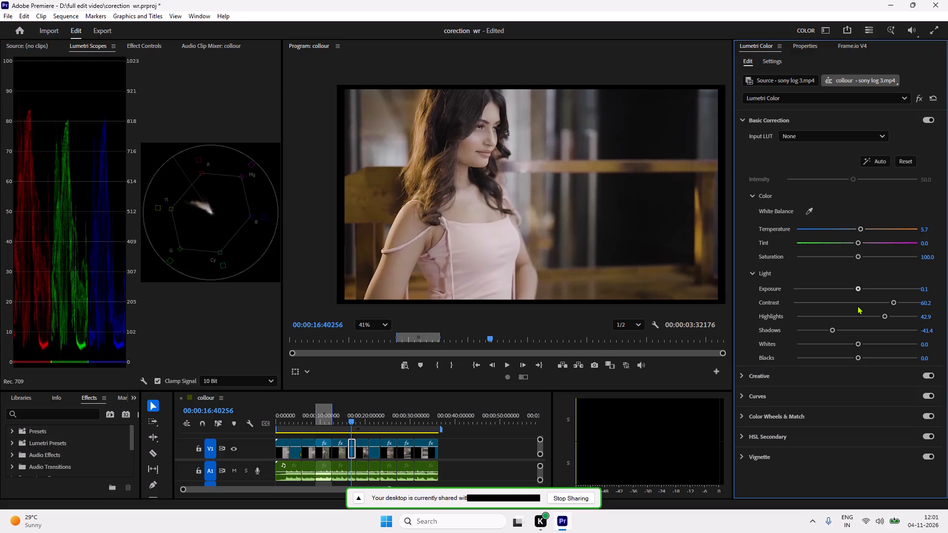
{"action": "left_click_drag", "start_coordinate": [857, 305], "coordinate": [856, 306]}
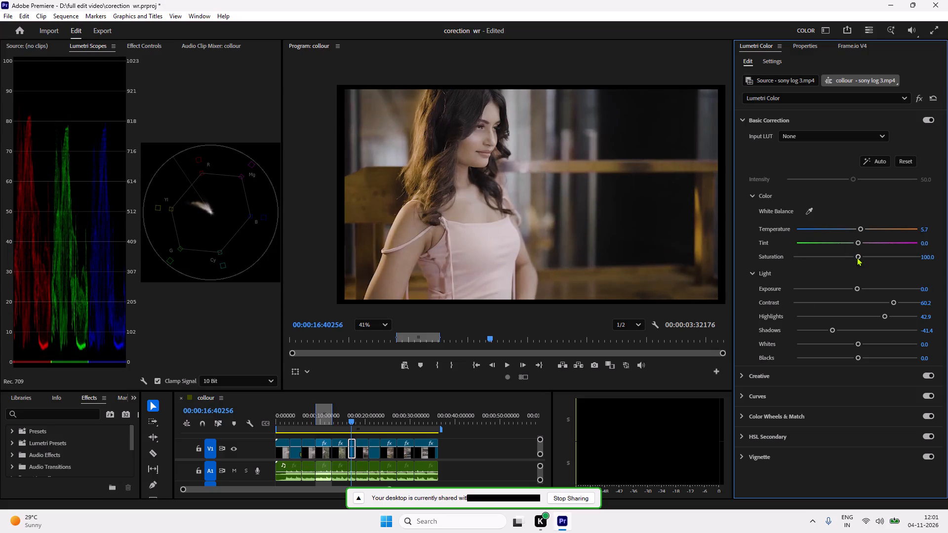
Raise the pink-top clip's Basic Correction Saturation to 119.5.
{"action": "left_click_drag", "start_coordinate": [859, 257], "coordinate": [870, 257]}
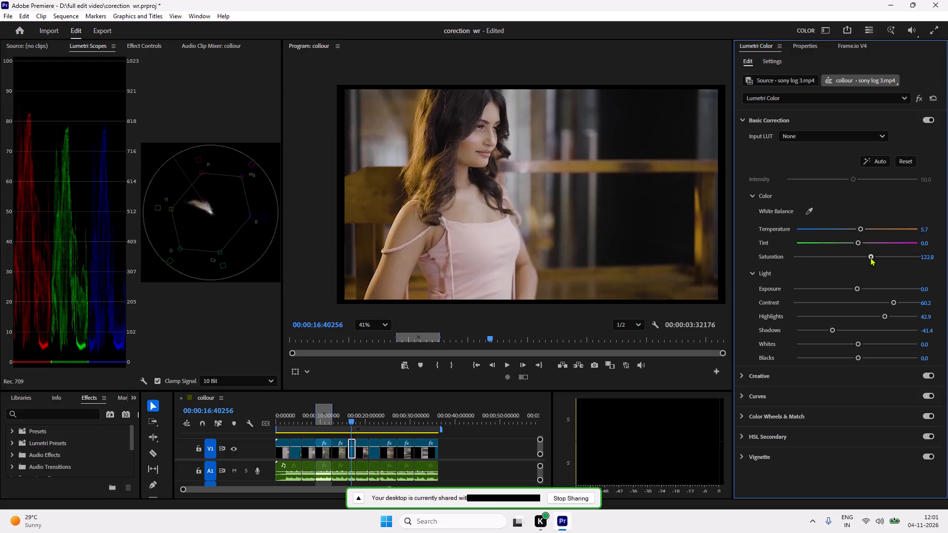
{"action": "left_click_drag", "start_coordinate": [870, 257], "coordinate": [869, 258]}
{"action": "left_click", "coordinate": [870, 258]}
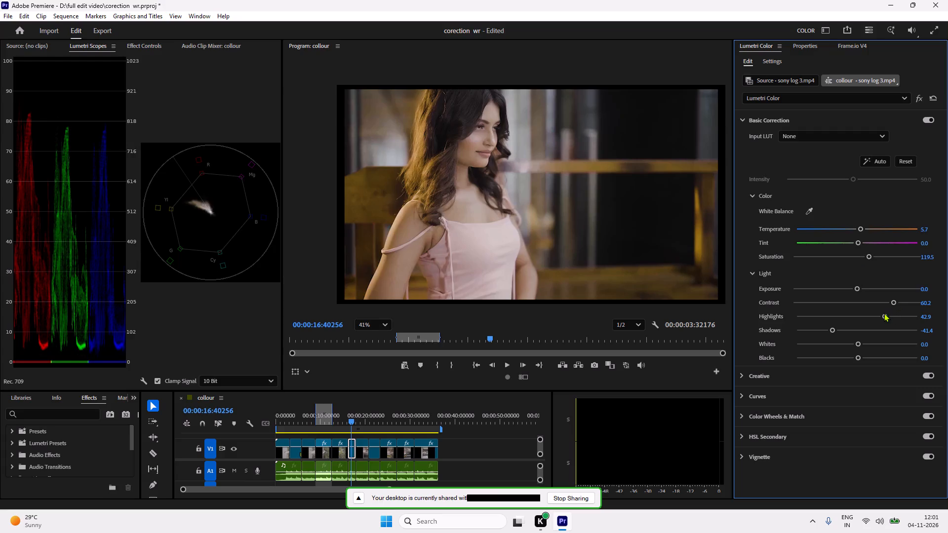
Set the pink-top clip's Highlights to 16.3 and Shadows to -30.9 in Basic Correction.
{"action": "left_click_drag", "start_coordinate": [883, 313], "coordinate": [865, 323]}
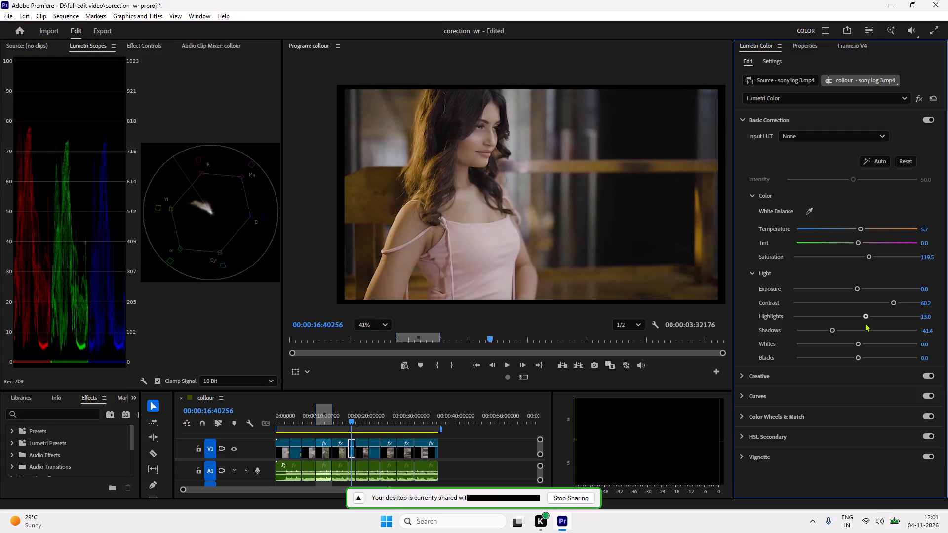
{"action": "left_click_drag", "start_coordinate": [865, 323], "coordinate": [866, 323]}
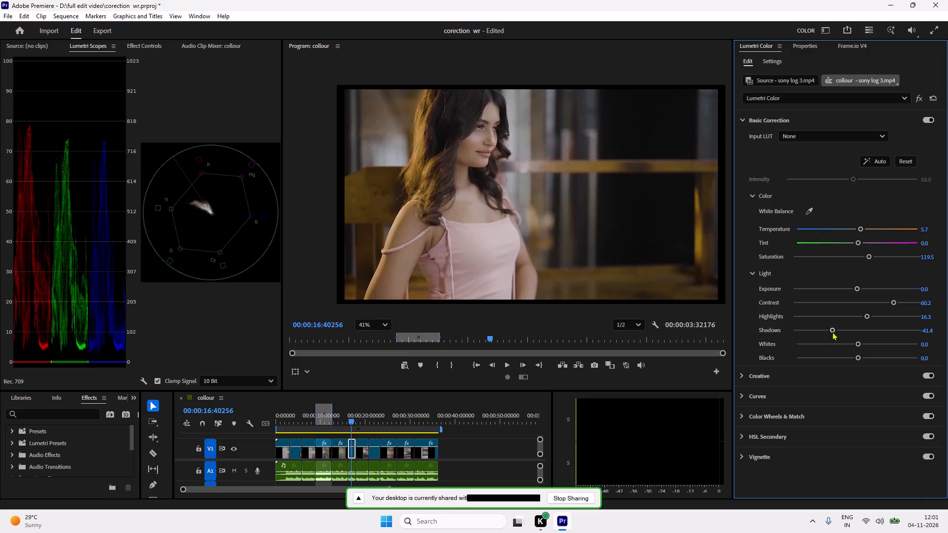
{"action": "left_click_drag", "start_coordinate": [833, 332], "coordinate": [840, 340]}
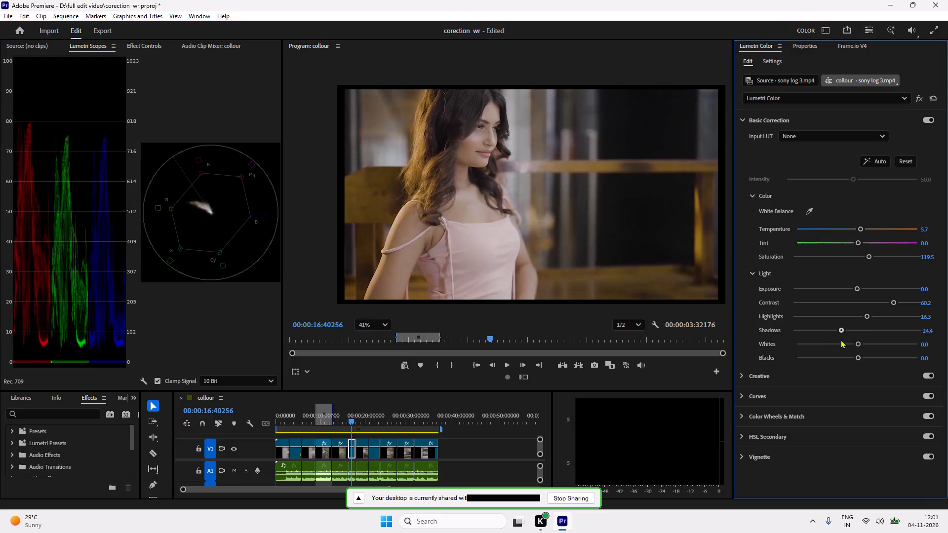
{"action": "left_click_drag", "start_coordinate": [840, 340], "coordinate": [837, 342]}
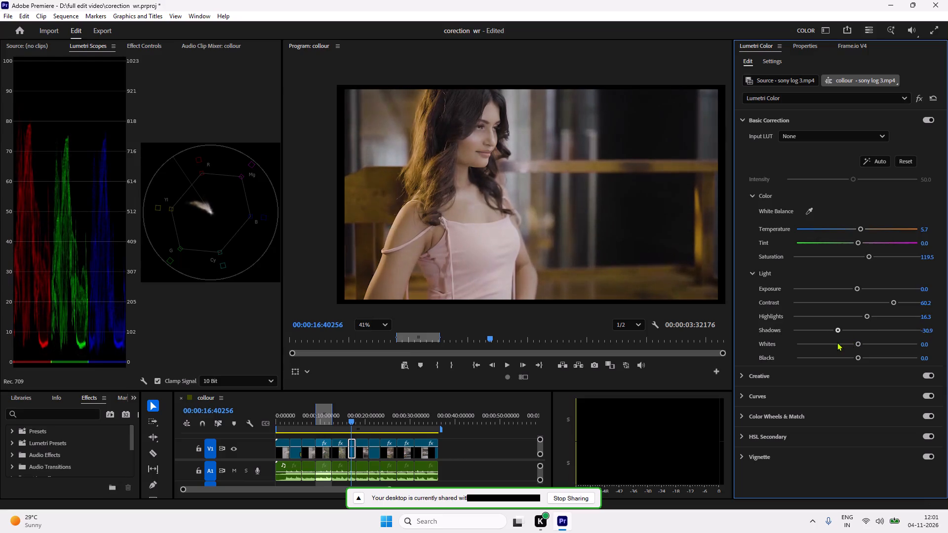
{"action": "left_click_drag", "start_coordinate": [837, 342], "coordinate": [837, 344]}
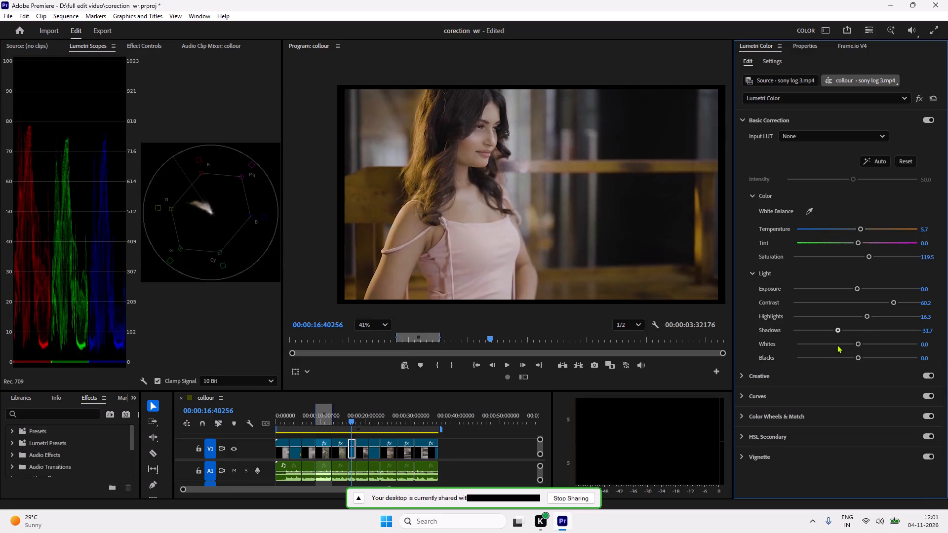
{"action": "left_click_drag", "start_coordinate": [837, 344], "coordinate": [837, 345]}
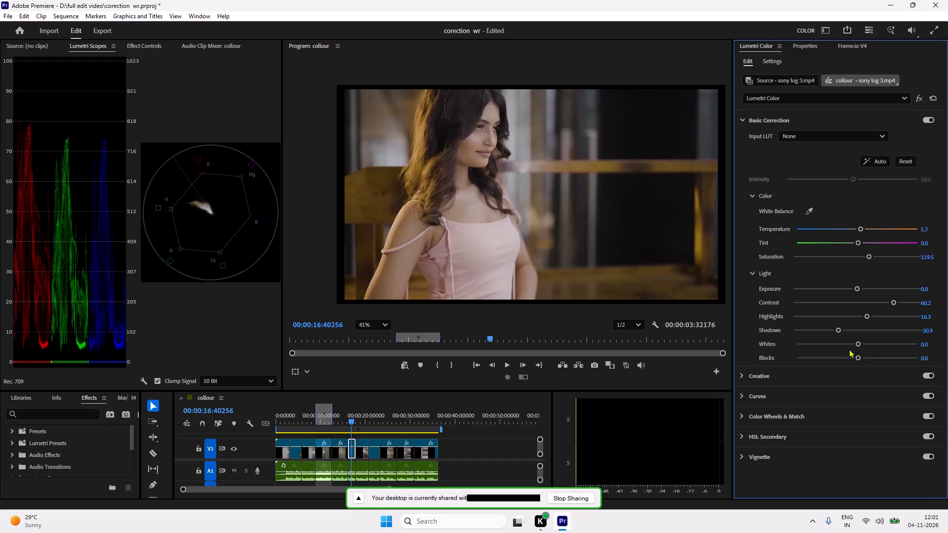
Set the pink-top clip's Whites to -8.1 and Blacks to 1.6 in Basic Correction.
{"action": "left_click_drag", "start_coordinate": [859, 344], "coordinate": [857, 345]}
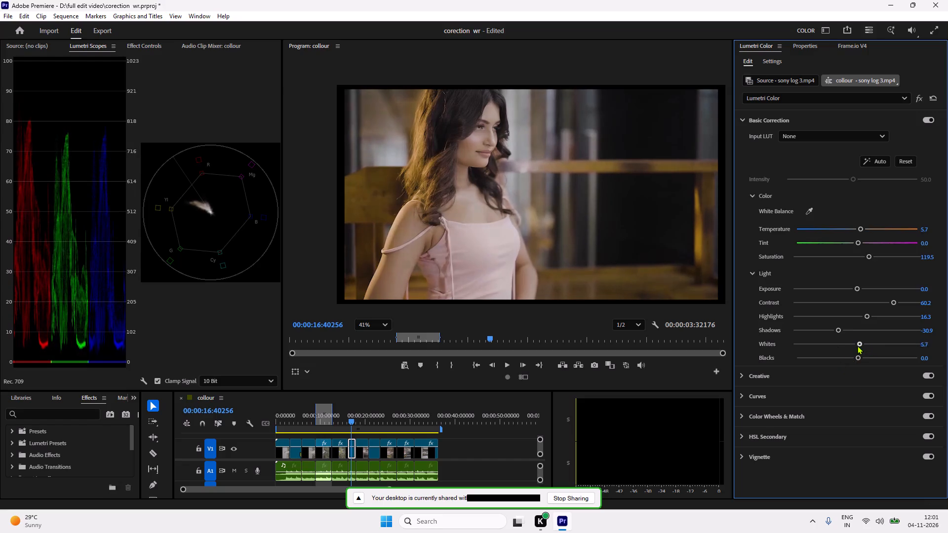
{"action": "left_click_drag", "start_coordinate": [857, 345], "coordinate": [854, 348]}
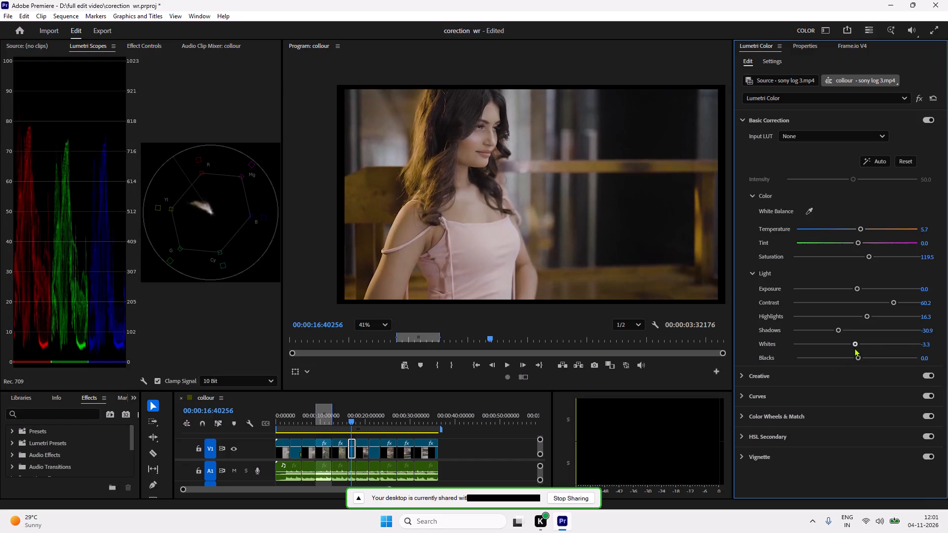
{"action": "left_click_drag", "start_coordinate": [854, 348], "coordinate": [851, 348]}
{"action": "left_click_drag", "start_coordinate": [859, 355], "coordinate": [862, 357]}
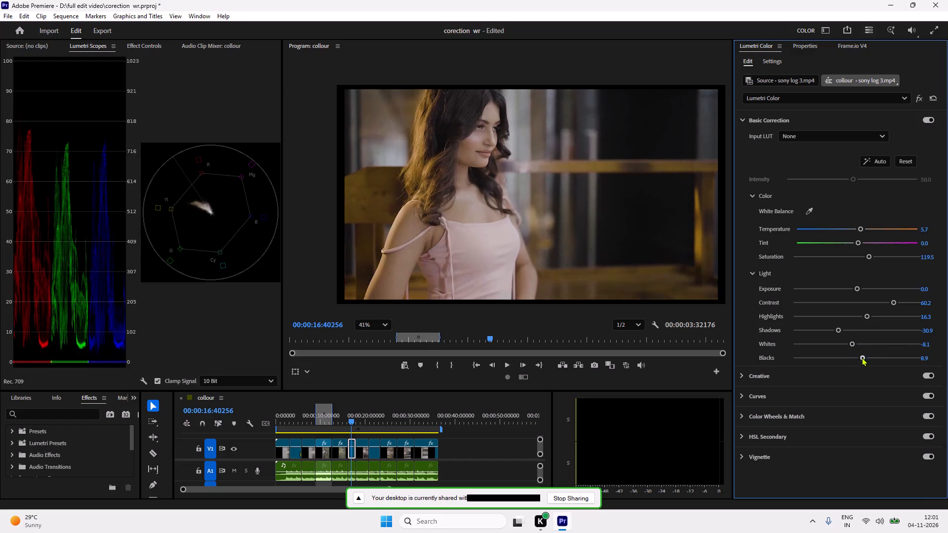
{"action": "left_click_drag", "start_coordinate": [862, 357], "coordinate": [874, 360]}
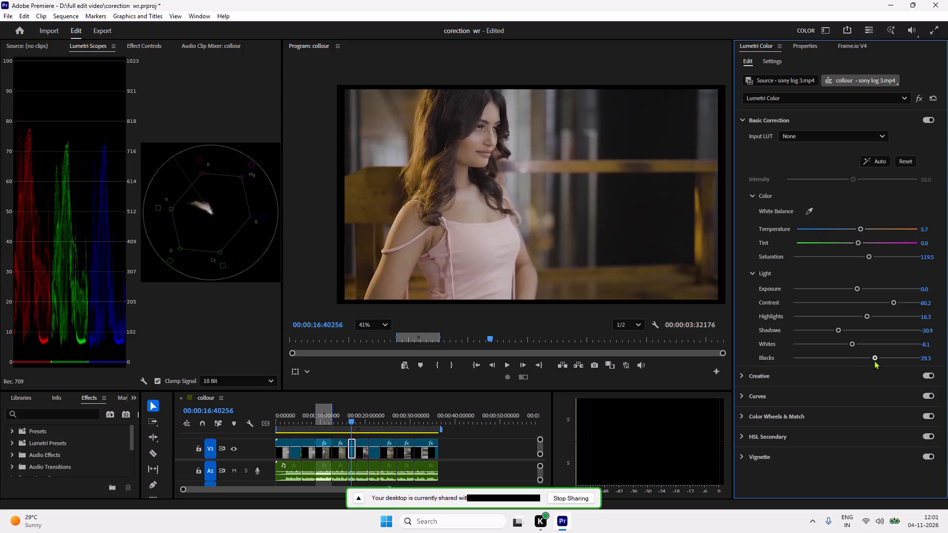
{"action": "left_click_drag", "start_coordinate": [874, 360], "coordinate": [857, 366]}
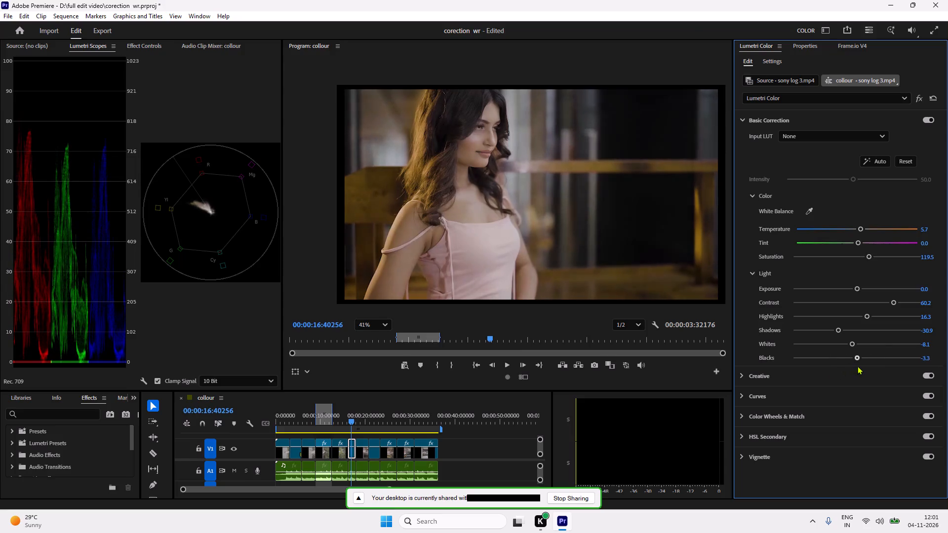
{"action": "left_click_drag", "start_coordinate": [857, 366], "coordinate": [854, 367]}
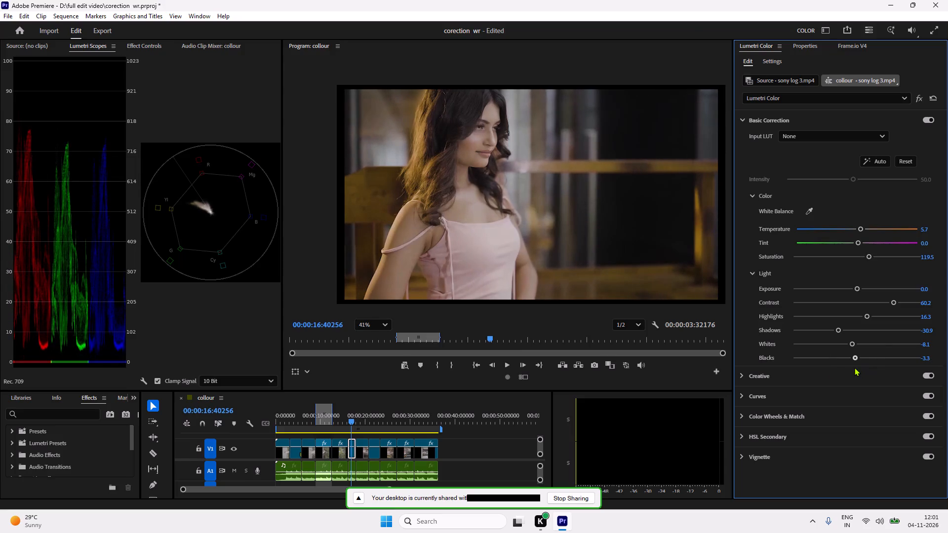
{"action": "left_click_drag", "start_coordinate": [854, 367], "coordinate": [857, 367]}
Examine the graded pink-top frame up close and compare its color with the following clips up to about 00:00:23.
{"action": "scroll", "coordinate": [537, 233], "scroll_direction": "up", "scroll_amount": 2}
{"action": "scroll", "coordinate": [537, 233], "scroll_direction": "down", "scroll_amount": 2}
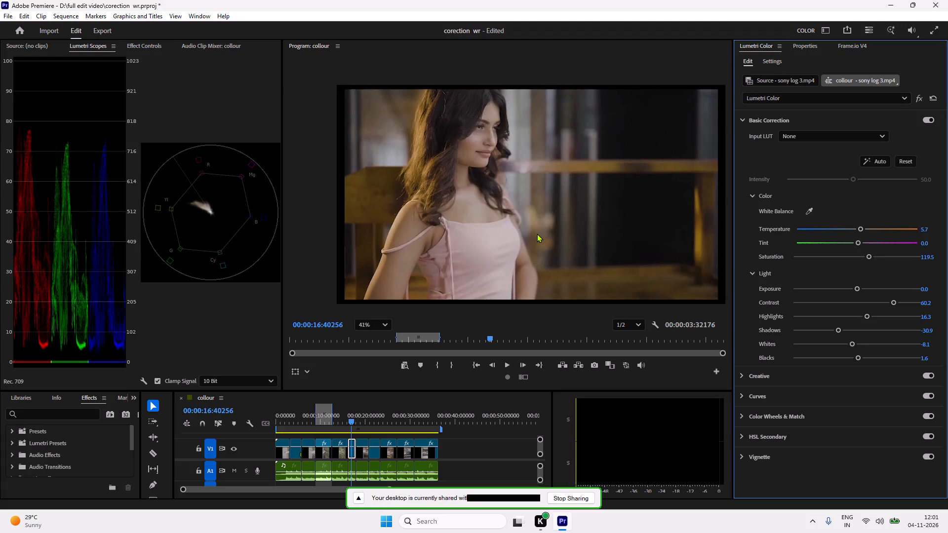
{"action": "scroll", "coordinate": [537, 233], "scroll_direction": "up", "scroll_amount": 2}
{"action": "scroll", "coordinate": [537, 233], "scroll_direction": "down", "scroll_amount": 1}
{"action": "scroll", "coordinate": [537, 233], "scroll_direction": "up", "scroll_amount": 1}
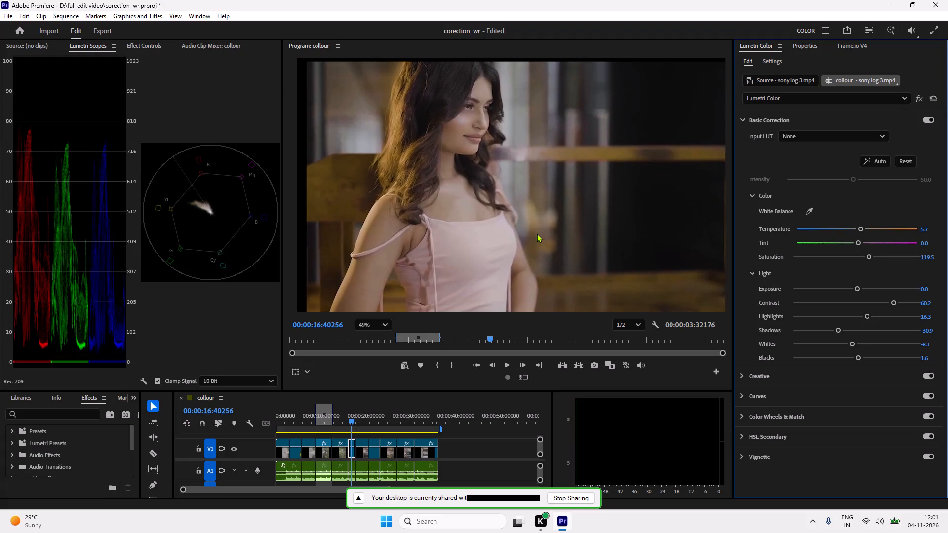
{"action": "scroll", "coordinate": [537, 233], "scroll_direction": "down", "scroll_amount": 1}
{"action": "scroll", "coordinate": [536, 232], "scroll_direction": "up", "scroll_amount": 1}
{"action": "scroll", "coordinate": [536, 232], "scroll_direction": "down", "scroll_amount": 1}
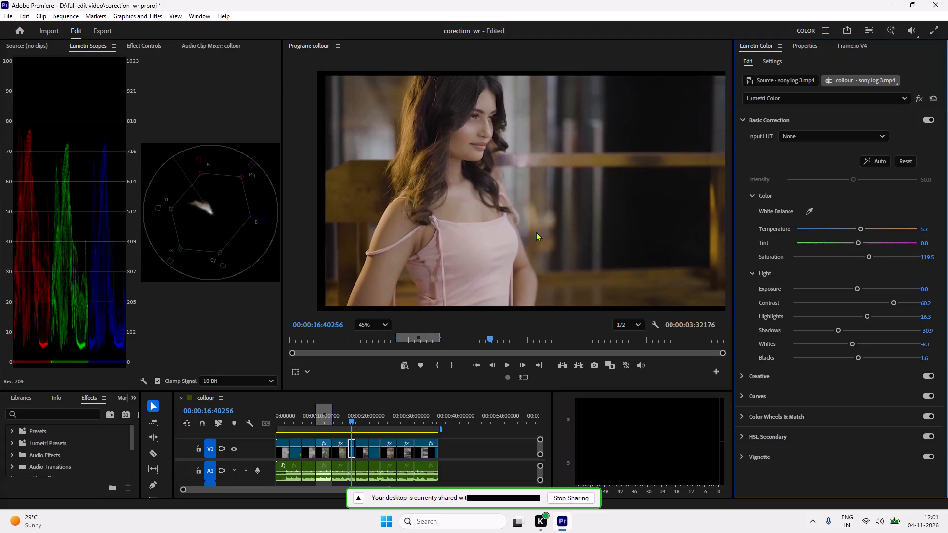
{"action": "left_click_drag", "start_coordinate": [355, 417], "coordinate": [383, 423]}
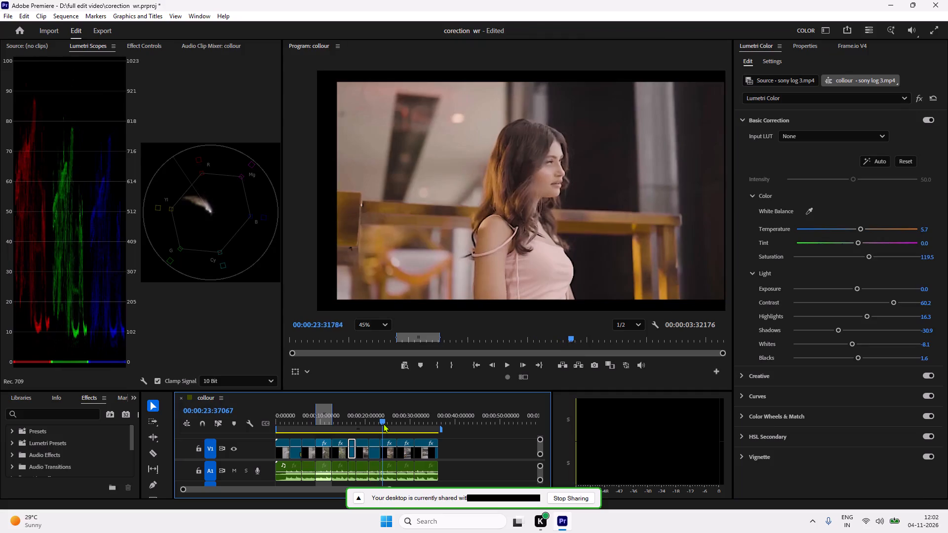
{"action": "left_click_drag", "start_coordinate": [383, 423], "coordinate": [372, 423]}
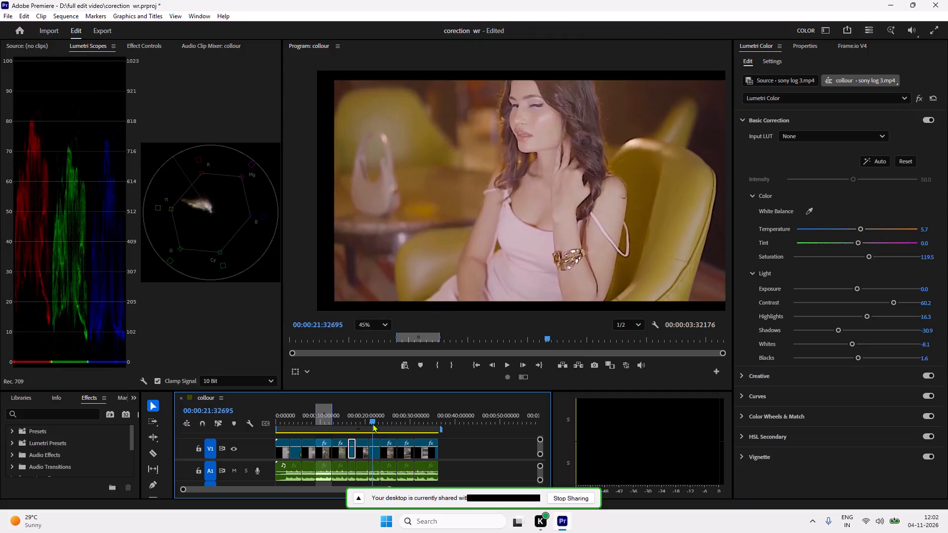
{"action": "left_click_drag", "start_coordinate": [372, 423], "coordinate": [355, 427]}
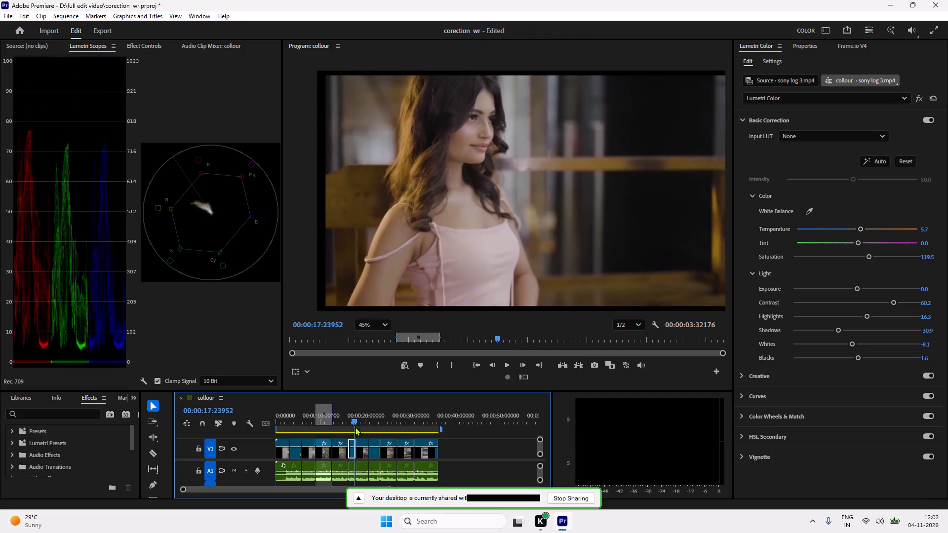
{"action": "left_click_drag", "start_coordinate": [355, 427], "coordinate": [354, 427]}
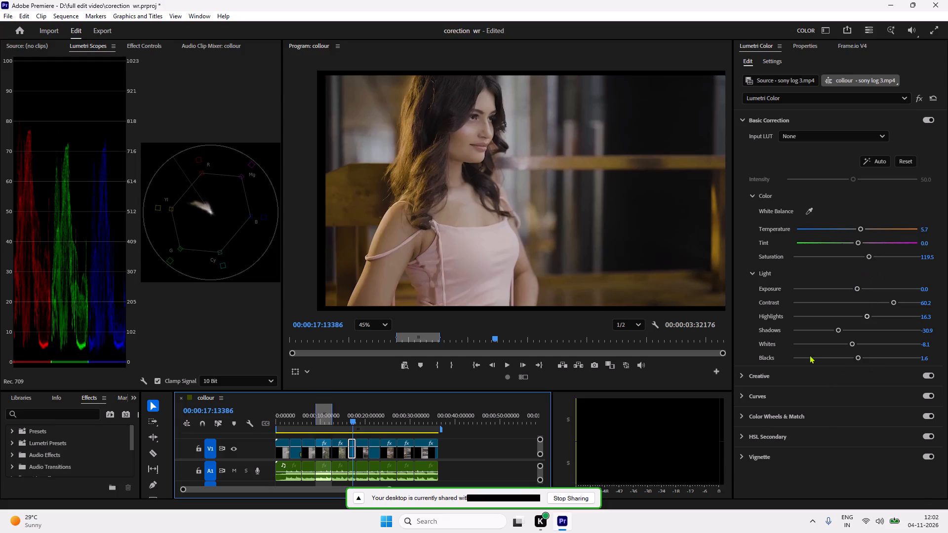
Set the pink-top clip's Creative Sharpen to 9.8.
{"action": "left_click", "coordinate": [744, 118]}
{"action": "left_click", "coordinate": [747, 140]}
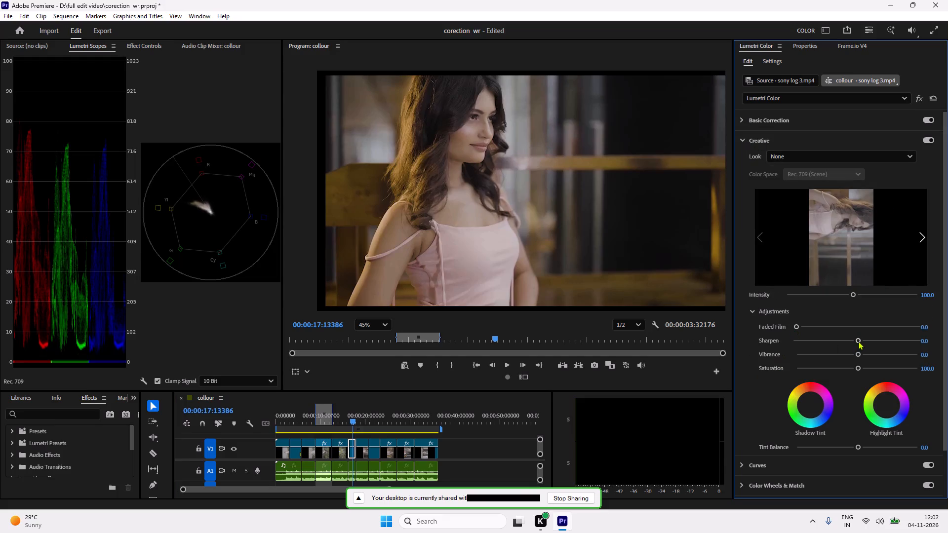
{"action": "left_click_drag", "start_coordinate": [859, 341], "coordinate": [905, 350]}
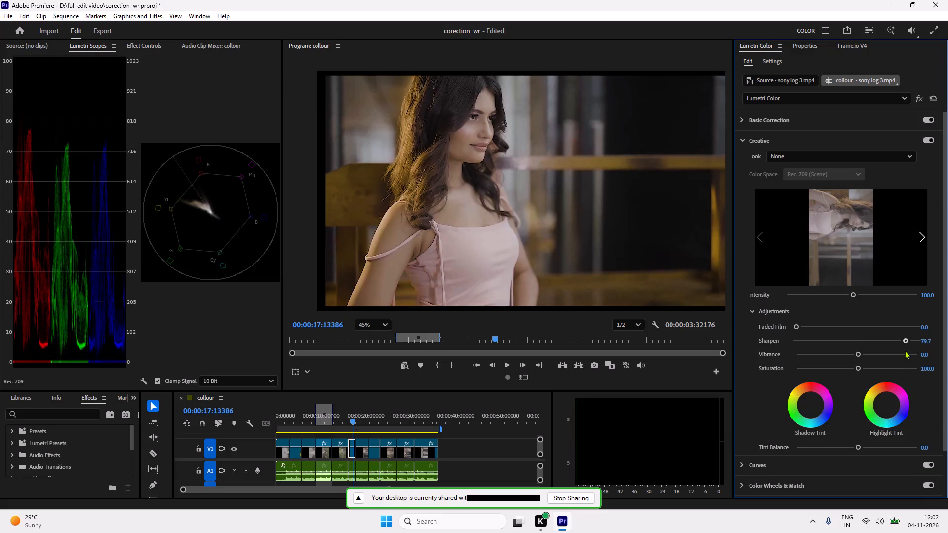
{"action": "left_click_drag", "start_coordinate": [905, 350], "coordinate": [885, 354]}
{"action": "left_click_drag", "start_coordinate": [885, 354], "coordinate": [877, 357]}
{"action": "left_click_drag", "start_coordinate": [877, 357], "coordinate": [877, 358]}
{"action": "left_click_drag", "start_coordinate": [876, 339], "coordinate": [836, 354]}
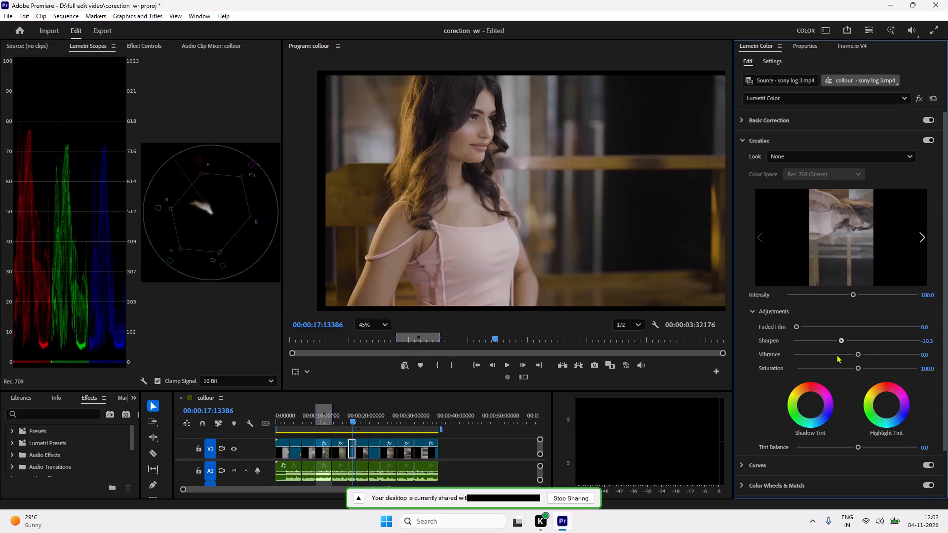
{"action": "left_click_drag", "start_coordinate": [836, 354], "coordinate": [858, 357]}
{"action": "left_click_drag", "start_coordinate": [858, 357], "coordinate": [862, 359]}
Set the pink-top clip's Creative Vibrance to 12.2.
{"action": "left_click_drag", "start_coordinate": [859, 354], "coordinate": [870, 368]}
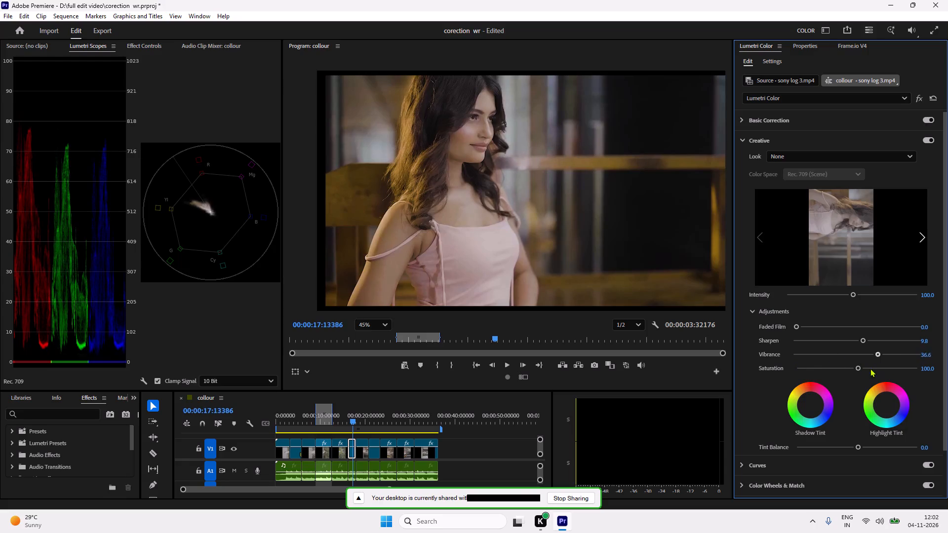
{"action": "left_click_drag", "start_coordinate": [870, 368], "coordinate": [925, 373]}
{"action": "left_click_drag", "start_coordinate": [925, 373], "coordinate": [893, 380]}
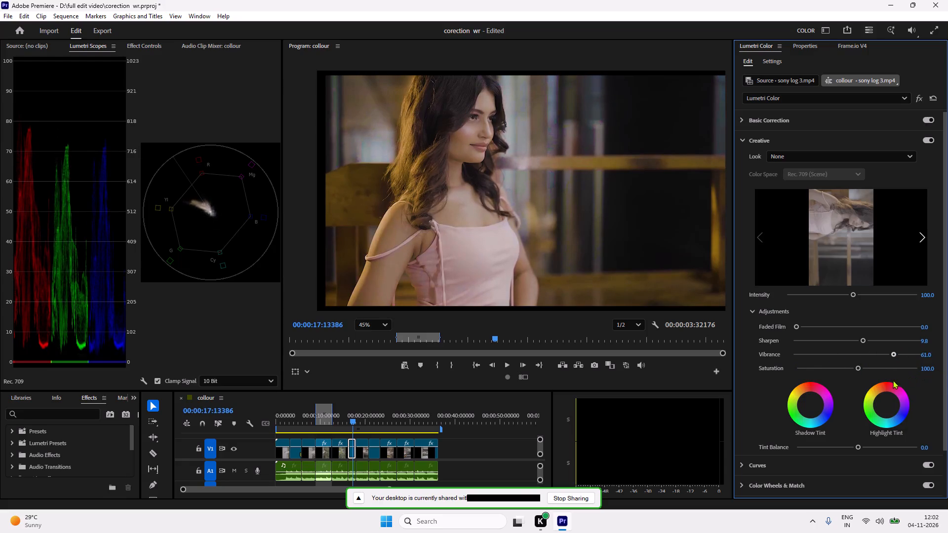
{"action": "left_click_drag", "start_coordinate": [893, 380], "coordinate": [884, 386]}
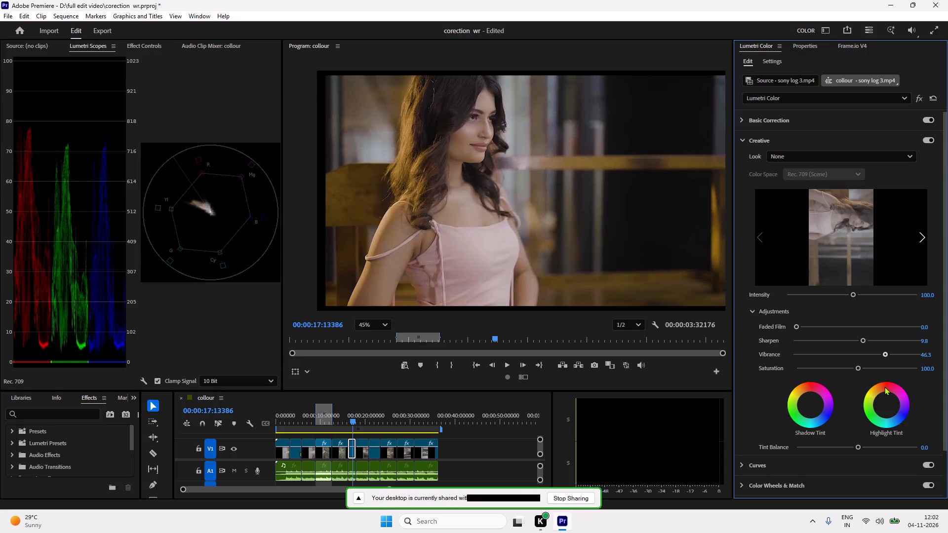
{"action": "left_click_drag", "start_coordinate": [884, 386], "coordinate": [889, 387]}
{"action": "left_click_drag", "start_coordinate": [889, 387], "coordinate": [864, 401]}
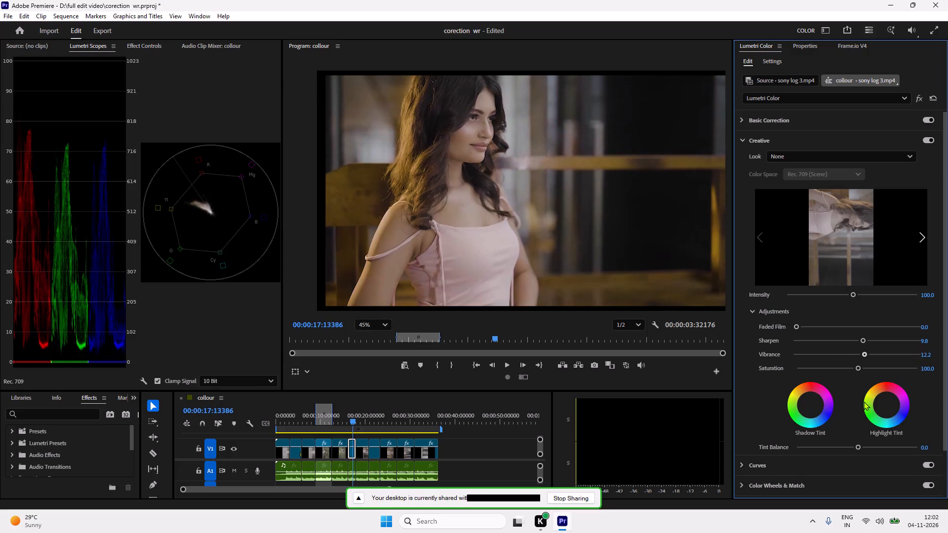
{"action": "left_click_drag", "start_coordinate": [864, 401], "coordinate": [861, 401]}
{"action": "left_click_drag", "start_coordinate": [861, 401], "coordinate": [865, 403]}
{"action": "left_click_drag", "start_coordinate": [865, 403], "coordinate": [868, 403]}
{"action": "left_click_drag", "start_coordinate": [868, 403], "coordinate": [866, 403]}
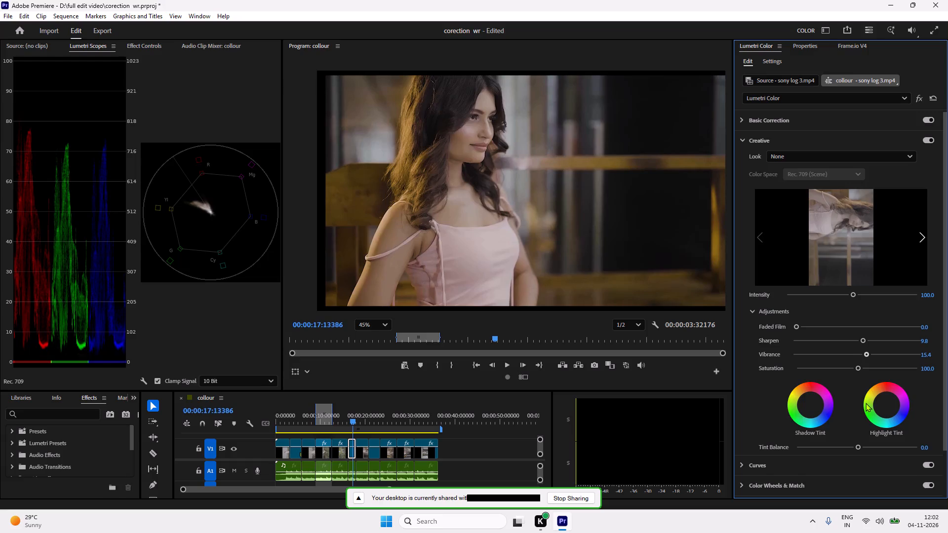
{"action": "left_click_drag", "start_coordinate": [866, 403], "coordinate": [864, 403]}
Raise the pink-top clip's Creative Saturation to 106.5.
{"action": "left_click_drag", "start_coordinate": [856, 366], "coordinate": [832, 375]}
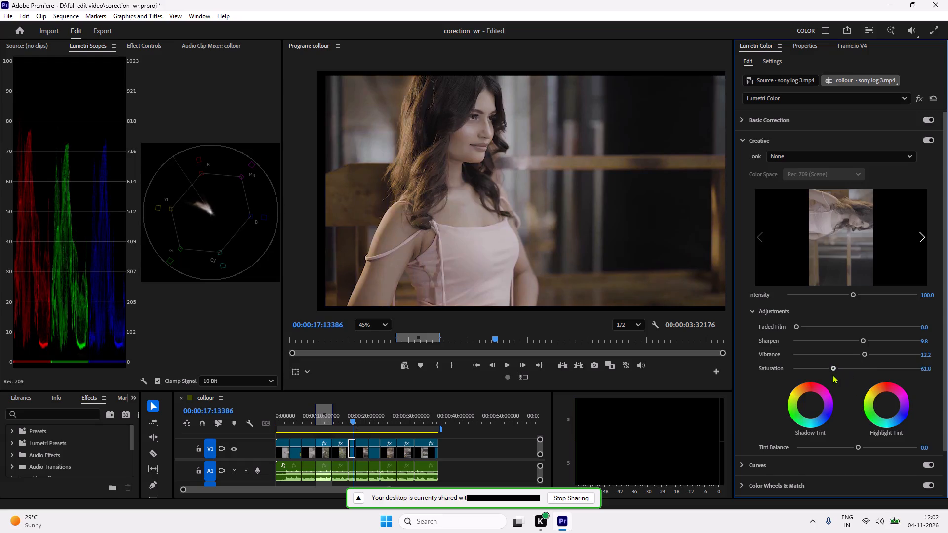
{"action": "left_click_drag", "start_coordinate": [832, 375], "coordinate": [857, 380]}
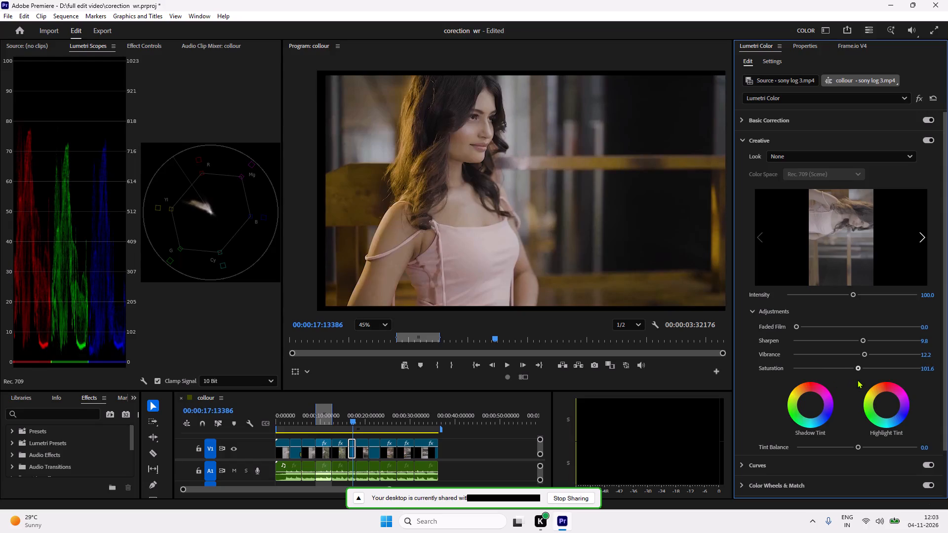
{"action": "left_click_drag", "start_coordinate": [857, 380], "coordinate": [860, 381]}
{"action": "left_click_drag", "start_coordinate": [860, 381], "coordinate": [860, 381]}
{"action": "left_click_drag", "start_coordinate": [860, 381], "coordinate": [860, 381]}
Fine-tune the pink-top clip's white RGB curve, slightly raising its shadow and midtone points within the gentle S shape.
{"action": "left_click", "coordinate": [743, 141]}
{"action": "left_click", "coordinate": [754, 161]}
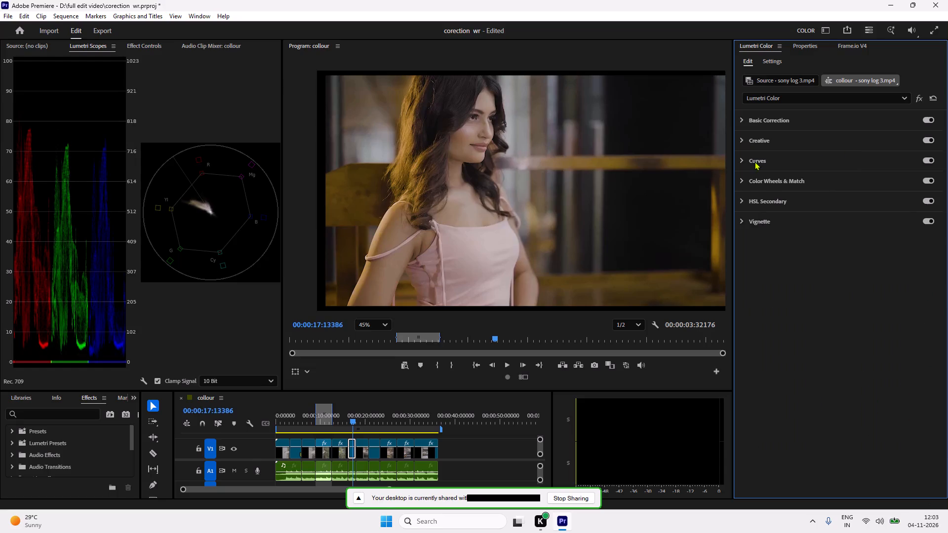
{"action": "scroll", "coordinate": [830, 246], "scroll_direction": "up", "scroll_amount": 2}
{"action": "left_click", "coordinate": [752, 175]}
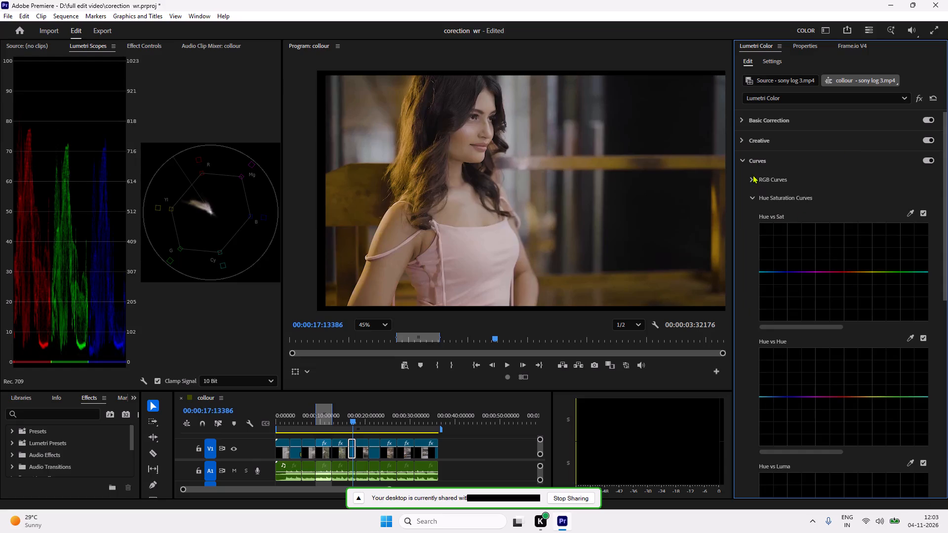
{"action": "left_click", "coordinate": [750, 179]}
{"action": "left_click", "coordinate": [870, 215]}
{"action": "left_click", "coordinate": [875, 213]}
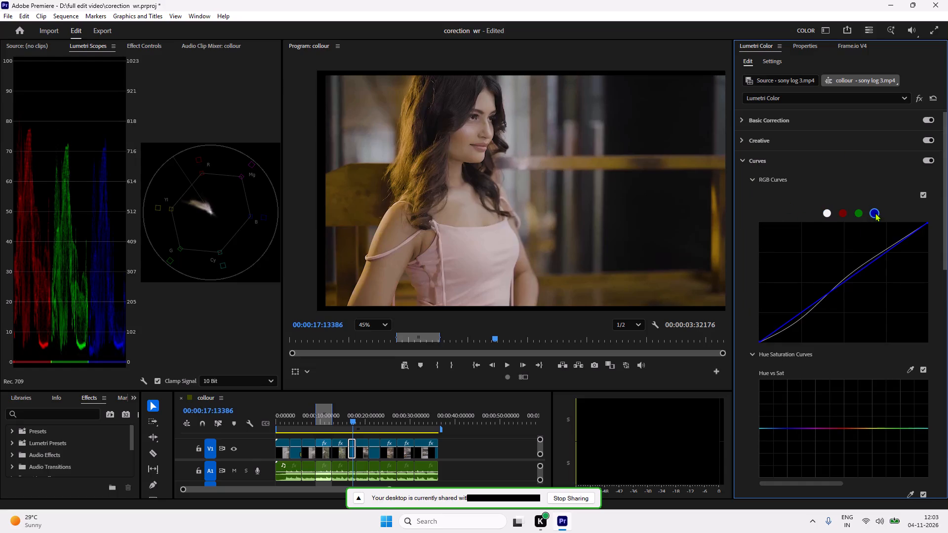
{"action": "left_click", "coordinate": [866, 212]}
{"action": "left_click", "coordinate": [861, 212]}
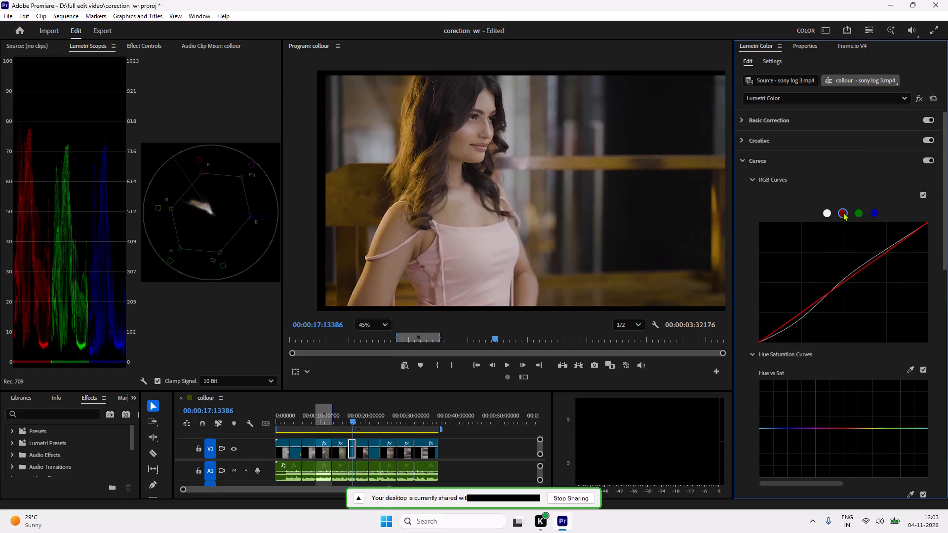
{"action": "left_click", "coordinate": [843, 212]}
{"action": "left_click", "coordinate": [827, 210]}
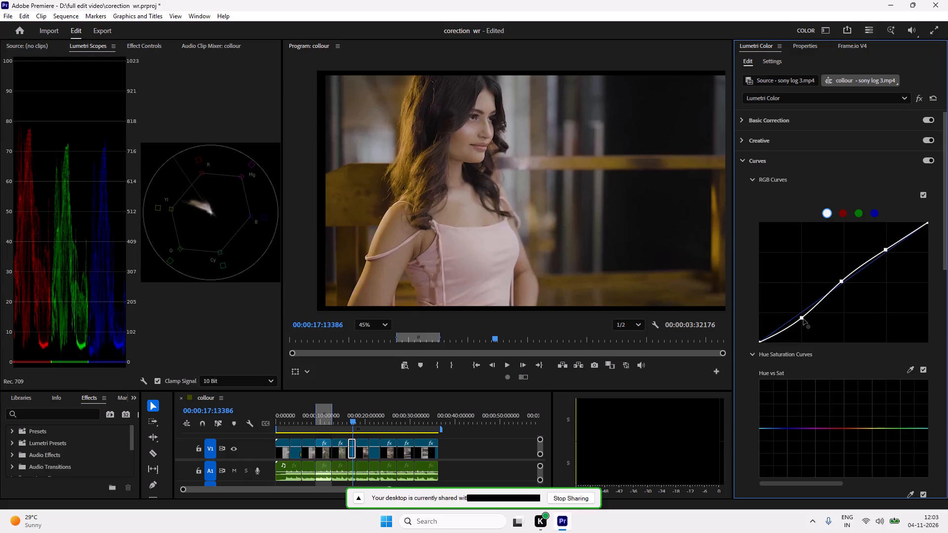
{"action": "left_click", "coordinate": [803, 319]}
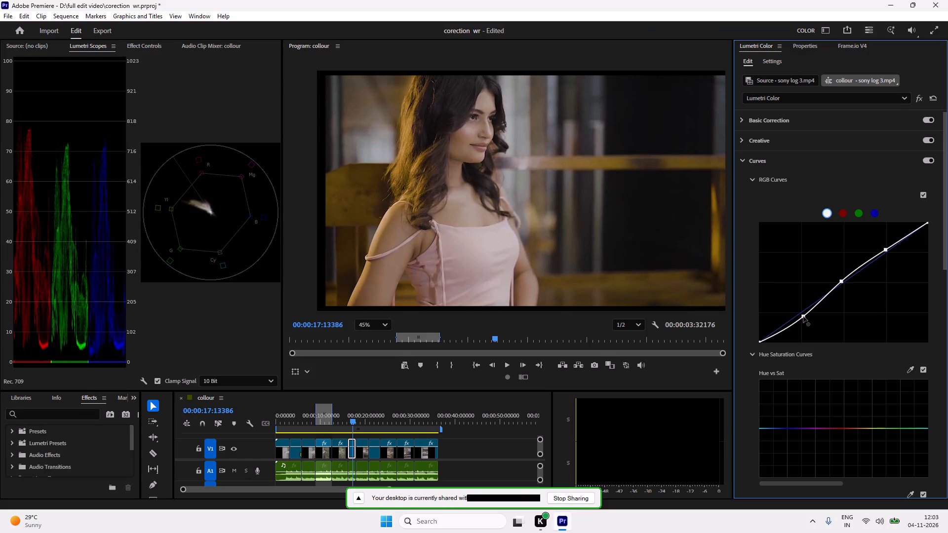
{"action": "left_click", "coordinate": [885, 250]}
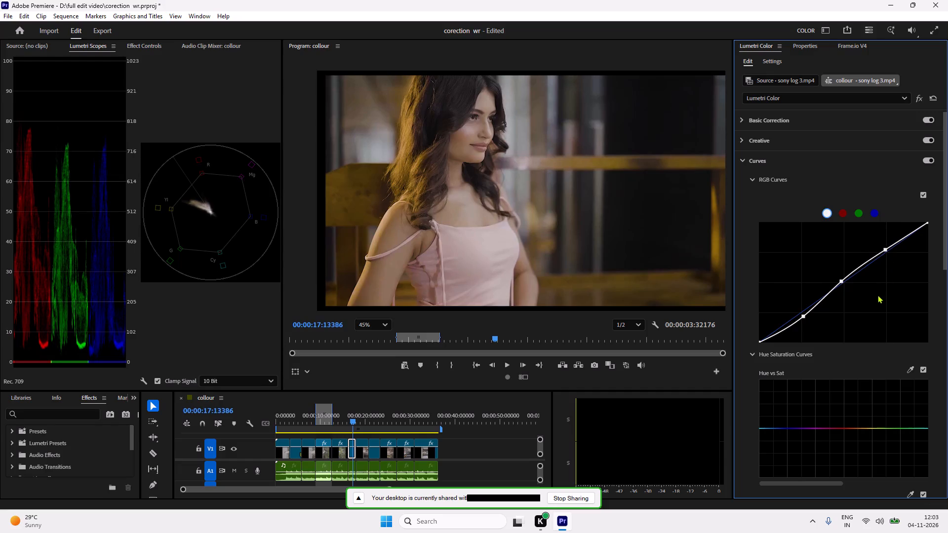
{"action": "left_click", "coordinate": [843, 282]}
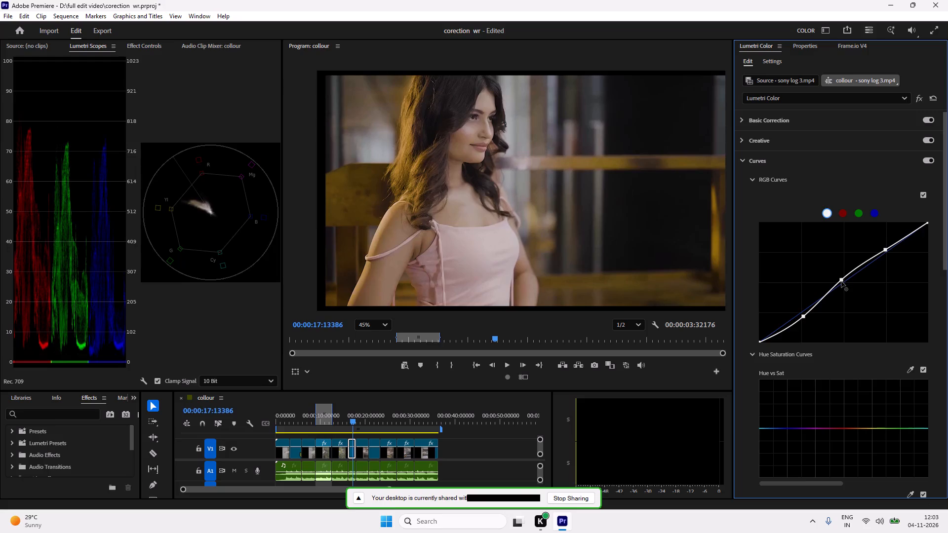
{"action": "left_click", "coordinate": [803, 314]}
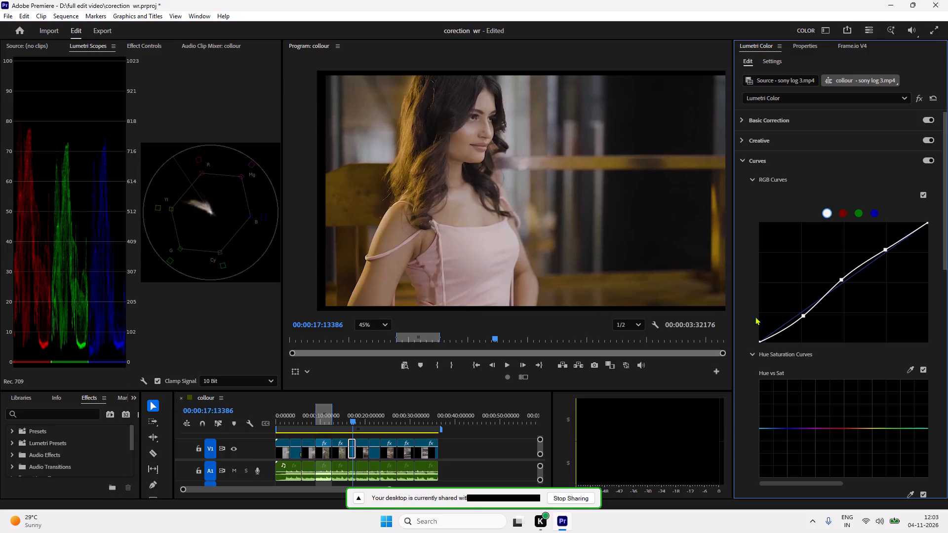
On the pink-top clip's Hue vs Sat curve, add yellow, magenta-red and red points, raising the red point slightly.
{"action": "scroll", "coordinate": [831, 412], "scroll_direction": "down", "scroll_amount": 4}
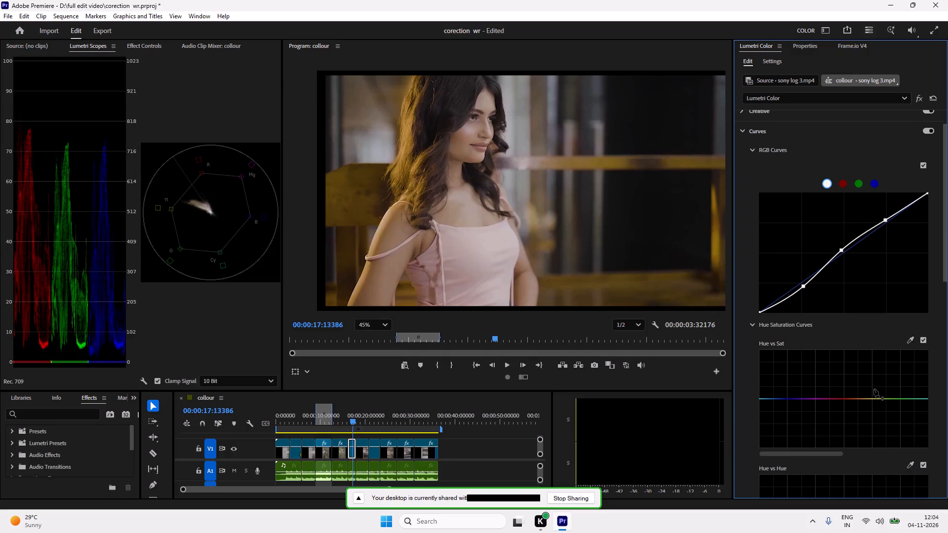
{"action": "left_click", "coordinate": [872, 389]}
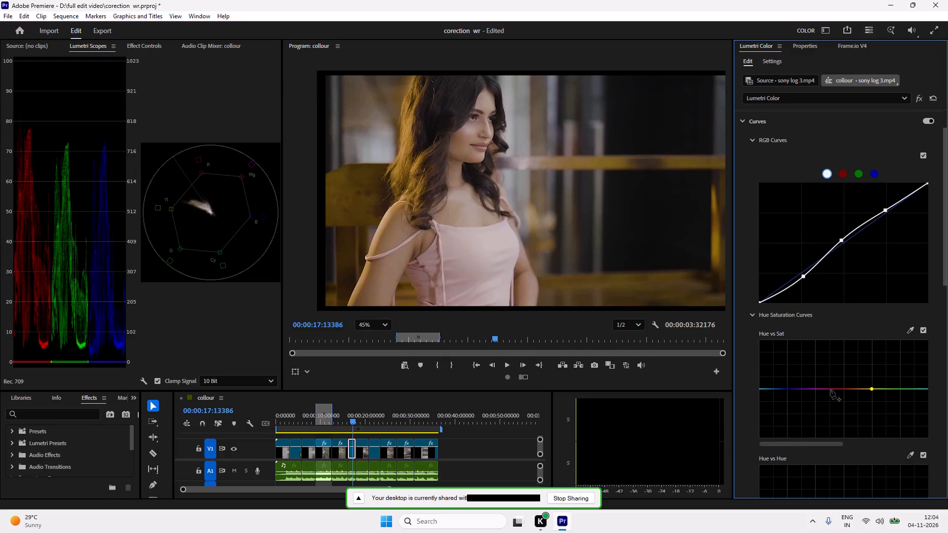
{"action": "left_click", "coordinate": [829, 390]}
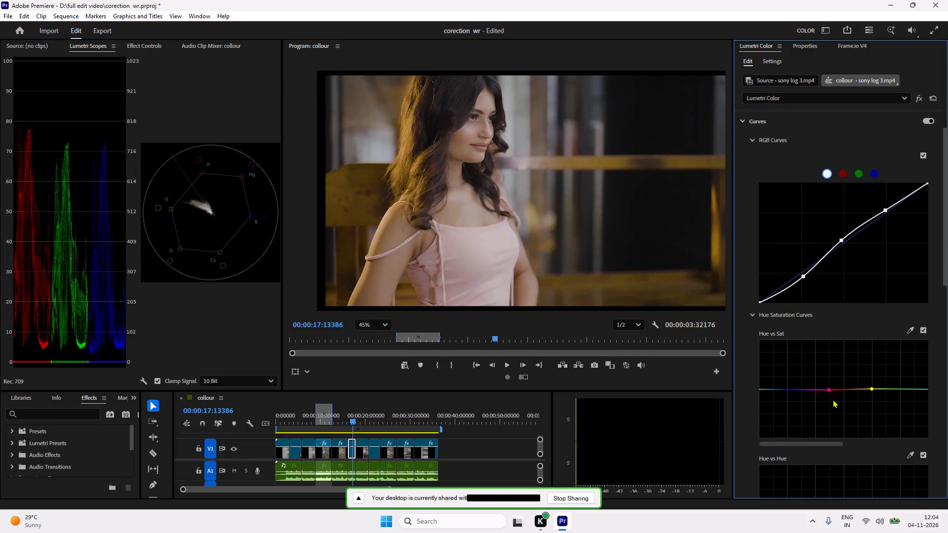
{"action": "key", "text": "ctrl+z"}
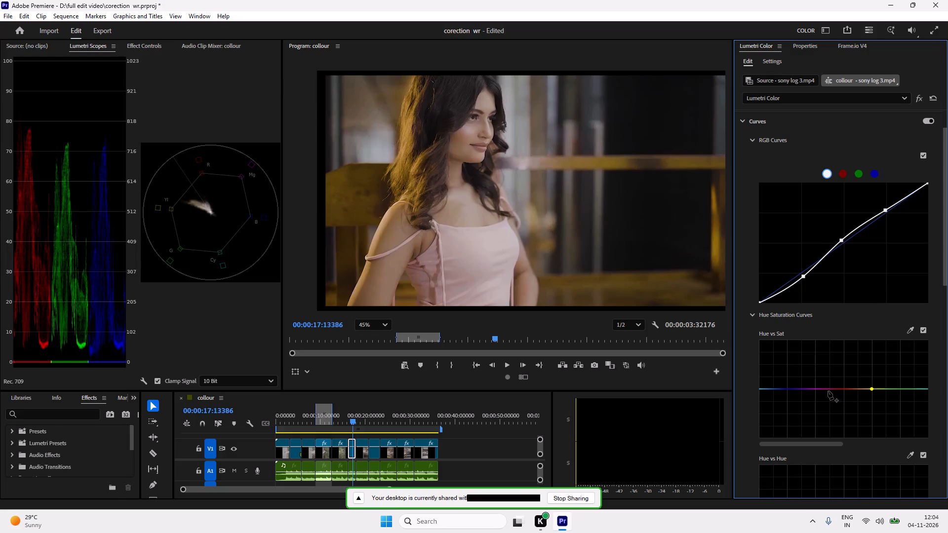
{"action": "left_click", "coordinate": [830, 389]}
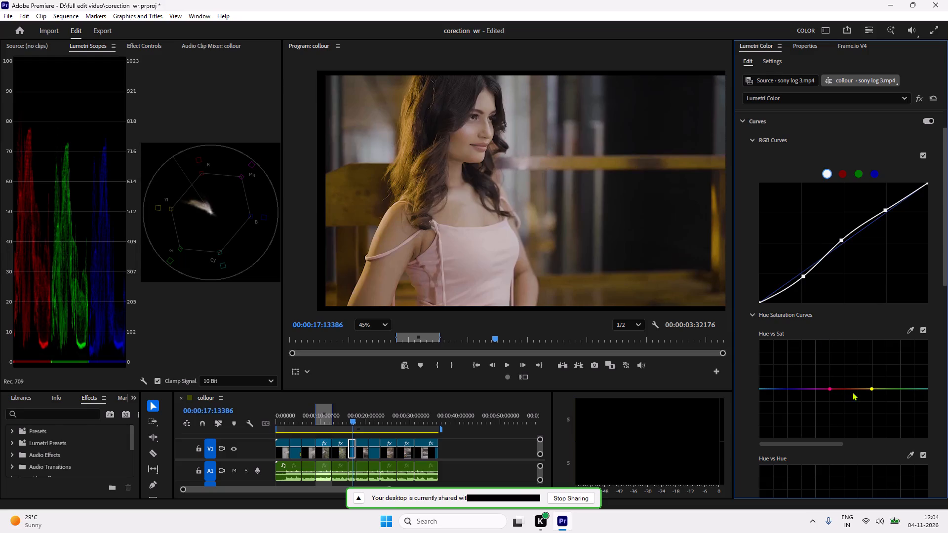
{"action": "left_click", "coordinate": [845, 389]}
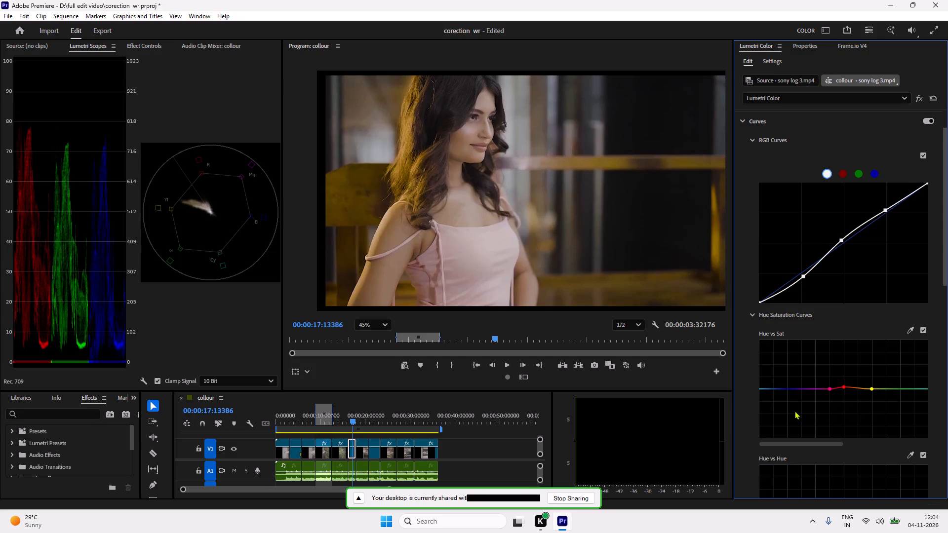
On the pink-top clip's Hue vs Hue curve, add yellow, magenta-red and red points, raising the red point slightly.
{"action": "scroll", "coordinate": [837, 413], "scroll_direction": "down", "scroll_amount": 9}
{"action": "left_click", "coordinate": [873, 424]}
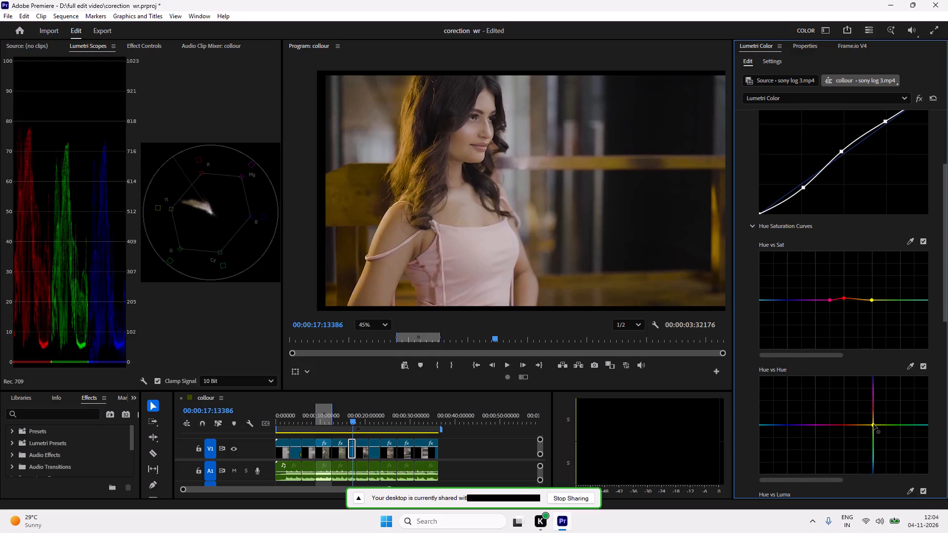
{"action": "left_click", "coordinate": [829, 425]}
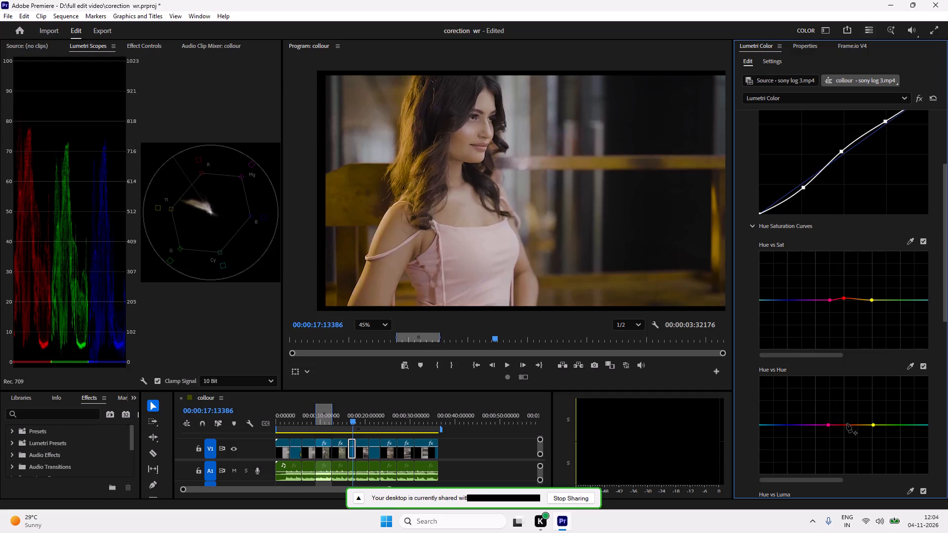
{"action": "left_click", "coordinate": [845, 425]}
Play the graded sequence full screen from the pink-top clip, and return the playhead to 00:00:17:13386.
{"action": "left_click", "coordinate": [931, 25]}
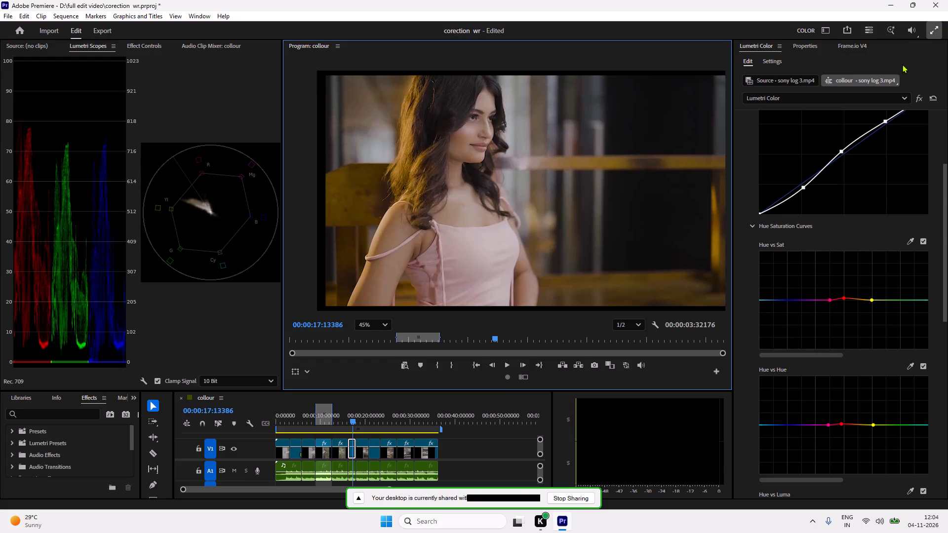
{"action": "key", "text": "space"}
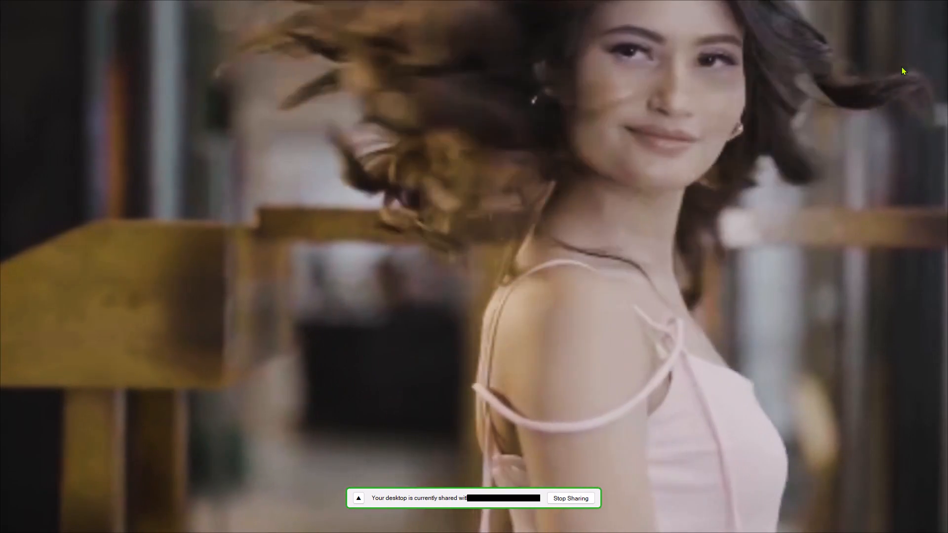
{"action": "key", "text": "space"}
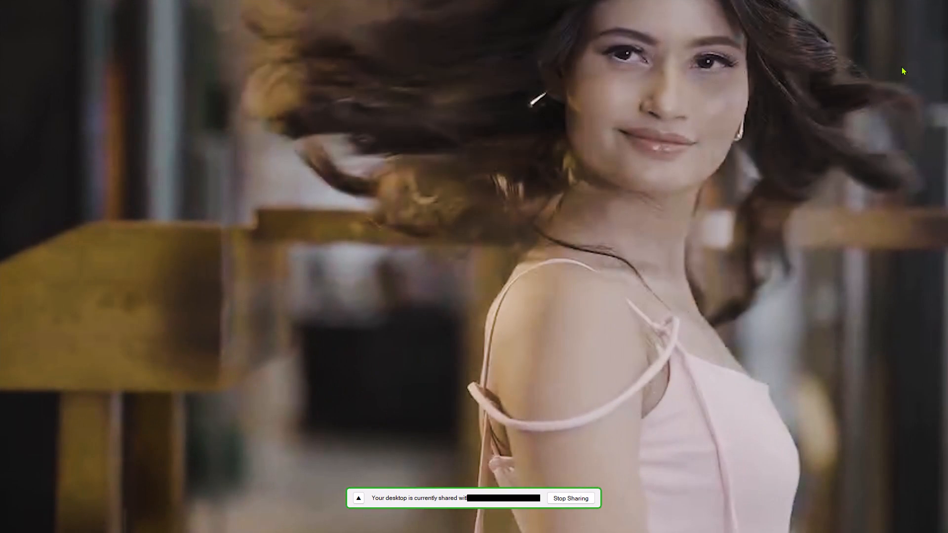
{"action": "key", "text": "Escape"}
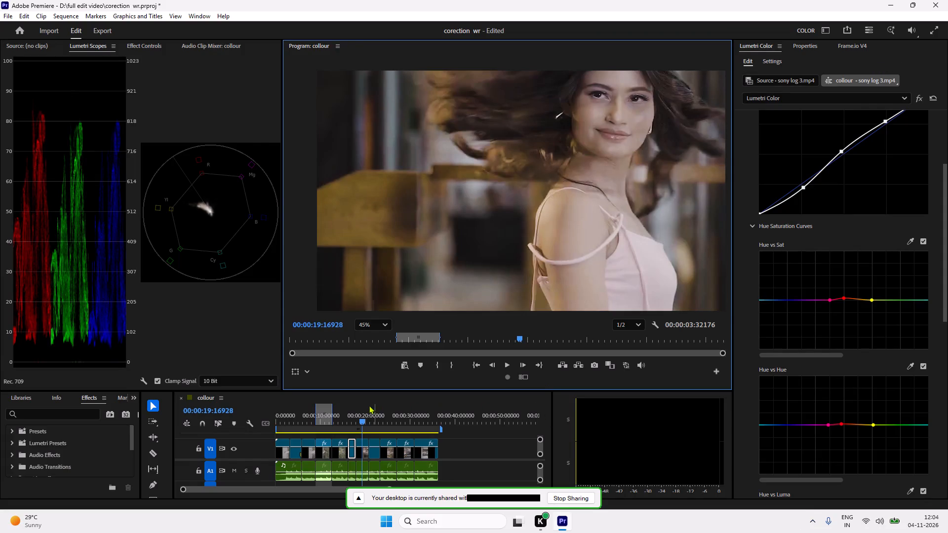
{"action": "left_click_drag", "start_coordinate": [362, 421], "coordinate": [349, 431]}
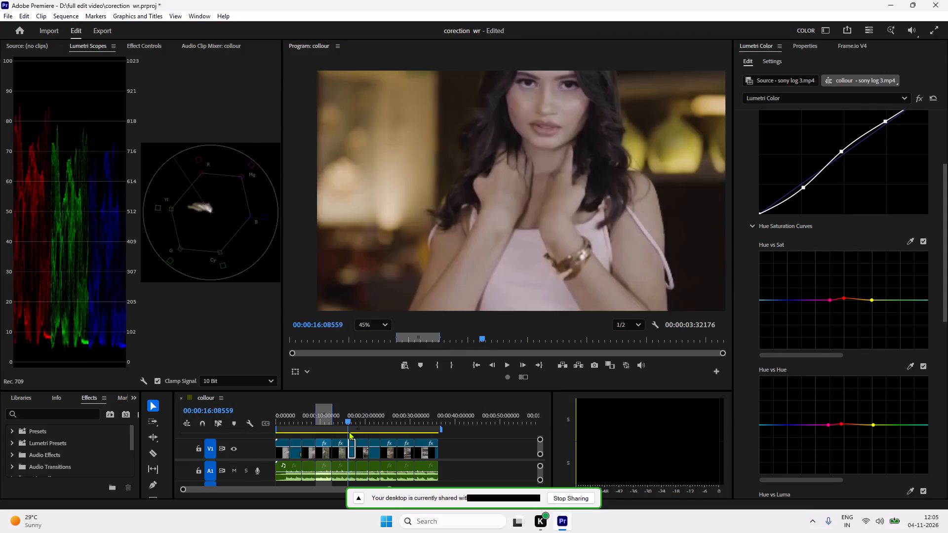
{"action": "left_click_drag", "start_coordinate": [349, 431], "coordinate": [354, 431]}
Review the pink-top clip's Hue vs Sat, Hue vs Hue, Hue vs Luma and RGB curves.
{"action": "scroll", "coordinate": [818, 364], "scroll_direction": "down", "scroll_amount": 5}
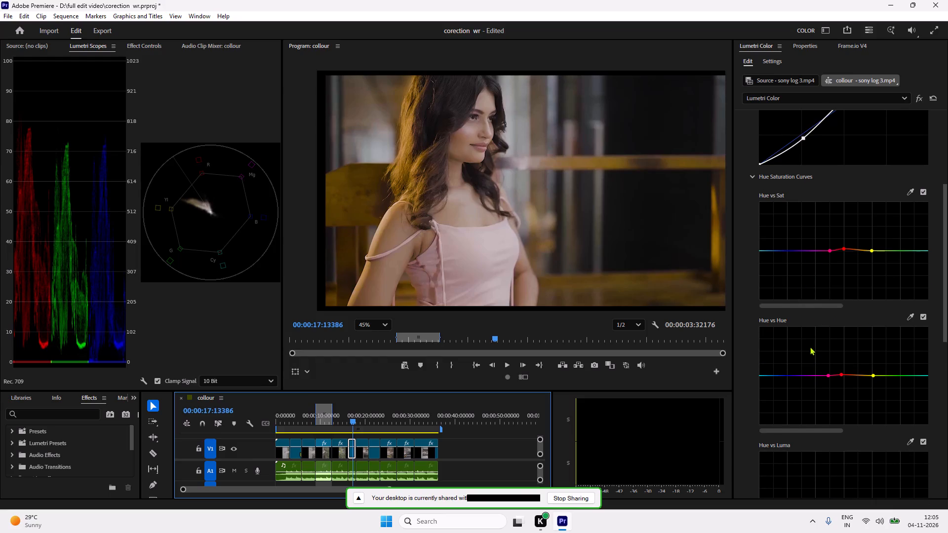
{"action": "scroll", "coordinate": [810, 346], "scroll_direction": "down", "scroll_amount": 5}
{"action": "scroll", "coordinate": [831, 390], "scroll_direction": "down", "scroll_amount": 4}
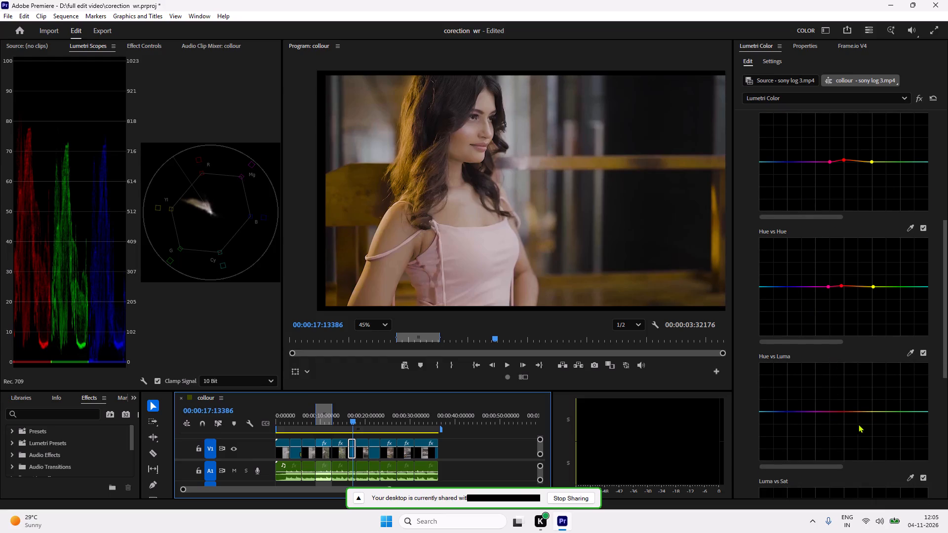
{"action": "scroll", "coordinate": [833, 401], "scroll_direction": "up", "scroll_amount": 5}
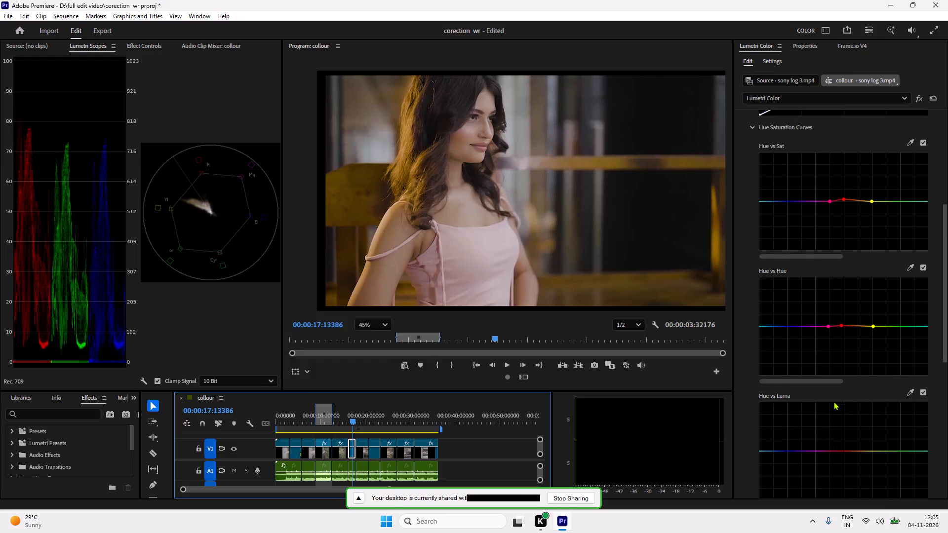
{"action": "scroll", "coordinate": [833, 401], "scroll_direction": "up", "scroll_amount": 4}
{"action": "scroll", "coordinate": [770, 169], "scroll_direction": "up", "scroll_amount": 5}
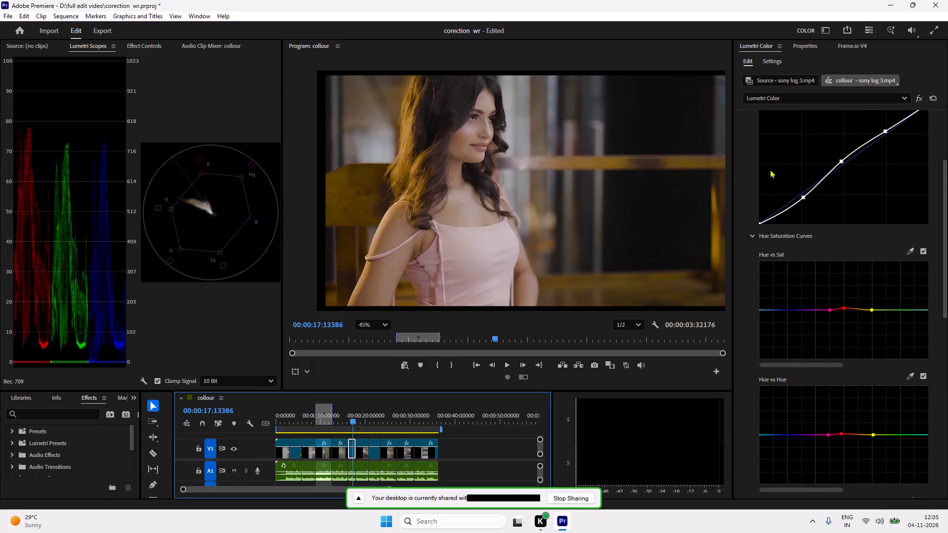
{"action": "scroll", "coordinate": [770, 169], "scroll_direction": "up", "scroll_amount": 13}
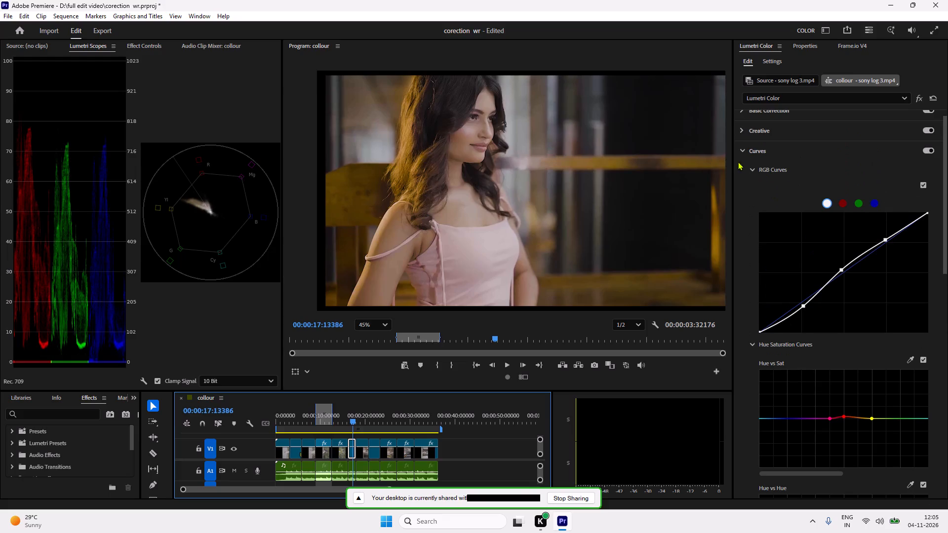
In Color Wheels & Match, shift the pink-top clip's Shadows color slightly toward red.
{"action": "left_click", "coordinate": [742, 161]}
{"action": "left_click", "coordinate": [744, 185]}
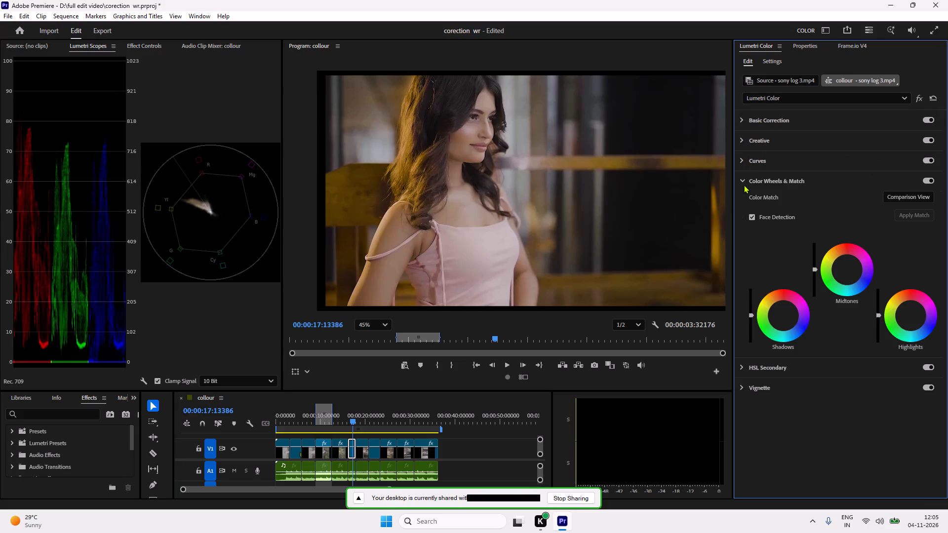
{"action": "left_click_drag", "start_coordinate": [783, 316], "coordinate": [786, 321]}
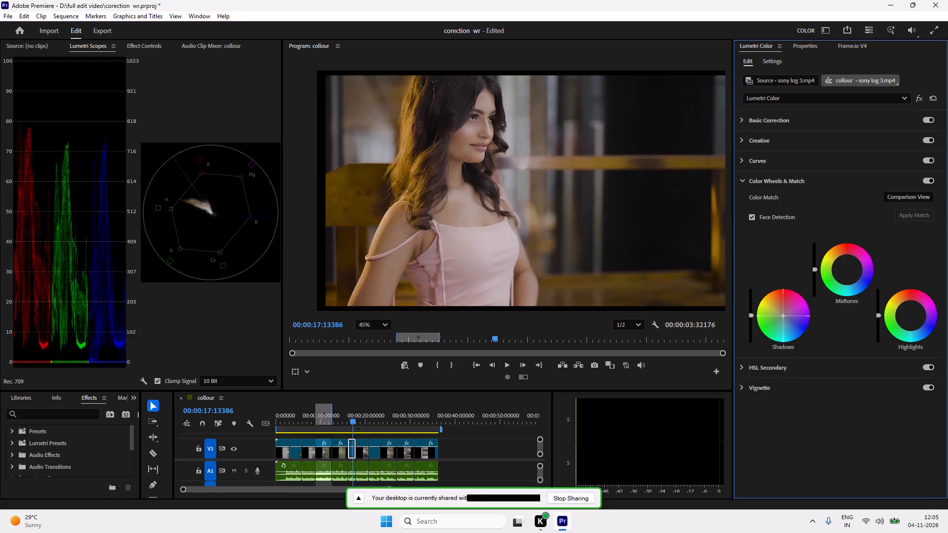
{"action": "left_click_drag", "start_coordinate": [786, 321], "coordinate": [790, 352]}
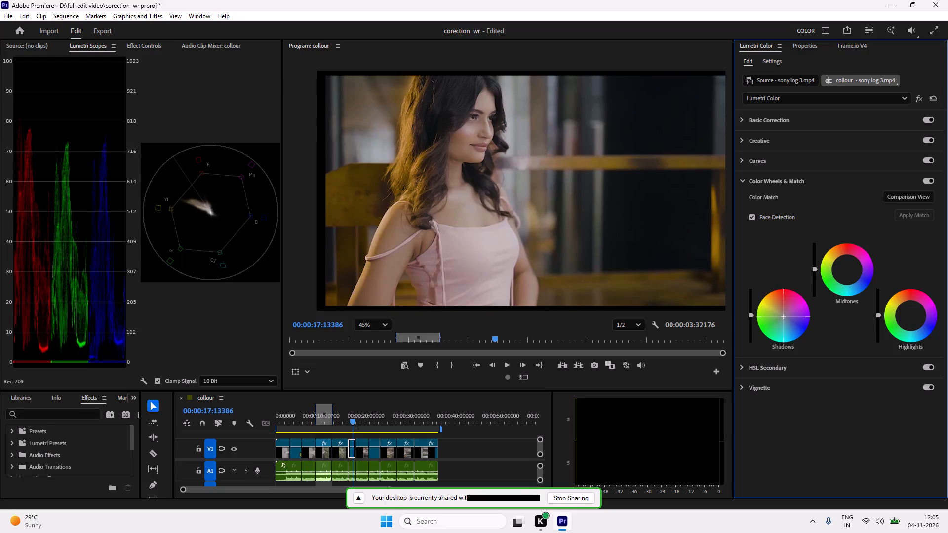
{"action": "left_click_drag", "start_coordinate": [790, 352], "coordinate": [773, 325]}
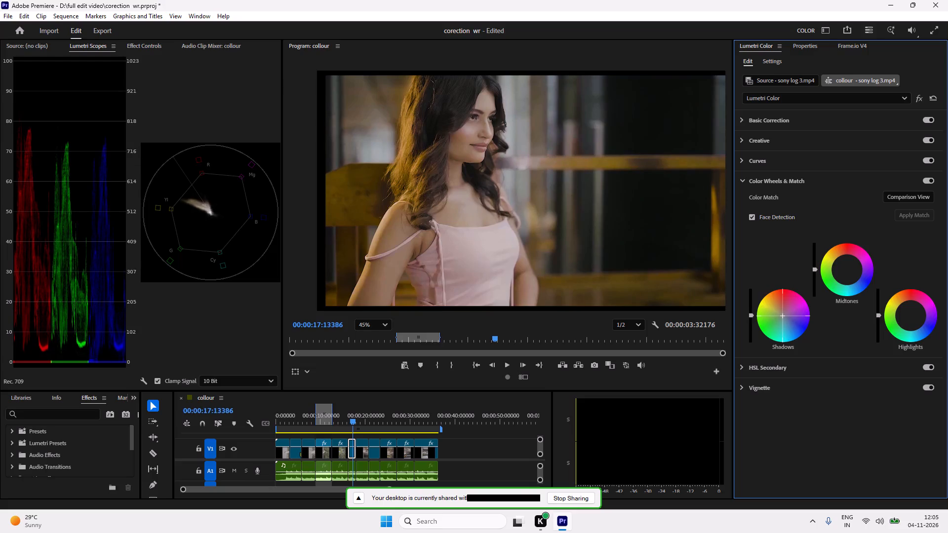
{"action": "left_click_drag", "start_coordinate": [773, 325], "coordinate": [772, 288]}
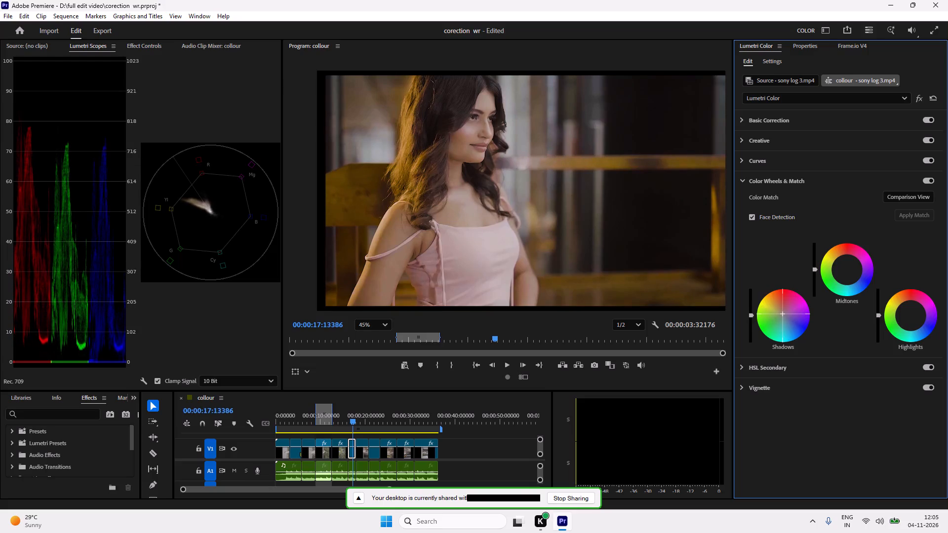
{"action": "left_click_drag", "start_coordinate": [772, 288], "coordinate": [772, 293]}
{"action": "left_click_drag", "start_coordinate": [772, 293], "coordinate": [778, 283]}
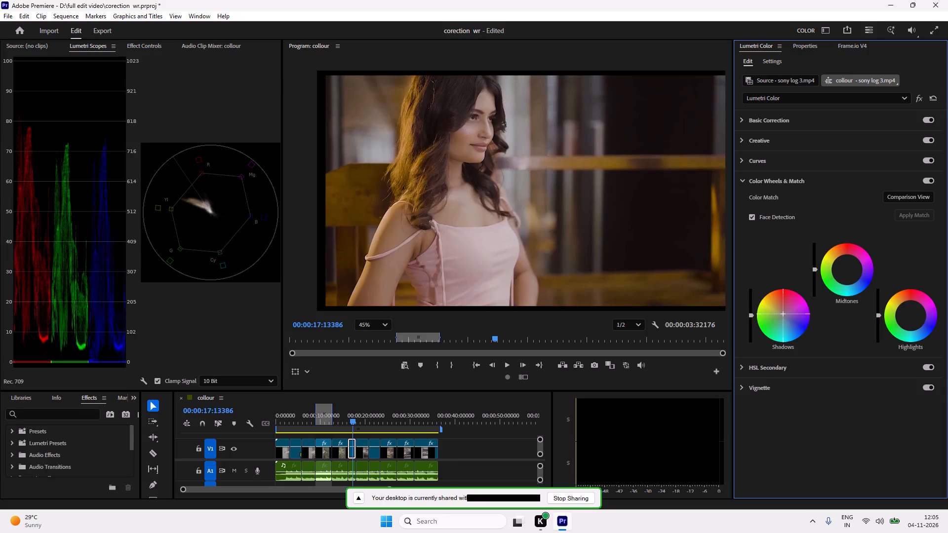
{"action": "left_click_drag", "start_coordinate": [778, 283], "coordinate": [781, 284]}
{"action": "left_click_drag", "start_coordinate": [781, 284], "coordinate": [781, 284]}
Shift the pink-top clip's Midtones color wheel very slightly toward red.
{"action": "left_click_drag", "start_coordinate": [847, 269], "coordinate": [848, 260]}
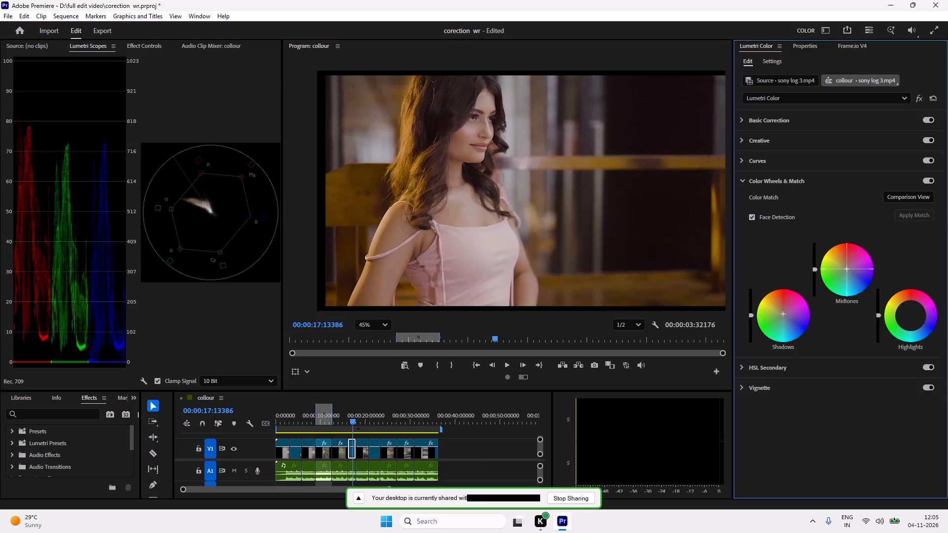
{"action": "left_click_drag", "start_coordinate": [848, 260], "coordinate": [848, 262]}
Fine-tune the slight red tint on the pink-top clip's Shadows color wheel.
{"action": "left_click_drag", "start_coordinate": [782, 313], "coordinate": [782, 315]}
{"action": "left_click_drag", "start_coordinate": [782, 315], "coordinate": [782, 318]}
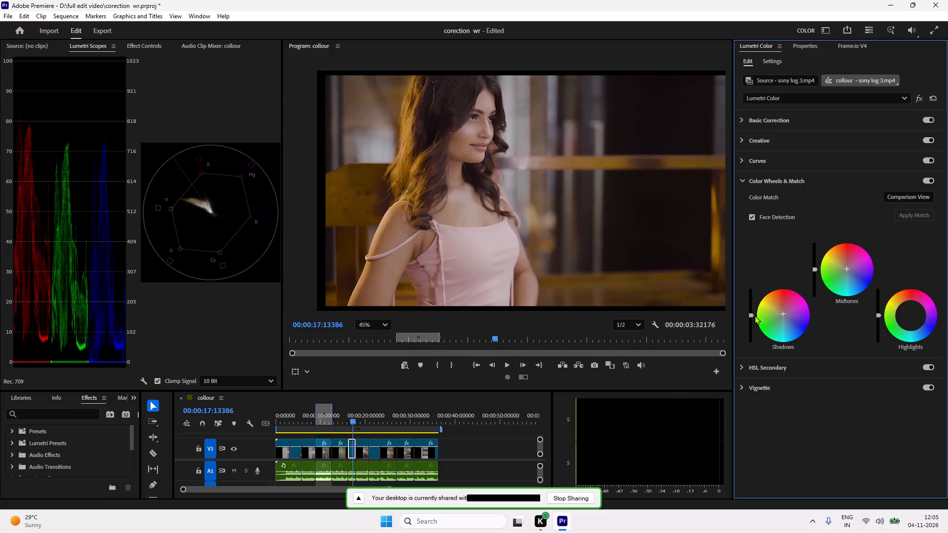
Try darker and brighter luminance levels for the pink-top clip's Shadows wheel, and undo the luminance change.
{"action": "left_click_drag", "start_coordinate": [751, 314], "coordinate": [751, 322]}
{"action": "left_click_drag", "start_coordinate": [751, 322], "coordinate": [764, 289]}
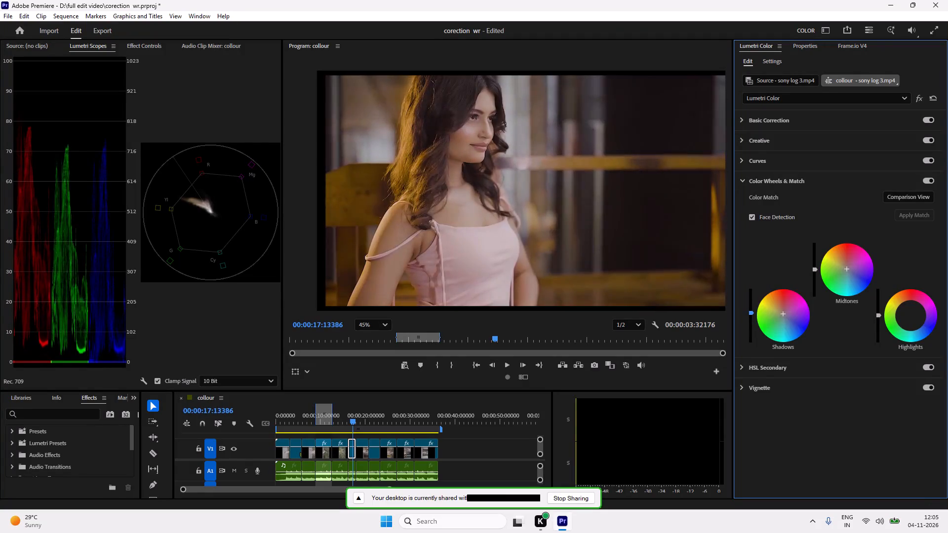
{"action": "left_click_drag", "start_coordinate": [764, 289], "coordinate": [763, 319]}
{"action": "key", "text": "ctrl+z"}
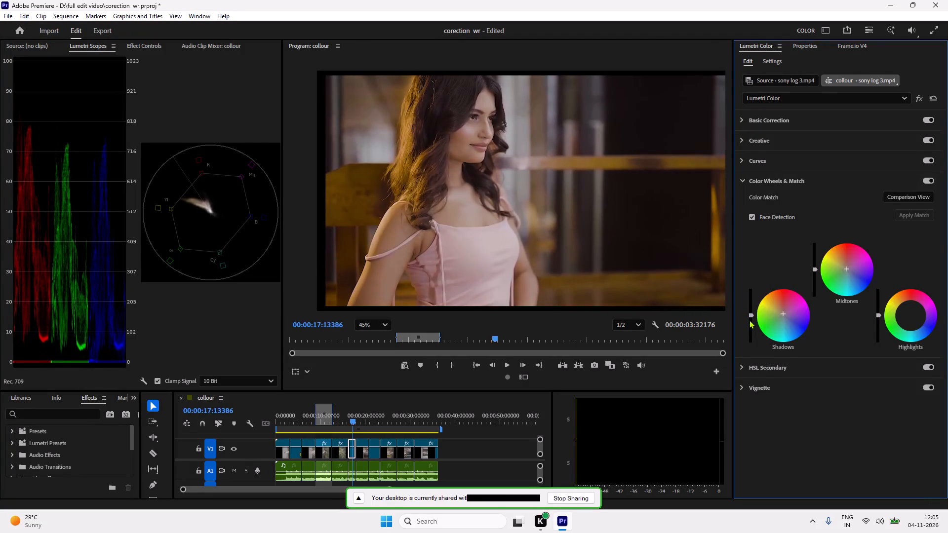
Undo the recent Shadows and Midtones color wheel tints on the pink-top clip.
{"action": "key", "text": "ctrl+z"}
{"action": "key", "text": "ctrl+z"}
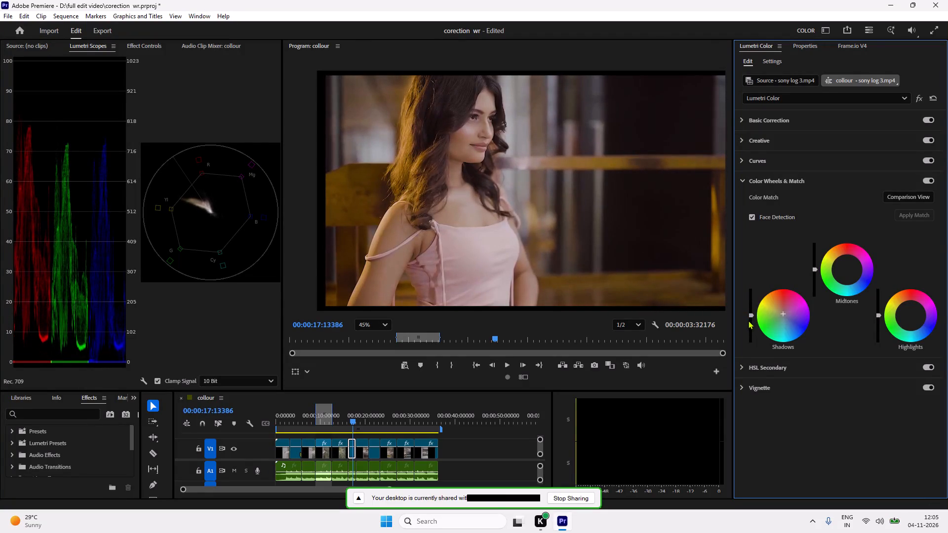
{"action": "key", "text": "ctrl+z"}
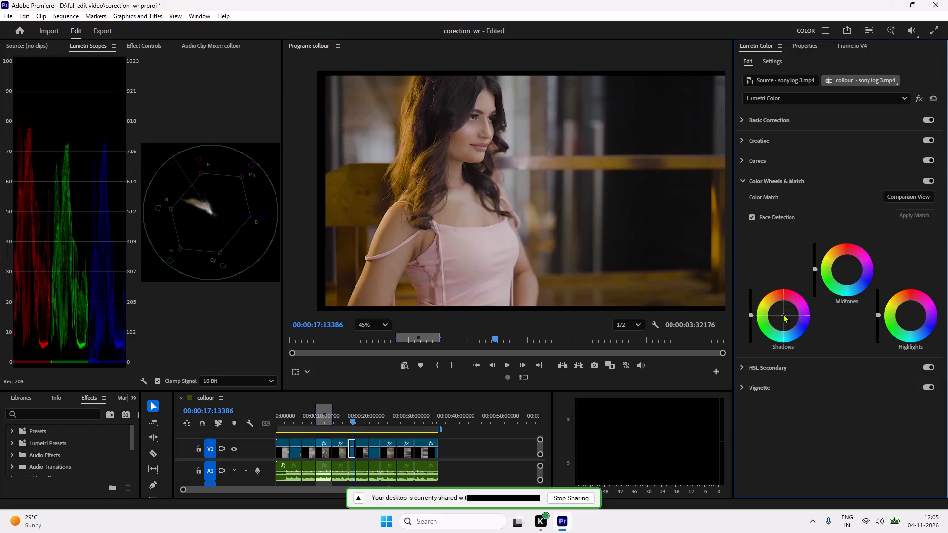
Shift the pink-top clip's Midtones color wheel very slightly toward red.
{"action": "left_click_drag", "start_coordinate": [845, 267], "coordinate": [845, 262]}
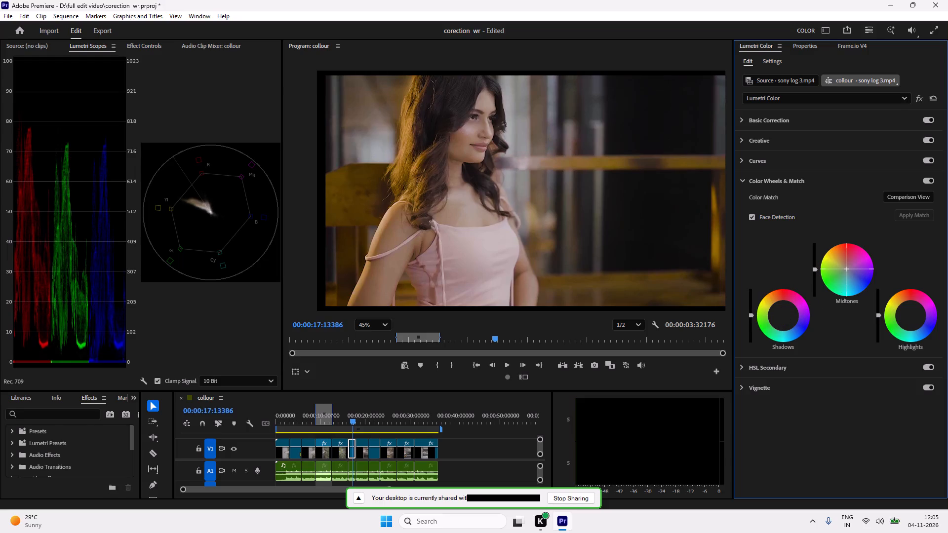
{"action": "left_click_drag", "start_coordinate": [845, 262], "coordinate": [845, 261]}
Shift the pink-top clip's Highlights color wheel slightly toward orange-red to warm the bright areas.
{"action": "left_click_drag", "start_coordinate": [908, 312], "coordinate": [912, 311]}
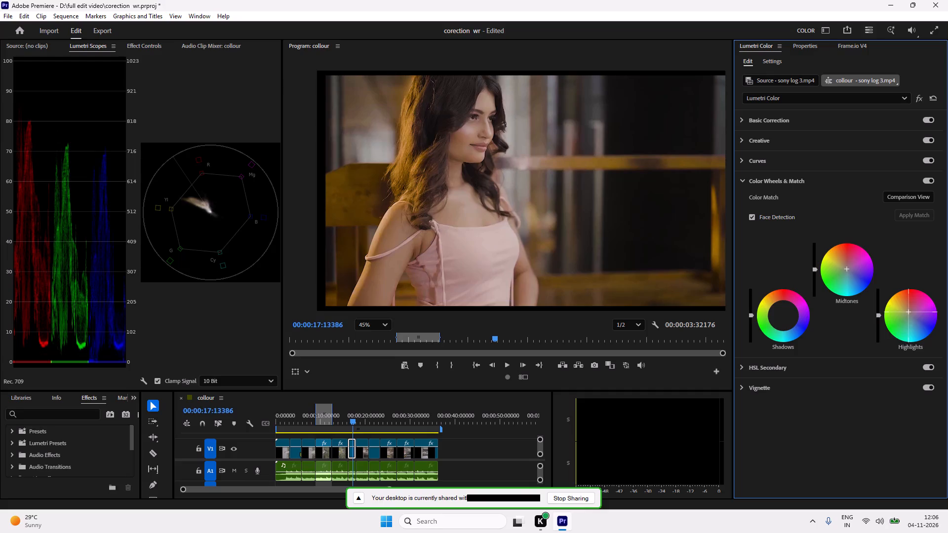
{"action": "left_click_drag", "start_coordinate": [912, 311], "coordinate": [913, 313]}
At a slightly later frame of the pink-top clip, nudge the Shadows color wheel very slightly toward cyan and close the color wheels.
{"action": "left_click", "coordinate": [353, 421]}
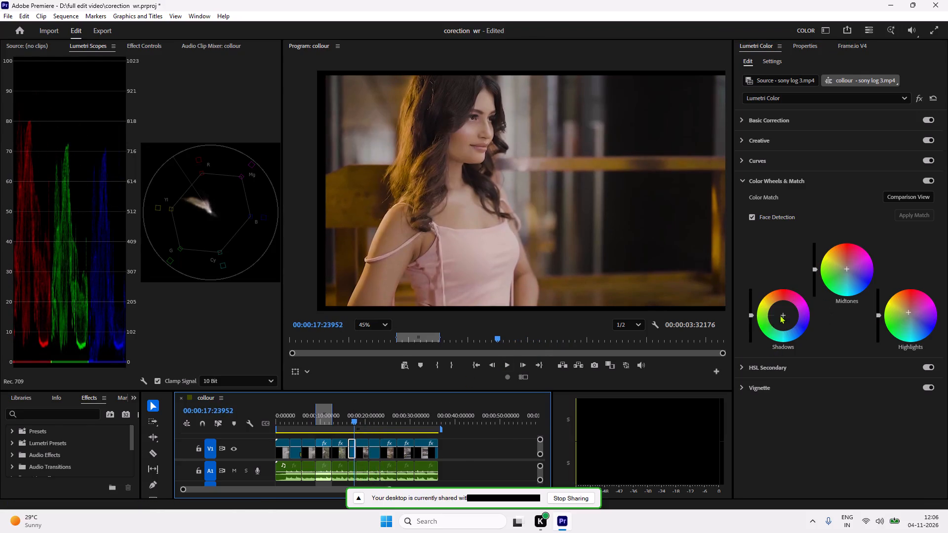
{"action": "left_click_drag", "start_coordinate": [782, 314], "coordinate": [782, 318]}
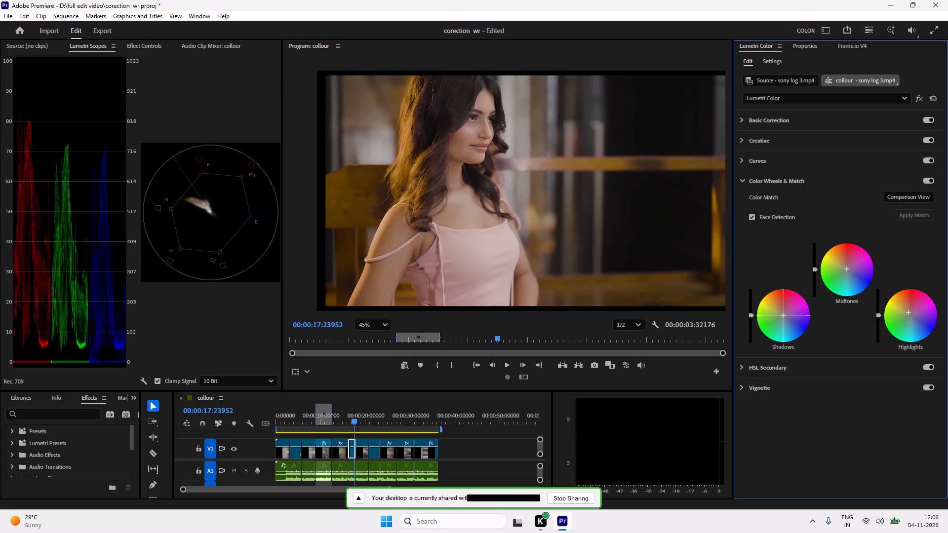
{"action": "left_click_drag", "start_coordinate": [782, 318], "coordinate": [783, 320]}
{"action": "left_click", "coordinate": [742, 178]}
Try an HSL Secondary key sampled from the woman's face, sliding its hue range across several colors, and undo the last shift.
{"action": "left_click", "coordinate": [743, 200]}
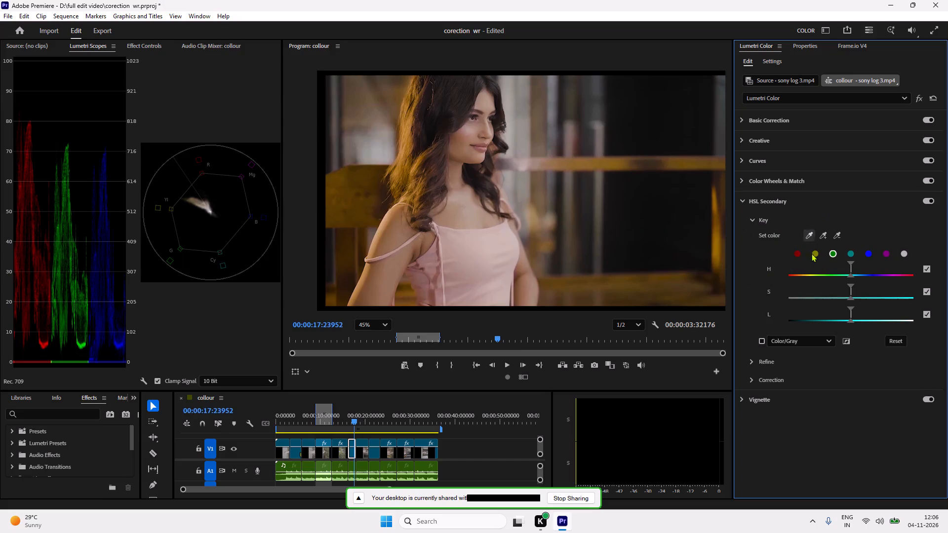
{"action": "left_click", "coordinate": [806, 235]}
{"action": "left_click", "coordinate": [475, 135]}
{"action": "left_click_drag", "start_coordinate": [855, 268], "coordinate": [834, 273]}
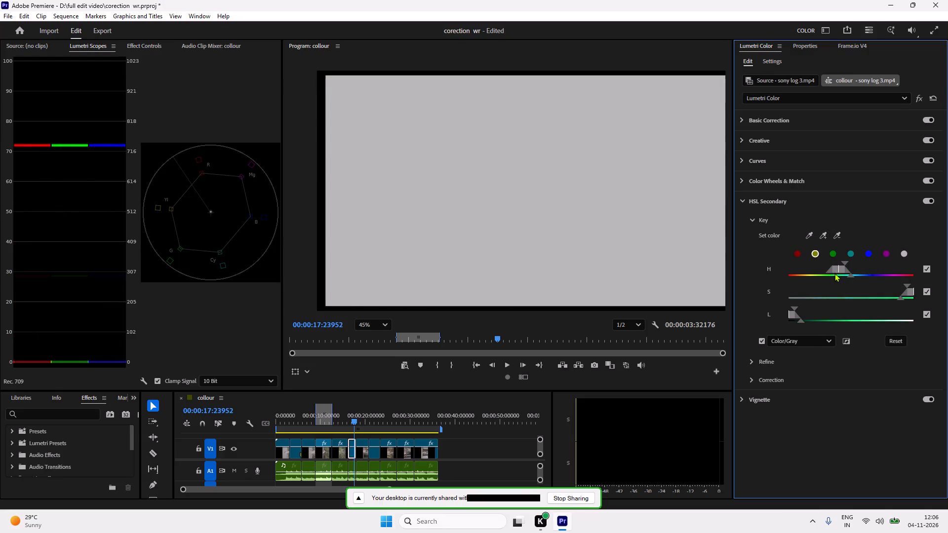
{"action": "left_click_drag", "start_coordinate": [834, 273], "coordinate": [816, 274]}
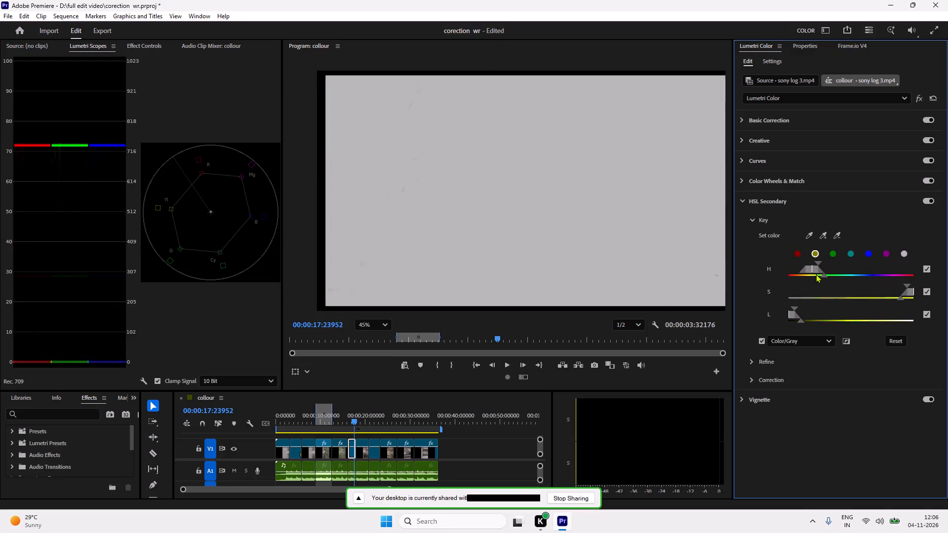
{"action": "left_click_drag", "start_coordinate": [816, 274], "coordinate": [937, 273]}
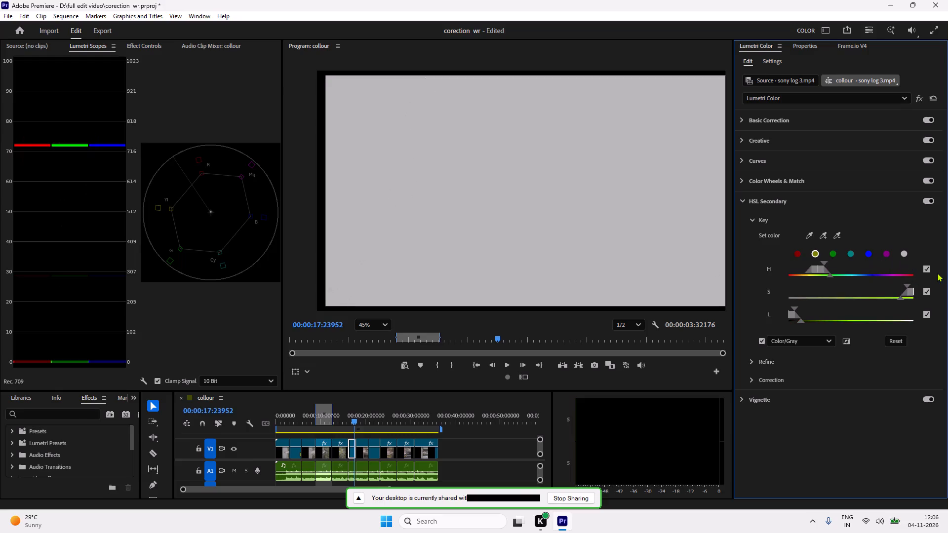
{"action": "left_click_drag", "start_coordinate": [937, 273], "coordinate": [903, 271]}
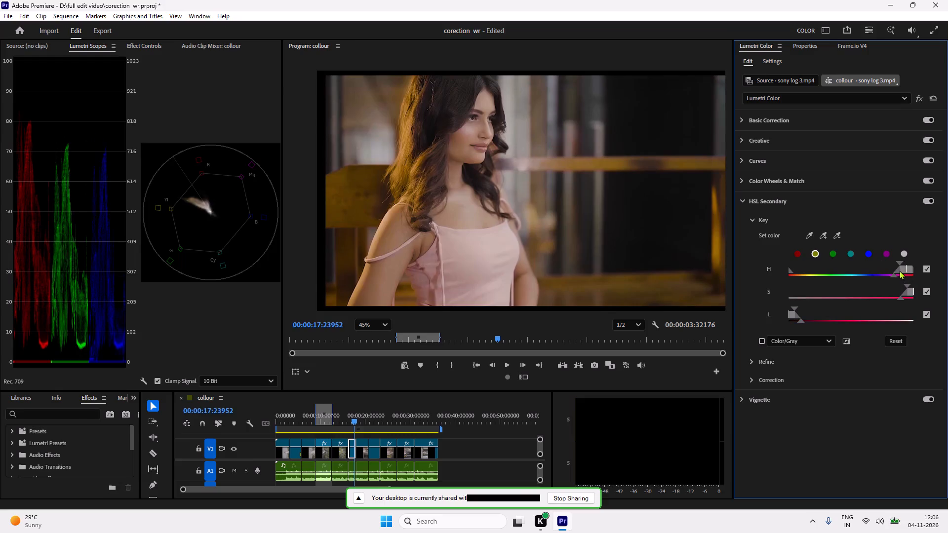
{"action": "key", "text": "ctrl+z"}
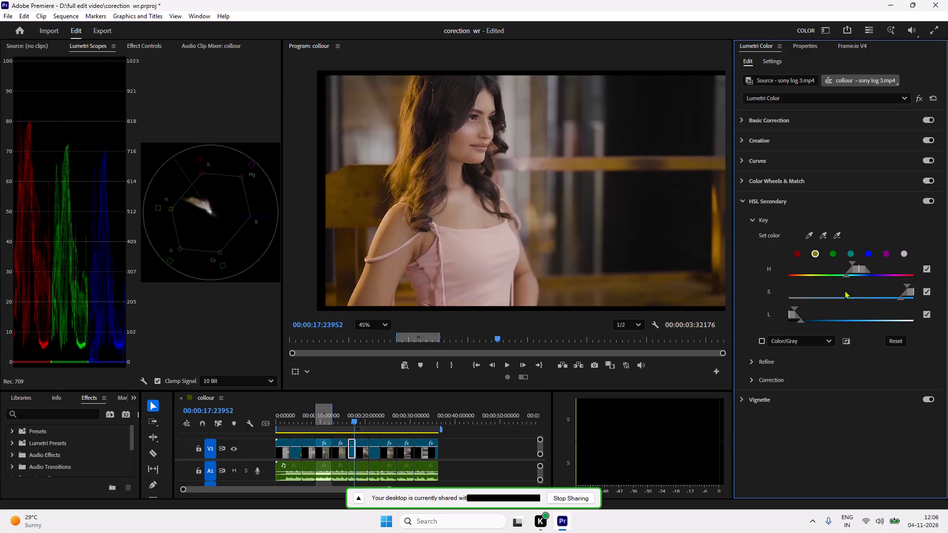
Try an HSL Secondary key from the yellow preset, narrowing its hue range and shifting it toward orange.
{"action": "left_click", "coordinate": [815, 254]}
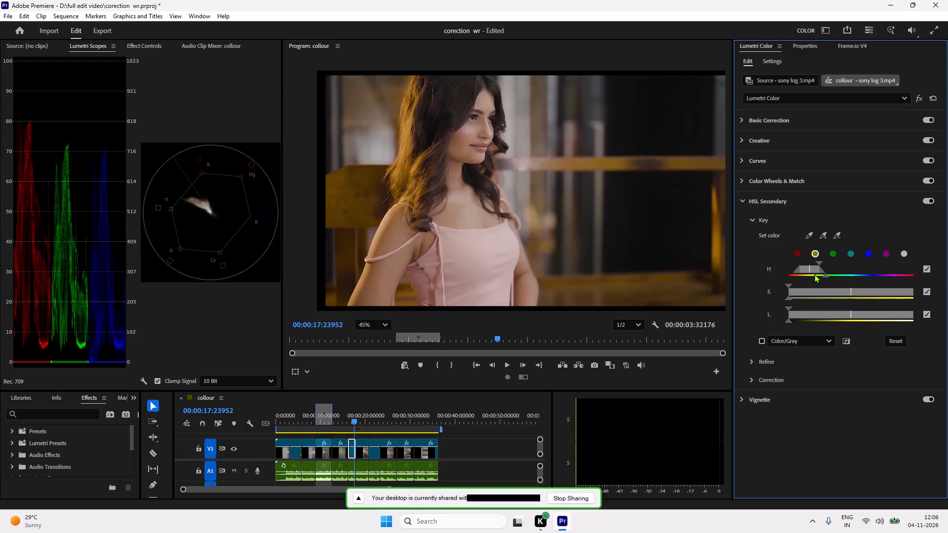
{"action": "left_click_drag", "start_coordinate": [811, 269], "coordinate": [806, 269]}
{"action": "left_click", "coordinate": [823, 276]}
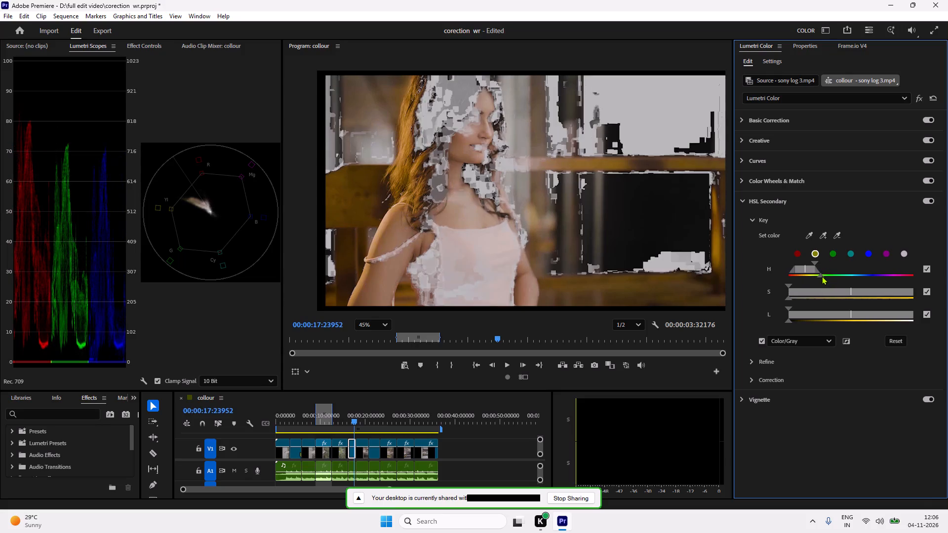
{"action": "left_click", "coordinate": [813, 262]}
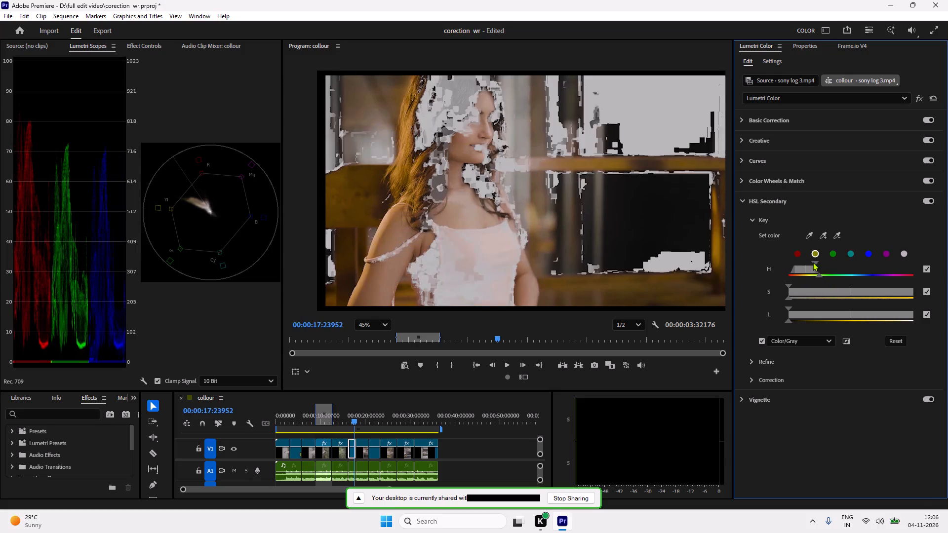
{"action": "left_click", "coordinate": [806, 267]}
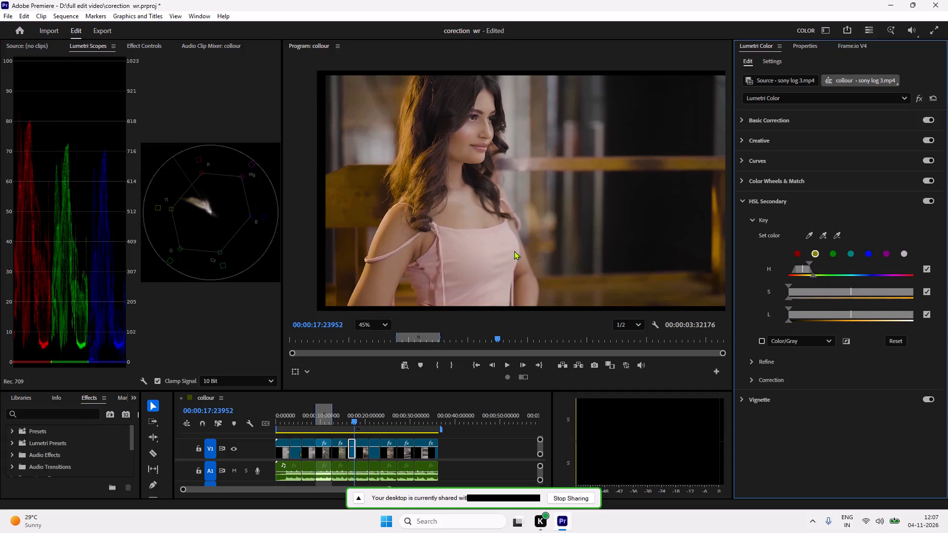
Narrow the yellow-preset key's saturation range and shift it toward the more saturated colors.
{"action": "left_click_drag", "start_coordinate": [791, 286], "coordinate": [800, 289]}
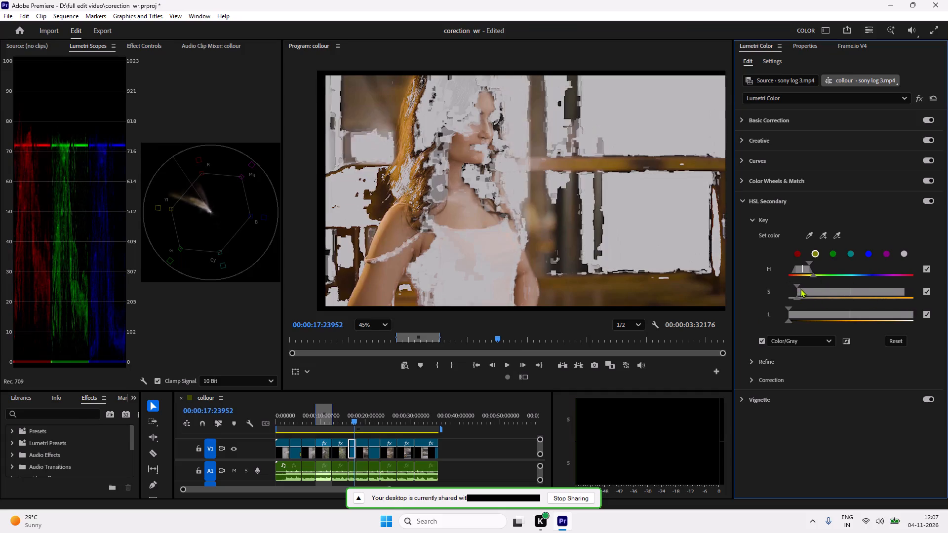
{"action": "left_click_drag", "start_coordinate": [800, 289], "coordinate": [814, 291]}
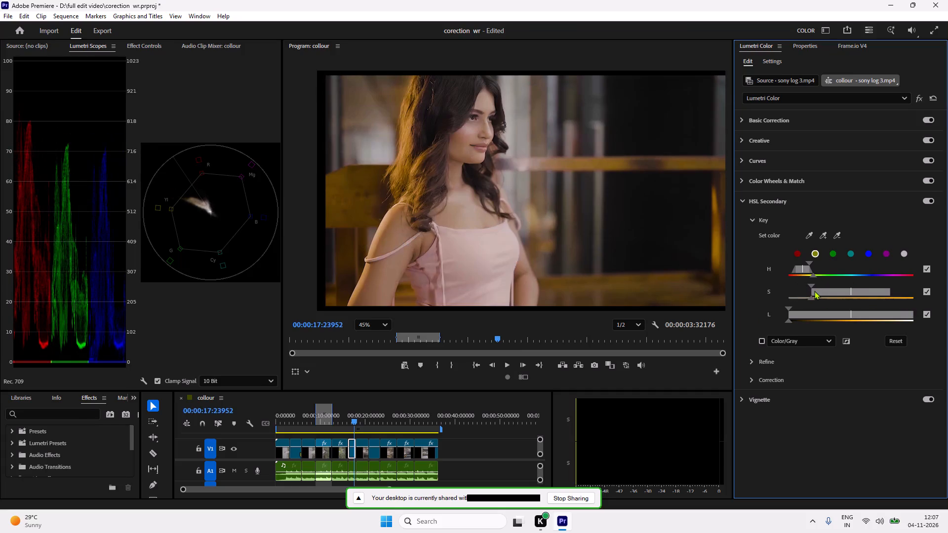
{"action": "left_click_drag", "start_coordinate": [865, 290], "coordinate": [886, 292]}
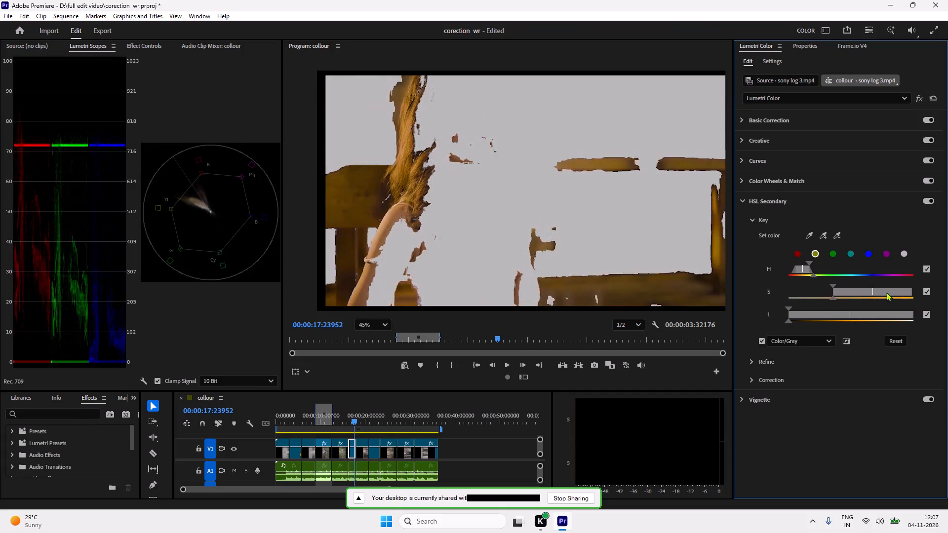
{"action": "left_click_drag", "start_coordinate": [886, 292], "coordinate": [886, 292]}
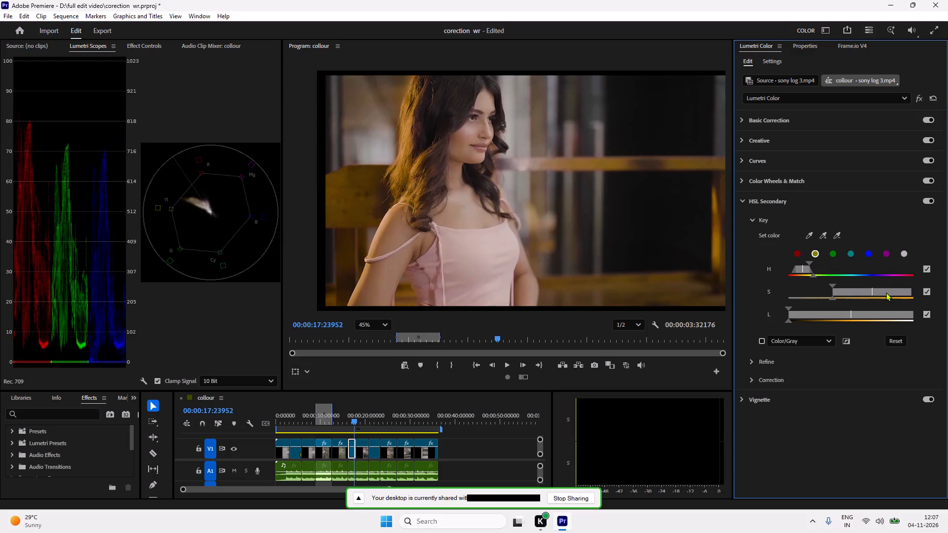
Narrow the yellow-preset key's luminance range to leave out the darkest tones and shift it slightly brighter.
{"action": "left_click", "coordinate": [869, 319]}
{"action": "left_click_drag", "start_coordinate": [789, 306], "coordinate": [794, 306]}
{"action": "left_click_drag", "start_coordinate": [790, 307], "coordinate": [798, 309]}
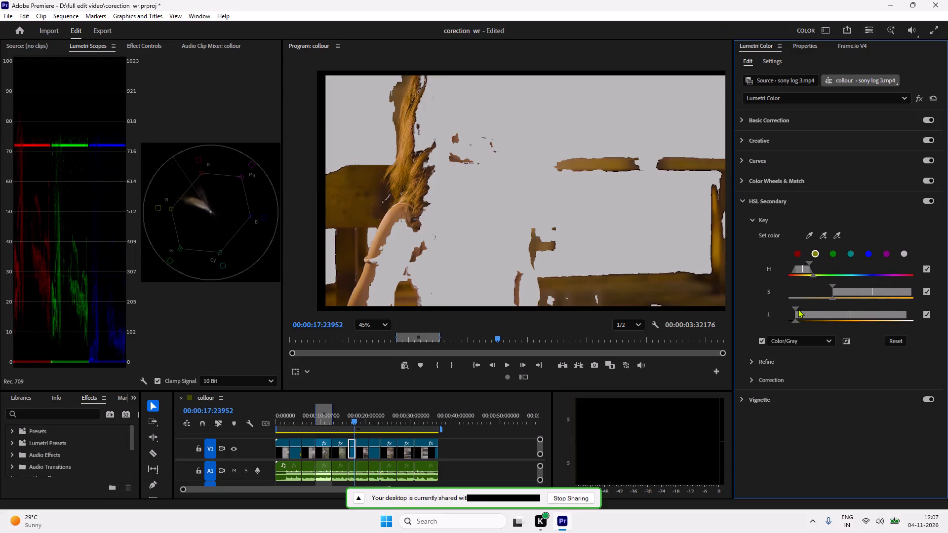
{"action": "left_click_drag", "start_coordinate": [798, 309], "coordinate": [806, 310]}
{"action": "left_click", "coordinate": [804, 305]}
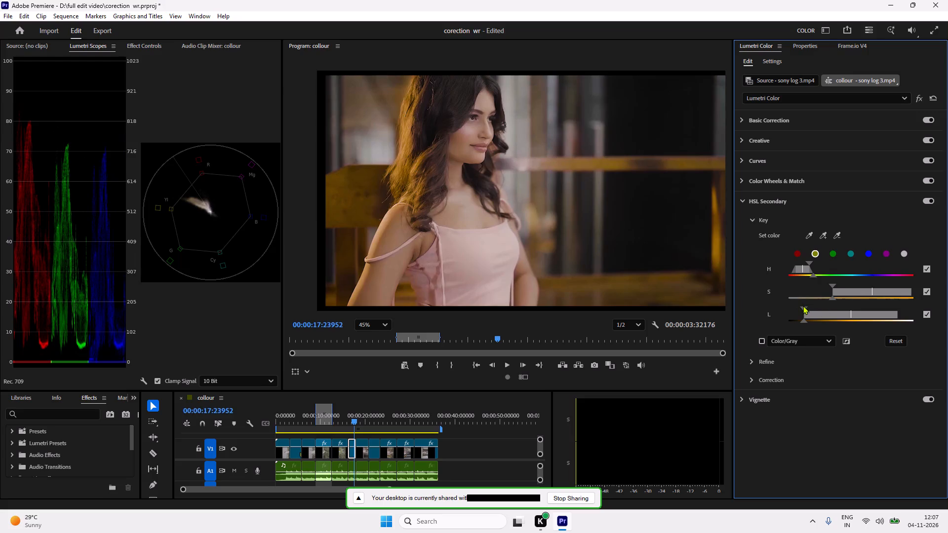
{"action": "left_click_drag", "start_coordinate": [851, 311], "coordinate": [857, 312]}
Switch the HSL Secondary key to the white preset and set a narrow luminance range just above the middle tones.
{"action": "left_click", "coordinate": [898, 253]}
{"action": "left_click", "coordinate": [901, 253]}
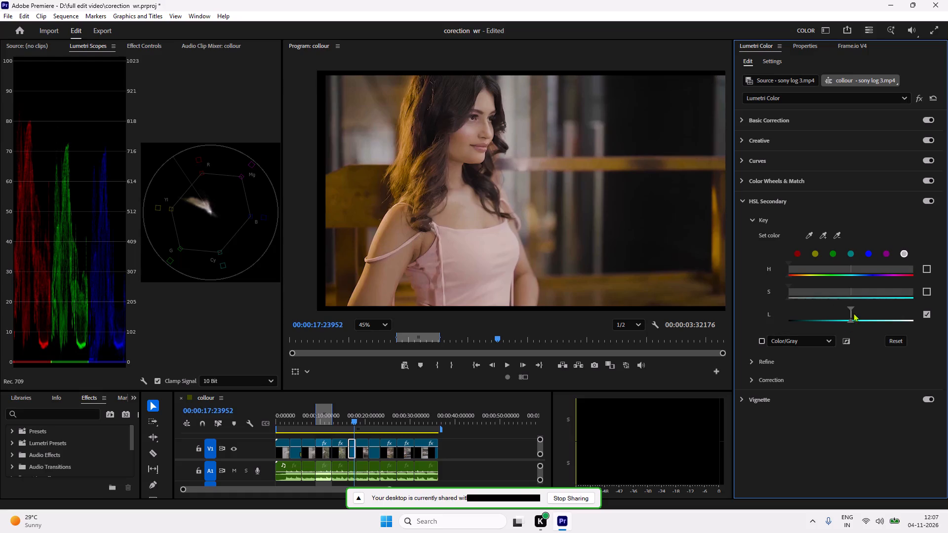
{"action": "left_click_drag", "start_coordinate": [849, 309], "coordinate": [841, 312]}
{"action": "left_click_drag", "start_coordinate": [852, 310], "coordinate": [860, 310]}
{"action": "left_click_drag", "start_coordinate": [848, 316], "coordinate": [860, 317]}
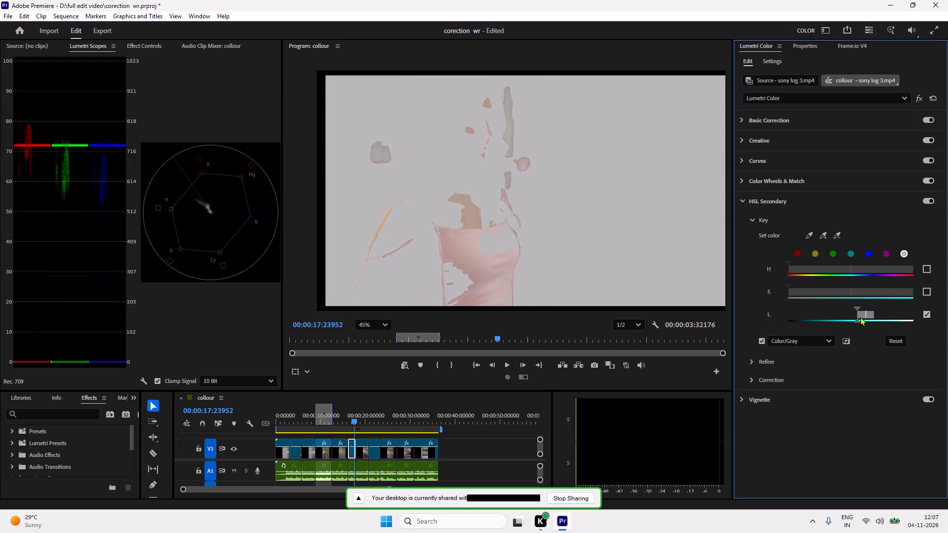
{"action": "left_click_drag", "start_coordinate": [860, 317], "coordinate": [850, 320]}
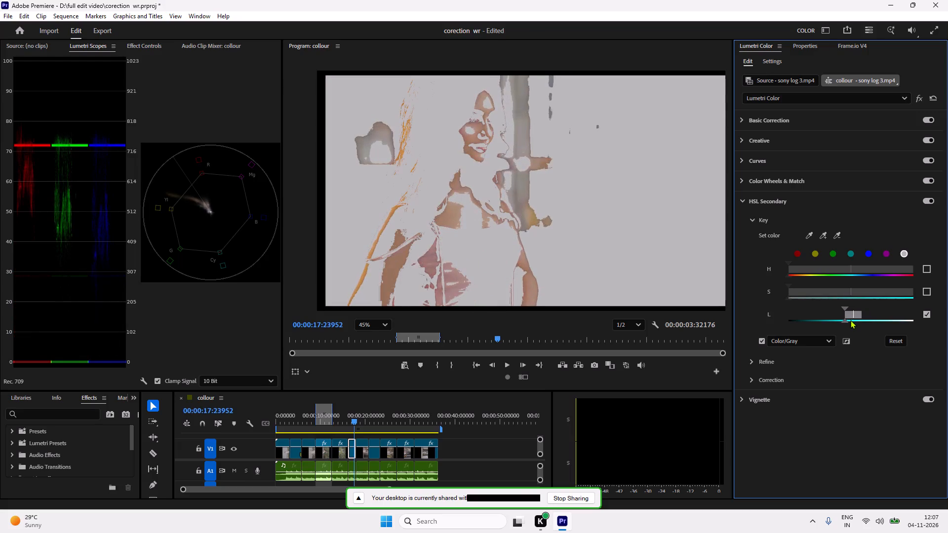
{"action": "left_click_drag", "start_coordinate": [850, 320], "coordinate": [877, 325]}
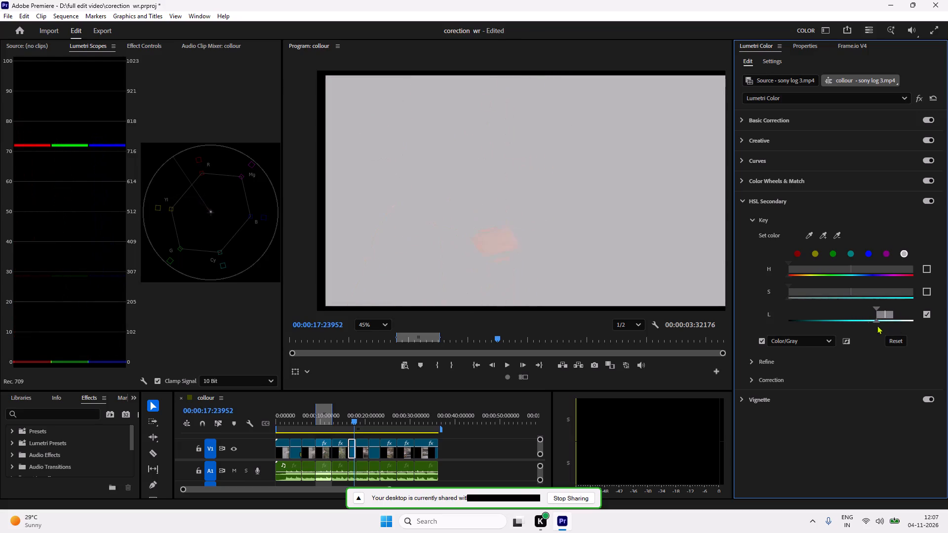
{"action": "left_click_drag", "start_coordinate": [877, 325], "coordinate": [857, 328]}
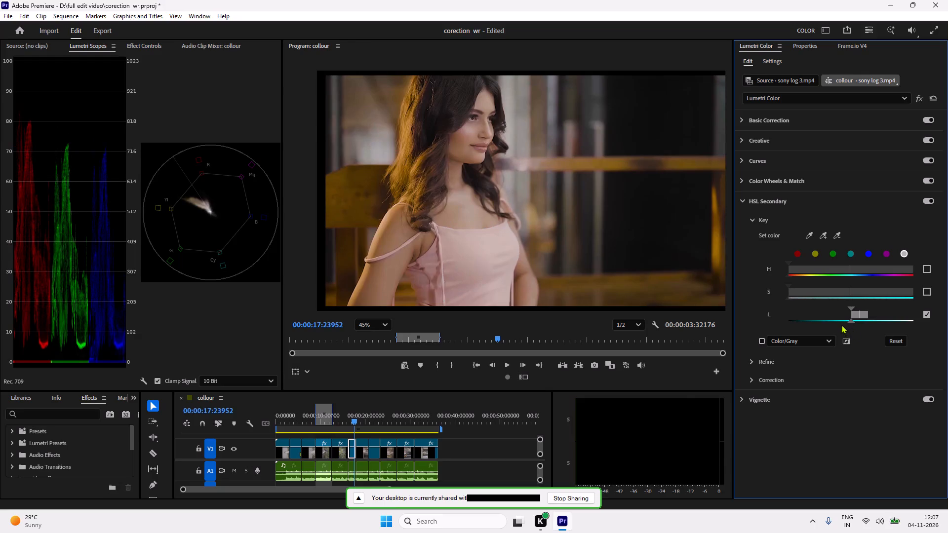
Play on from the pink-top clip, then replay the sequence from its start up to that clip to review the grade.
{"action": "key", "text": "space"}
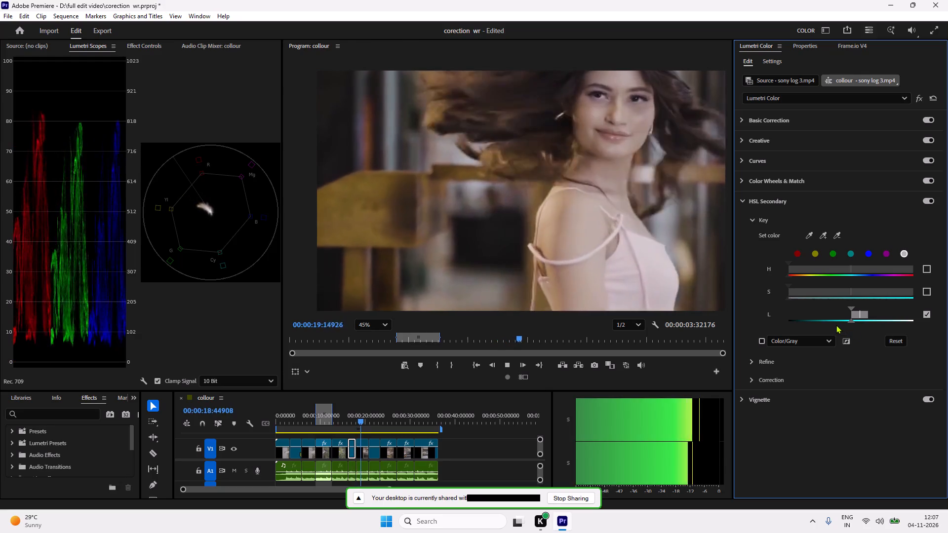
{"action": "key", "text": "space"}
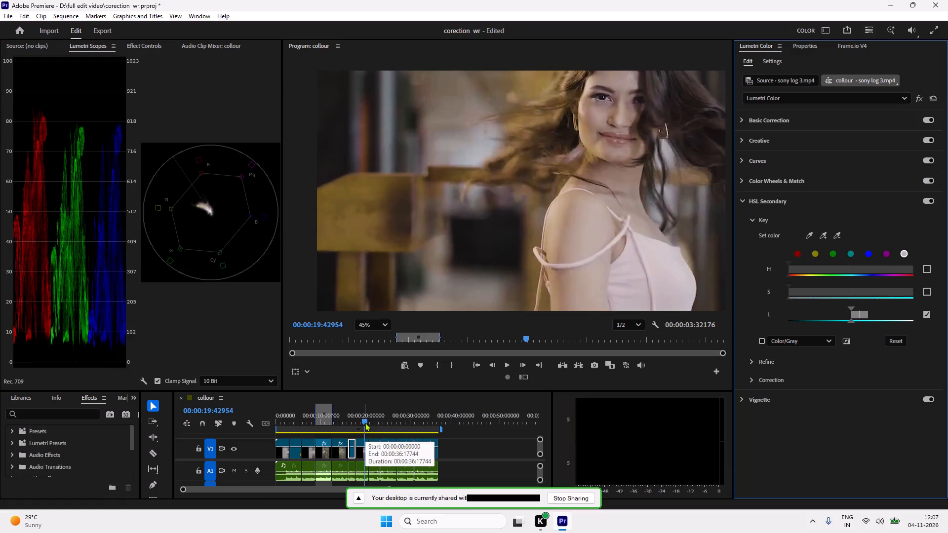
{"action": "left_click_drag", "start_coordinate": [365, 421], "coordinate": [260, 429]}
{"action": "key", "text": "space"}
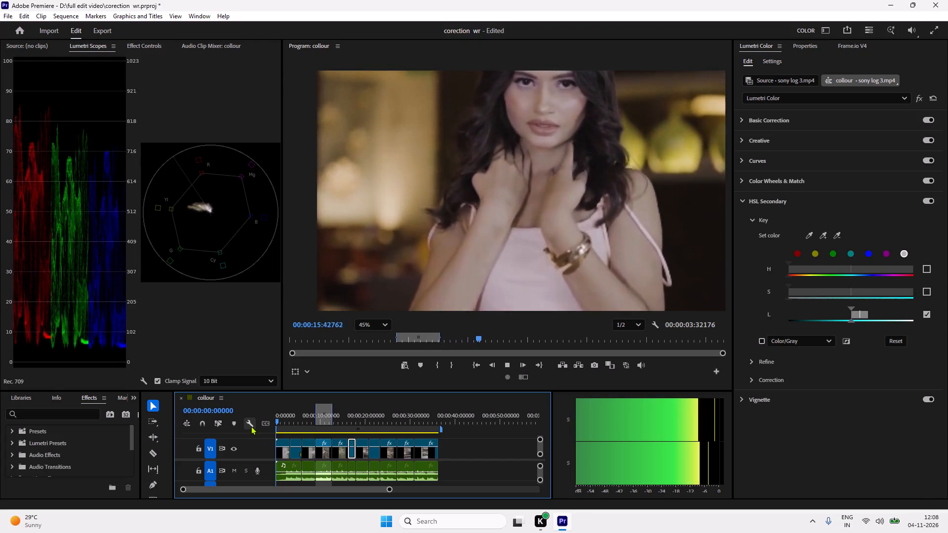
{"action": "key", "text": "space"}
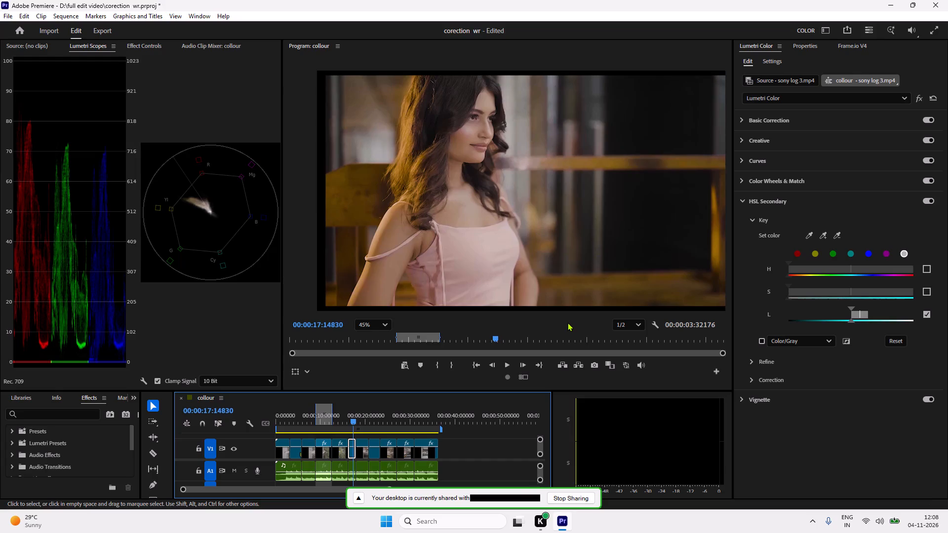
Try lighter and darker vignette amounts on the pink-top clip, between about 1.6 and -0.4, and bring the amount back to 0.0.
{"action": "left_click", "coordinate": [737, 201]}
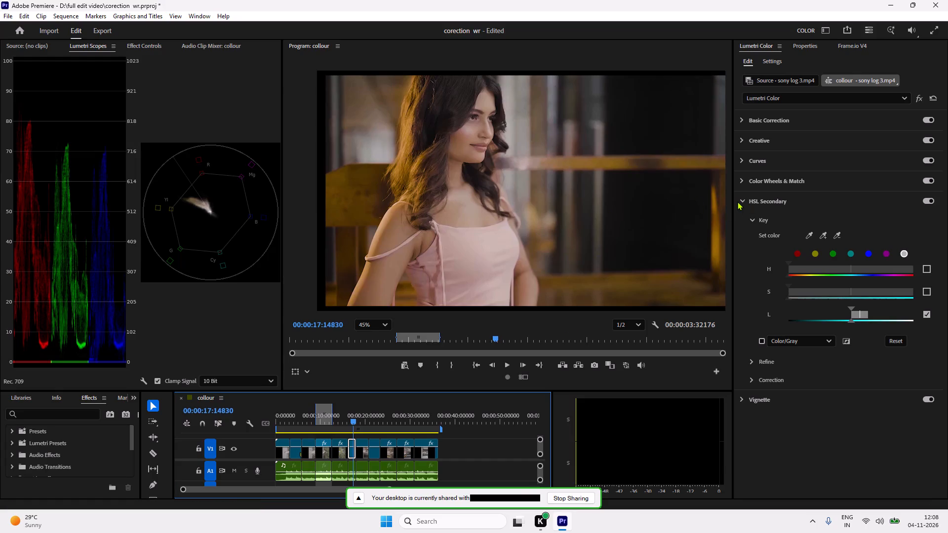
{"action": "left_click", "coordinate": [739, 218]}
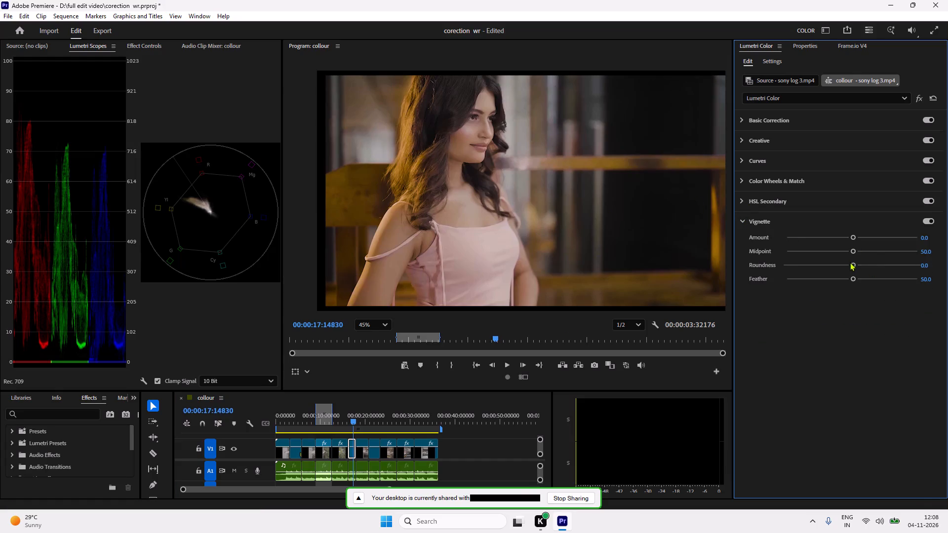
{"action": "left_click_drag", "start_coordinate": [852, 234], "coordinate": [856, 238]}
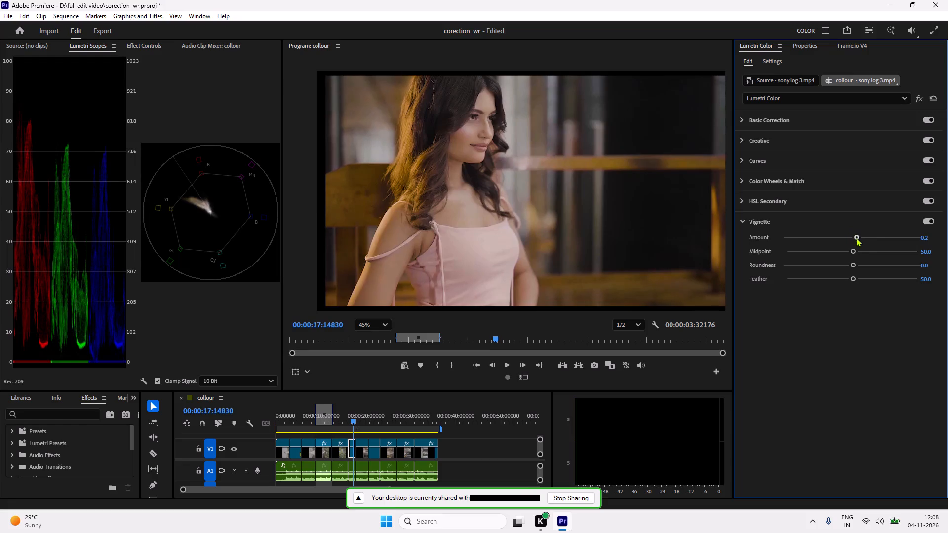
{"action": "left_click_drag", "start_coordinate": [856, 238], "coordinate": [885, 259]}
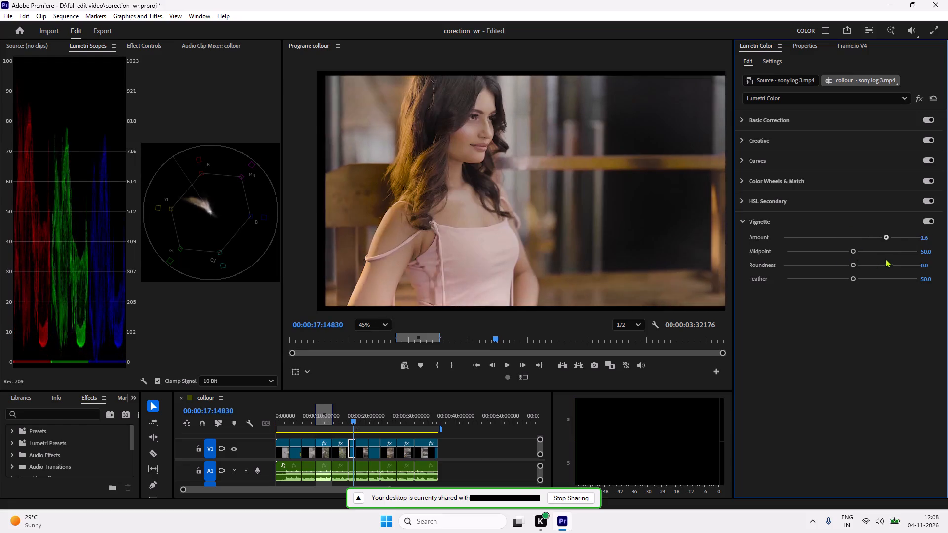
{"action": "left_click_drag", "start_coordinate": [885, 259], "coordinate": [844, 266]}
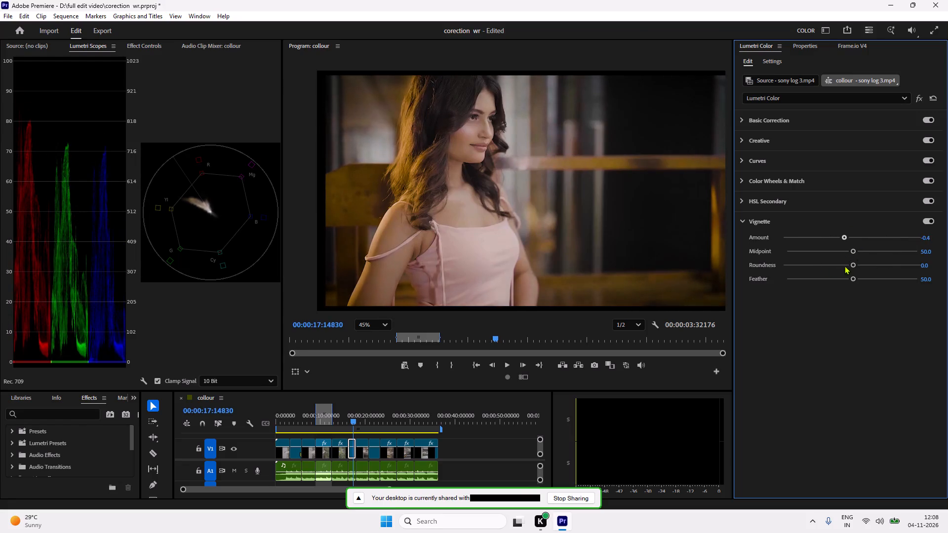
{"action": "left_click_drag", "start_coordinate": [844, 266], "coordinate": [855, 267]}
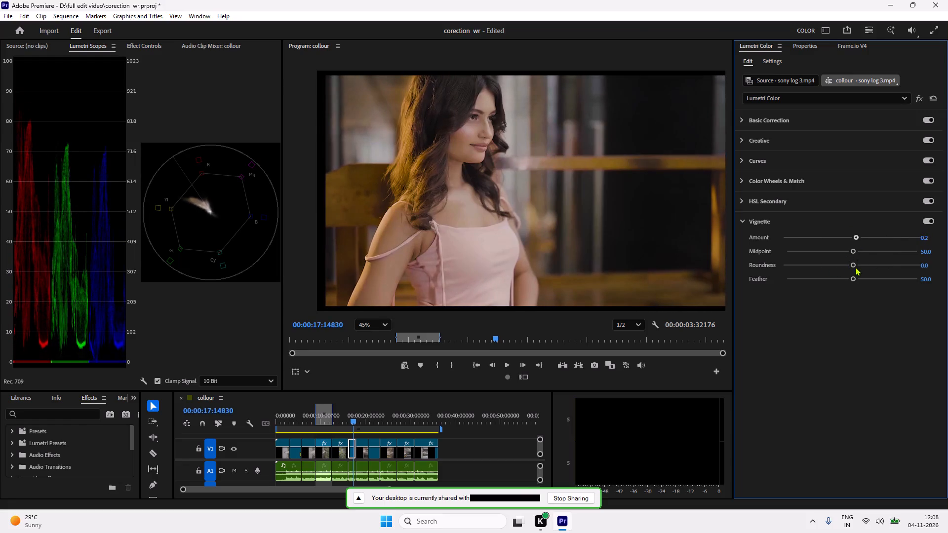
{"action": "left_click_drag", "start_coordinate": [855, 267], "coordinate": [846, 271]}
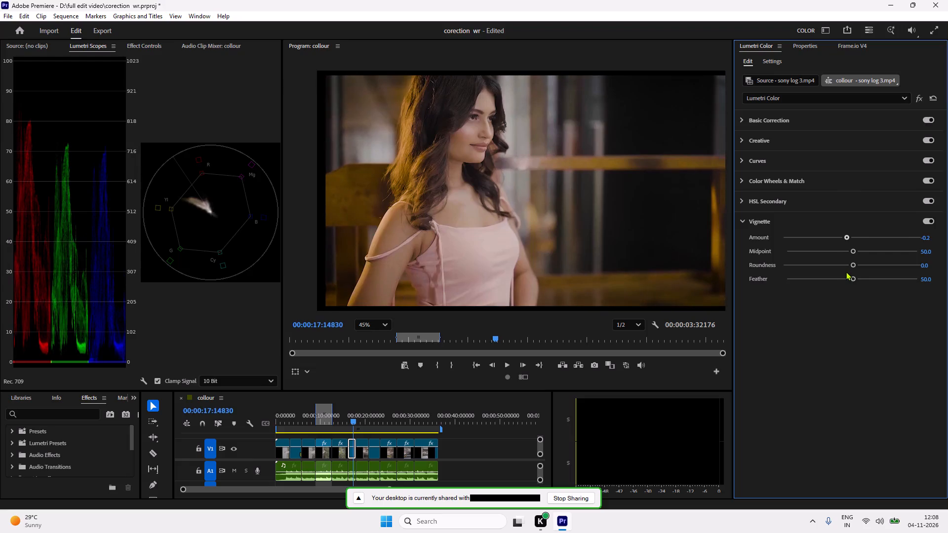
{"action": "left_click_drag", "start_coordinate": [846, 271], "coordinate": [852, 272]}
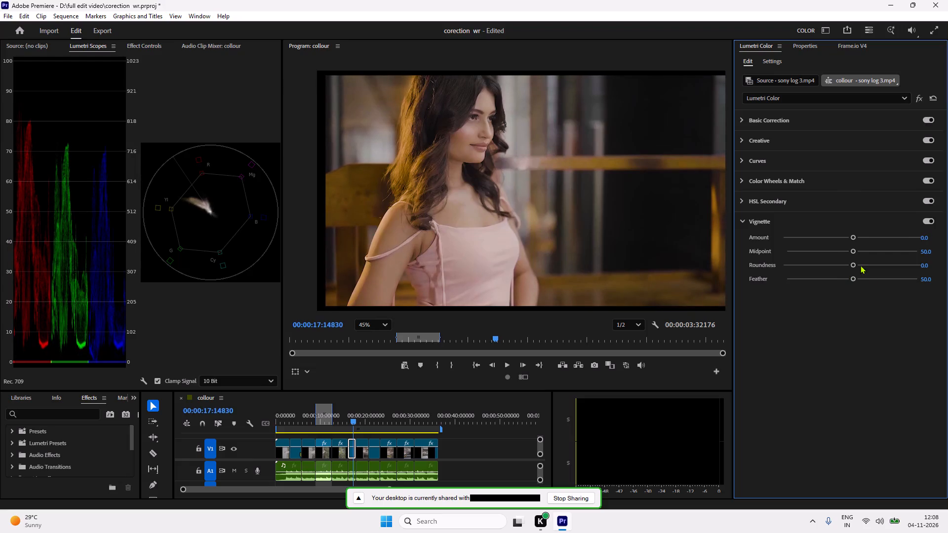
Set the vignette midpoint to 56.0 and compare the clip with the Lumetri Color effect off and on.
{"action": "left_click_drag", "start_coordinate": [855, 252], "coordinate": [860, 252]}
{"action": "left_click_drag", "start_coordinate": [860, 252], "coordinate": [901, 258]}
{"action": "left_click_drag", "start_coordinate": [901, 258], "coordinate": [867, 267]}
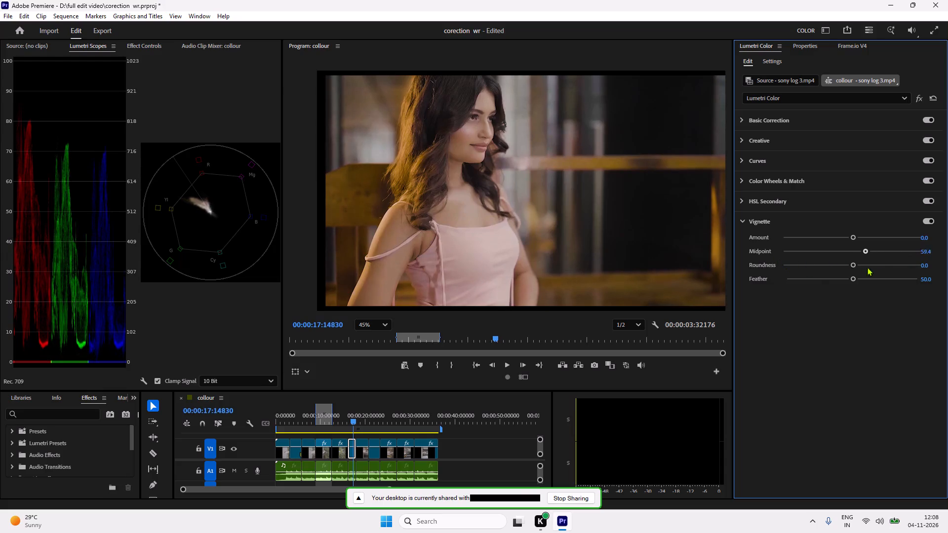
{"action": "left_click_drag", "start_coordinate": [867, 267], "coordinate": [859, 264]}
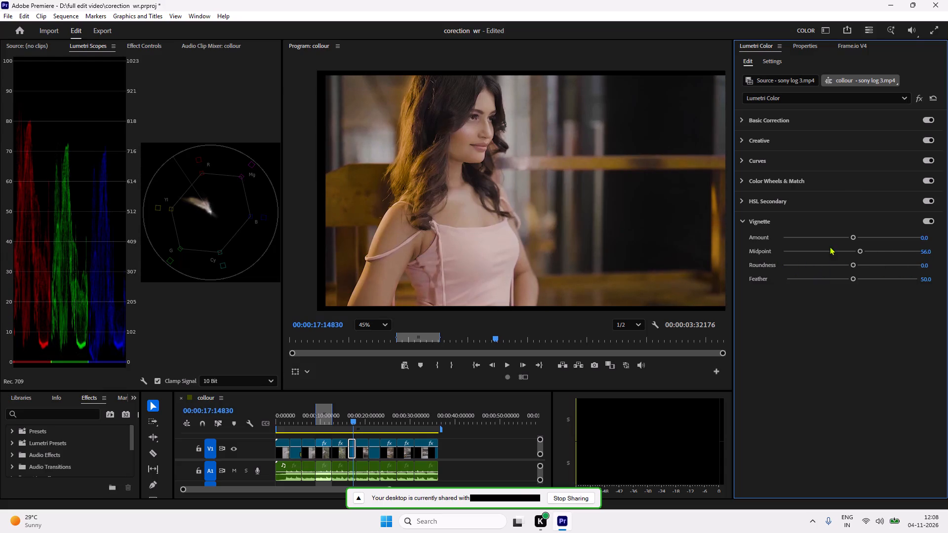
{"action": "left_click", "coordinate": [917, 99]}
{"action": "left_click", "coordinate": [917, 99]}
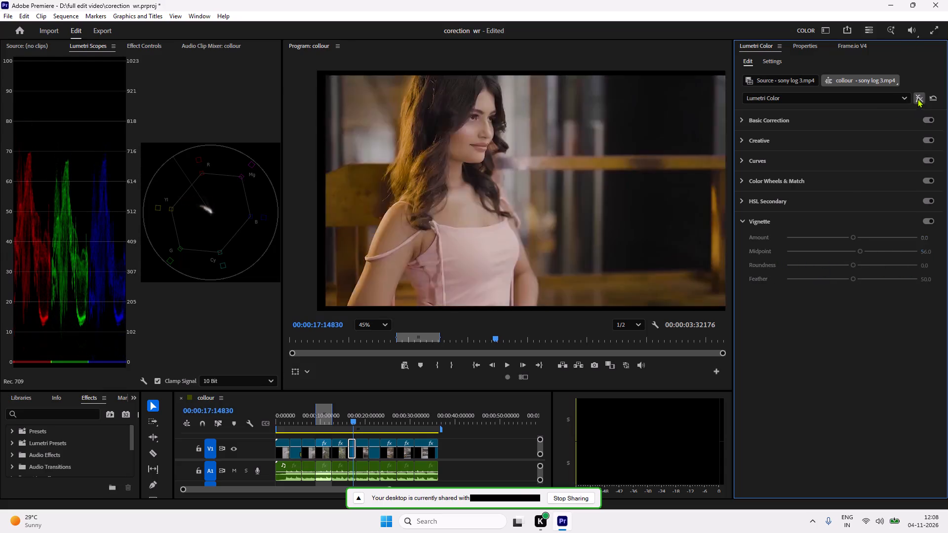
Try soft and hard vignette edges on the pink-top clip and set the feather to 36.8.
{"action": "left_click_drag", "start_coordinate": [852, 279], "coordinate": [852, 280]}
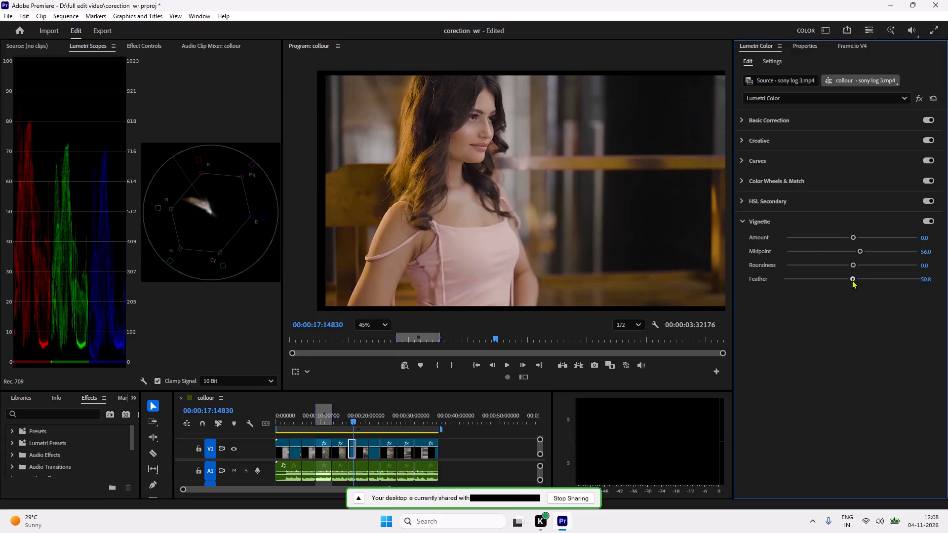
{"action": "left_click_drag", "start_coordinate": [852, 280], "coordinate": [815, 292]}
{"action": "left_click_drag", "start_coordinate": [815, 292], "coordinate": [878, 285]}
{"action": "left_click_drag", "start_coordinate": [878, 285], "coordinate": [861, 324]}
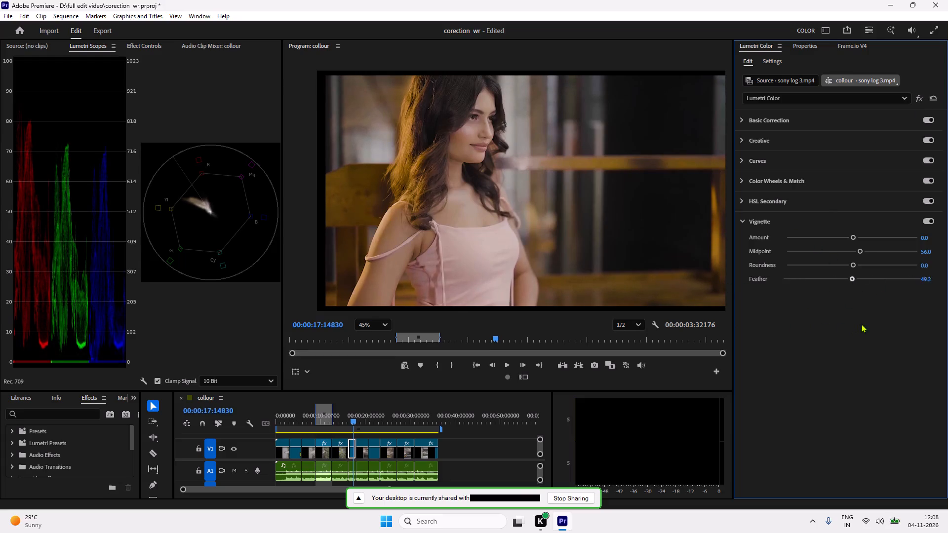
{"action": "left_click_drag", "start_coordinate": [861, 324], "coordinate": [791, 328]}
{"action": "left_click_drag", "start_coordinate": [791, 328], "coordinate": [810, 328]}
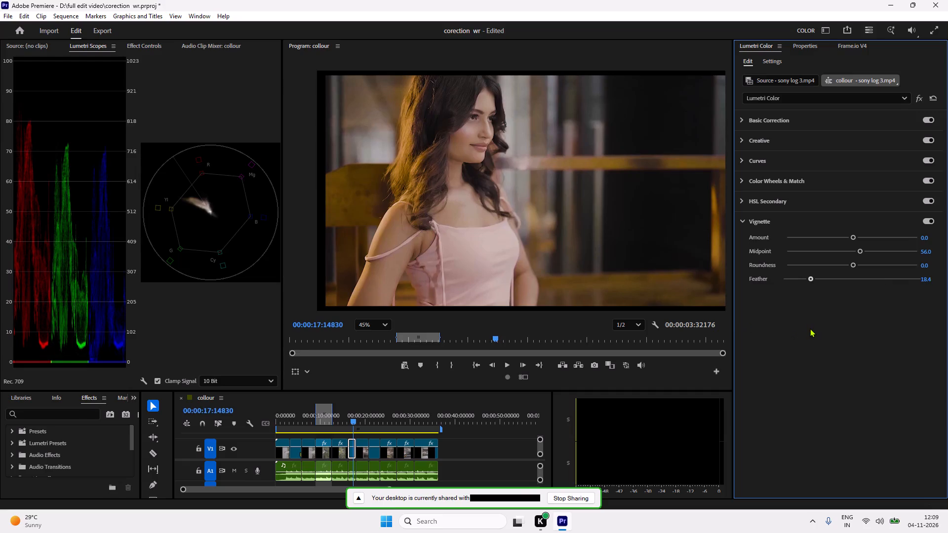
{"action": "left_click_drag", "start_coordinate": [810, 328], "coordinate": [744, 333]}
{"action": "left_click_drag", "start_coordinate": [744, 333], "coordinate": [828, 335]}
{"action": "left_click_drag", "start_coordinate": [828, 335], "coordinate": [834, 335]}
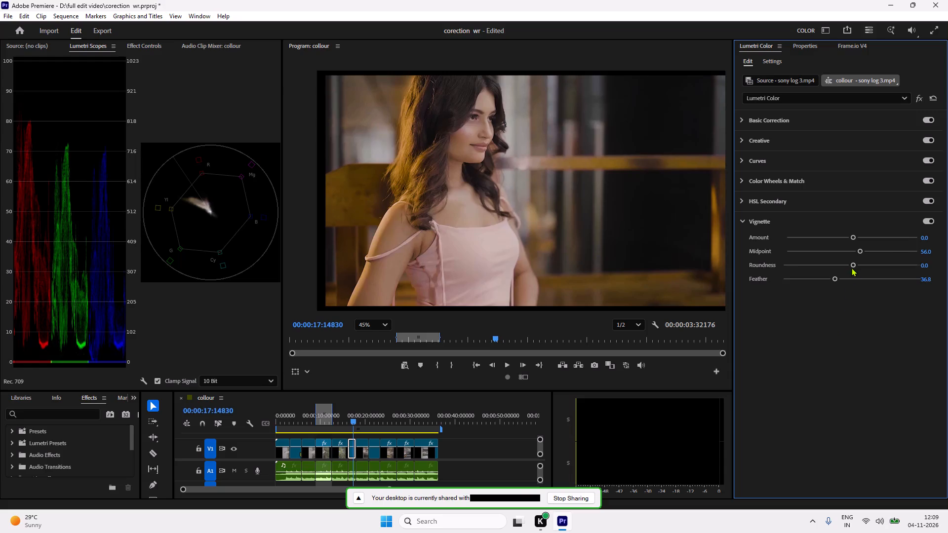
Try the vignette roundness at both extremes and set it to 87.2.
{"action": "left_click_drag", "start_coordinate": [853, 265], "coordinate": [757, 293]}
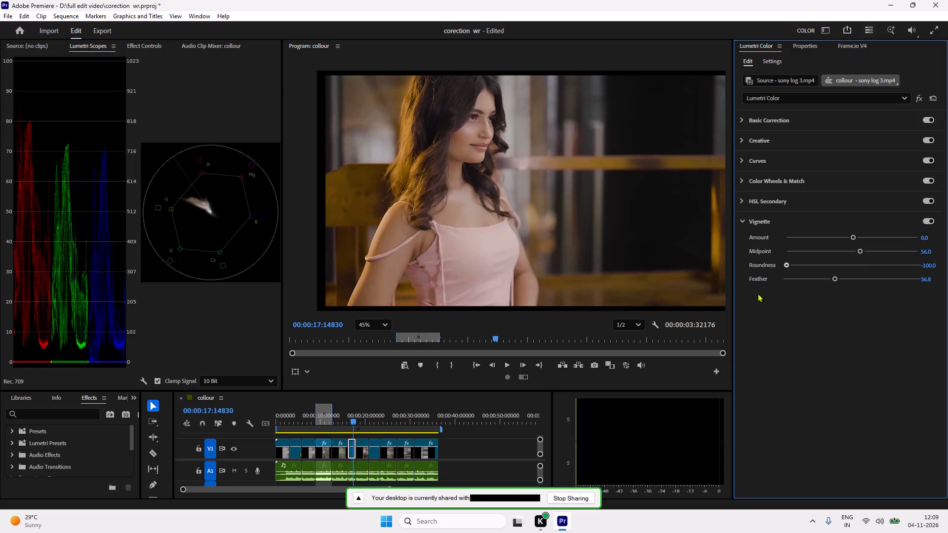
{"action": "left_click_drag", "start_coordinate": [757, 293], "coordinate": [738, 251]}
{"action": "left_click_drag", "start_coordinate": [738, 251], "coordinate": [920, 244]}
{"action": "left_click_drag", "start_coordinate": [920, 244], "coordinate": [684, 257]}
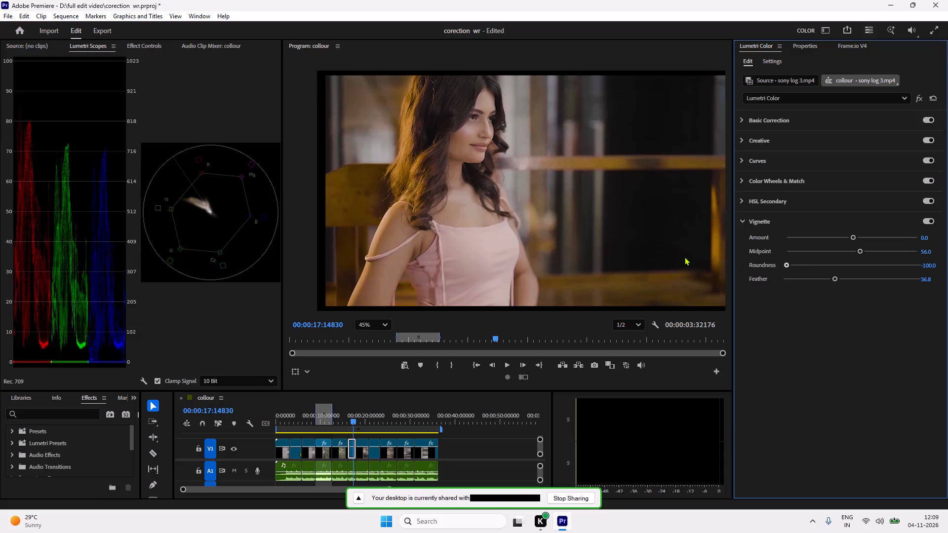
{"action": "left_click_drag", "start_coordinate": [684, 257], "coordinate": [907, 266]}
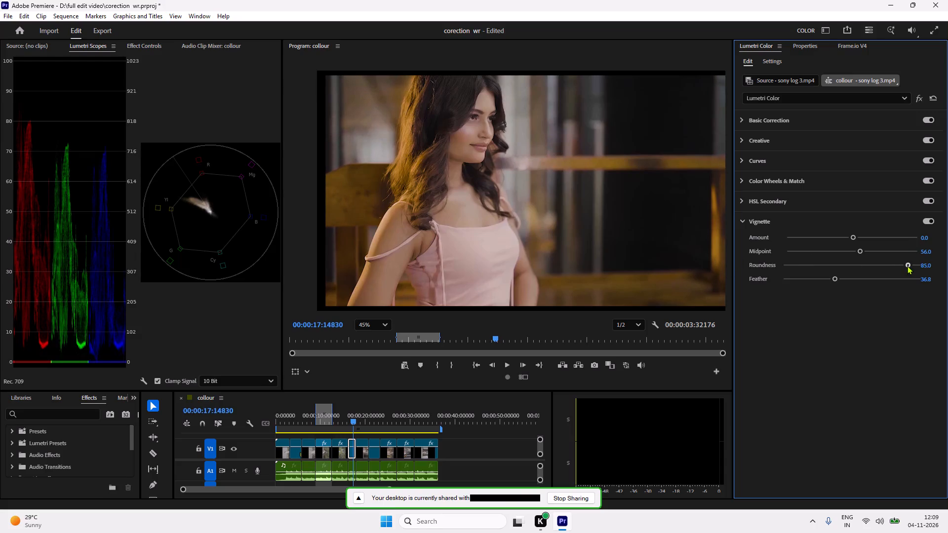
{"action": "left_click_drag", "start_coordinate": [907, 266], "coordinate": [908, 265]}
{"action": "left_click_drag", "start_coordinate": [908, 265], "coordinate": [908, 266]}
Try low and high vignette midpoints on the pink-top clip, set the midpoint to 12.4, and play back into the following clip.
{"action": "left_click_drag", "start_coordinate": [858, 249], "coordinate": [861, 266]}
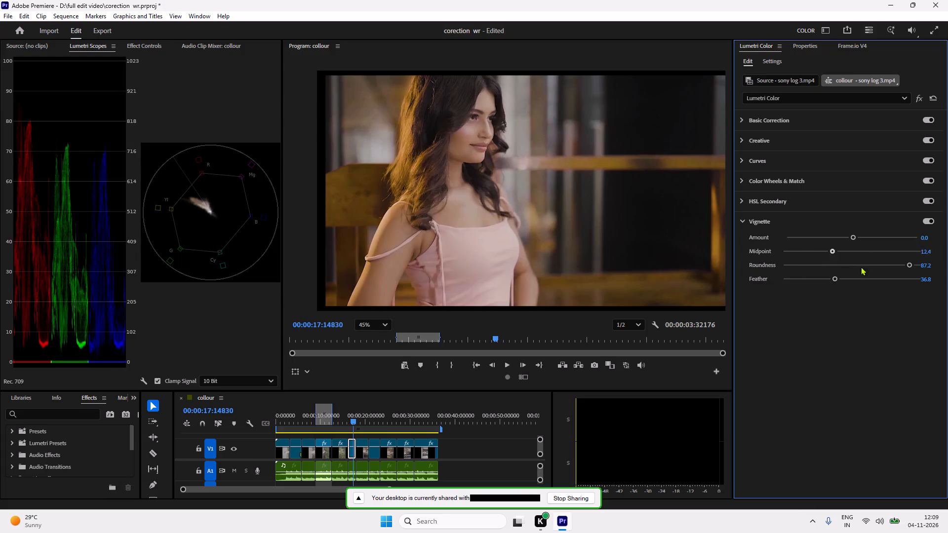
{"action": "left_click_drag", "start_coordinate": [861, 266], "coordinate": [878, 276]}
{"action": "left_click_drag", "start_coordinate": [878, 276], "coordinate": [777, 272]}
{"action": "left_click_drag", "start_coordinate": [777, 272], "coordinate": [802, 273]}
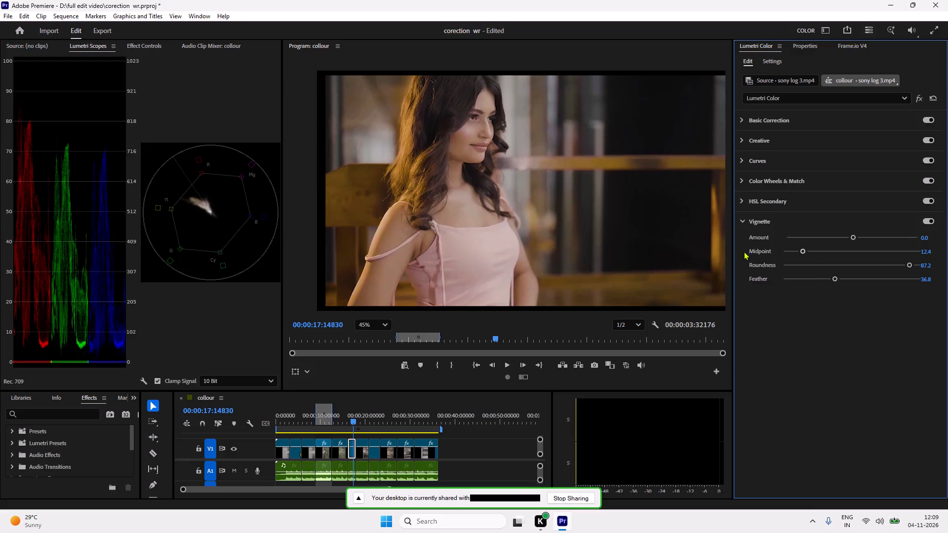
{"action": "key", "text": "space"}
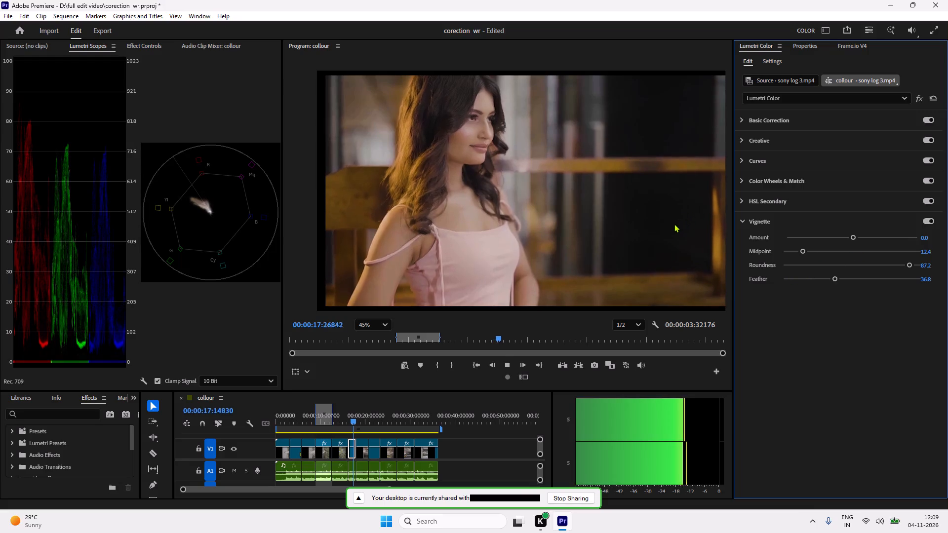
{"action": "key", "text": "space"}
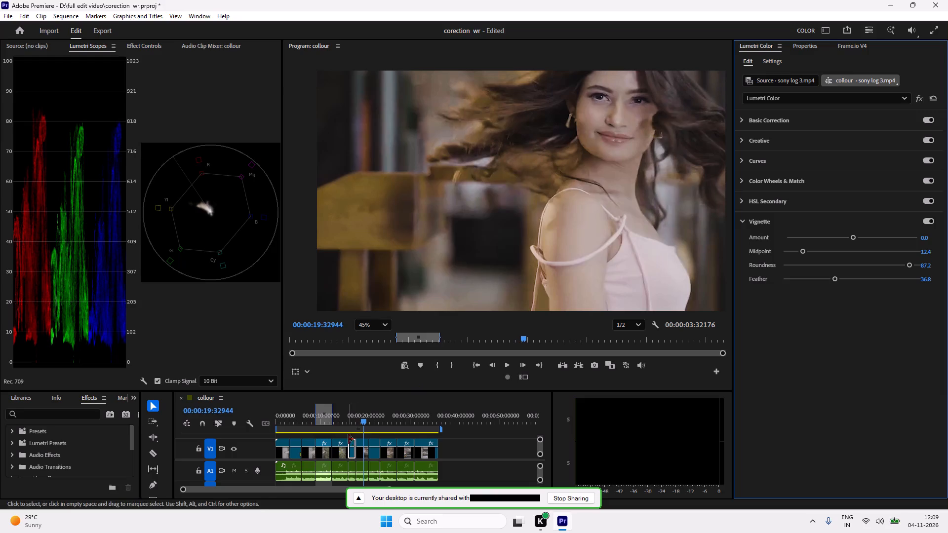
{"action": "left_click_drag", "start_coordinate": [358, 420], "coordinate": [354, 424]}
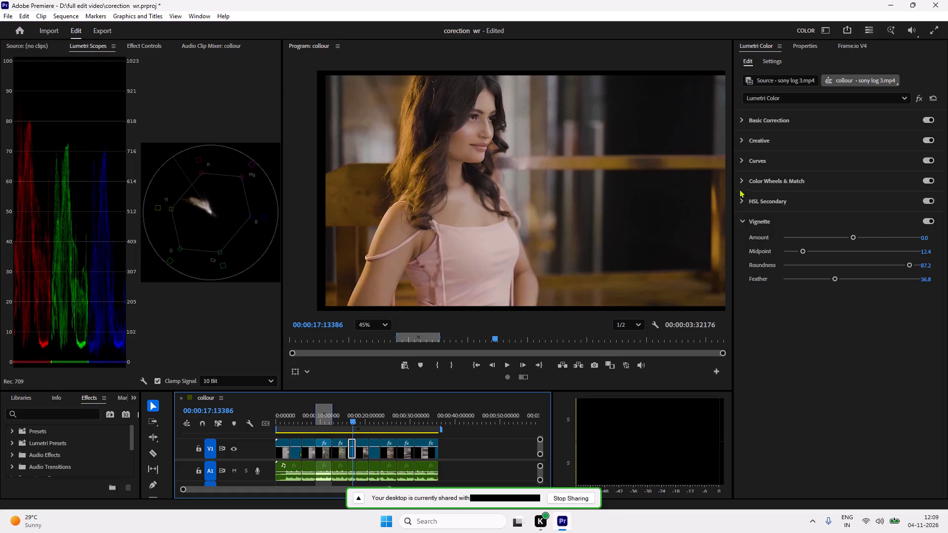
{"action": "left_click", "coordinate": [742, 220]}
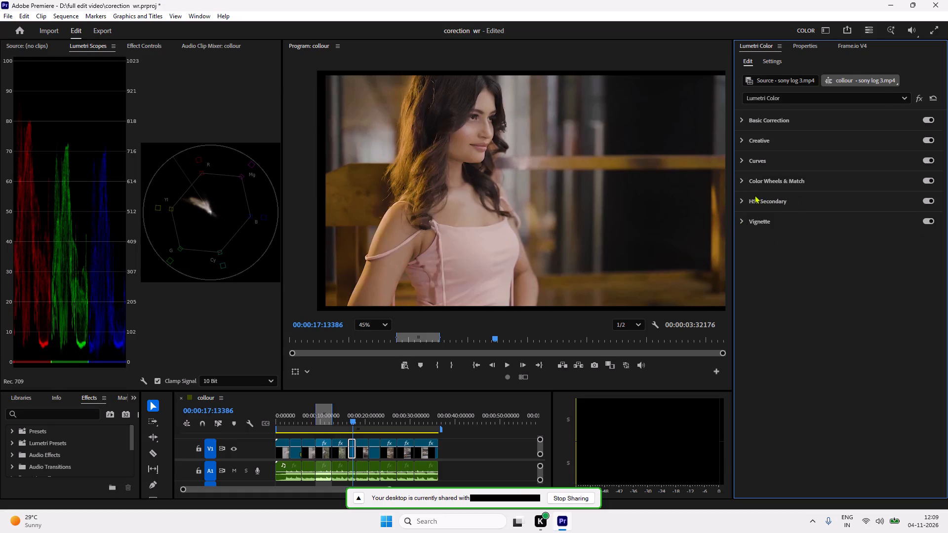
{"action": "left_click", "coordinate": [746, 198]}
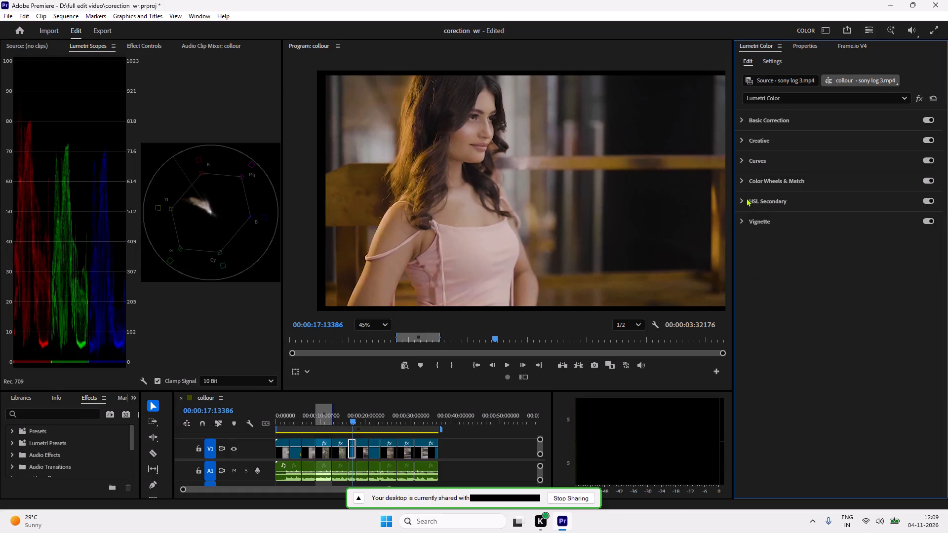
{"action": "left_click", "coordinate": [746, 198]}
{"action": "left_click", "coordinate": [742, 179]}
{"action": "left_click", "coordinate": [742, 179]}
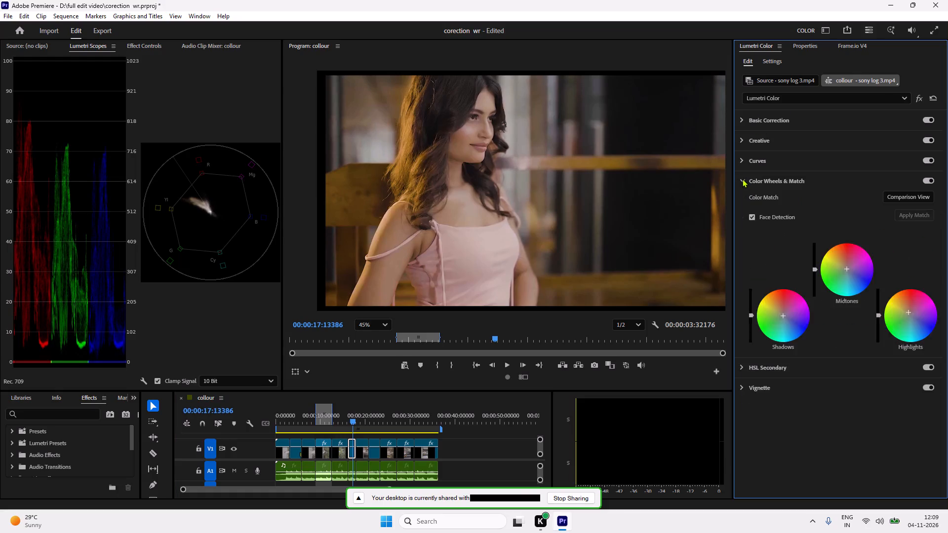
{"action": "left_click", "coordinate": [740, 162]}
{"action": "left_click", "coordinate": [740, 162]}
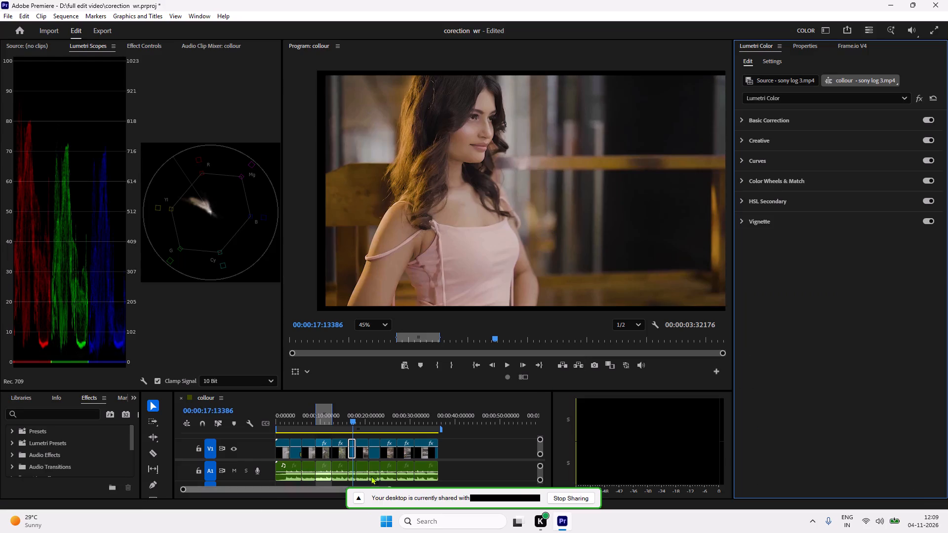
Try smaller scales on the pink-top clip near 00:00:17 and set its scale to 138%.
{"action": "left_click_drag", "start_coordinate": [354, 421], "coordinate": [360, 420]}
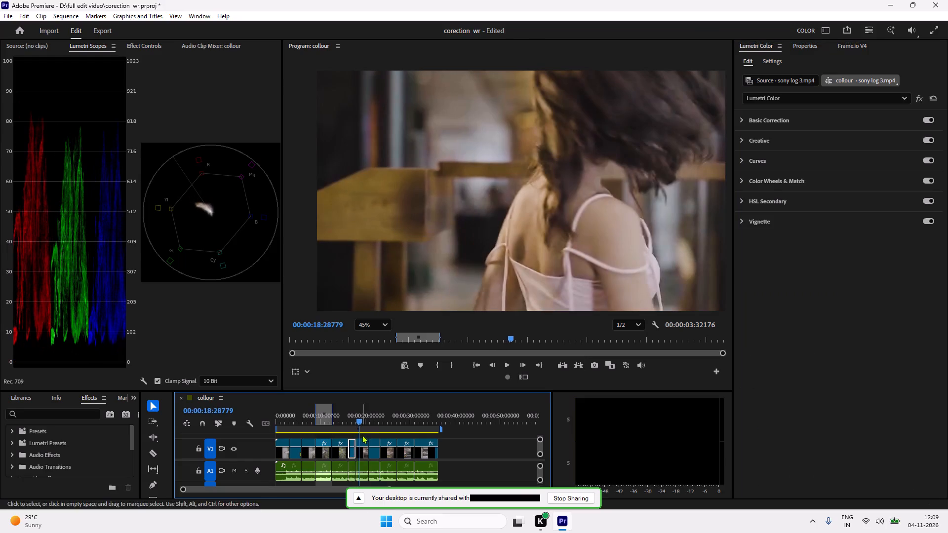
{"action": "left_click", "coordinate": [796, 46]}
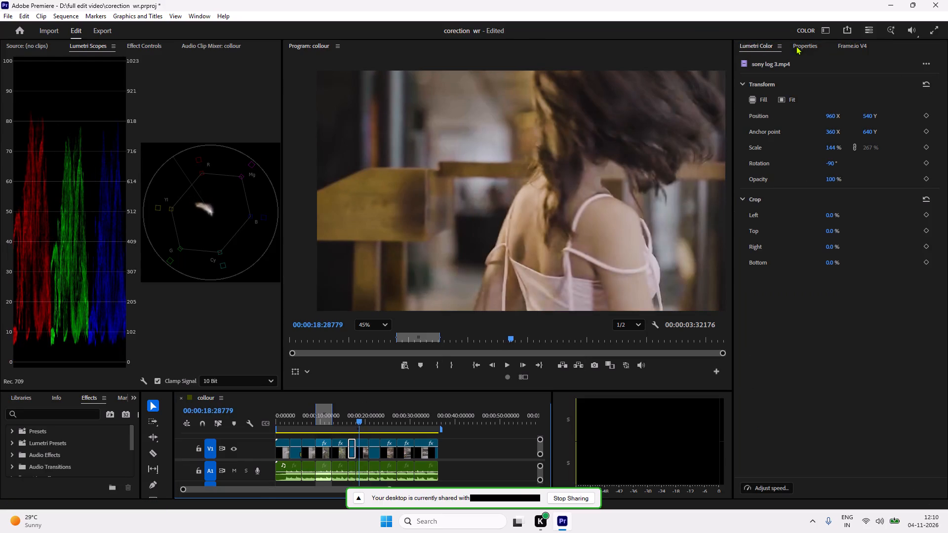
{"action": "left_click_drag", "start_coordinate": [830, 146], "coordinate": [823, 149]}
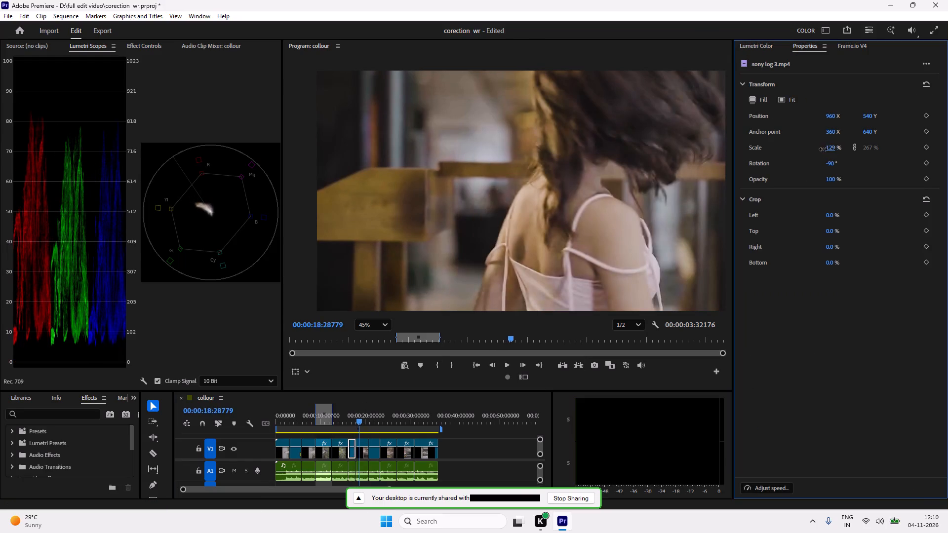
{"action": "left_click_drag", "start_coordinate": [823, 149], "coordinate": [821, 150]}
{"action": "left_click_drag", "start_coordinate": [360, 424], "coordinate": [354, 425]}
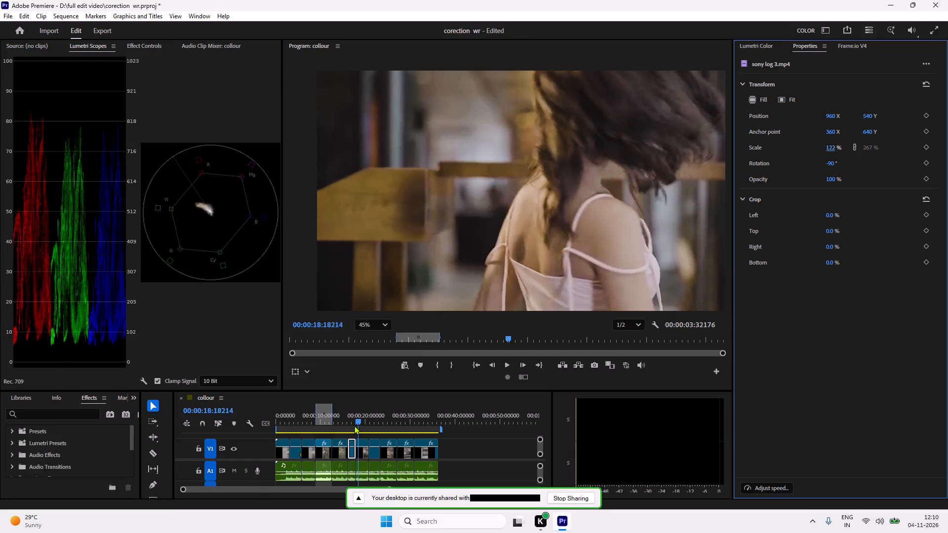
{"action": "left_click_drag", "start_coordinate": [354, 425], "coordinate": [355, 426]}
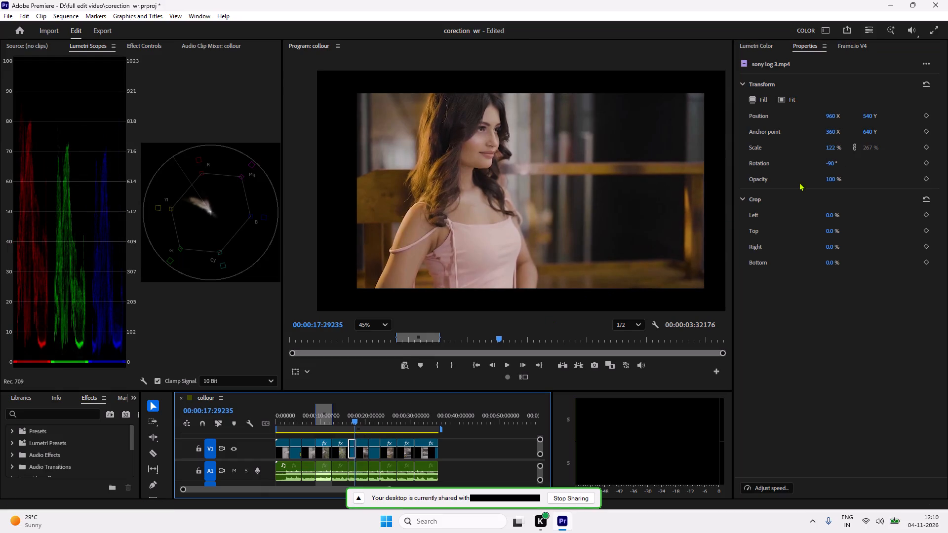
{"action": "left_click_drag", "start_coordinate": [829, 147], "coordinate": [835, 148]}
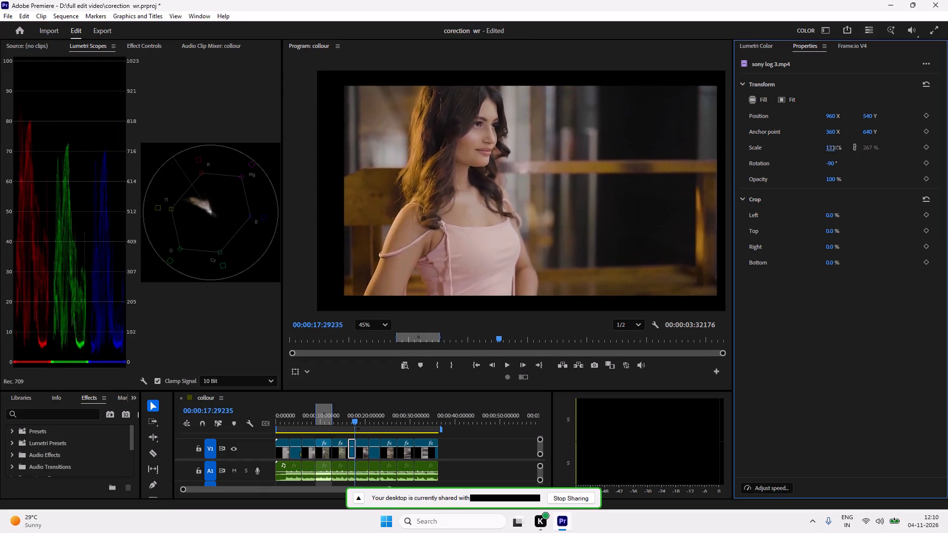
{"action": "left_click_drag", "start_coordinate": [835, 148], "coordinate": [839, 149]}
Select the following clip at about 00:00:18 and reduce its scale to about 188%.
{"action": "left_click_drag", "start_coordinate": [355, 423], "coordinate": [359, 422]}
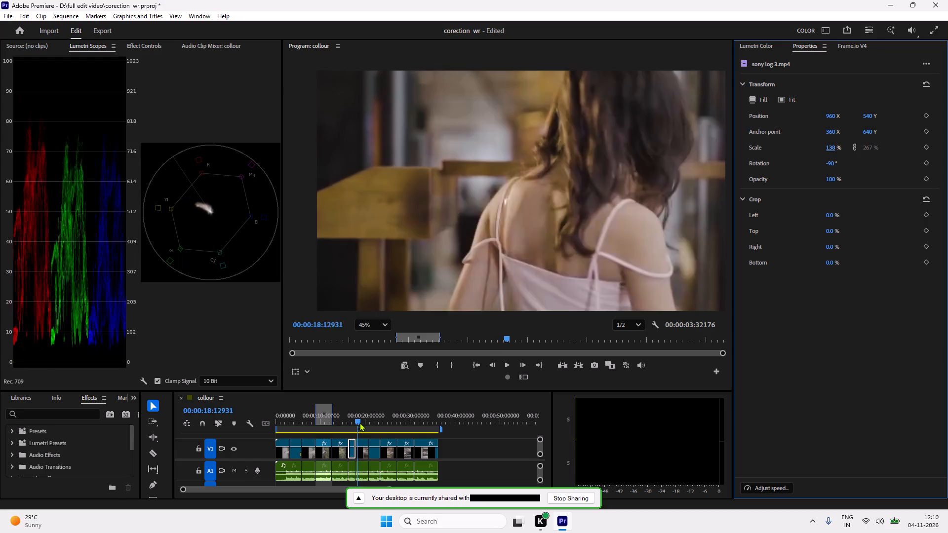
{"action": "left_click_drag", "start_coordinate": [359, 422], "coordinate": [360, 422]}
{"action": "left_click", "coordinate": [361, 447]}
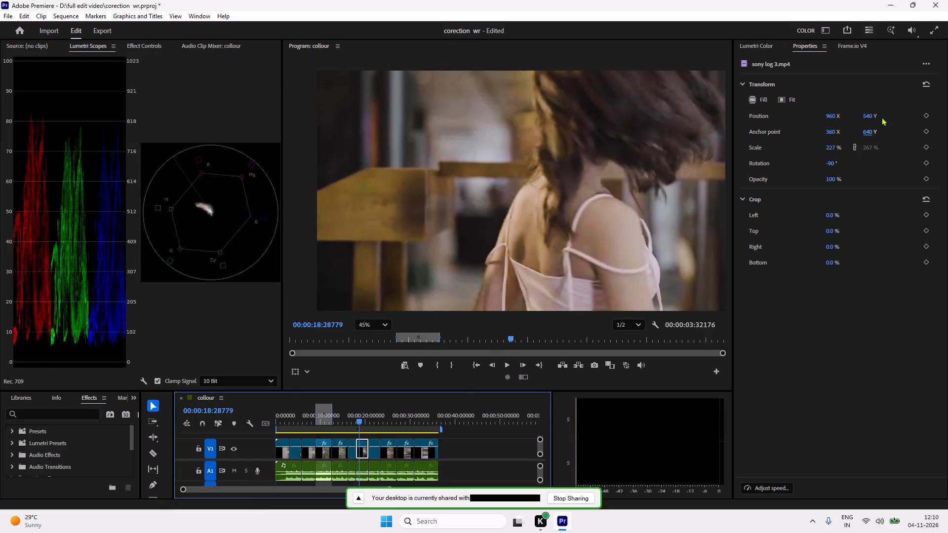
{"action": "left_click_drag", "start_coordinate": [830, 149], "coordinate": [816, 155]}
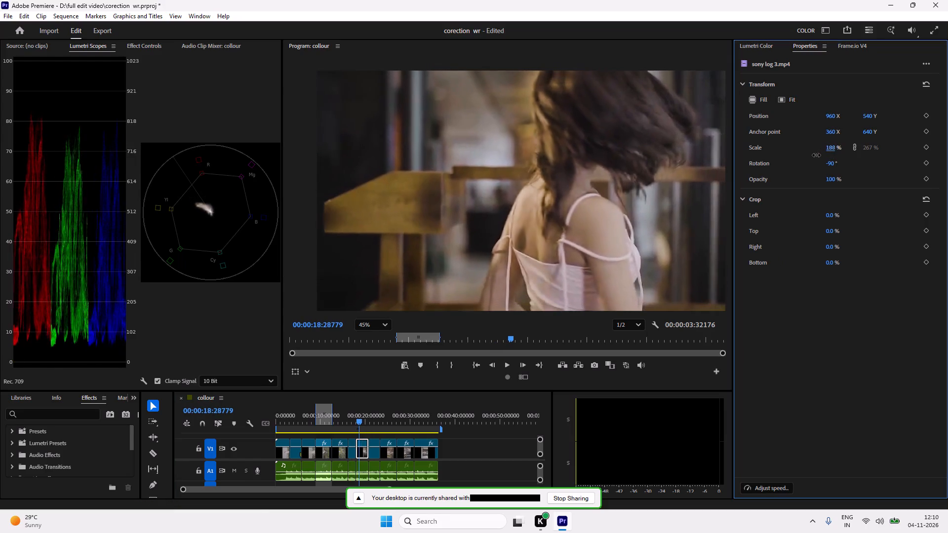
Reduce the scale of the sony log 3.mp4 clip to about 136%.
{"action": "left_click_drag", "start_coordinate": [816, 155], "coordinate": [800, 163]}
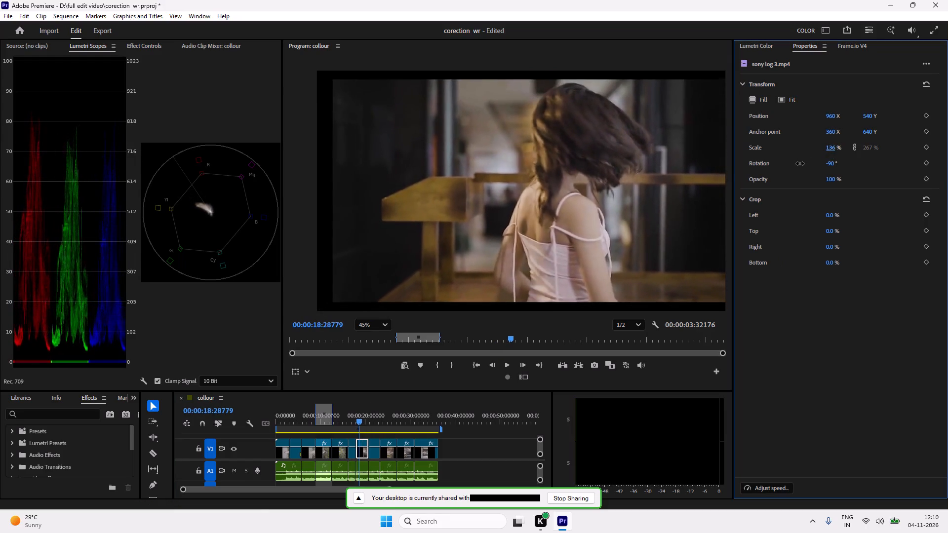
{"action": "left_click_drag", "start_coordinate": [800, 163], "coordinate": [800, 164]}
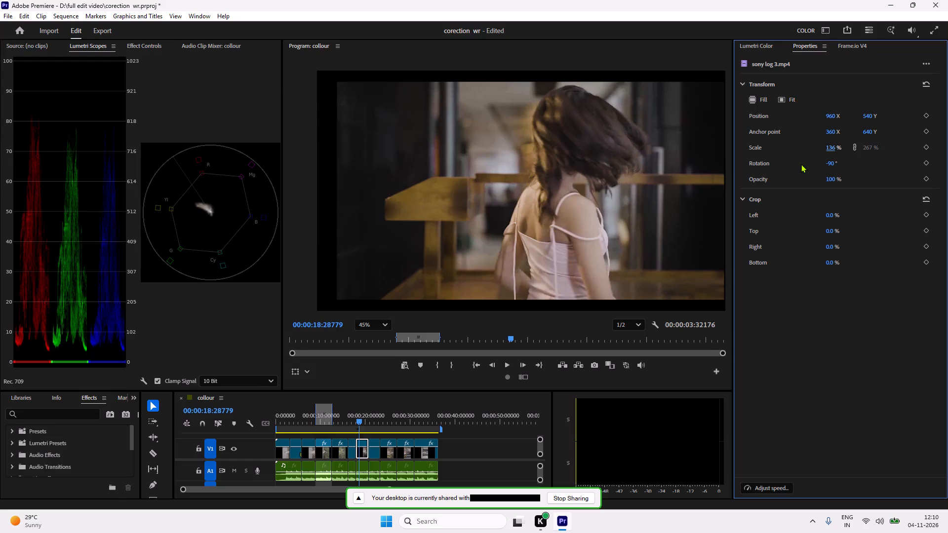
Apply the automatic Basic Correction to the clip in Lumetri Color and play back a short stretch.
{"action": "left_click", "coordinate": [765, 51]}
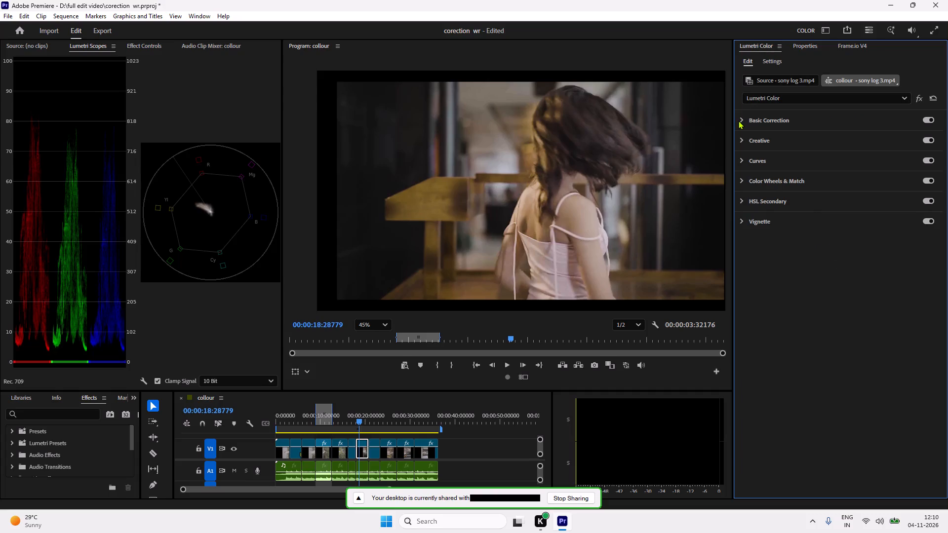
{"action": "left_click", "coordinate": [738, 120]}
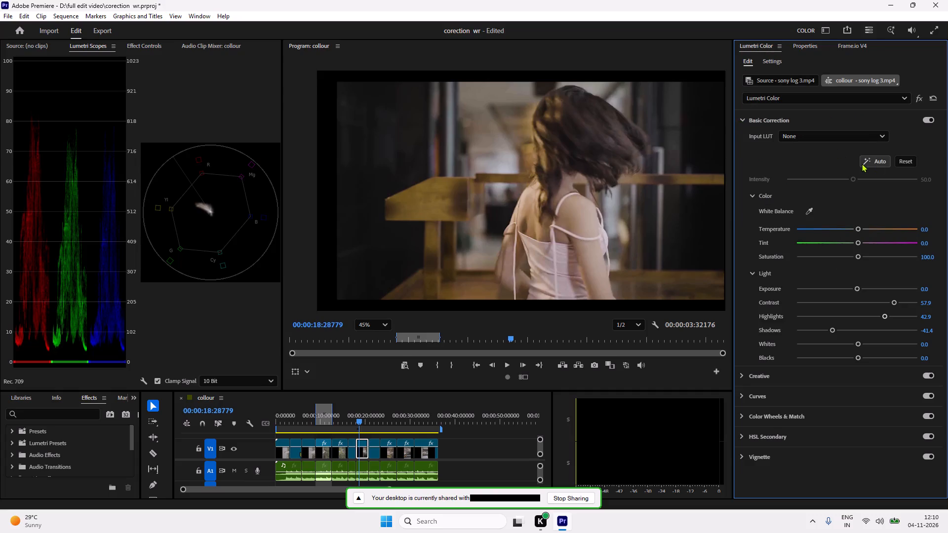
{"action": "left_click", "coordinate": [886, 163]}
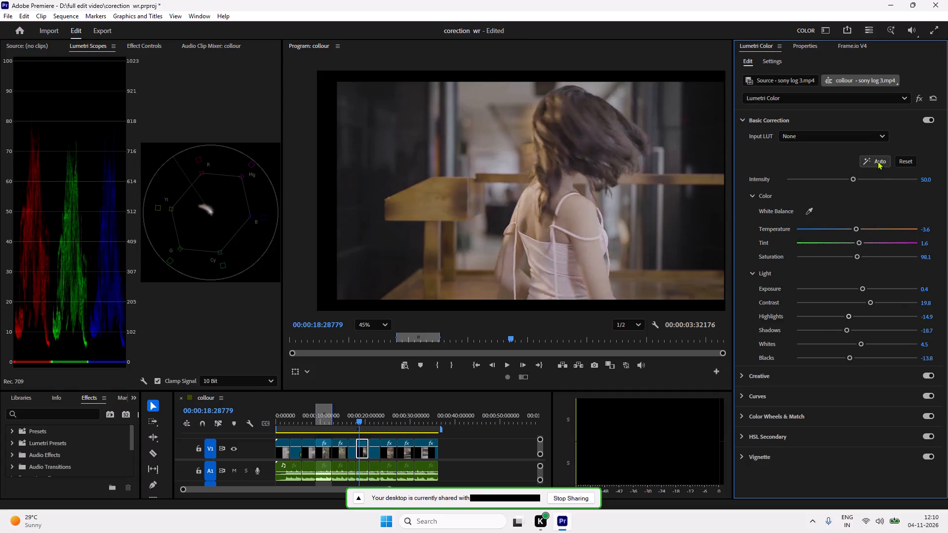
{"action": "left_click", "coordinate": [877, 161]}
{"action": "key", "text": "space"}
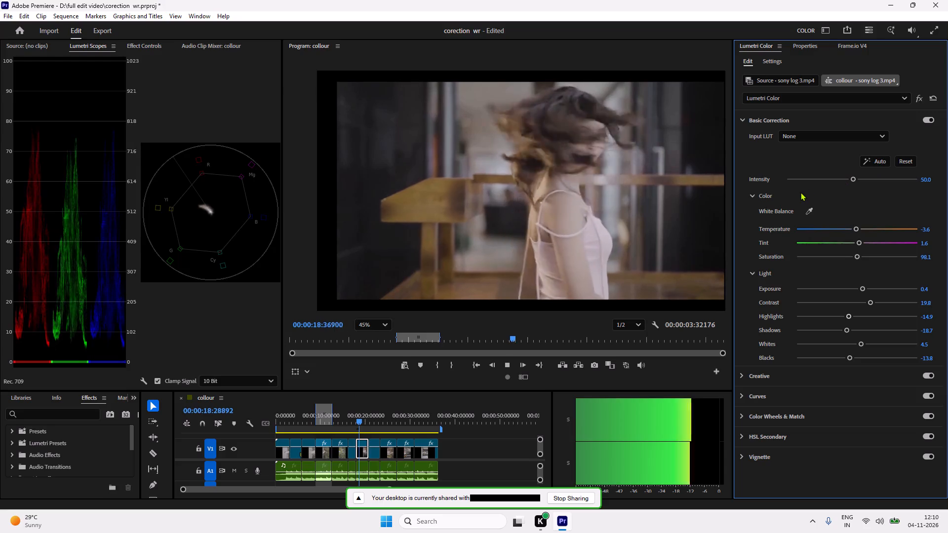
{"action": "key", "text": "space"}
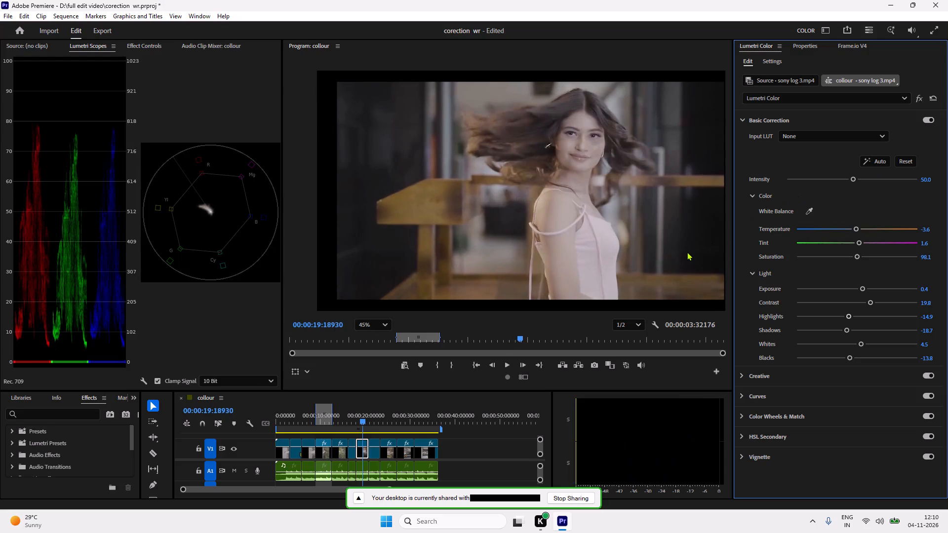
Reset all of the clip's Basic Correction adjustments.
{"action": "left_click", "coordinate": [904, 156]}
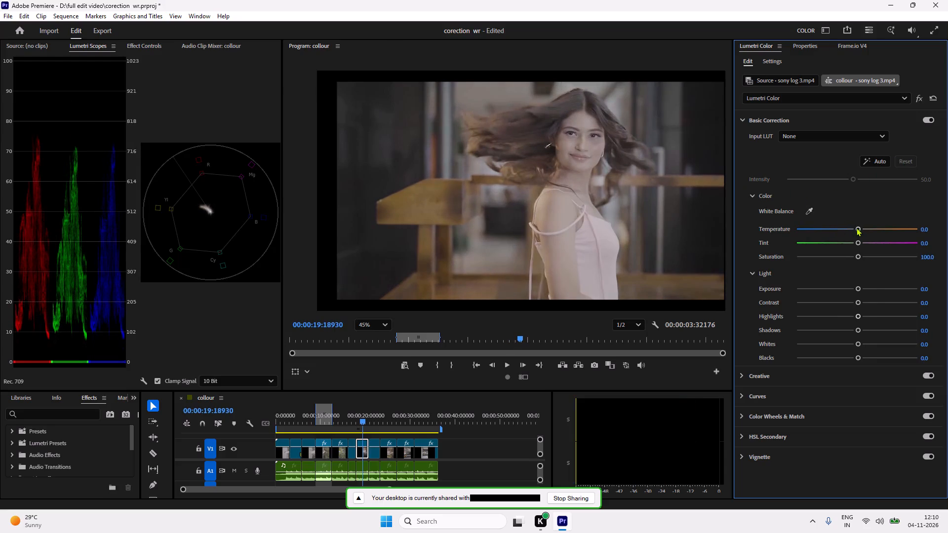
Adjust the clip's colour in Basic Correction to temperature 5.7, tint 1.6 and saturation 108.1.
{"action": "left_click_drag", "start_coordinate": [860, 228], "coordinate": [861, 230]}
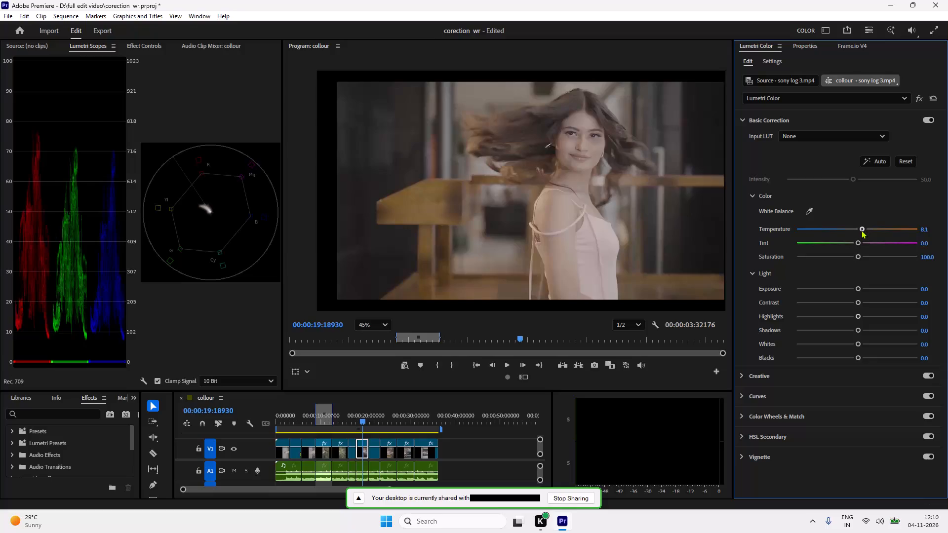
{"action": "left_click_drag", "start_coordinate": [861, 230], "coordinate": [859, 234]}
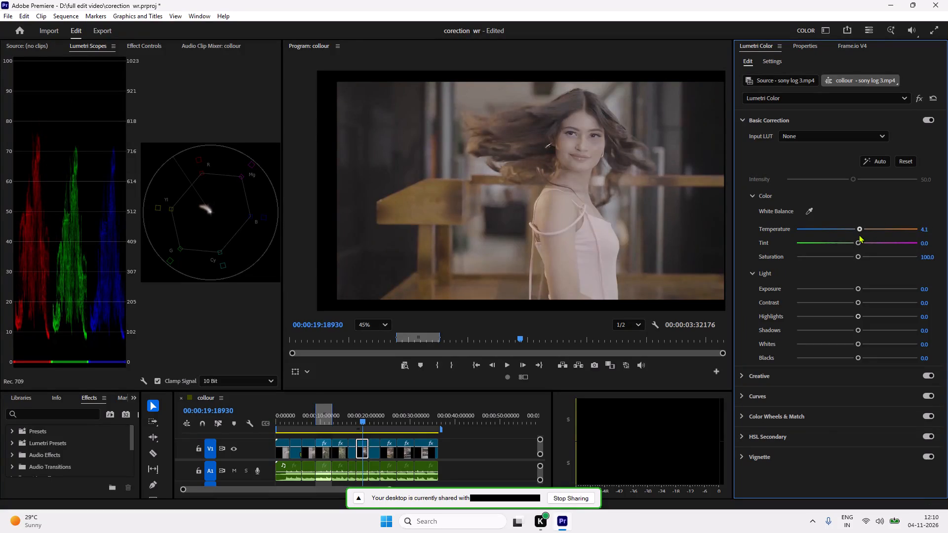
{"action": "left_click_drag", "start_coordinate": [859, 234], "coordinate": [860, 235]}
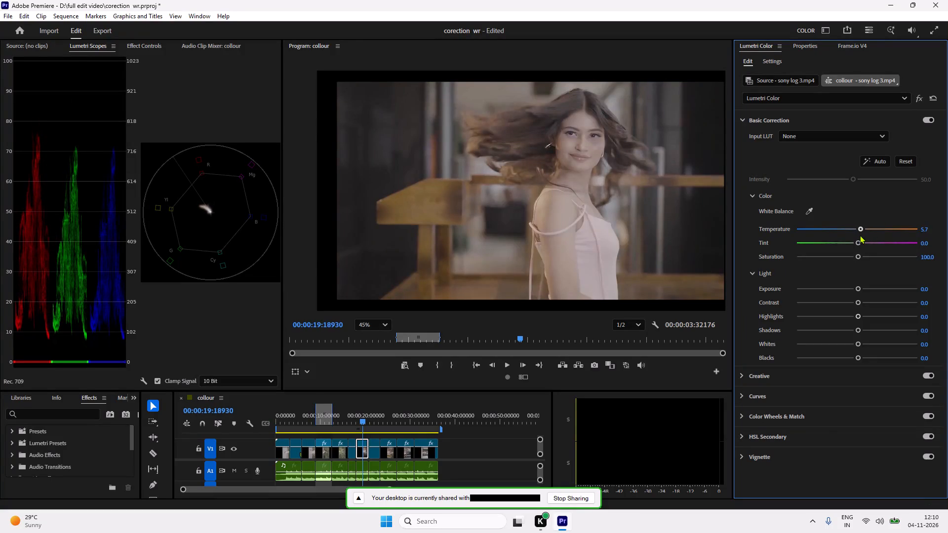
{"action": "left_click", "coordinate": [858, 242]}
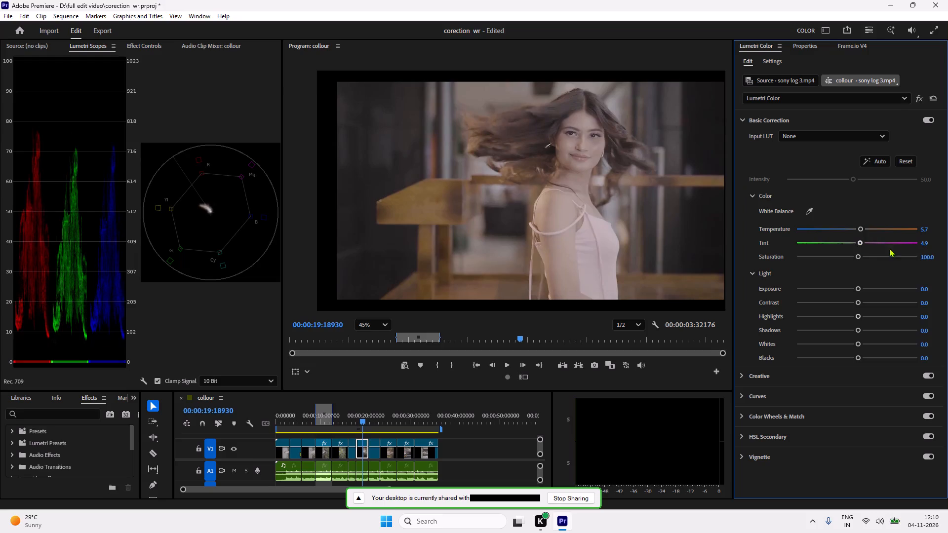
{"action": "left_click", "coordinate": [921, 241]}
{"action": "key", "text": "0"}
{"action": "left_click", "coordinate": [894, 270]}
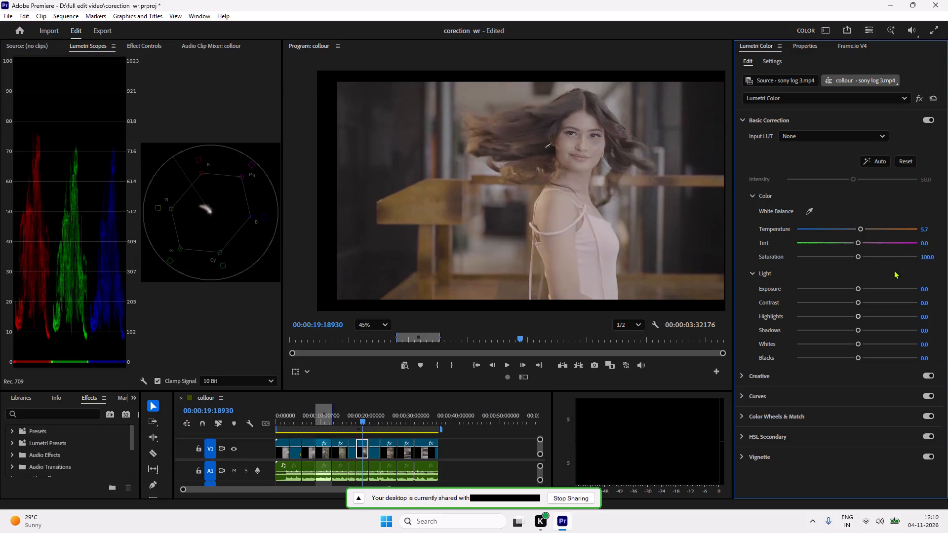
{"action": "left_click", "coordinate": [857, 243]}
{"action": "left_click", "coordinate": [858, 255]}
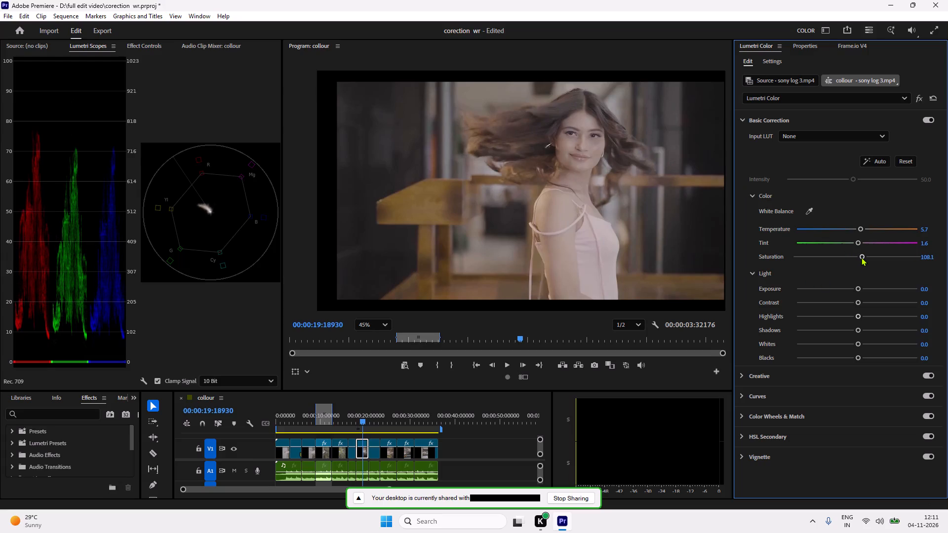
Try different exposure levels for the clip and settle on an exposure of -0.1.
{"action": "left_click_drag", "start_coordinate": [856, 288], "coordinate": [859, 289]}
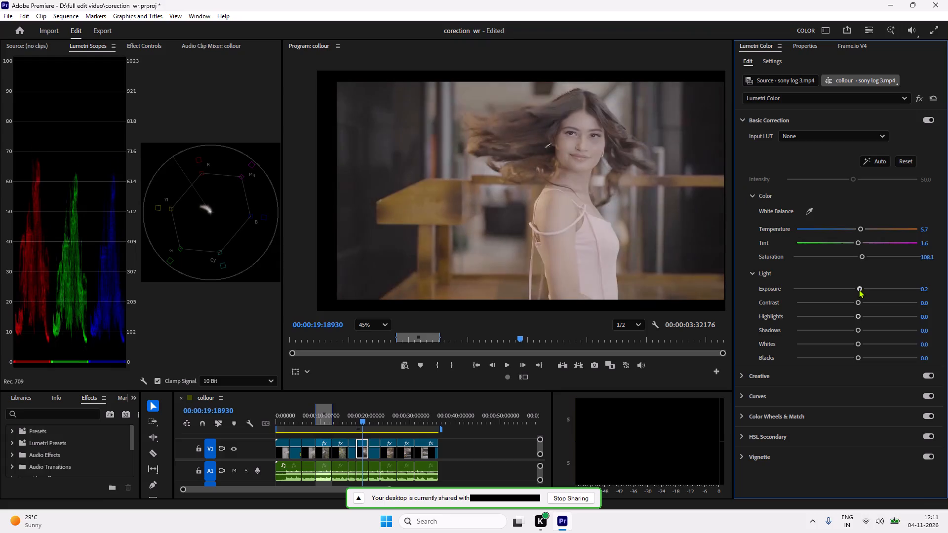
{"action": "left_click_drag", "start_coordinate": [859, 289], "coordinate": [856, 292]}
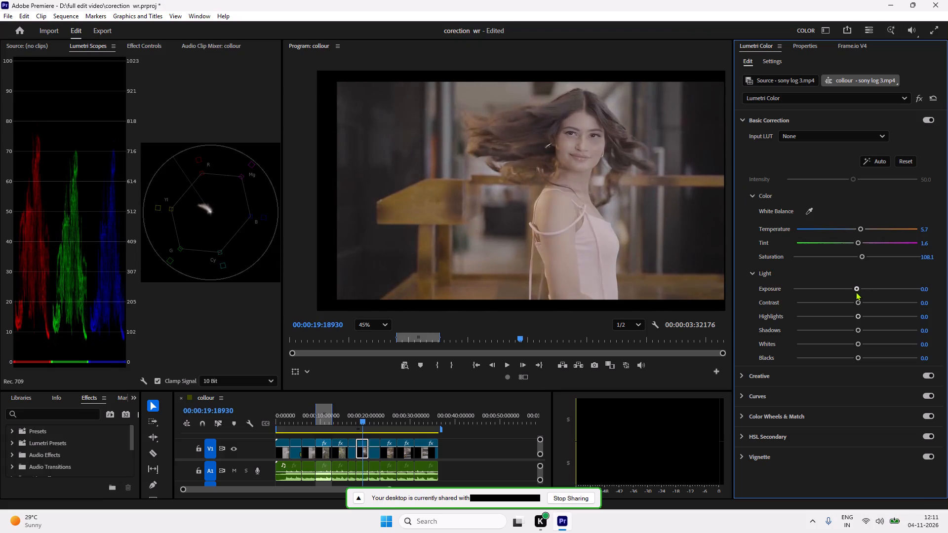
{"action": "left_click_drag", "start_coordinate": [856, 292], "coordinate": [857, 294]}
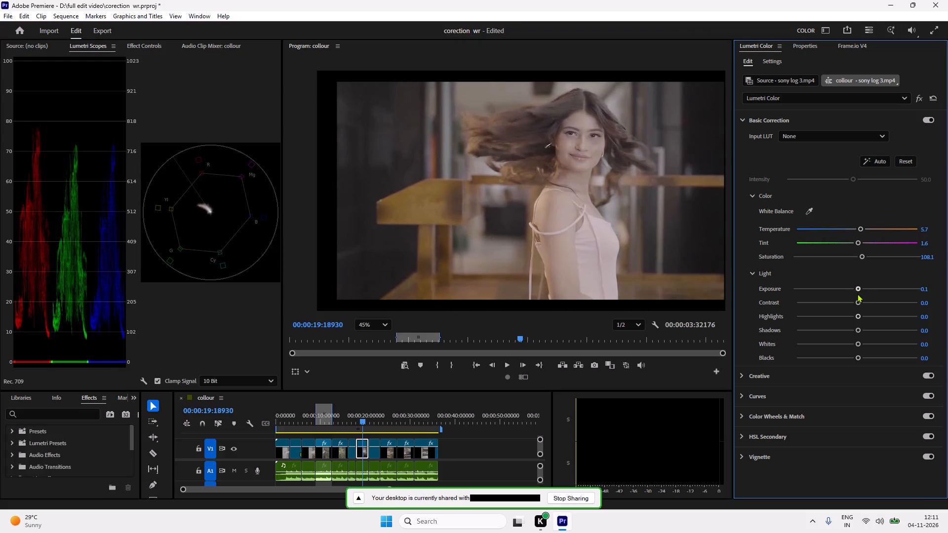
{"action": "left_click_drag", "start_coordinate": [857, 294], "coordinate": [856, 294]}
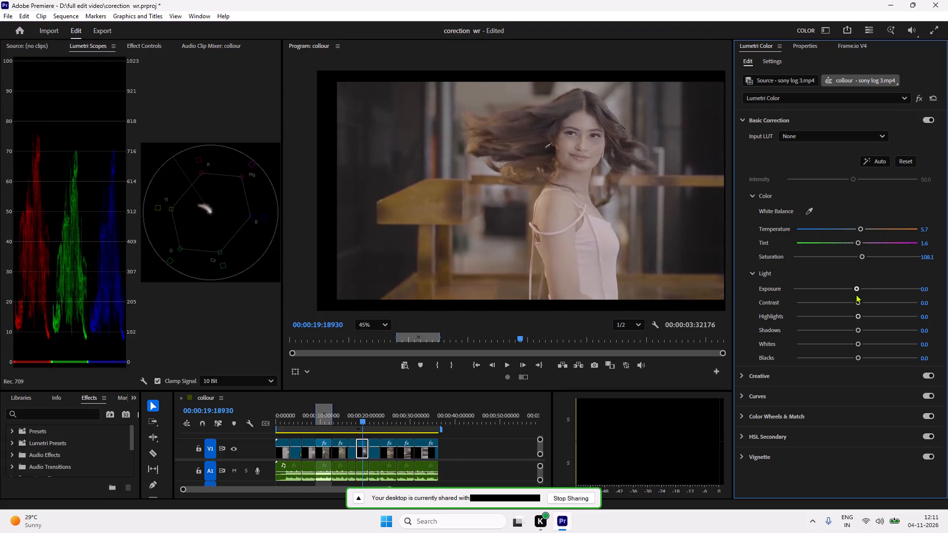
{"action": "left_click_drag", "start_coordinate": [856, 294], "coordinate": [853, 297]}
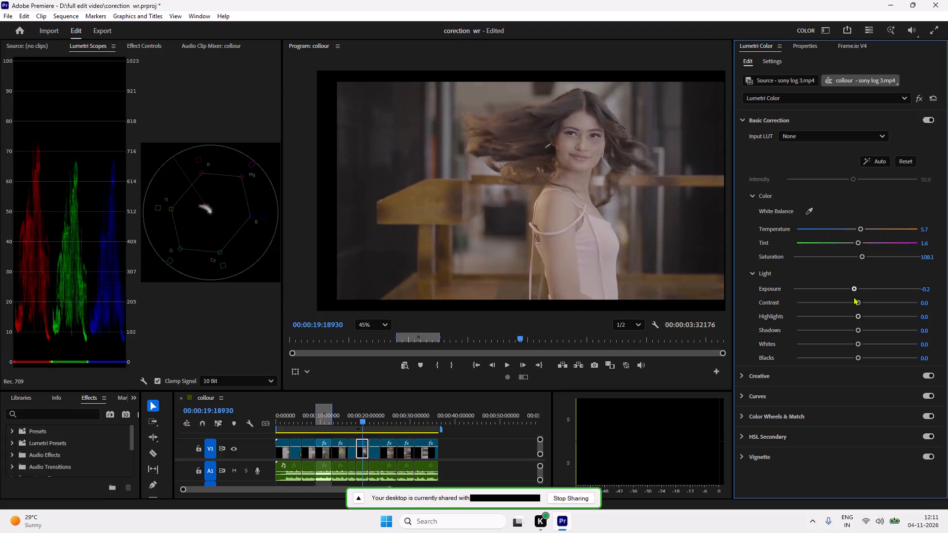
{"action": "left_click", "coordinate": [853, 297]}
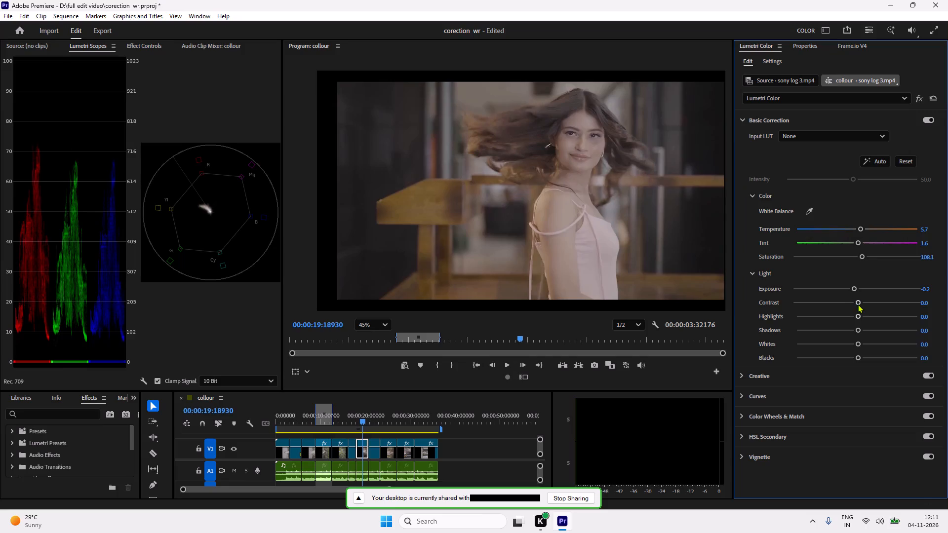
{"action": "left_click", "coordinate": [858, 304]}
{"action": "left_click_drag", "start_coordinate": [853, 290], "coordinate": [857, 290]}
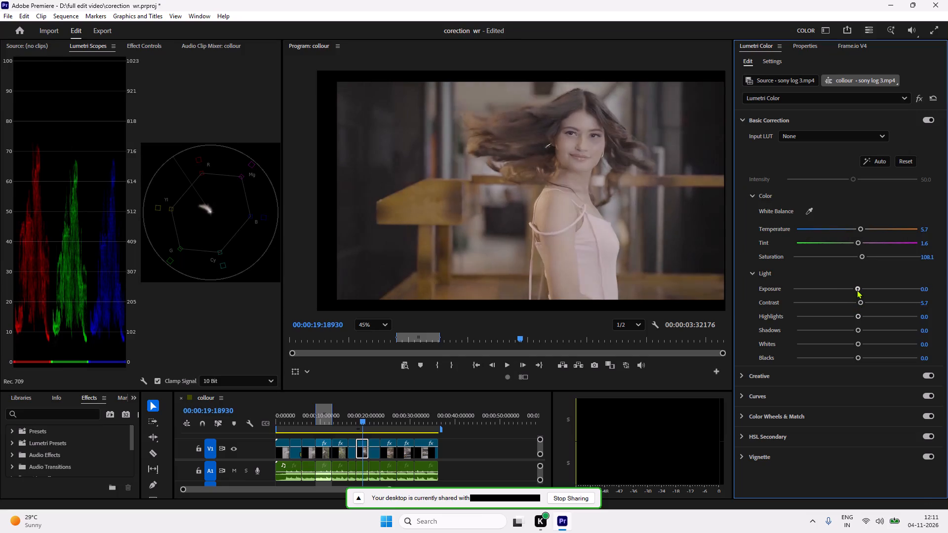
{"action": "left_click_drag", "start_coordinate": [857, 290], "coordinate": [862, 292]}
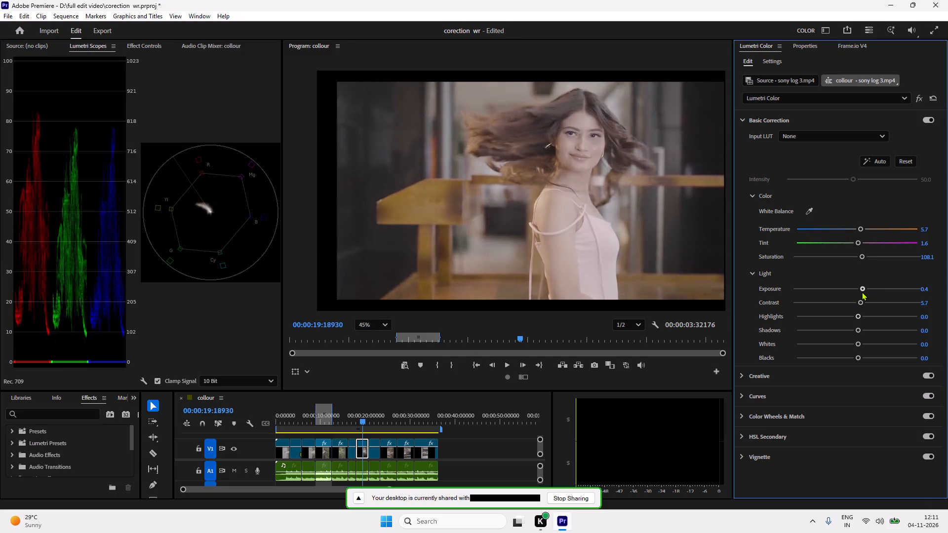
{"action": "left_click_drag", "start_coordinate": [862, 292], "coordinate": [858, 296]}
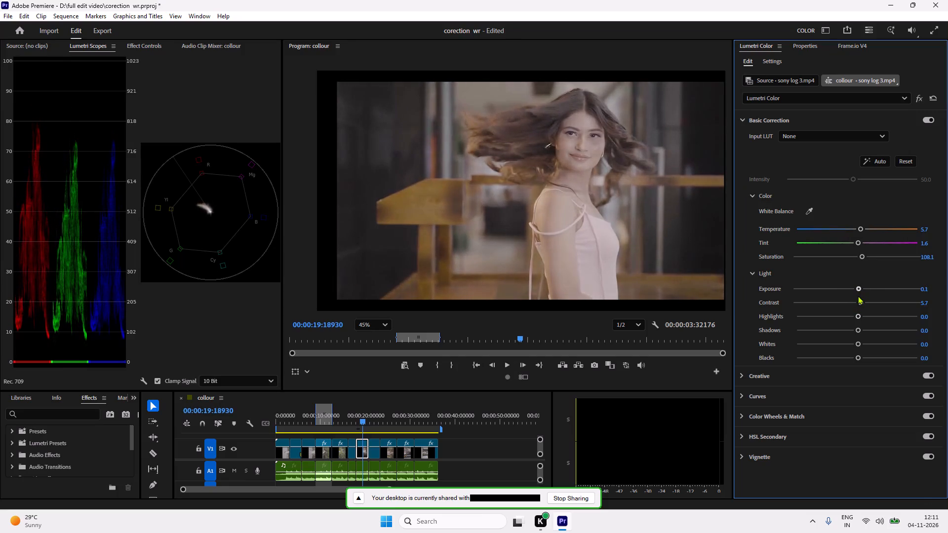
{"action": "left_click_drag", "start_coordinate": [858, 296], "coordinate": [857, 297]}
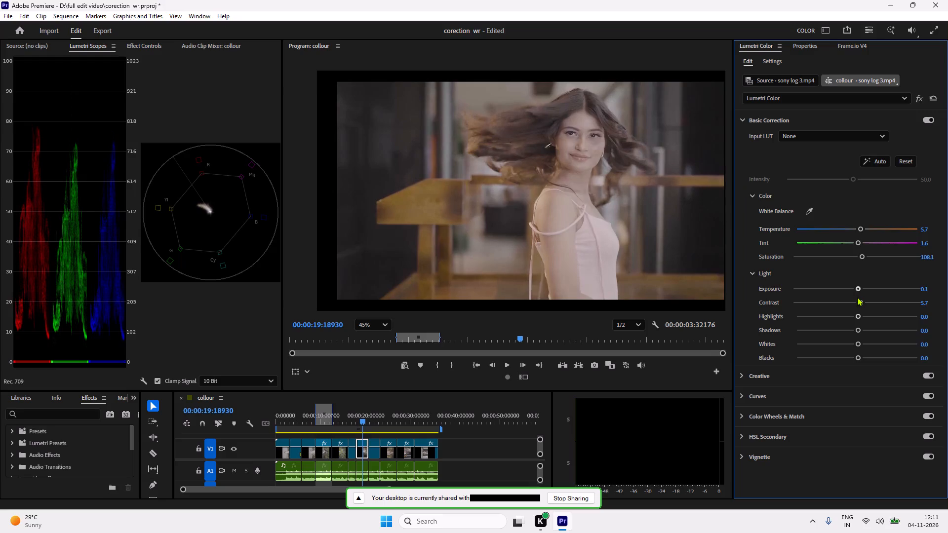
{"action": "left_click_drag", "start_coordinate": [857, 297], "coordinate": [855, 301]}
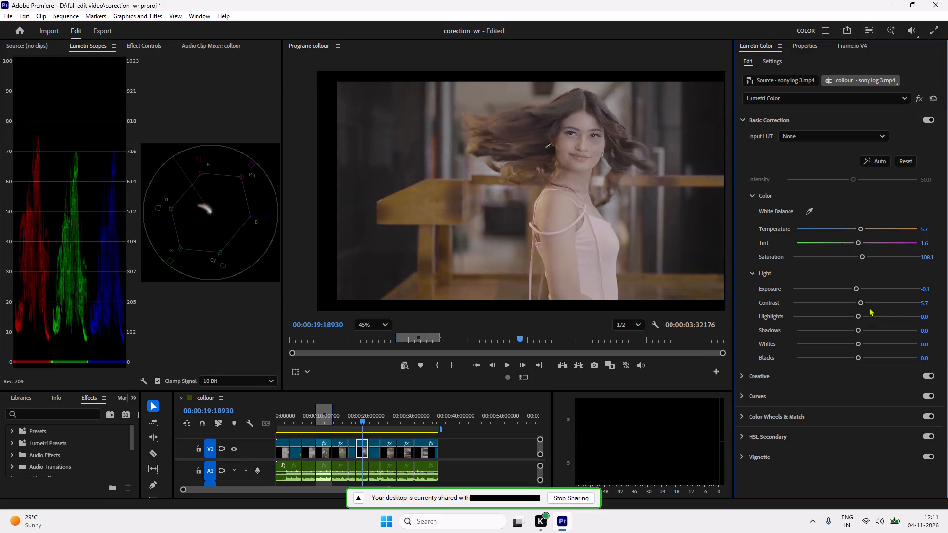
Raise the clip's contrast to 15.4.
{"action": "left_click_drag", "start_coordinate": [862, 303], "coordinate": [853, 317]}
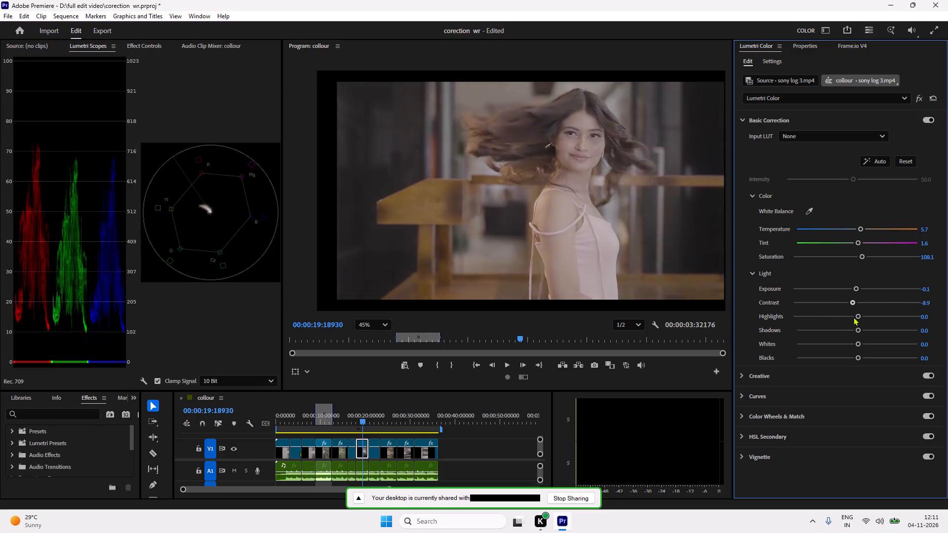
{"action": "left_click_drag", "start_coordinate": [853, 317], "coordinate": [872, 319]}
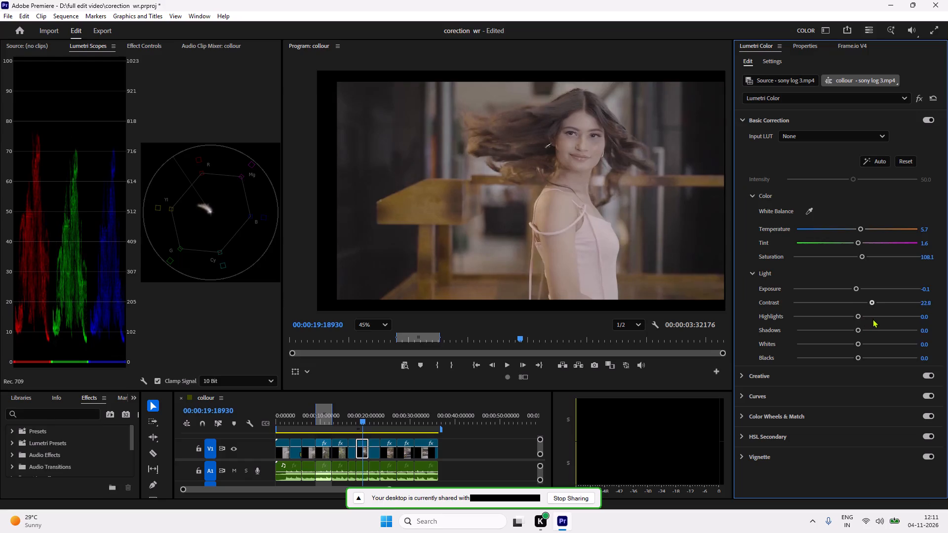
{"action": "left_click_drag", "start_coordinate": [872, 319], "coordinate": [866, 318]}
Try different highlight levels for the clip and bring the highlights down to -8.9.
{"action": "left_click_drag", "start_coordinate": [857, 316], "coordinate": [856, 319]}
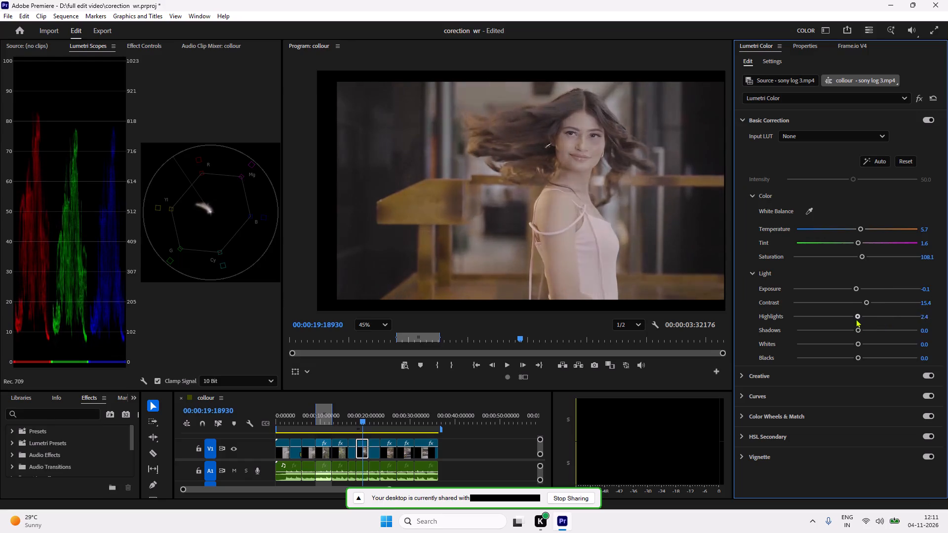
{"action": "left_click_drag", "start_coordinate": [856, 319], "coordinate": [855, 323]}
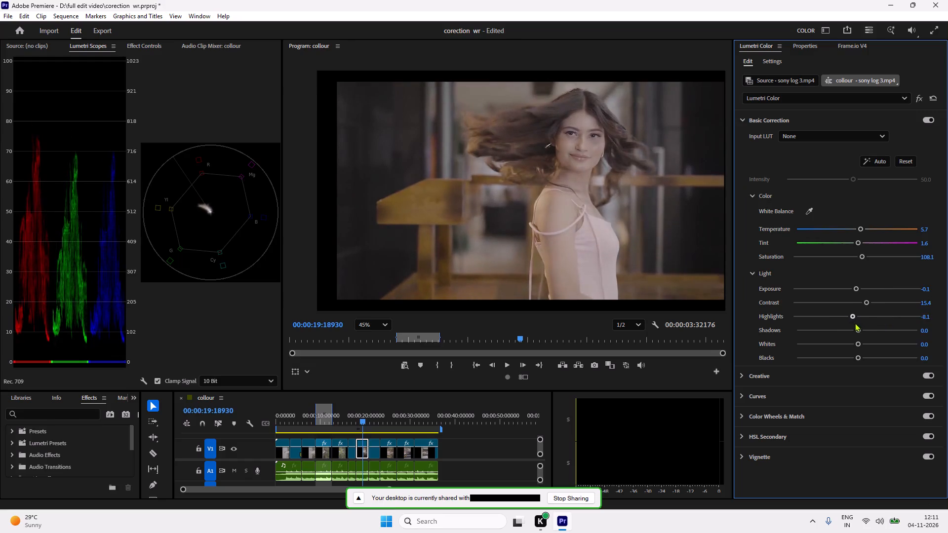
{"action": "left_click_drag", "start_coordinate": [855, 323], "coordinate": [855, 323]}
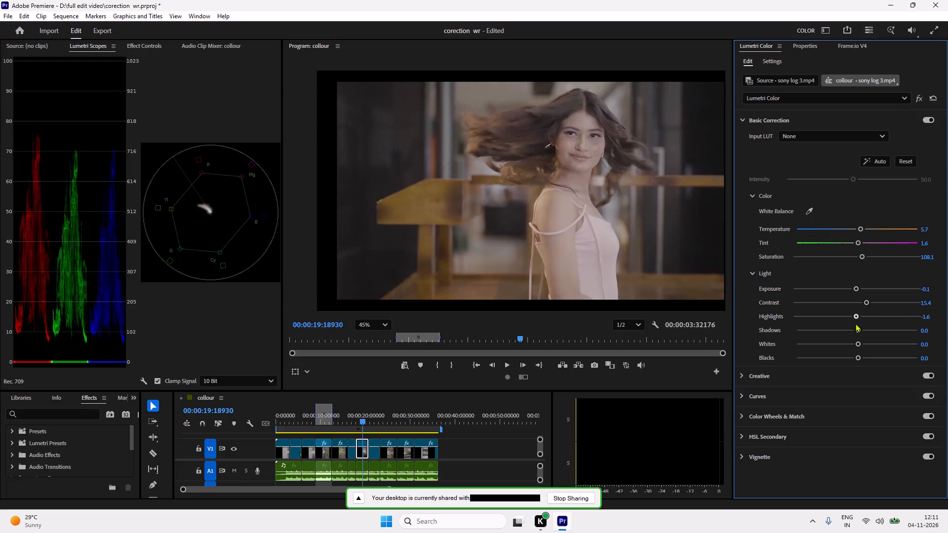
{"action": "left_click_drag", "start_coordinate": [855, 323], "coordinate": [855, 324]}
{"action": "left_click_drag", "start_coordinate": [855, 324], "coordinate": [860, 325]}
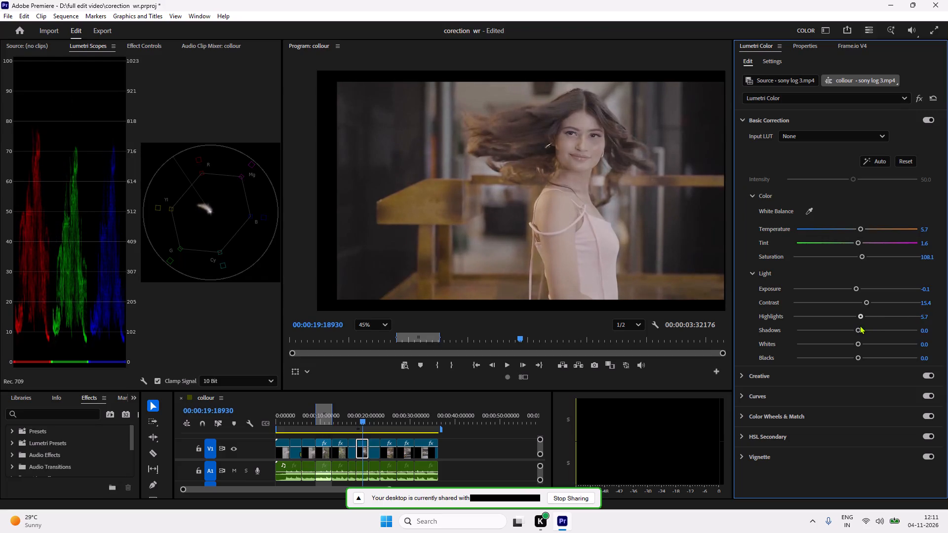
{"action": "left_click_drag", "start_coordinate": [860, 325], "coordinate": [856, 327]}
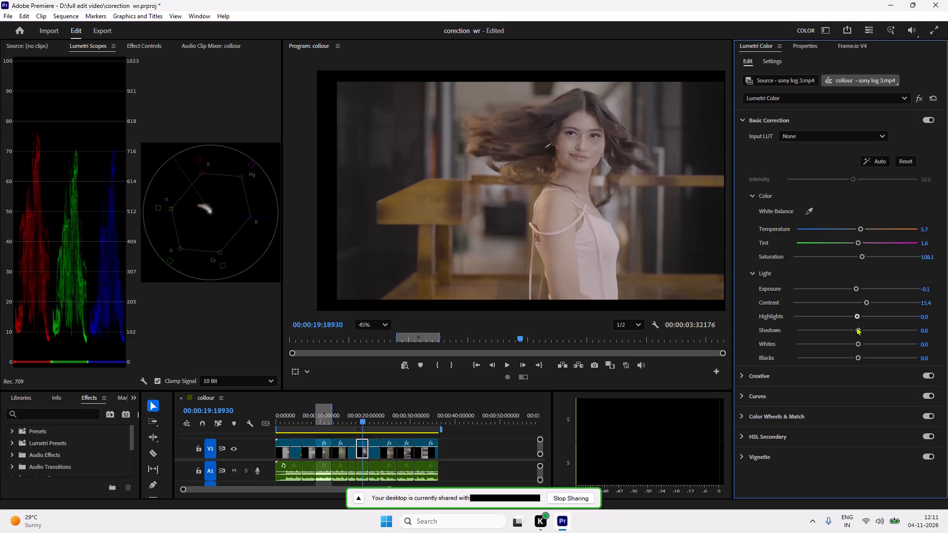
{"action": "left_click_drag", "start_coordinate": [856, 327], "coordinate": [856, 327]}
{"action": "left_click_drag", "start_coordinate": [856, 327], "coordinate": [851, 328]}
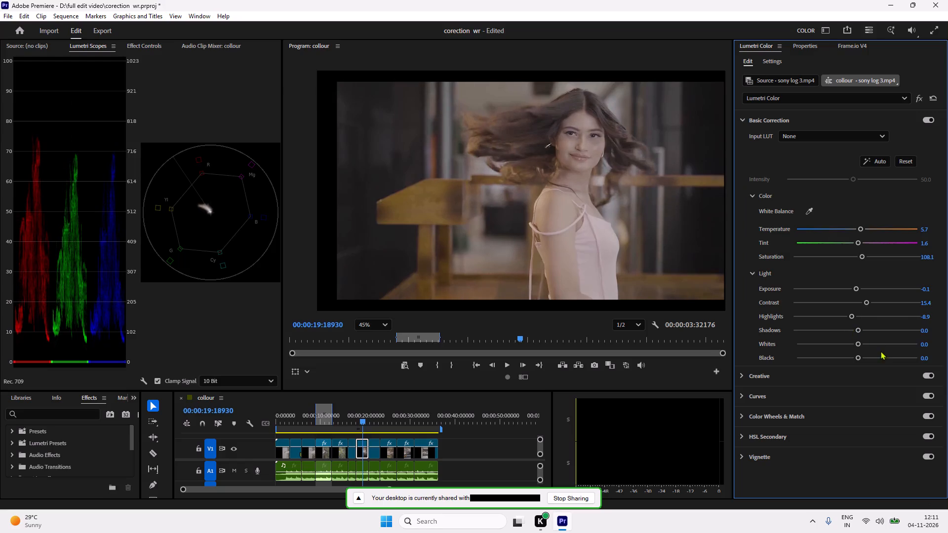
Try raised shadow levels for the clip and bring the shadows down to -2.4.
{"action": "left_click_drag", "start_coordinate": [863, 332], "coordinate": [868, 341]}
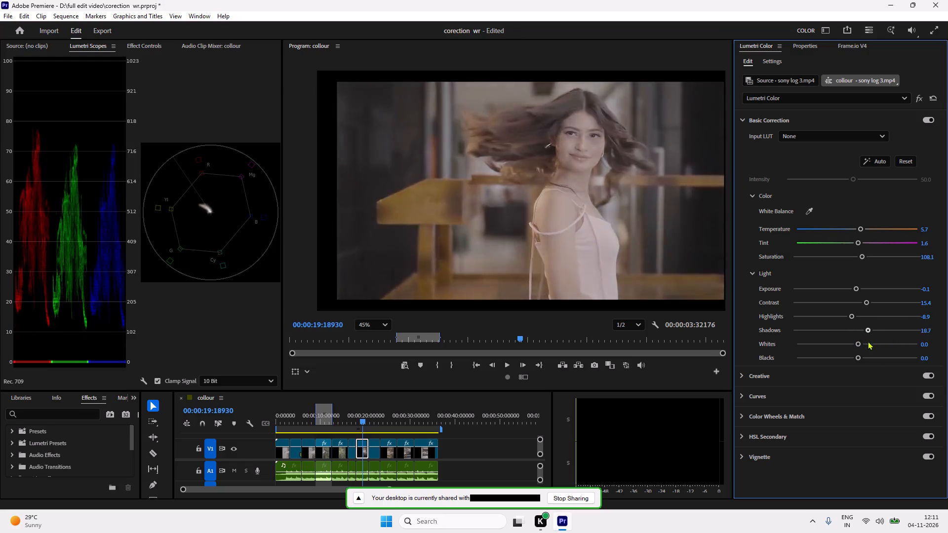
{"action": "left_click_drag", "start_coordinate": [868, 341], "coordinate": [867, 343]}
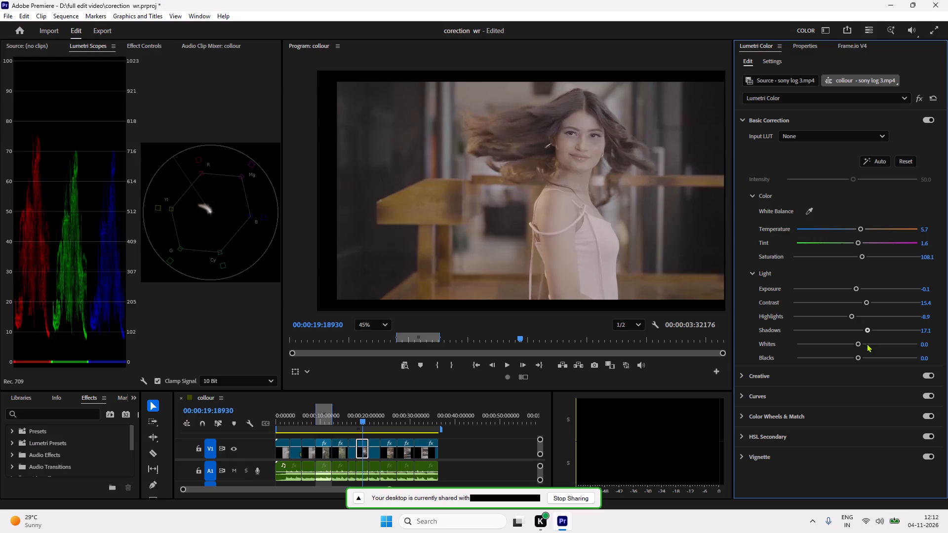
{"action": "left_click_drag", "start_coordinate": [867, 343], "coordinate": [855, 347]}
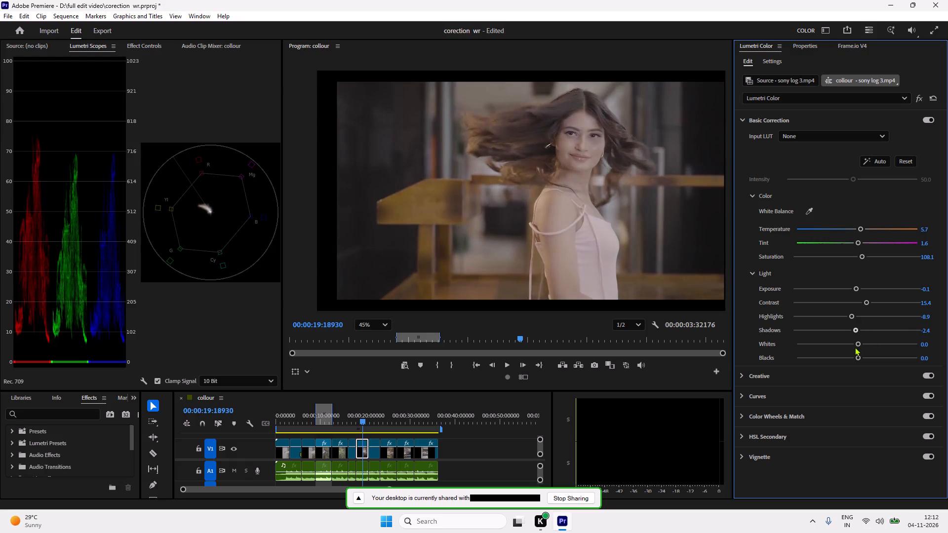
Balance the clip's light in Basic Correction with highlights at 29.3 and shadows at -28.5.
{"action": "left_click_drag", "start_coordinate": [854, 317], "coordinate": [861, 317]}
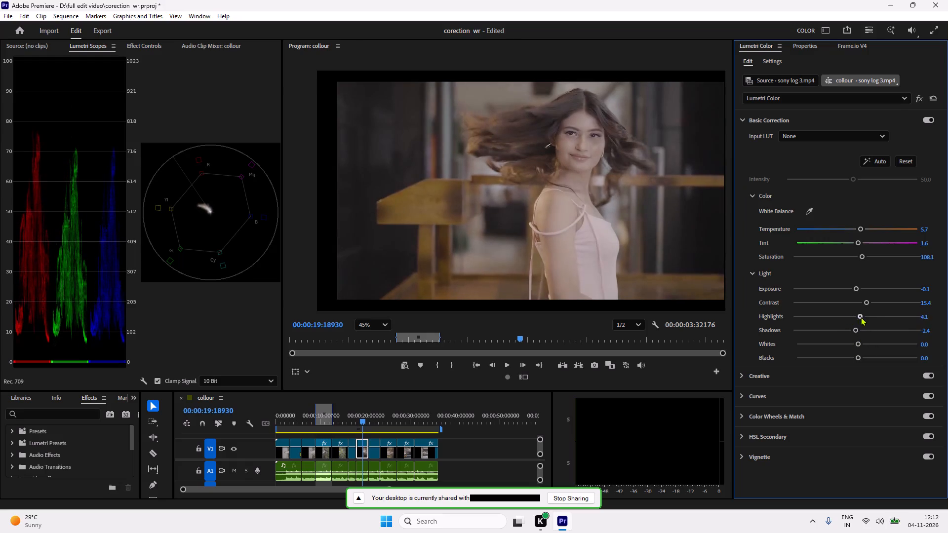
{"action": "left_click_drag", "start_coordinate": [861, 317], "coordinate": [878, 320]}
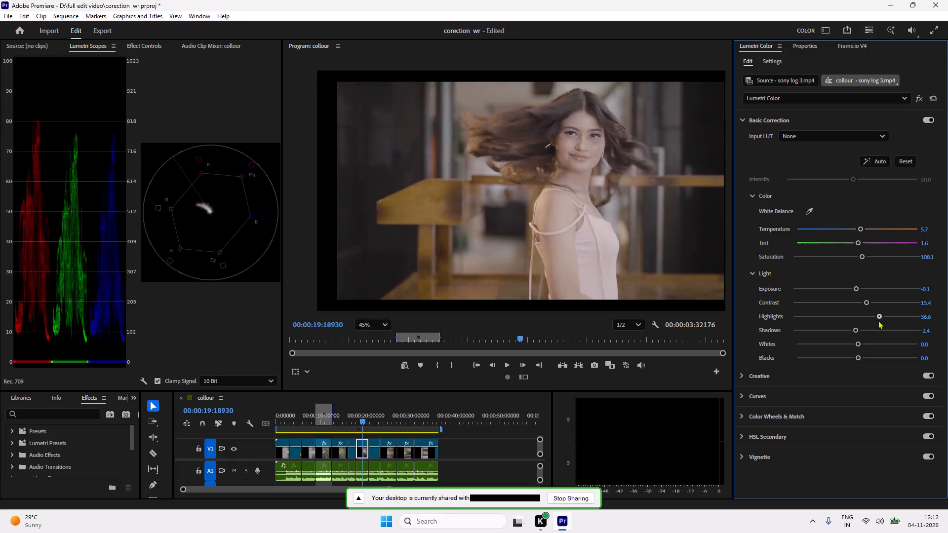
{"action": "left_click_drag", "start_coordinate": [878, 320], "coordinate": [869, 326]}
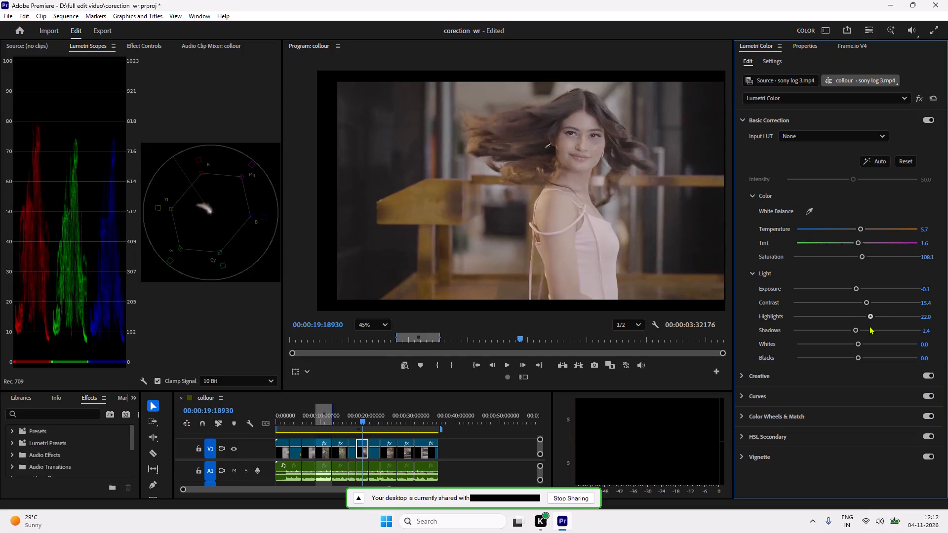
{"action": "left_click_drag", "start_coordinate": [869, 326], "coordinate": [868, 326]}
{"action": "left_click_drag", "start_coordinate": [852, 330], "coordinate": [848, 332]}
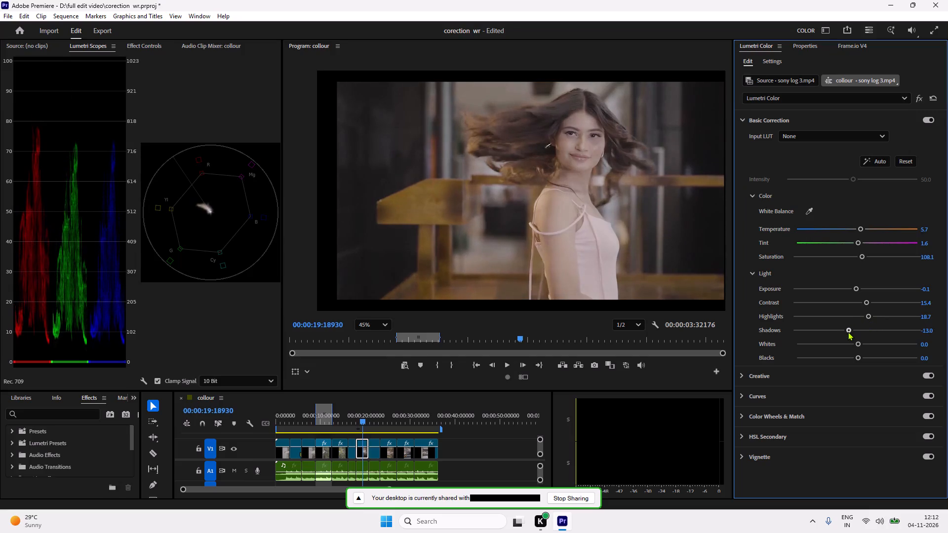
{"action": "left_click_drag", "start_coordinate": [848, 332], "coordinate": [847, 332]}
{"action": "left_click", "coordinate": [869, 316]}
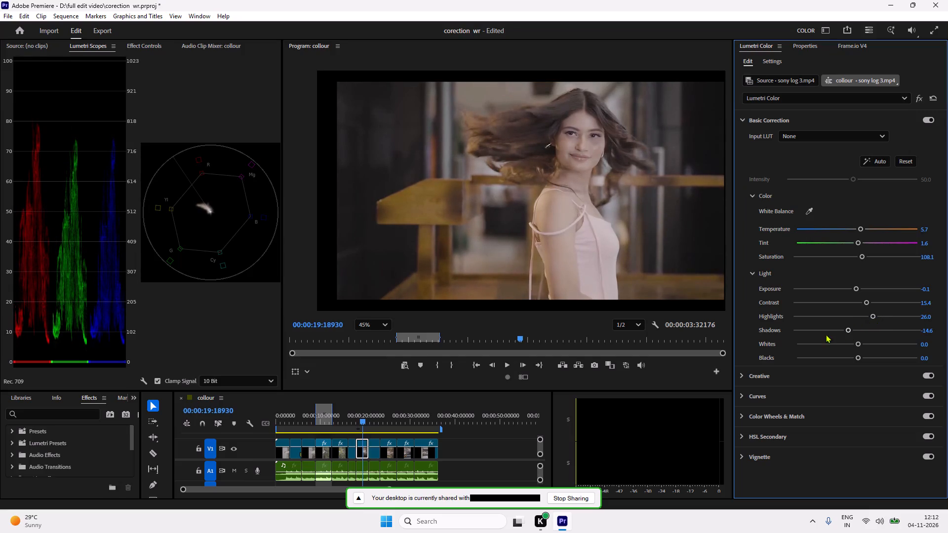
{"action": "left_click_drag", "start_coordinate": [848, 329], "coordinate": [832, 334]}
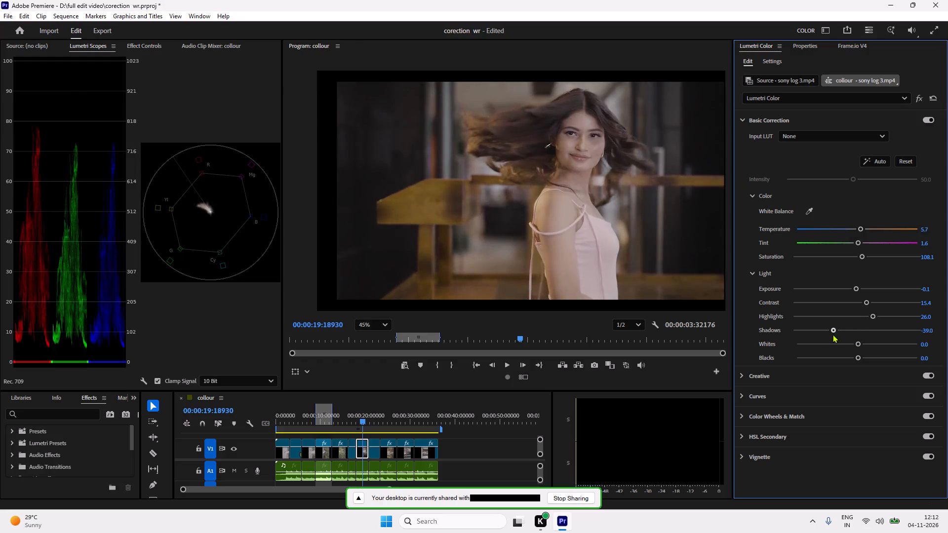
{"action": "left_click_drag", "start_coordinate": [832, 334], "coordinate": [839, 337]}
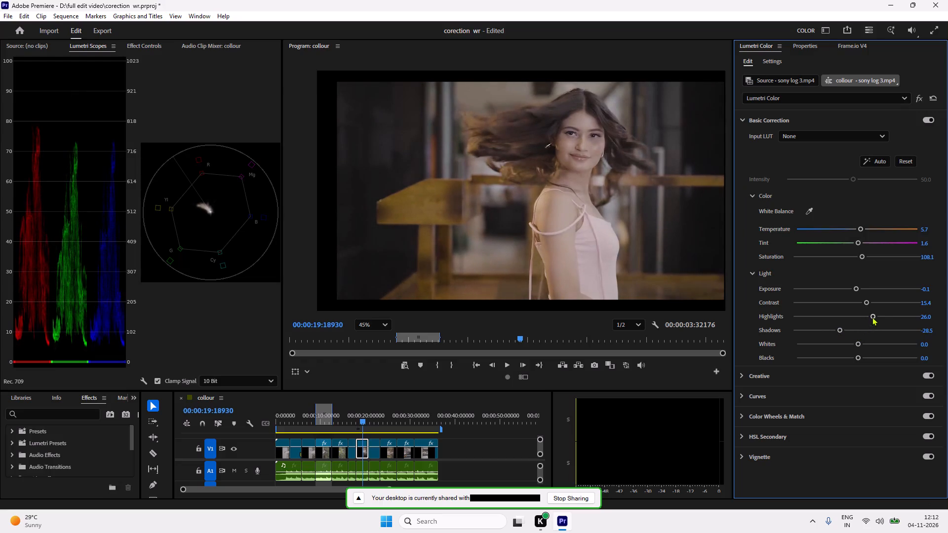
{"action": "left_click", "coordinate": [873, 316]}
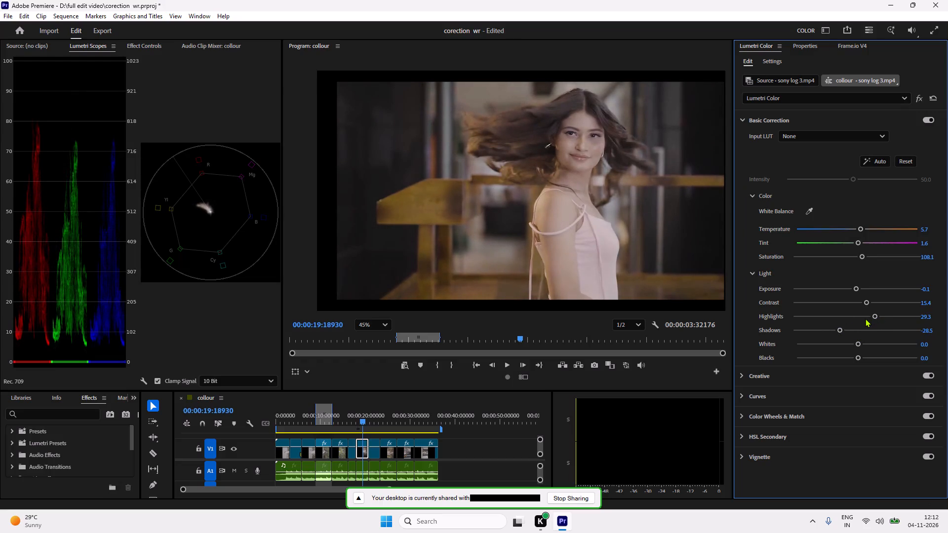
Compare the clip with and without the Lumetri Color effect.
{"action": "left_click", "coordinate": [916, 98]}
{"action": "left_click", "coordinate": [916, 98]}
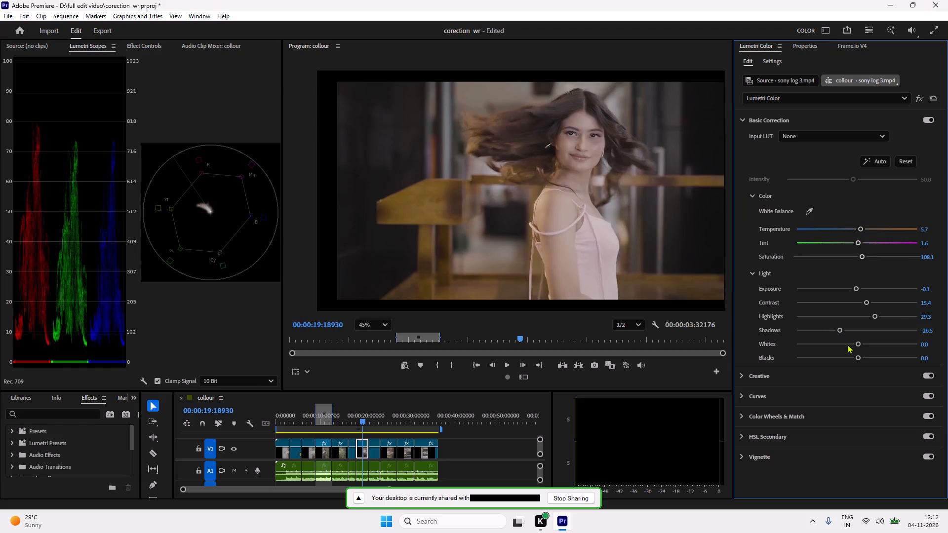
Fine-tune the clip's whites to -2.4 and blacks to -2.4 in Basic Correction.
{"action": "left_click_drag", "start_coordinate": [858, 343], "coordinate": [854, 347]}
{"action": "left_click_drag", "start_coordinate": [854, 347], "coordinate": [862, 349]}
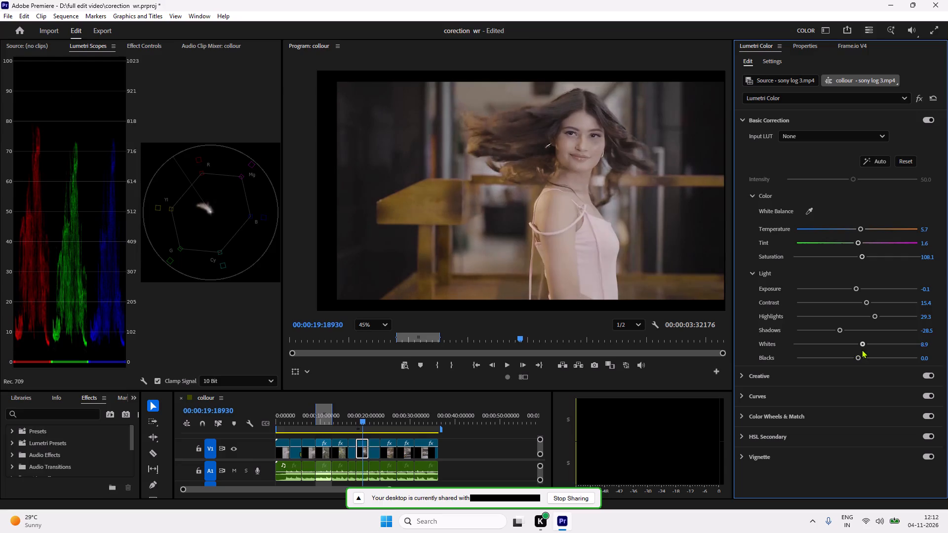
{"action": "left_click_drag", "start_coordinate": [862, 349], "coordinate": [853, 352]}
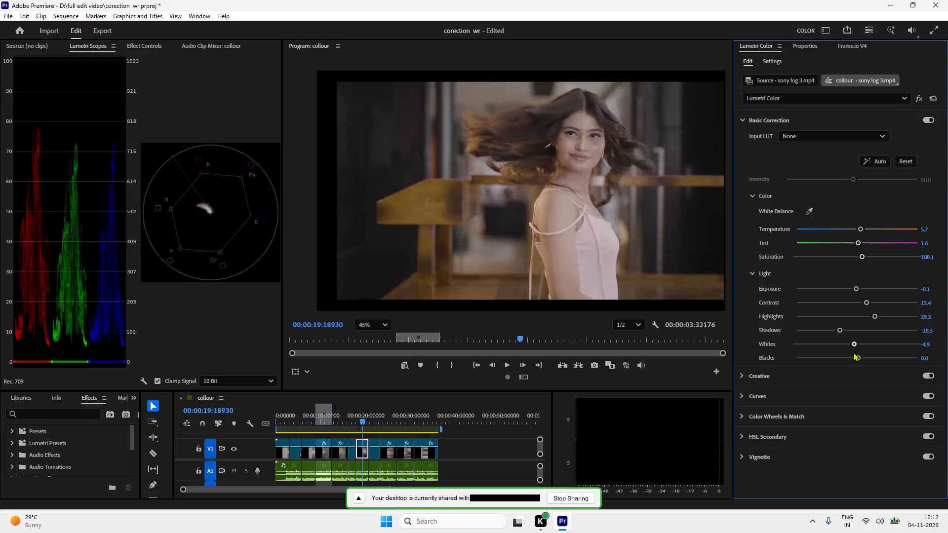
{"action": "left_click_drag", "start_coordinate": [853, 352], "coordinate": [855, 352]}
{"action": "left_click_drag", "start_coordinate": [857, 357], "coordinate": [851, 360]}
{"action": "left_click_drag", "start_coordinate": [851, 360], "coordinate": [851, 365]}
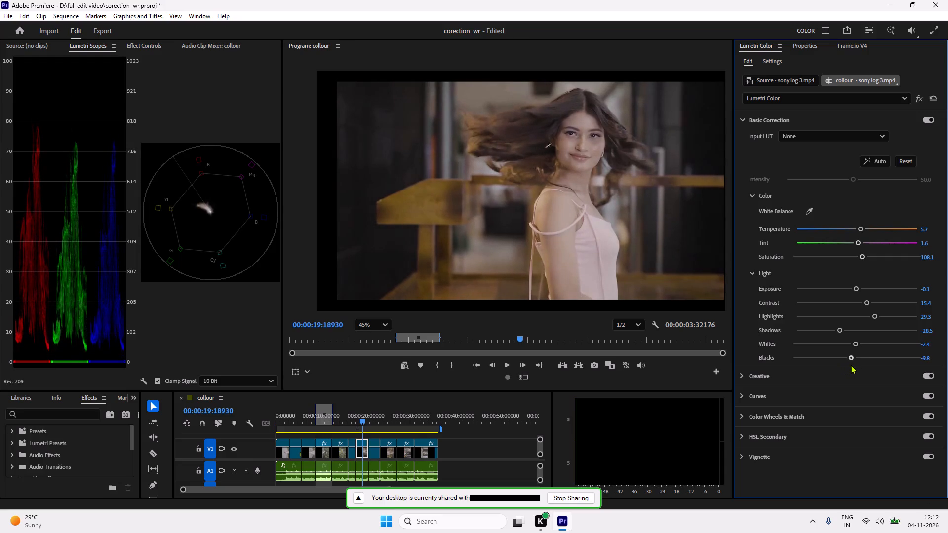
{"action": "left_click_drag", "start_coordinate": [851, 365], "coordinate": [854, 365]}
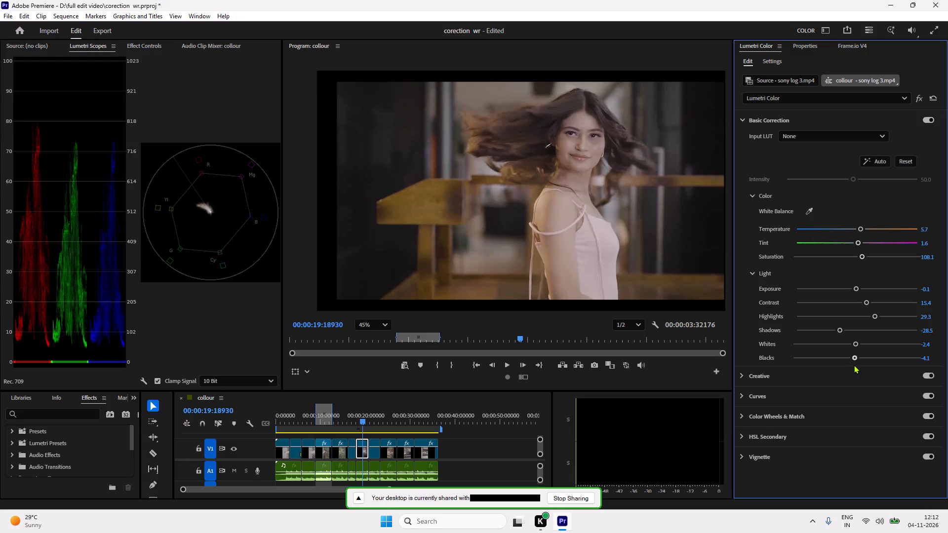
{"action": "left_click_drag", "start_coordinate": [854, 365], "coordinate": [855, 365]}
Switch from Basic Correction to the Creative adjustments and set the clip's sharpening to 40.7.
{"action": "left_click", "coordinate": [743, 117]}
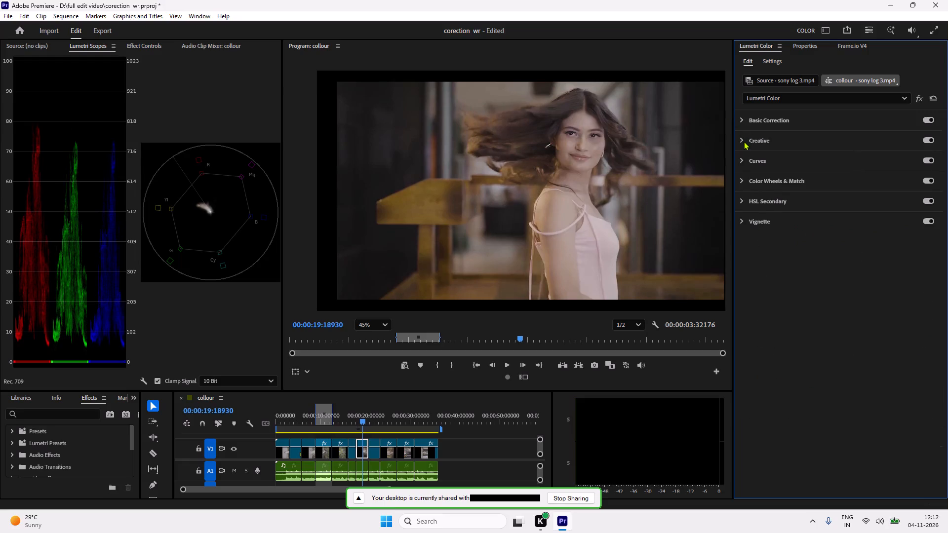
{"action": "left_click", "coordinate": [744, 142]}
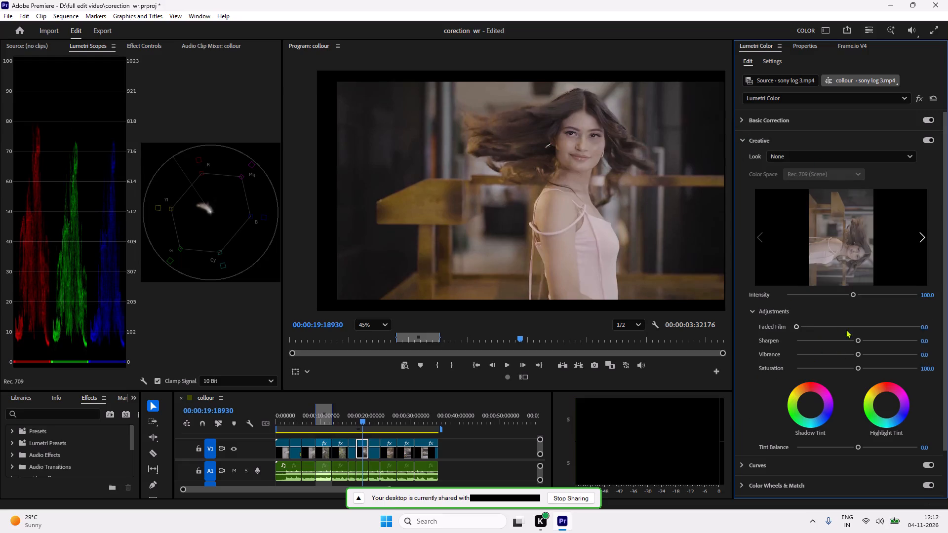
{"action": "left_click_drag", "start_coordinate": [860, 341], "coordinate": [880, 345]}
{"action": "left_click_drag", "start_coordinate": [880, 345], "coordinate": [881, 348]}
Try different vibrance levels in the Creative adjustments and settle on a vibrance of 43.1.
{"action": "left_click_drag", "start_coordinate": [857, 353], "coordinate": [866, 354]}
{"action": "left_click_drag", "start_coordinate": [866, 354], "coordinate": [857, 366]}
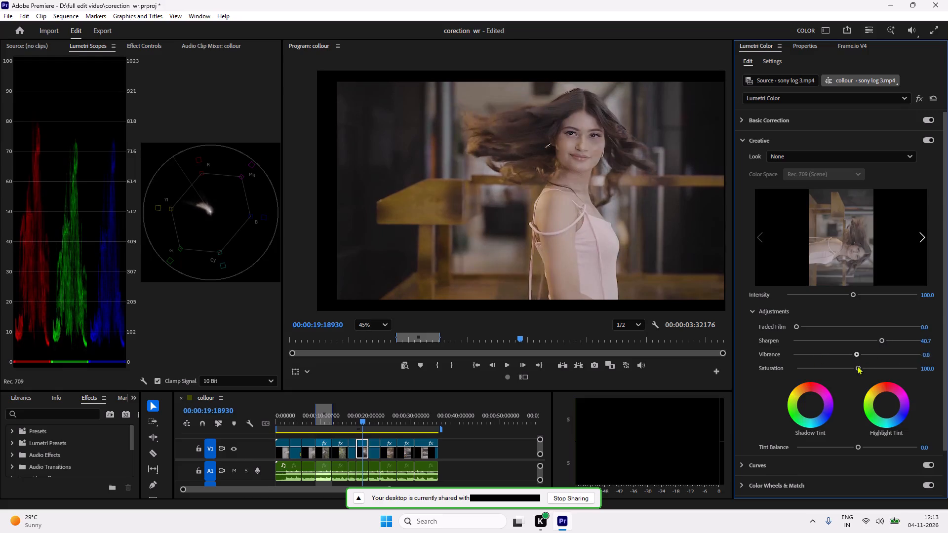
{"action": "left_click_drag", "start_coordinate": [857, 366], "coordinate": [893, 370]}
{"action": "left_click_drag", "start_coordinate": [893, 370], "coordinate": [886, 375]}
{"action": "left_click_drag", "start_coordinate": [886, 375], "coordinate": [882, 377]}
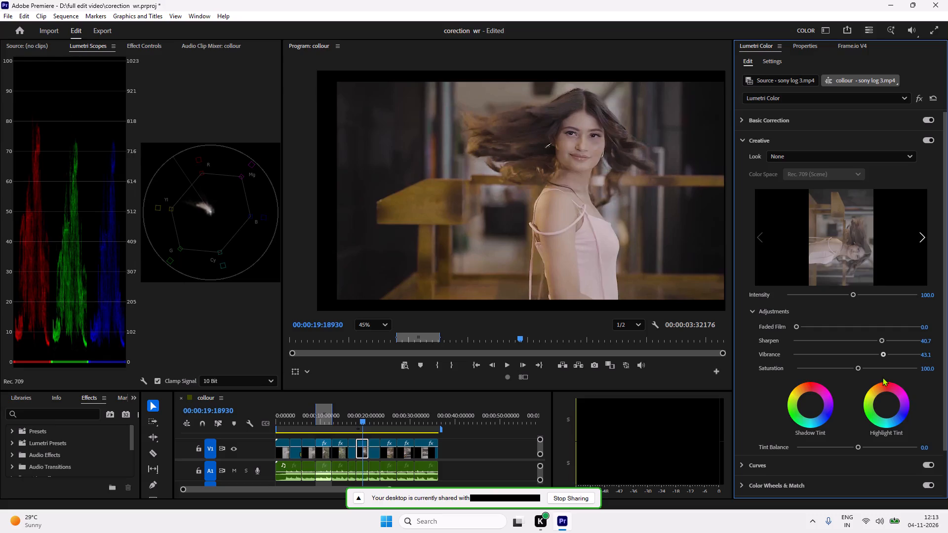
Lower the clip's vibrance to 29.3 and raise its saturation to 107.3 in the Creative adjustments.
{"action": "left_click_drag", "start_coordinate": [882, 377], "coordinate": [874, 375]}
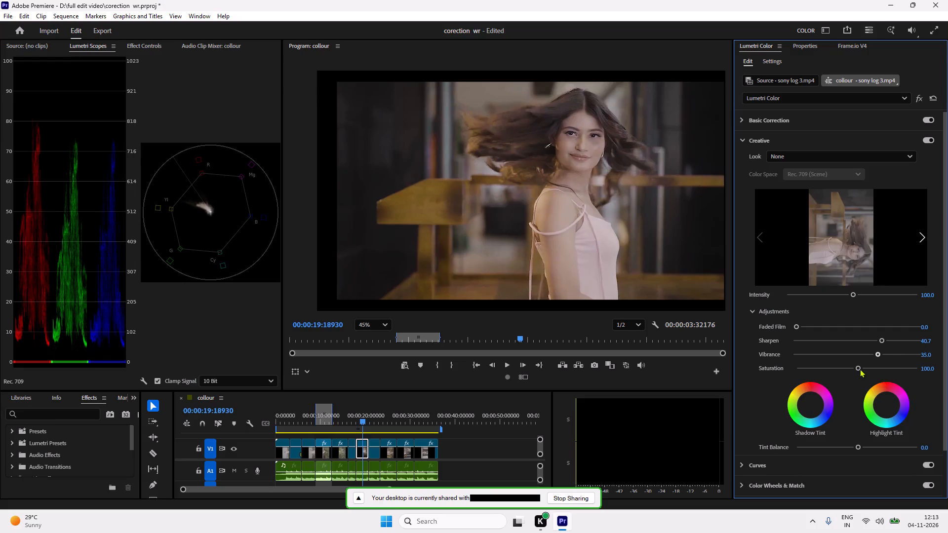
{"action": "left_click", "coordinate": [857, 368]}
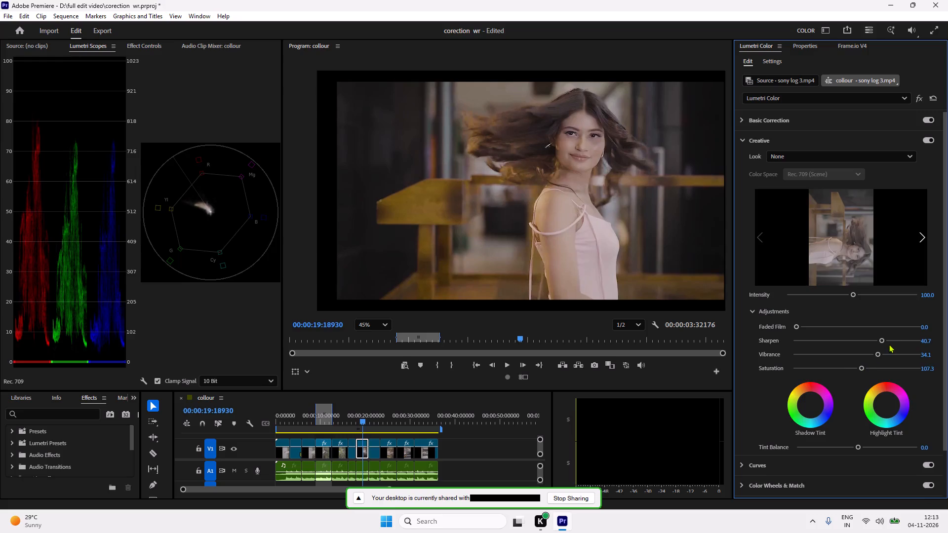
{"action": "left_click_drag", "start_coordinate": [879, 353], "coordinate": [874, 356]}
Scrub through and play back the sony log 3.mp4 clip to review the current grade in motion.
{"action": "left_click_drag", "start_coordinate": [367, 418], "coordinate": [361, 421]}
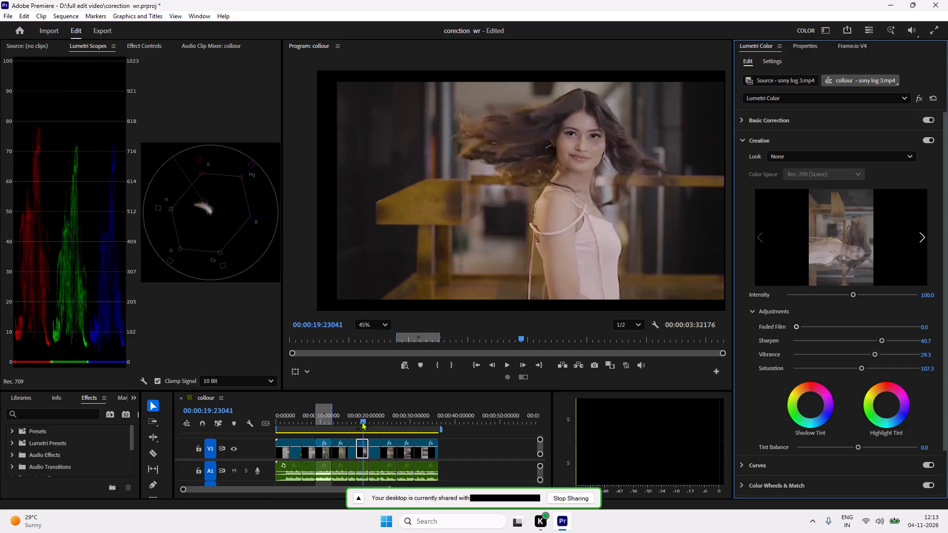
{"action": "left_click_drag", "start_coordinate": [361, 421], "coordinate": [359, 430]}
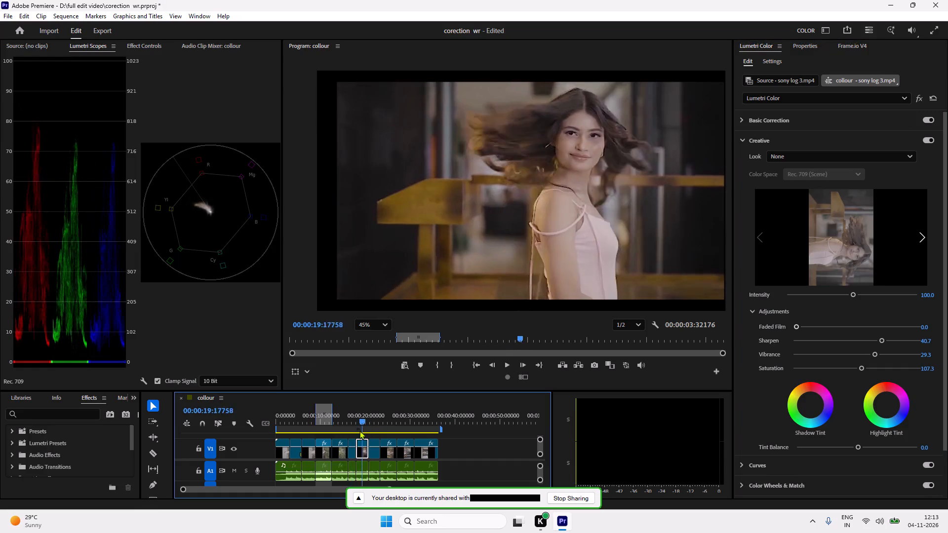
{"action": "left_click_drag", "start_coordinate": [359, 430], "coordinate": [344, 431]}
{"action": "key", "text": "space"}
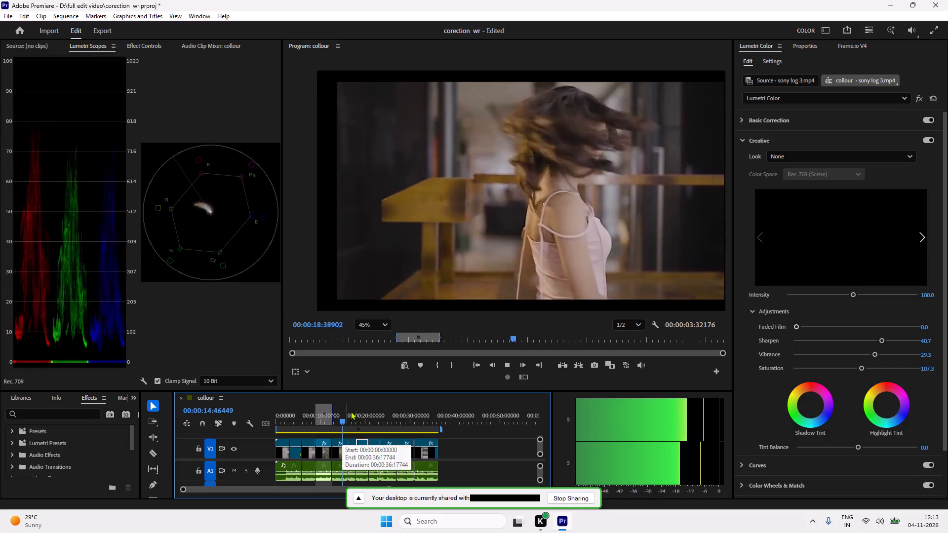
{"action": "key", "text": "space"}
{"action": "key", "text": "space"}
{"action": "key", "text": "space"}
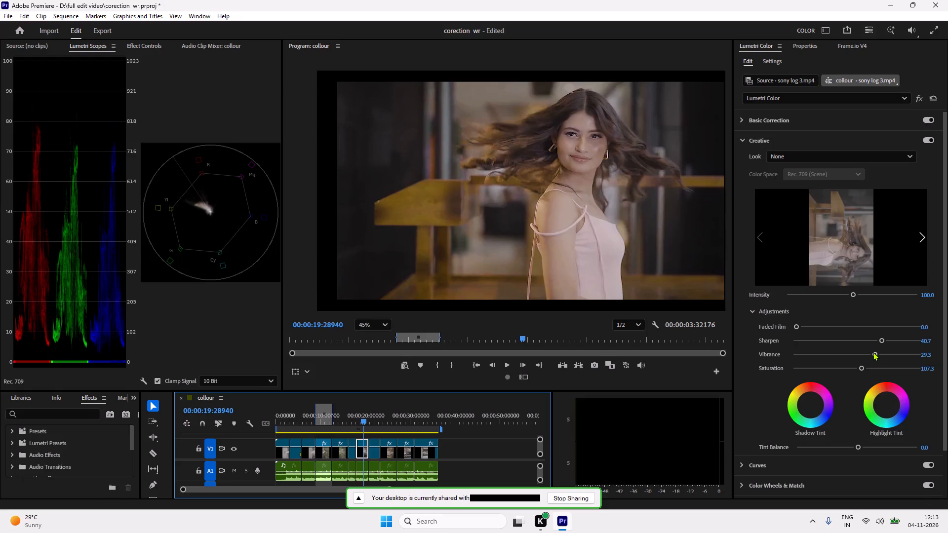
Try stronger vibrance levels in the Creative adjustments and settle on a vibrance of 46.3.
{"action": "left_click_drag", "start_coordinate": [873, 352], "coordinate": [876, 352]}
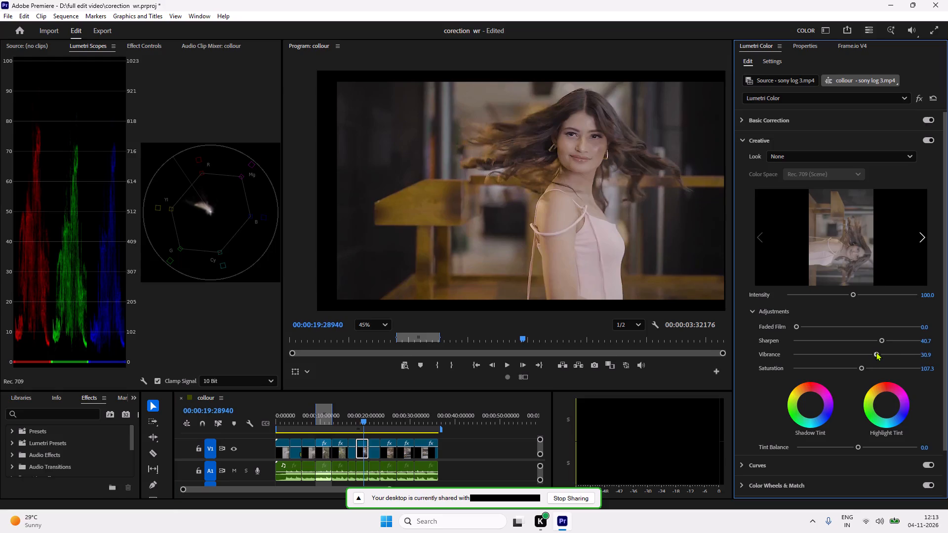
{"action": "left_click_drag", "start_coordinate": [876, 352], "coordinate": [894, 351]}
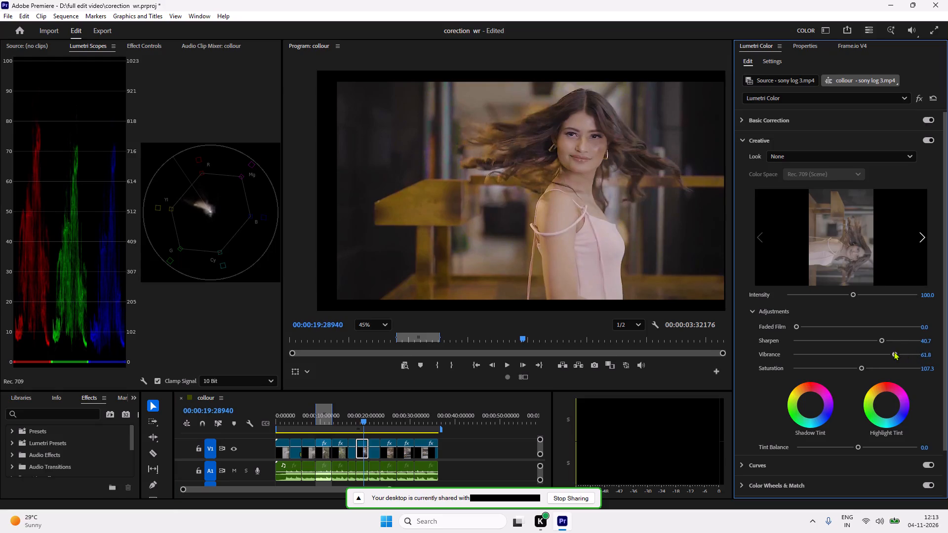
{"action": "left_click_drag", "start_coordinate": [894, 351], "coordinate": [886, 358]}
{"action": "left_click", "coordinate": [886, 353]}
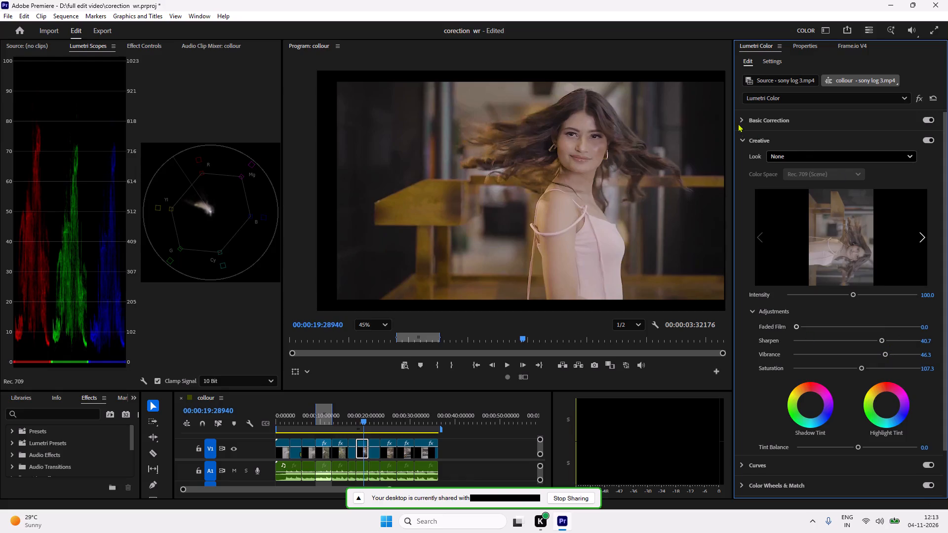
Switch from Creative to Curves and shape the white RGB curve into a gentle S with shadow, midtone and highlight points.
{"action": "left_click", "coordinate": [743, 141]}
{"action": "left_click", "coordinate": [744, 160]}
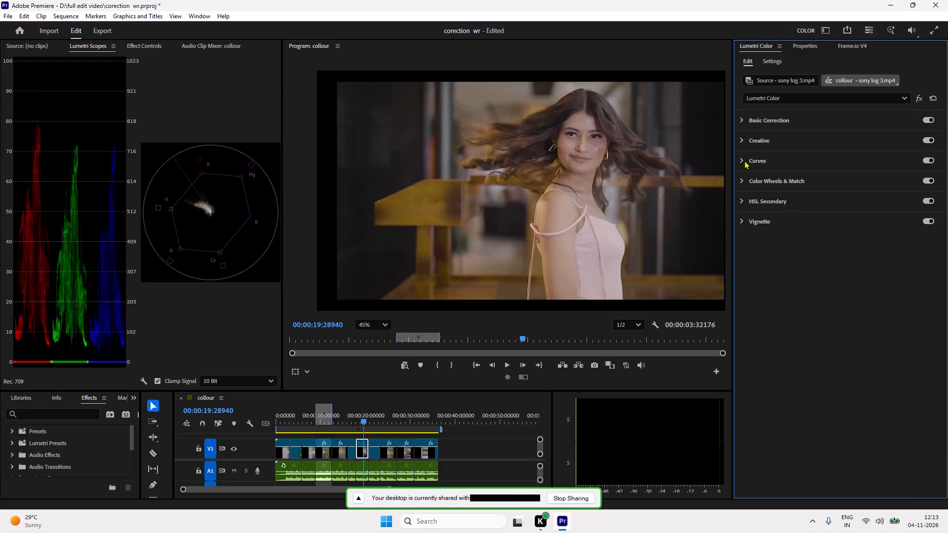
{"action": "left_click", "coordinate": [802, 319]}
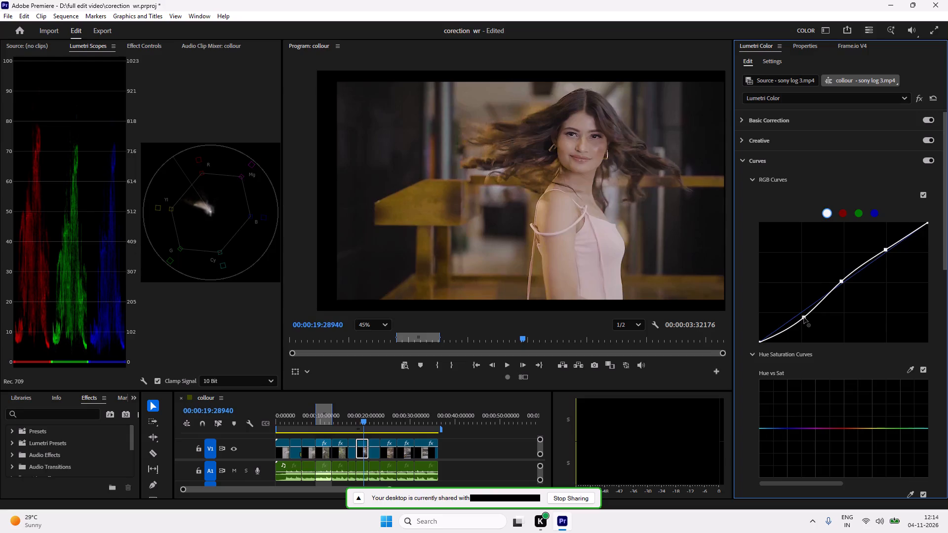
{"action": "left_click", "coordinate": [841, 280]}
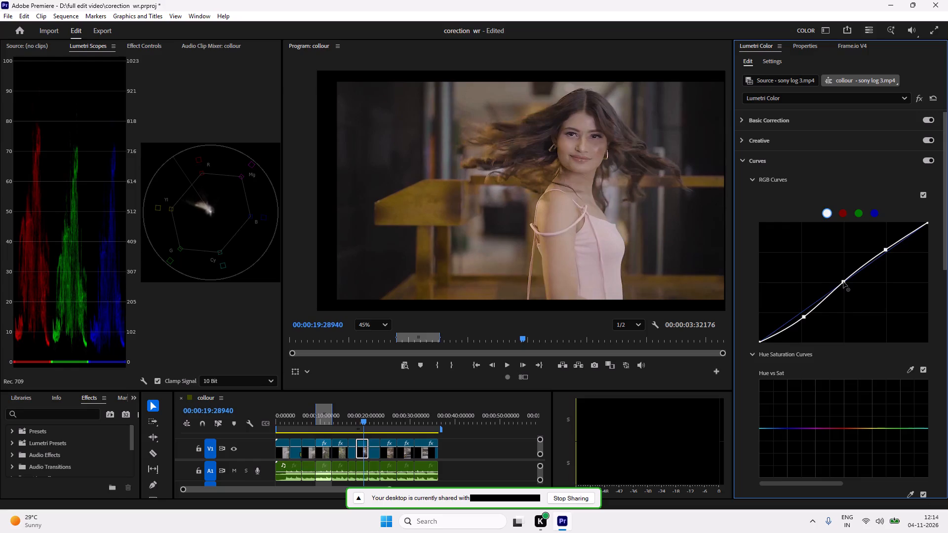
{"action": "left_click", "coordinate": [884, 249]}
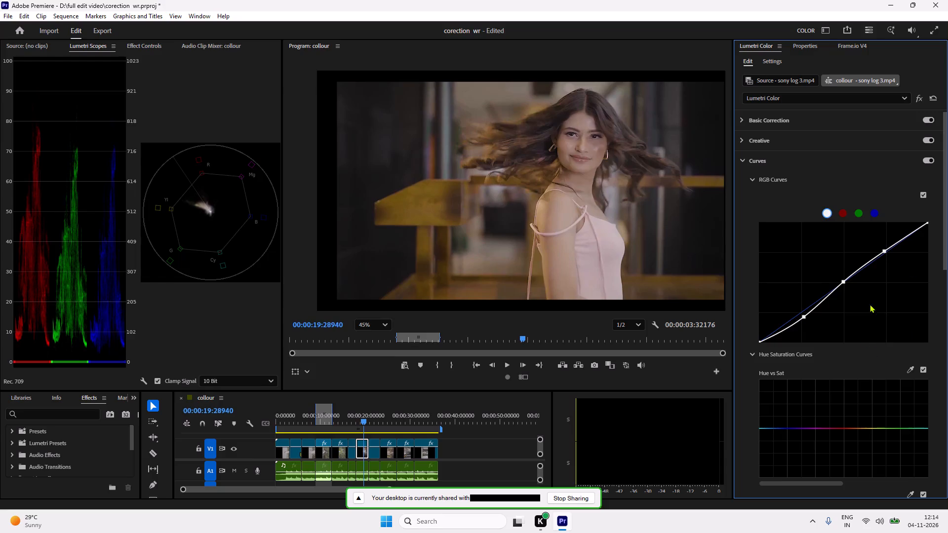
Add magenta, red and yellow points to the Hue vs Sat curve and raise the red point slightly.
{"action": "scroll", "coordinate": [820, 405], "scroll_direction": "down", "scroll_amount": 3}
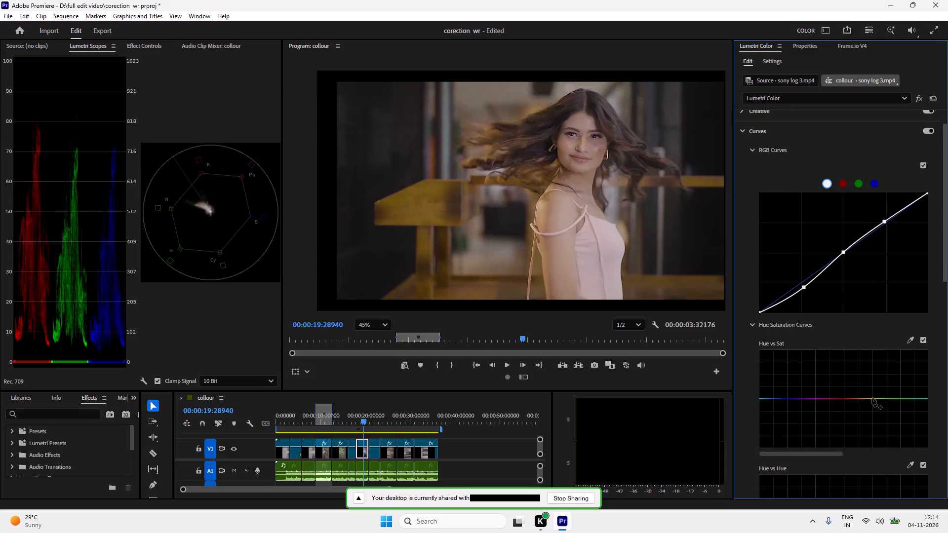
{"action": "left_click", "coordinate": [872, 398]}
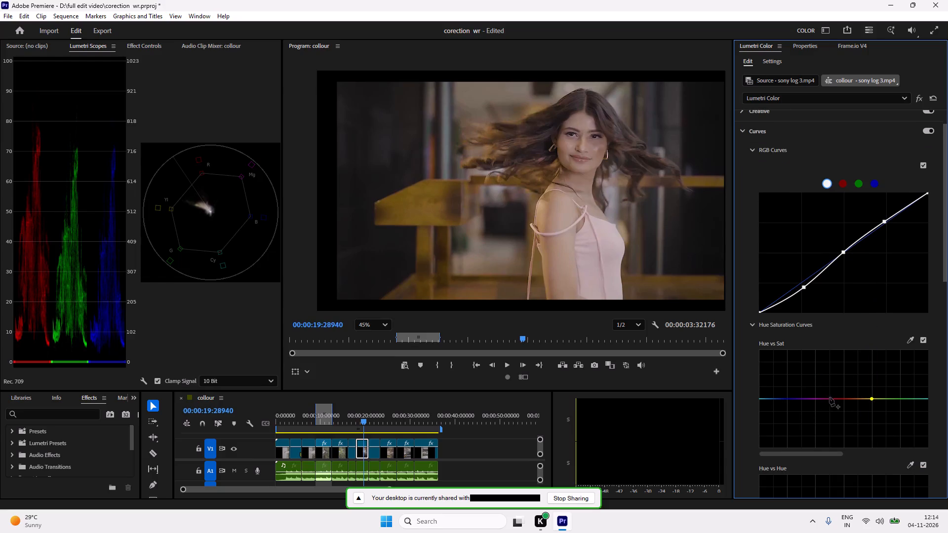
{"action": "left_click", "coordinate": [829, 401]}
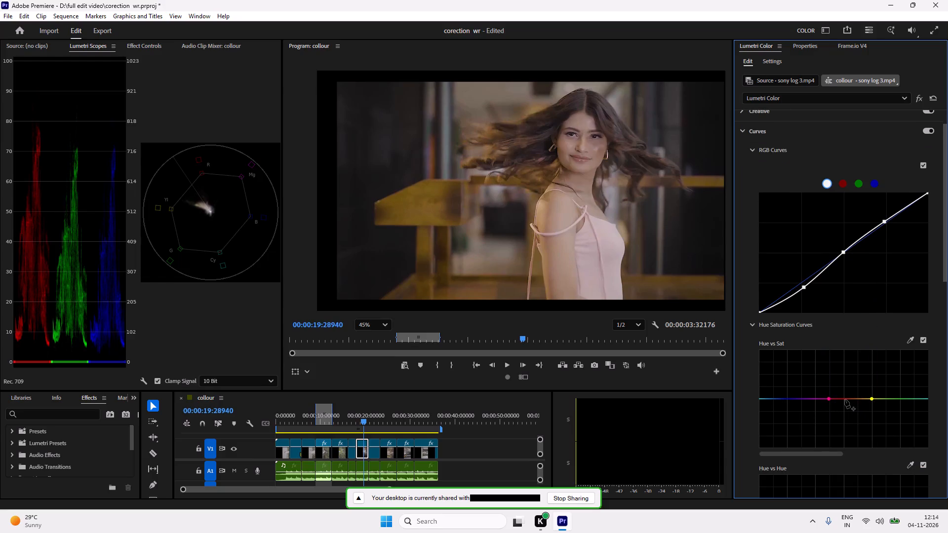
{"action": "left_click", "coordinate": [845, 399]}
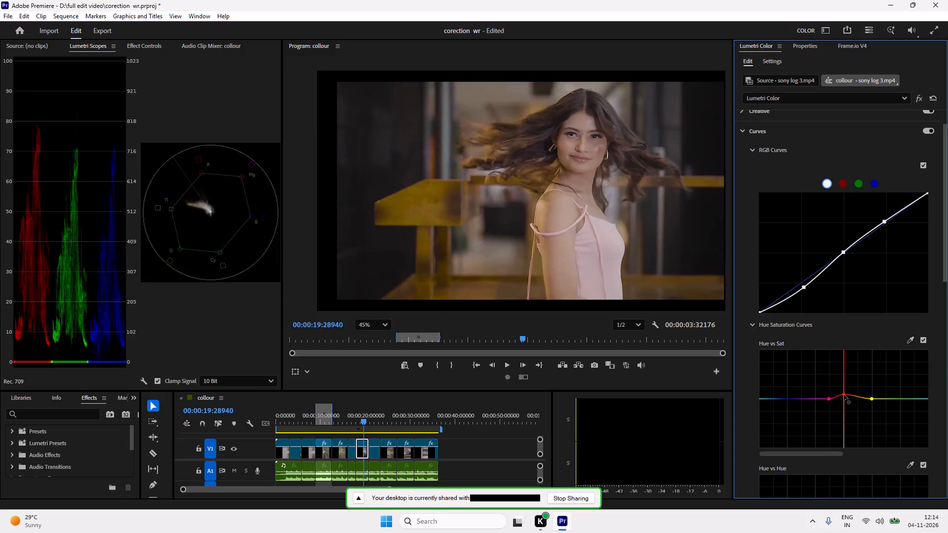
Add magenta, red and yellow points to the Hue vs Hue curve and raise the red point very slightly.
{"action": "scroll", "coordinate": [843, 425], "scroll_direction": "down", "scroll_amount": 4}
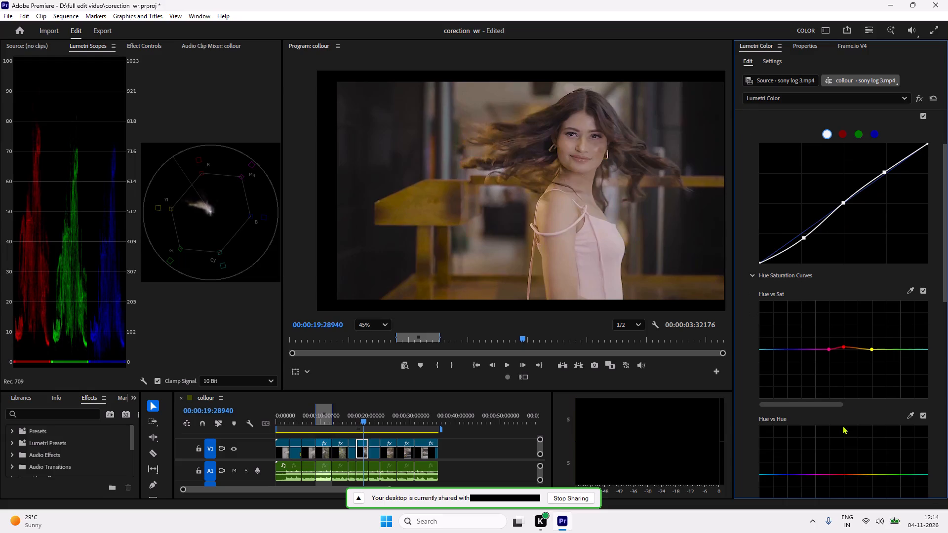
{"action": "scroll", "coordinate": [842, 425], "scroll_direction": "down", "scroll_amount": 8}
{"action": "left_click", "coordinate": [829, 406]}
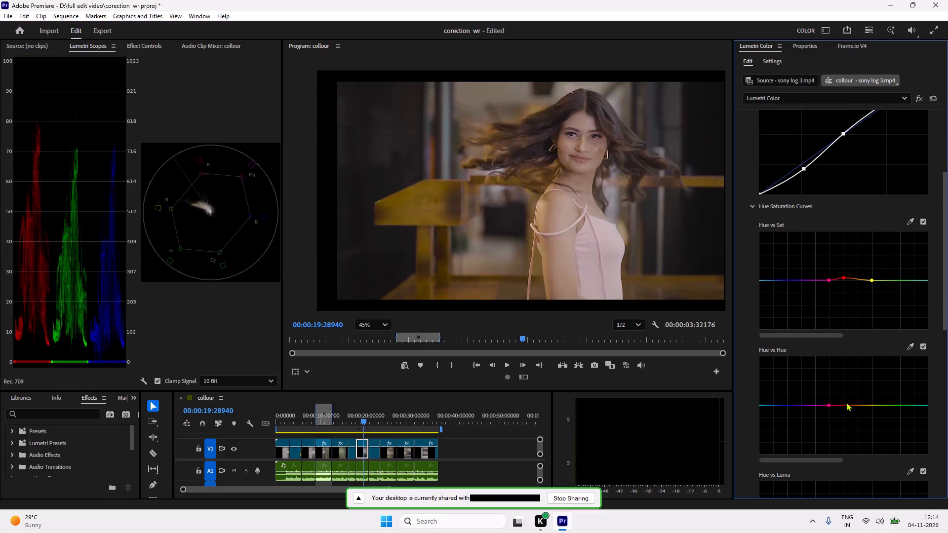
{"action": "left_click", "coordinate": [844, 405]}
{"action": "left_click", "coordinate": [872, 404]}
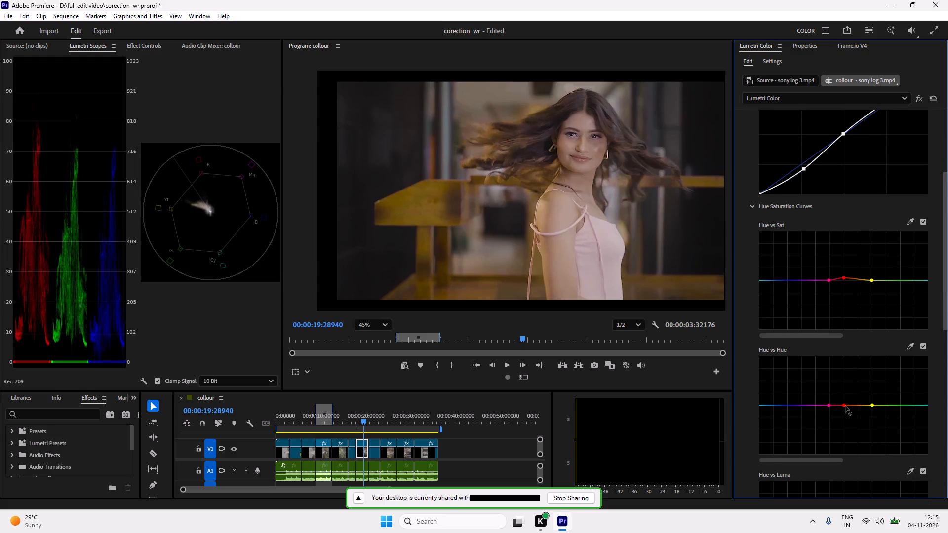
{"action": "left_click", "coordinate": [844, 404]}
Return to the RGB curve and fine-tune its shadow point.
{"action": "scroll", "coordinate": [815, 386], "scroll_direction": "down", "scroll_amount": 5}
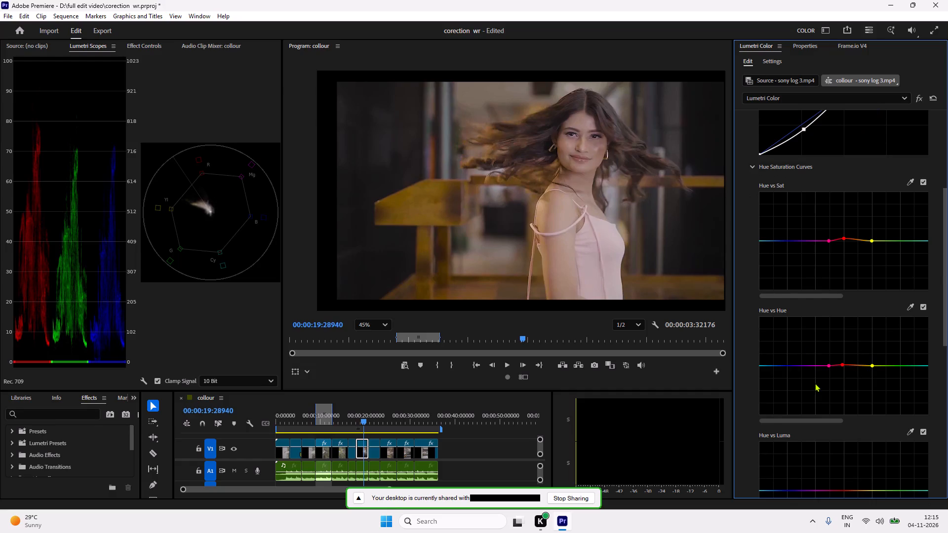
{"action": "scroll", "coordinate": [815, 381], "scroll_direction": "up", "scroll_amount": 6}
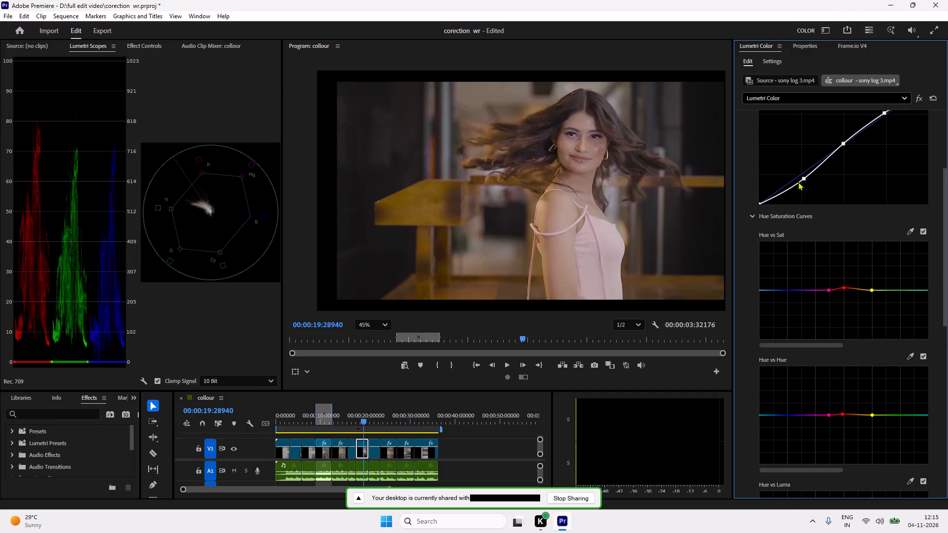
{"action": "left_click", "coordinate": [802, 178]}
{"action": "scroll", "coordinate": [767, 131], "scroll_direction": "up", "scroll_amount": 10}
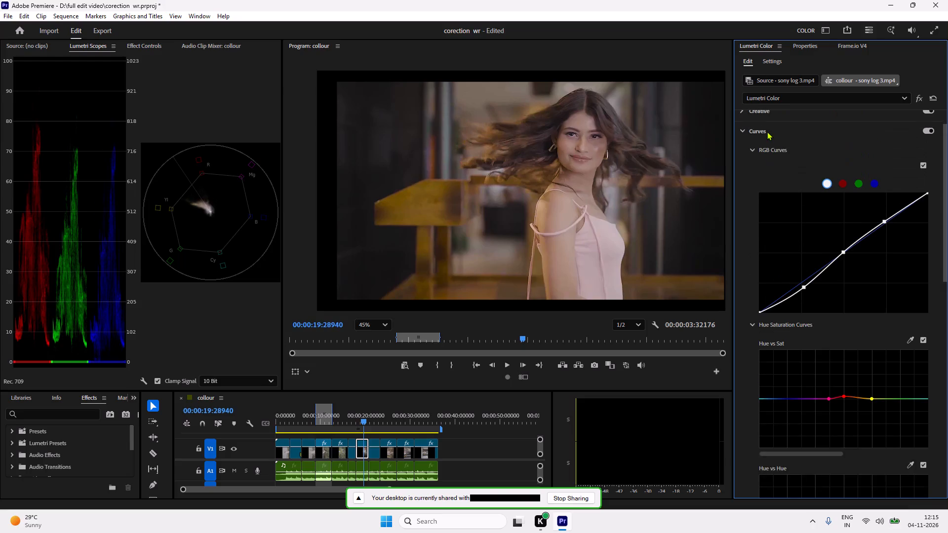
{"action": "scroll", "coordinate": [767, 131], "scroll_direction": "up", "scroll_amount": 5}
Switch from Curves to Color Wheels & Match and finely adjust the shadows, nudging the midtones and highlights slightly towards red.
{"action": "left_click", "coordinate": [746, 161]}
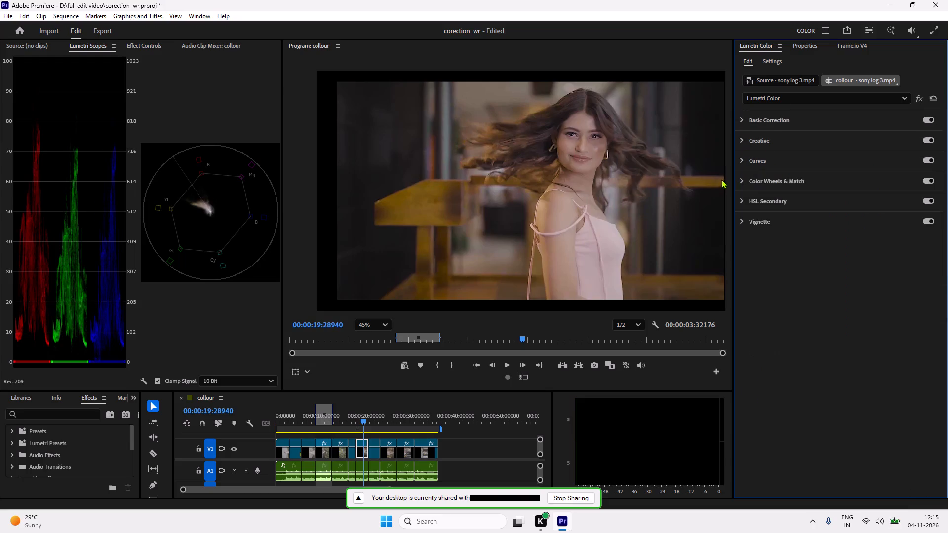
{"action": "left_click", "coordinate": [744, 180]}
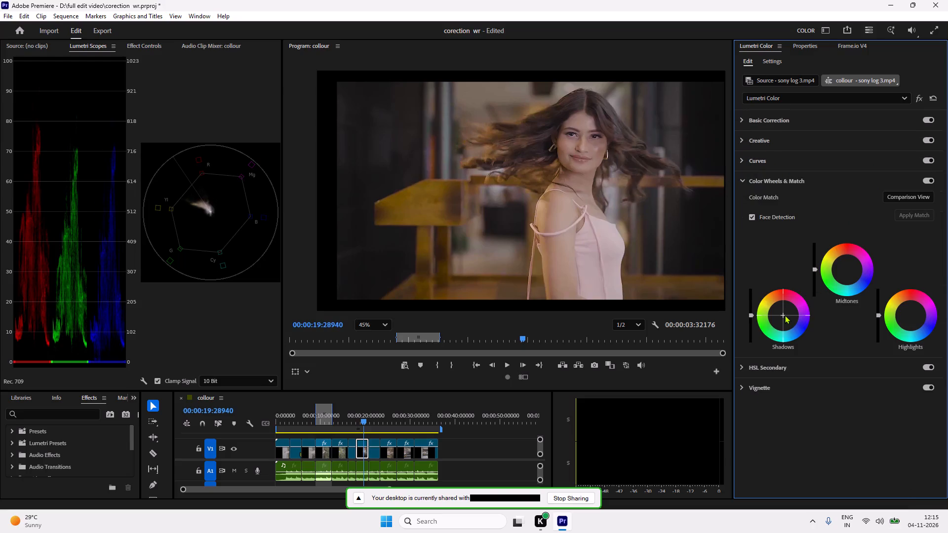
{"action": "left_click", "coordinate": [782, 315]}
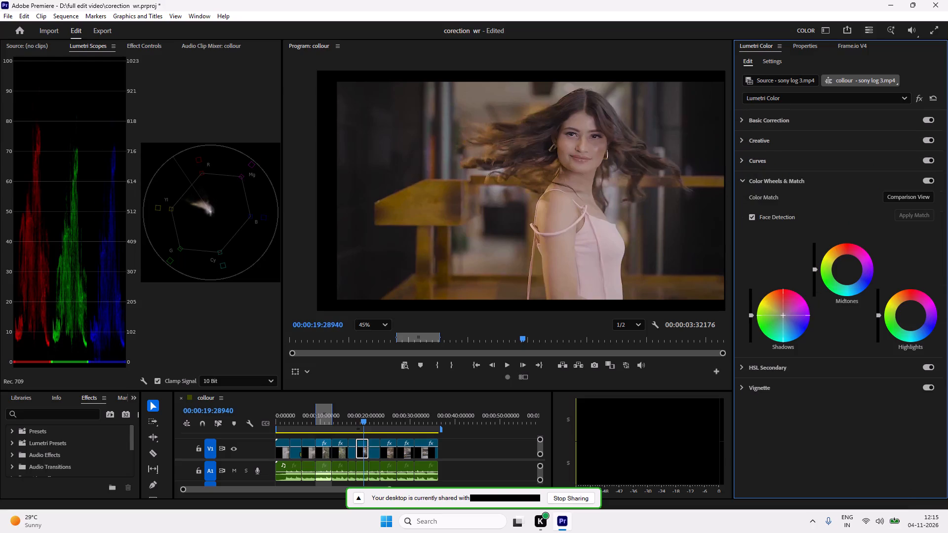
{"action": "left_click_drag", "start_coordinate": [847, 267], "coordinate": [847, 254]}
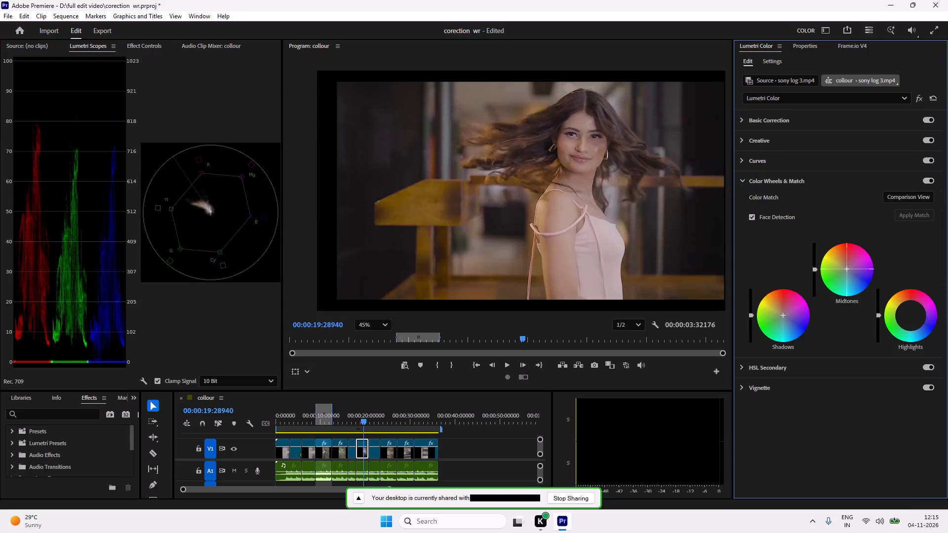
{"action": "left_click_drag", "start_coordinate": [847, 254], "coordinate": [847, 251]}
{"action": "left_click_drag", "start_coordinate": [911, 313], "coordinate": [908, 300]}
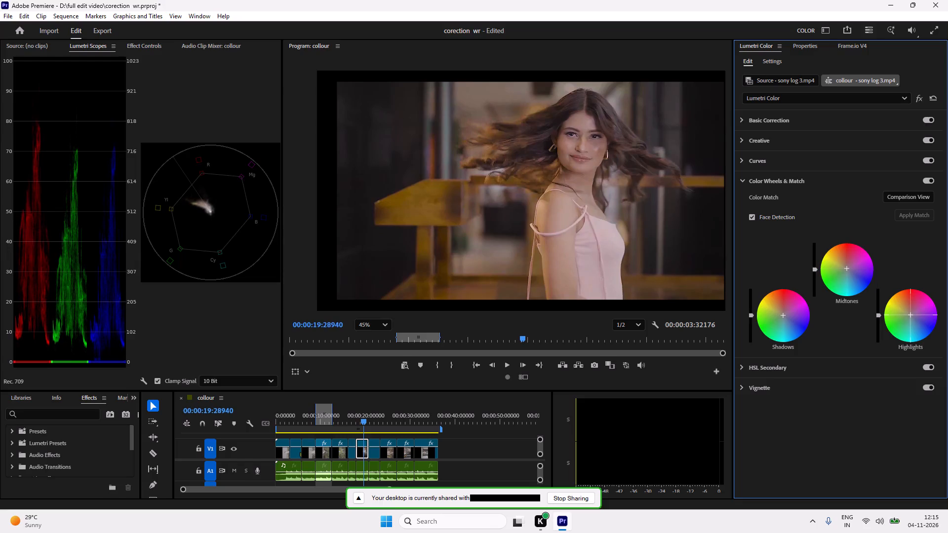
{"action": "left_click_drag", "start_coordinate": [908, 300], "coordinate": [909, 309]}
{"action": "left_click_drag", "start_coordinate": [909, 309], "coordinate": [915, 305]}
Undo the last highlights wheel change, shift the highlights slightly towards orange-red, and check the grade on nearby frames.
{"action": "key", "text": "ctrl+z"}
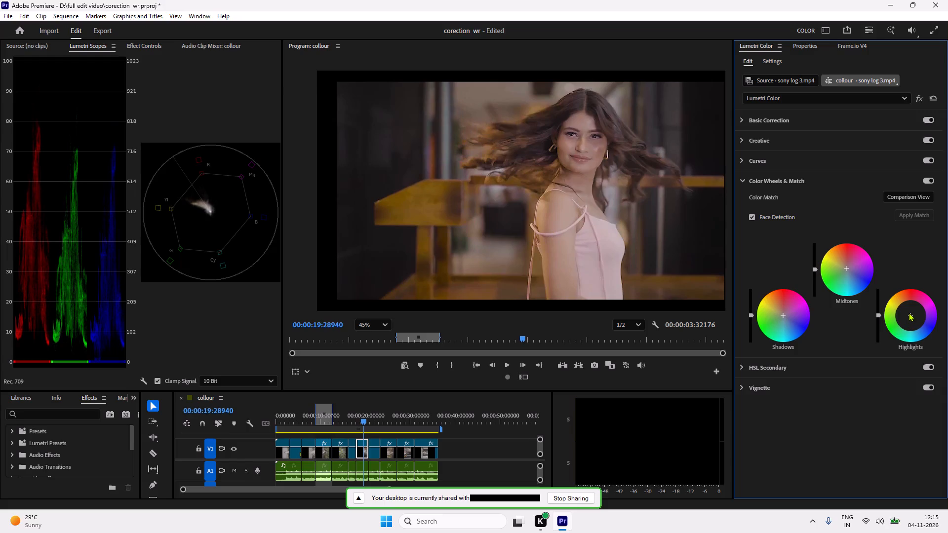
{"action": "left_click", "coordinate": [908, 312]}
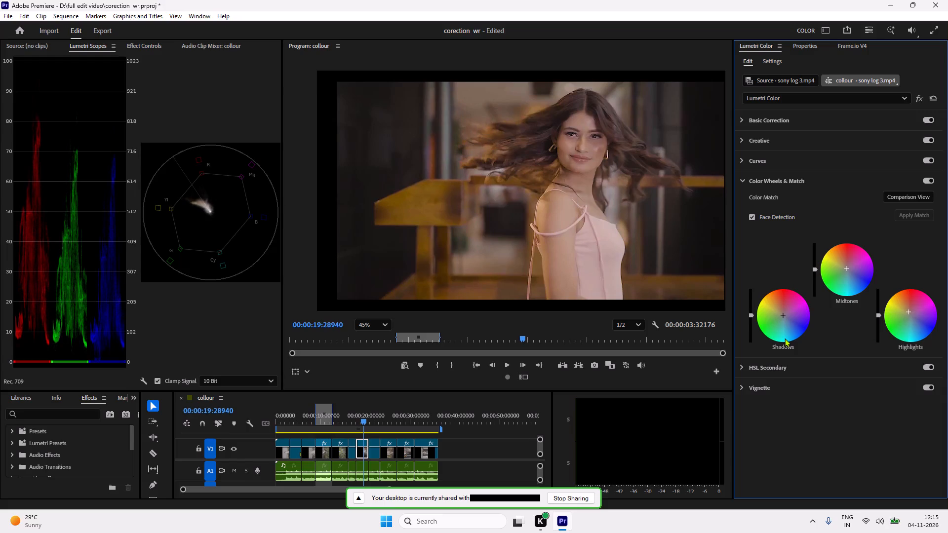
{"action": "left_click", "coordinate": [366, 422]}
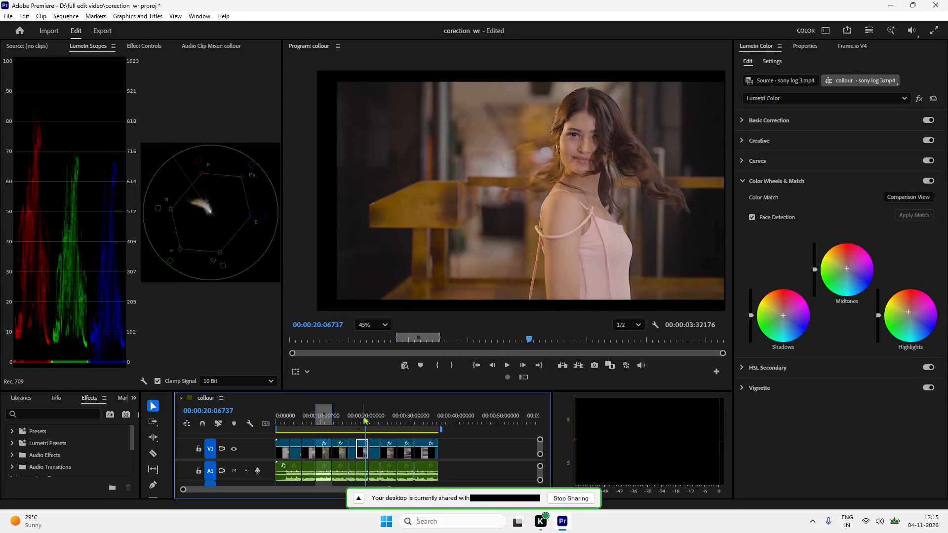
{"action": "left_click", "coordinate": [364, 418]}
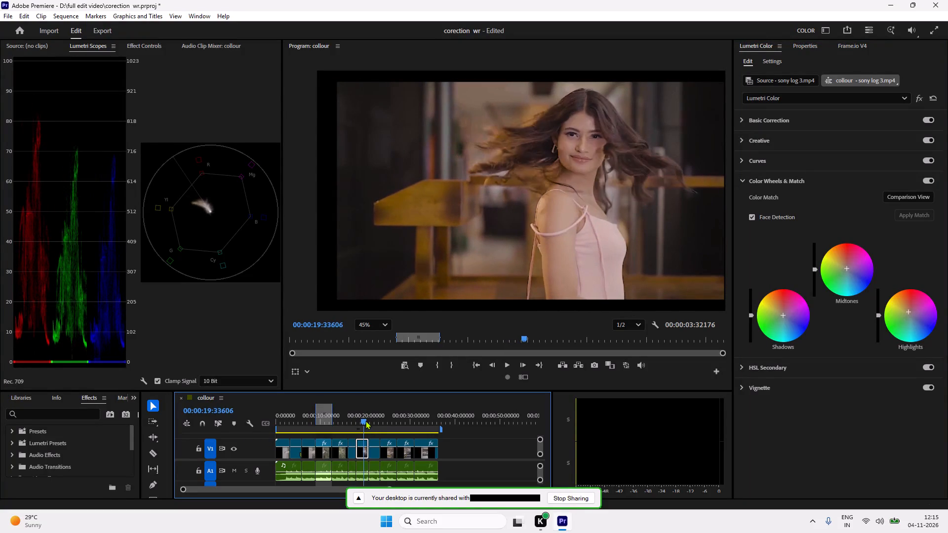
Switch to HSL Secondary, sample the skin tone on the woman's face as the key colour, and slightly adjust the hue range.
{"action": "left_click", "coordinate": [744, 183]}
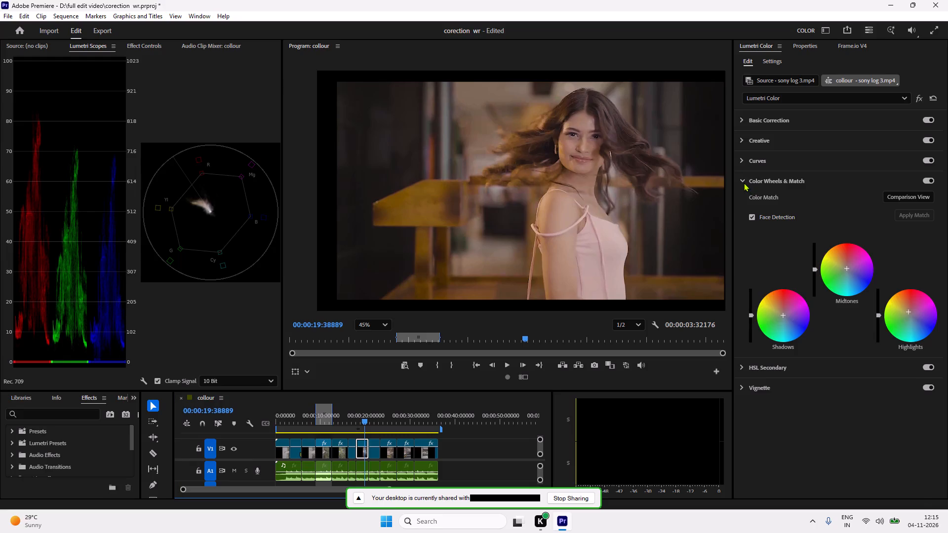
{"action": "left_click", "coordinate": [745, 198]}
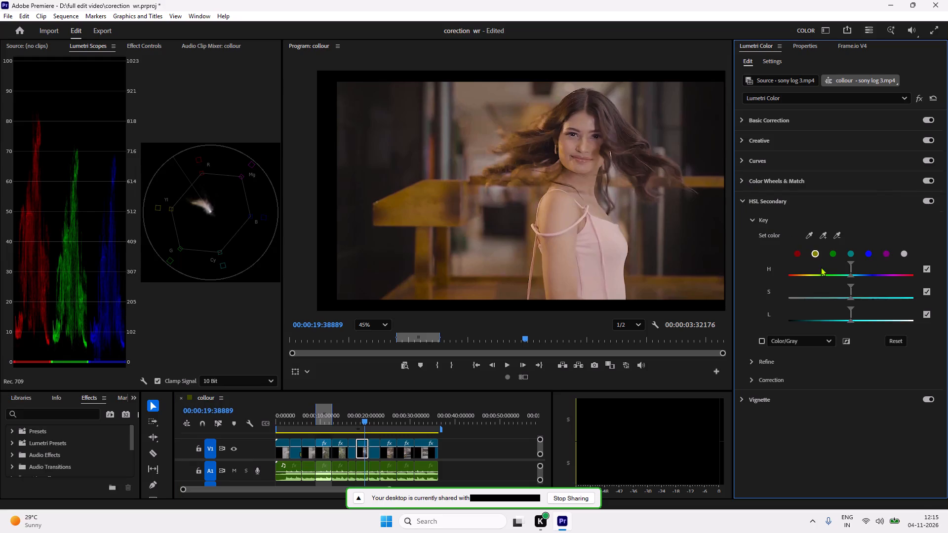
{"action": "left_click", "coordinate": [810, 237]}
{"action": "left_click", "coordinate": [582, 152]}
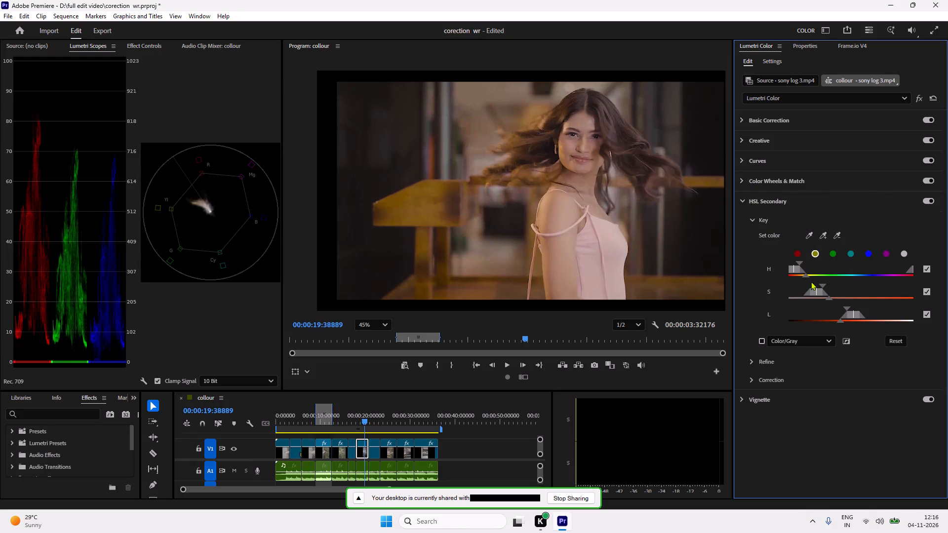
{"action": "left_click", "coordinate": [796, 269]}
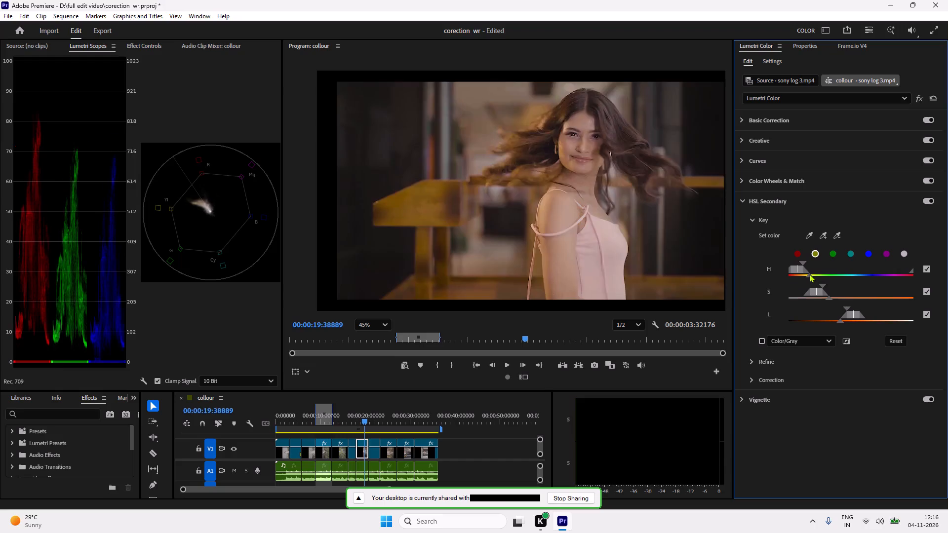
{"action": "left_click", "coordinate": [809, 274]}
Shift the HSL key's saturation and luminance ranges well towards their high ends.
{"action": "left_click_drag", "start_coordinate": [821, 292], "coordinate": [847, 297]}
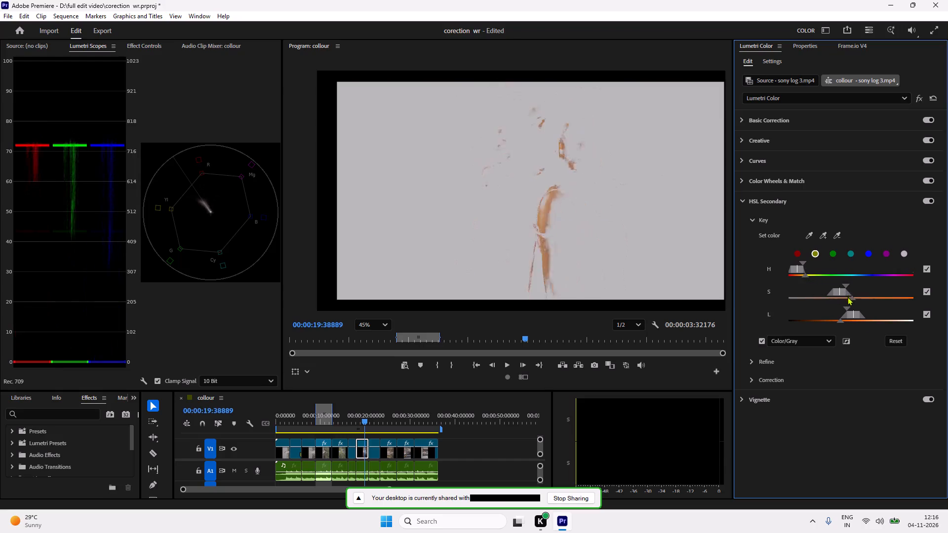
{"action": "left_click_drag", "start_coordinate": [847, 297], "coordinate": [841, 301]}
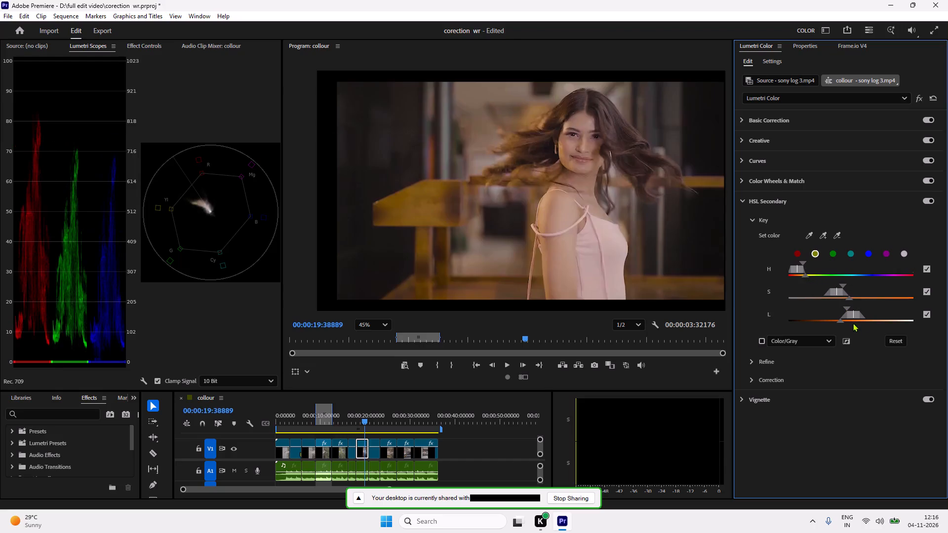
{"action": "left_click_drag", "start_coordinate": [853, 314], "coordinate": [837, 319]}
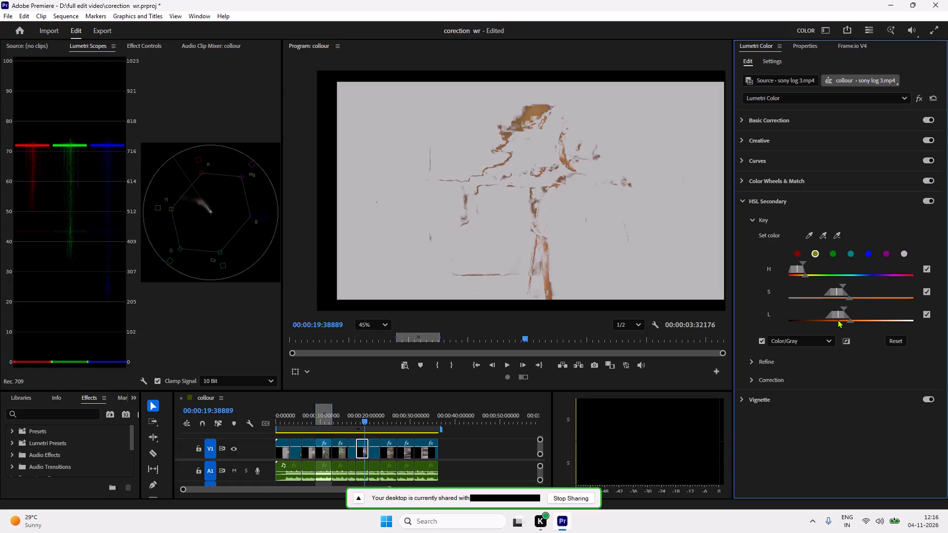
{"action": "left_click_drag", "start_coordinate": [837, 319], "coordinate": [894, 327]}
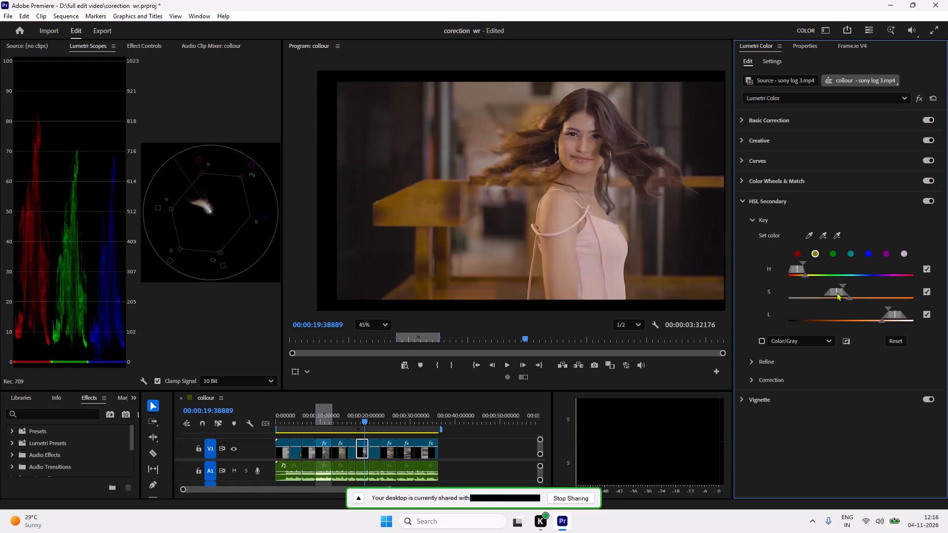
{"action": "left_click_drag", "start_coordinate": [836, 290], "coordinate": [883, 297]}
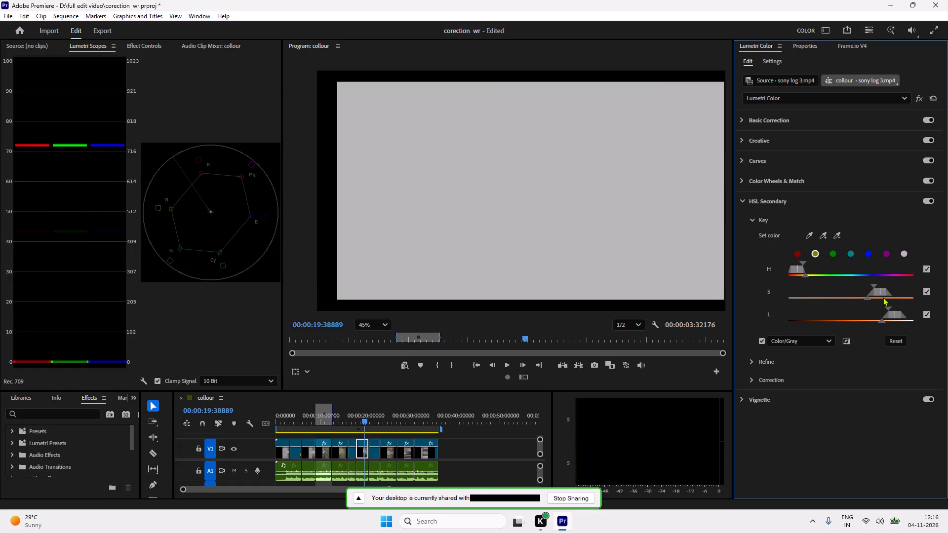
{"action": "left_click_drag", "start_coordinate": [883, 297], "coordinate": [893, 298]}
Move the HSL key's hue range closer to red and bring its saturation and luminance ranges slightly lower.
{"action": "left_click_drag", "start_coordinate": [798, 270], "coordinate": [803, 272]}
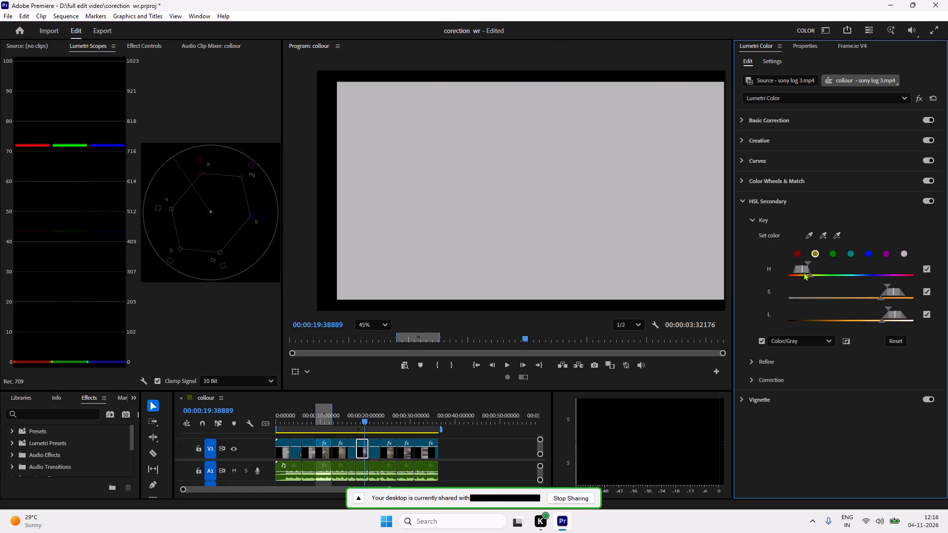
{"action": "left_click_drag", "start_coordinate": [803, 272], "coordinate": [794, 273]}
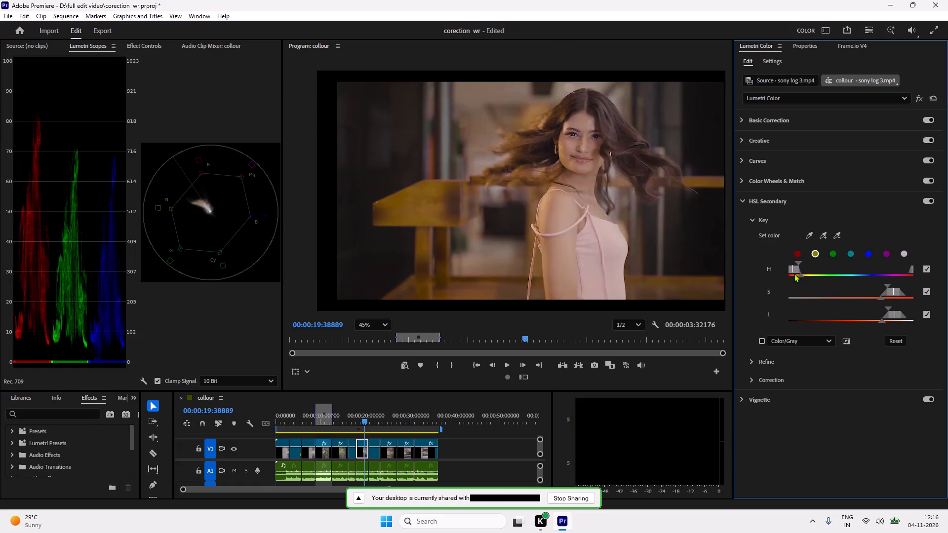
{"action": "left_click_drag", "start_coordinate": [890, 293], "coordinate": [885, 294]}
{"action": "left_click_drag", "start_coordinate": [887, 295], "coordinate": [898, 299]}
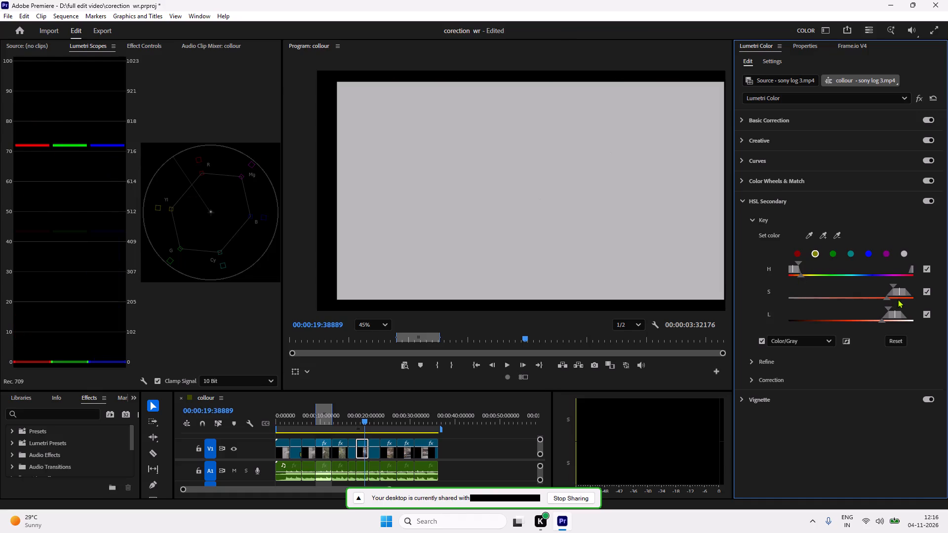
{"action": "left_click_drag", "start_coordinate": [898, 299], "coordinate": [884, 313]}
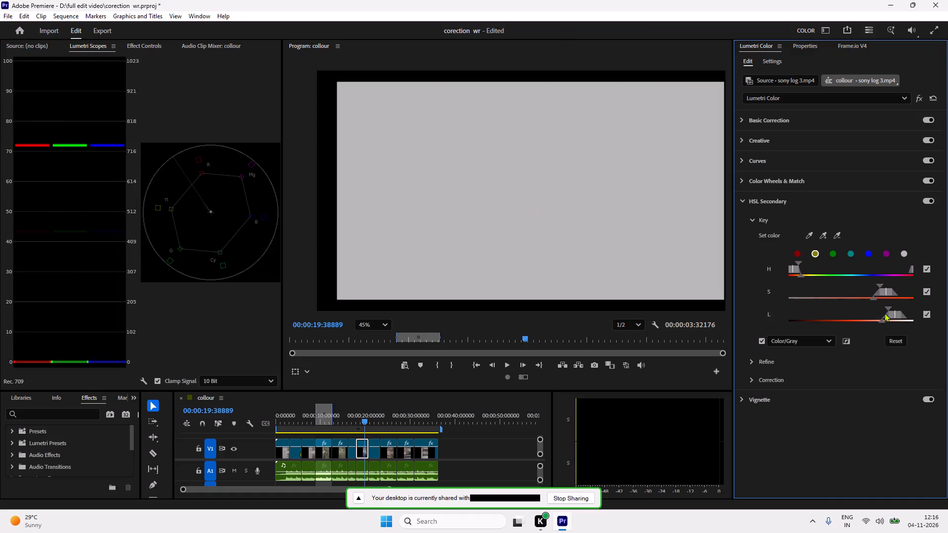
{"action": "left_click_drag", "start_coordinate": [884, 313], "coordinate": [887, 313]}
{"action": "left_click_drag", "start_coordinate": [892, 313], "coordinate": [887, 317]}
{"action": "left_click_drag", "start_coordinate": [887, 317], "coordinate": [864, 319]}
Fine-tune the HSL key's saturation range near the high end and widen it.
{"action": "left_click_drag", "start_coordinate": [887, 290], "coordinate": [881, 291]}
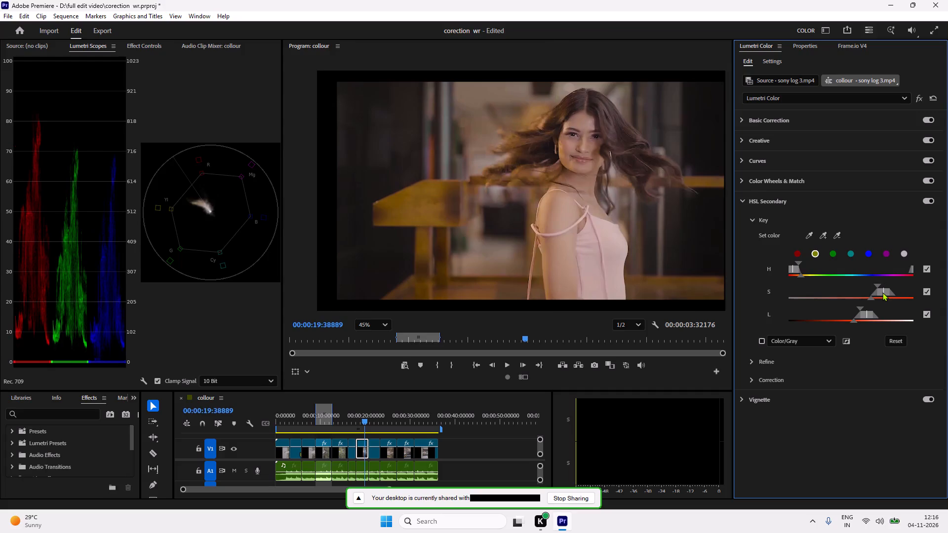
{"action": "left_click_drag", "start_coordinate": [878, 289], "coordinate": [882, 290]}
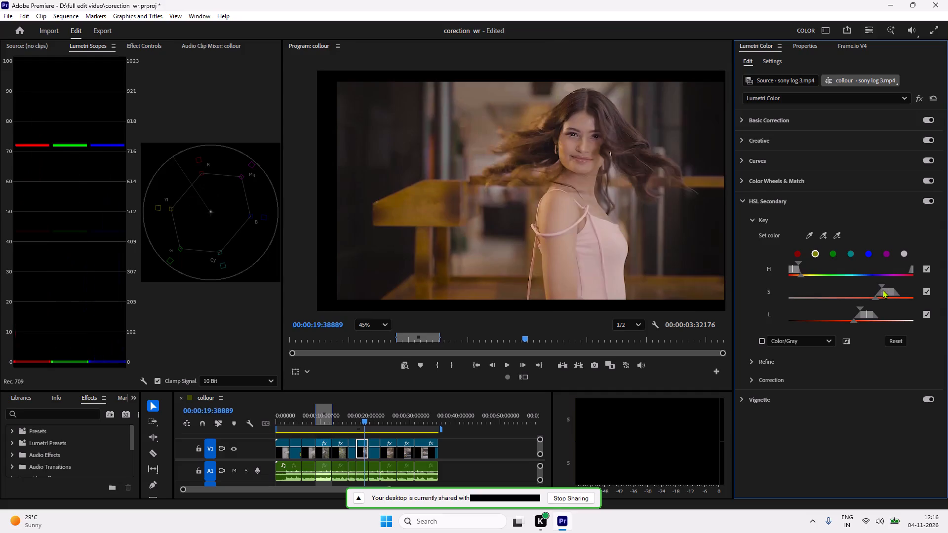
{"action": "left_click", "coordinate": [889, 292]}
{"action": "left_click", "coordinate": [891, 292]}
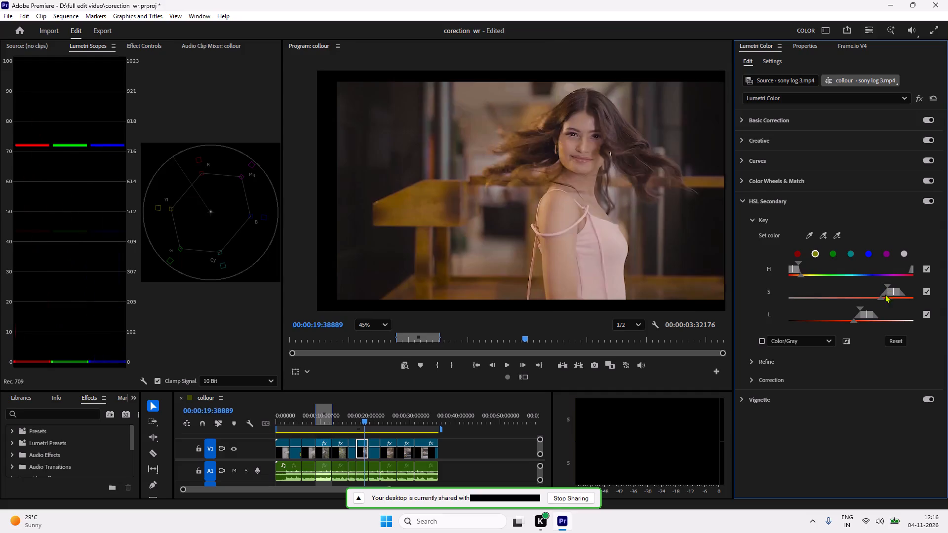
{"action": "left_click", "coordinate": [879, 297]}
{"action": "left_click_drag", "start_coordinate": [885, 286], "coordinate": [880, 288]}
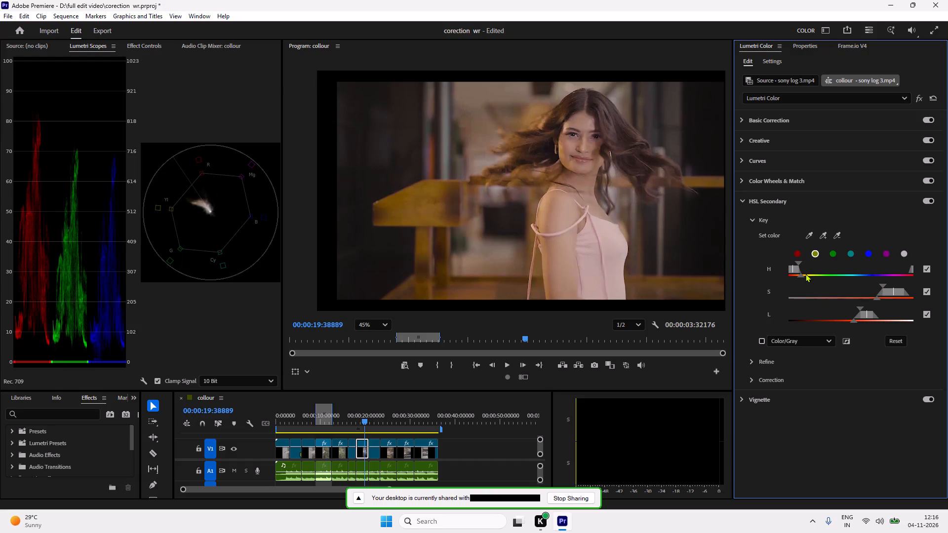
Widen and soften the HSL key's hue range and shift it around pure red.
{"action": "left_click", "coordinate": [798, 262]}
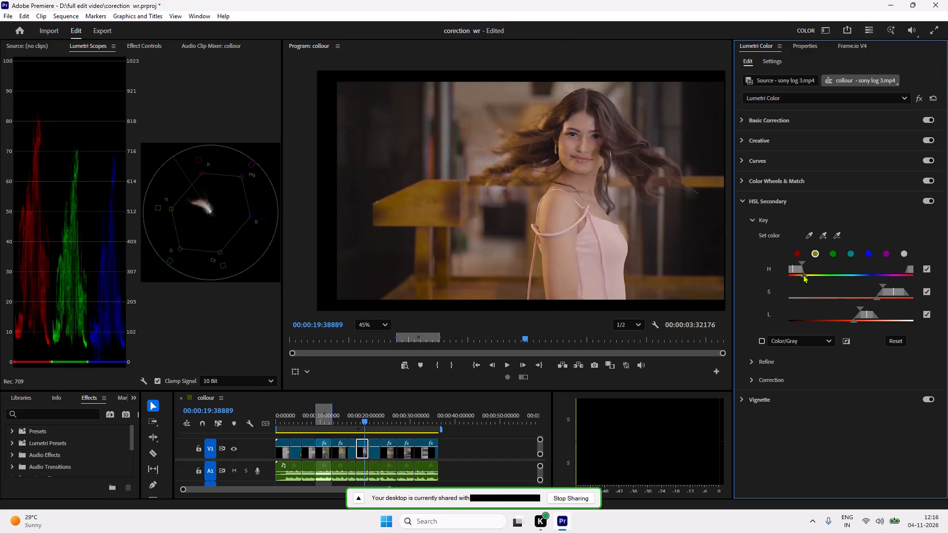
{"action": "left_click", "coordinate": [803, 274]}
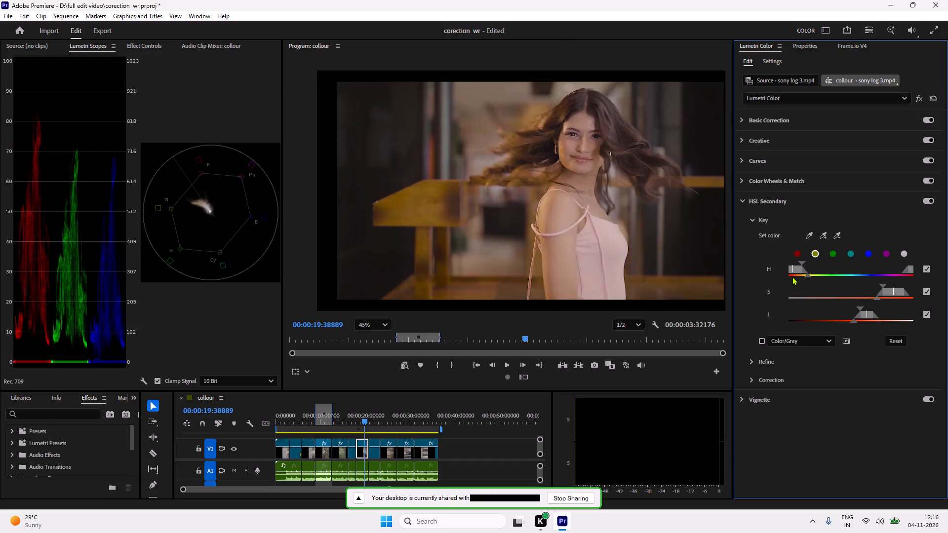
{"action": "left_click", "coordinate": [796, 269]}
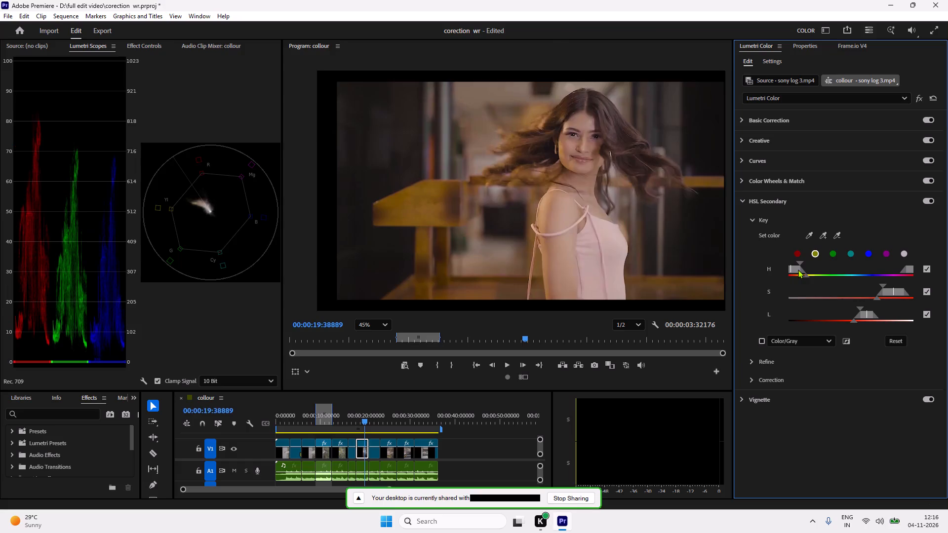
{"action": "left_click", "coordinate": [798, 269]}
Shift the HSL key's luminance range down to the midtones and extend its upper limit slightly.
{"action": "left_click_drag", "start_coordinate": [868, 314], "coordinate": [858, 316]}
{"action": "left_click_drag", "start_coordinate": [858, 316], "coordinate": [851, 318]}
{"action": "left_click_drag", "start_coordinate": [855, 308], "coordinate": [858, 309]}
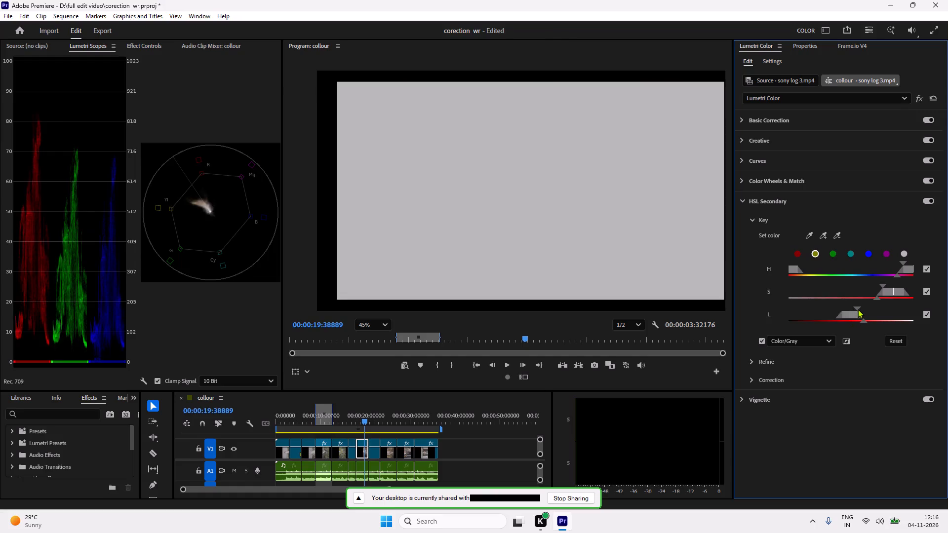
{"action": "left_click_drag", "start_coordinate": [858, 309], "coordinate": [860, 309]}
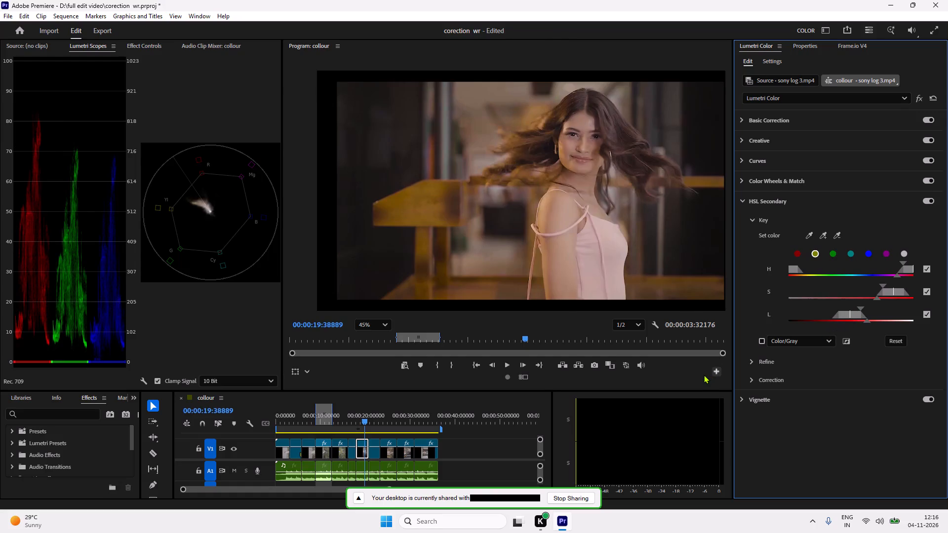
Switch from HSL Secondary to Vignette and set the vignette Amount to 0.5.
{"action": "left_click", "coordinate": [741, 199]}
{"action": "left_click", "coordinate": [751, 221]}
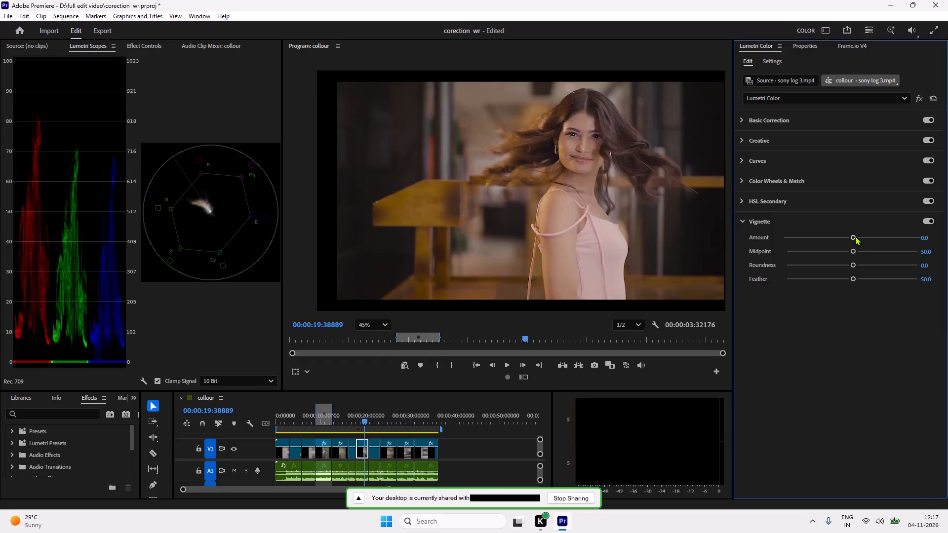
{"action": "left_click_drag", "start_coordinate": [855, 236], "coordinate": [853, 240]}
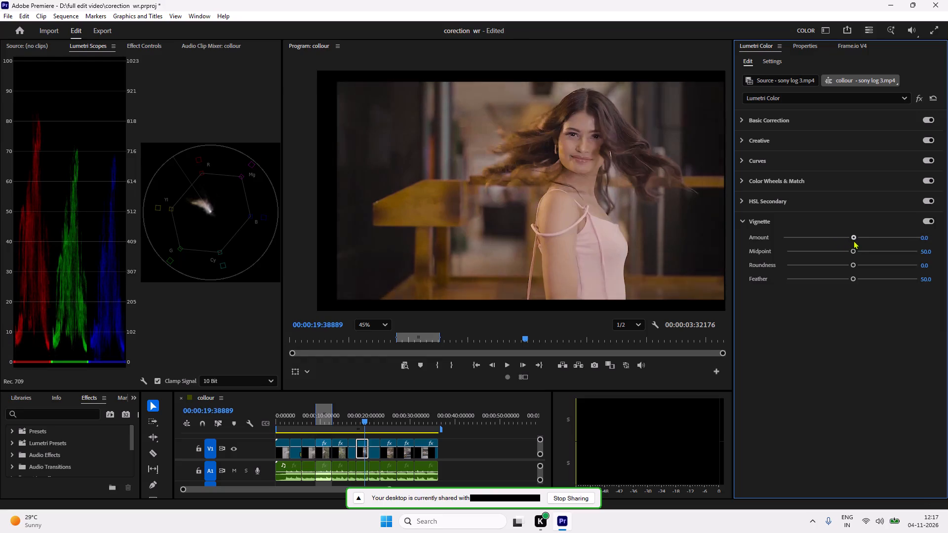
{"action": "left_click_drag", "start_coordinate": [853, 240], "coordinate": [872, 243]}
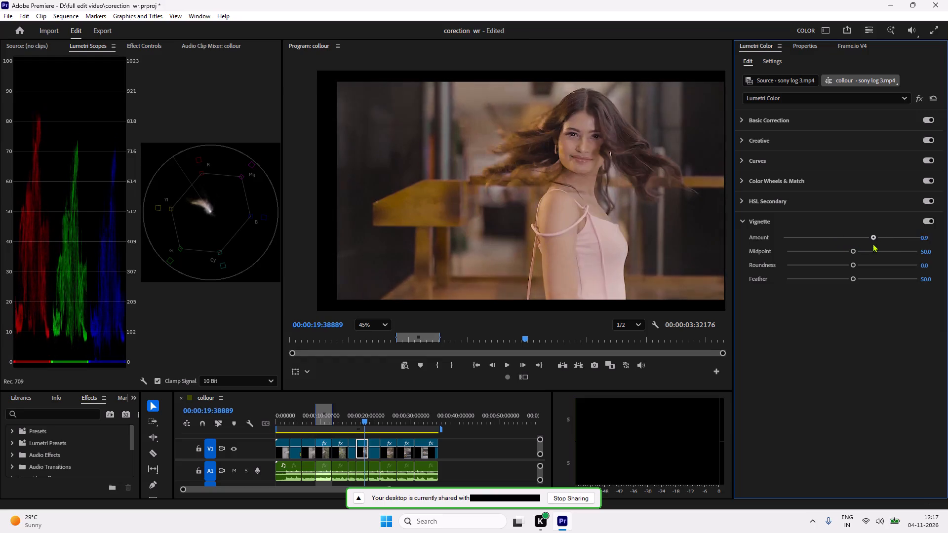
{"action": "left_click_drag", "start_coordinate": [872, 243], "coordinate": [853, 244]}
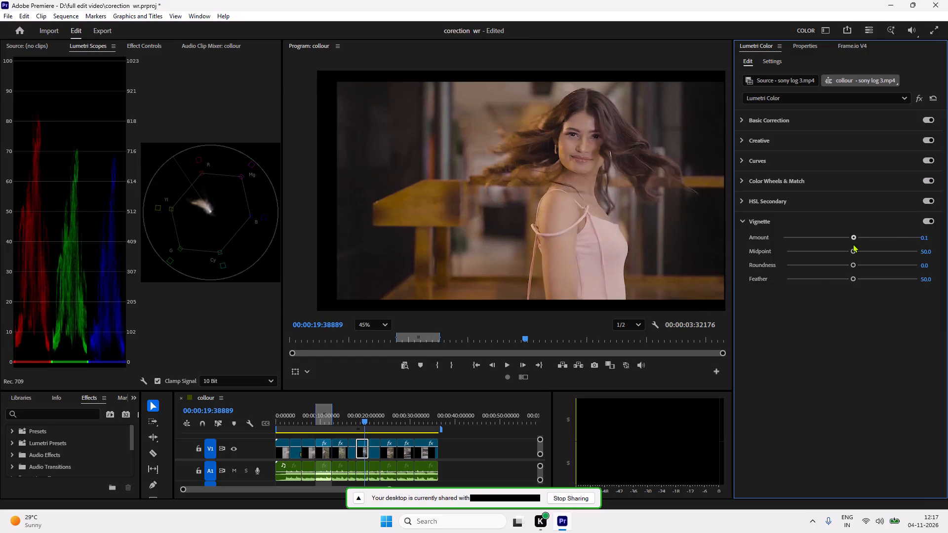
{"action": "left_click_drag", "start_coordinate": [853, 244], "coordinate": [861, 244]}
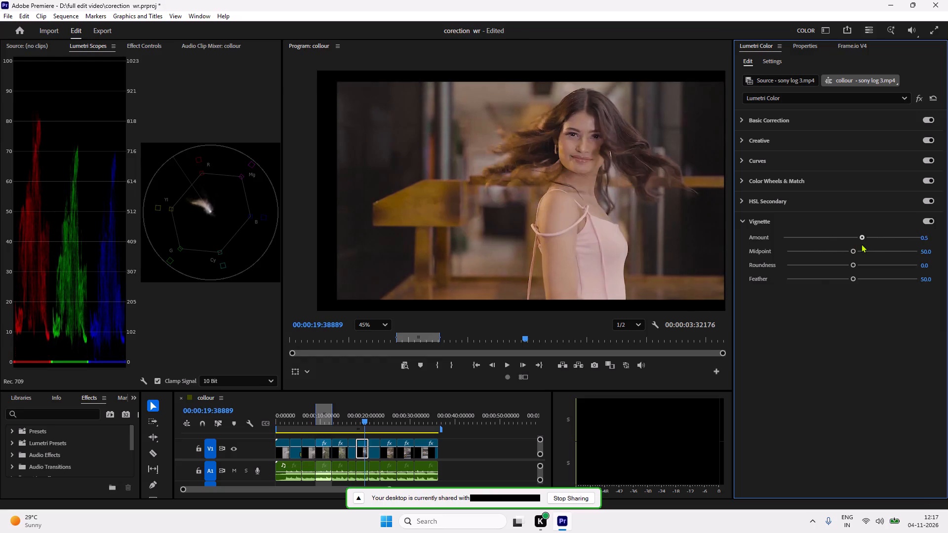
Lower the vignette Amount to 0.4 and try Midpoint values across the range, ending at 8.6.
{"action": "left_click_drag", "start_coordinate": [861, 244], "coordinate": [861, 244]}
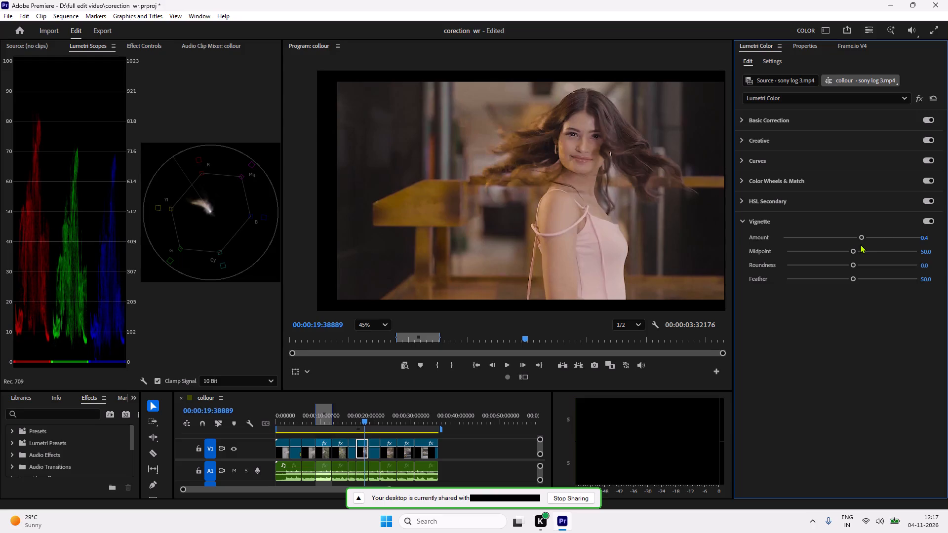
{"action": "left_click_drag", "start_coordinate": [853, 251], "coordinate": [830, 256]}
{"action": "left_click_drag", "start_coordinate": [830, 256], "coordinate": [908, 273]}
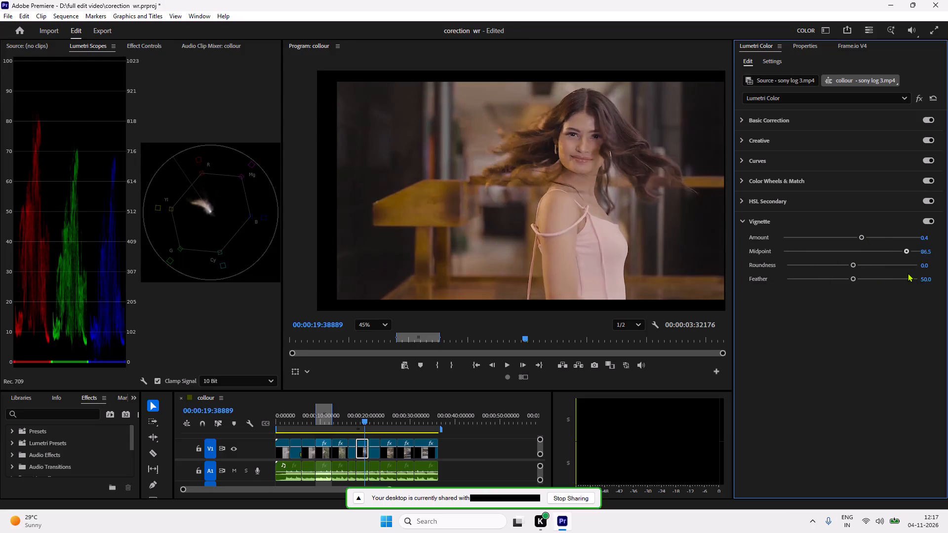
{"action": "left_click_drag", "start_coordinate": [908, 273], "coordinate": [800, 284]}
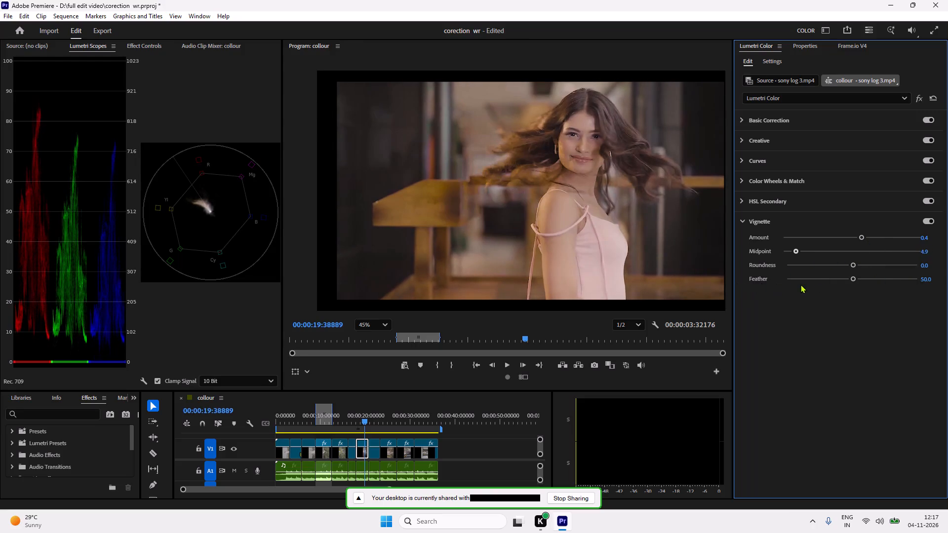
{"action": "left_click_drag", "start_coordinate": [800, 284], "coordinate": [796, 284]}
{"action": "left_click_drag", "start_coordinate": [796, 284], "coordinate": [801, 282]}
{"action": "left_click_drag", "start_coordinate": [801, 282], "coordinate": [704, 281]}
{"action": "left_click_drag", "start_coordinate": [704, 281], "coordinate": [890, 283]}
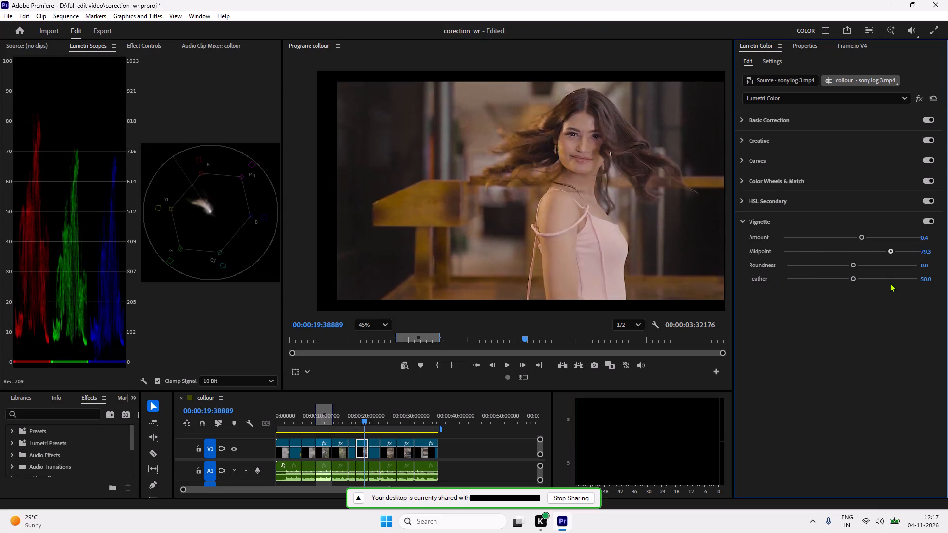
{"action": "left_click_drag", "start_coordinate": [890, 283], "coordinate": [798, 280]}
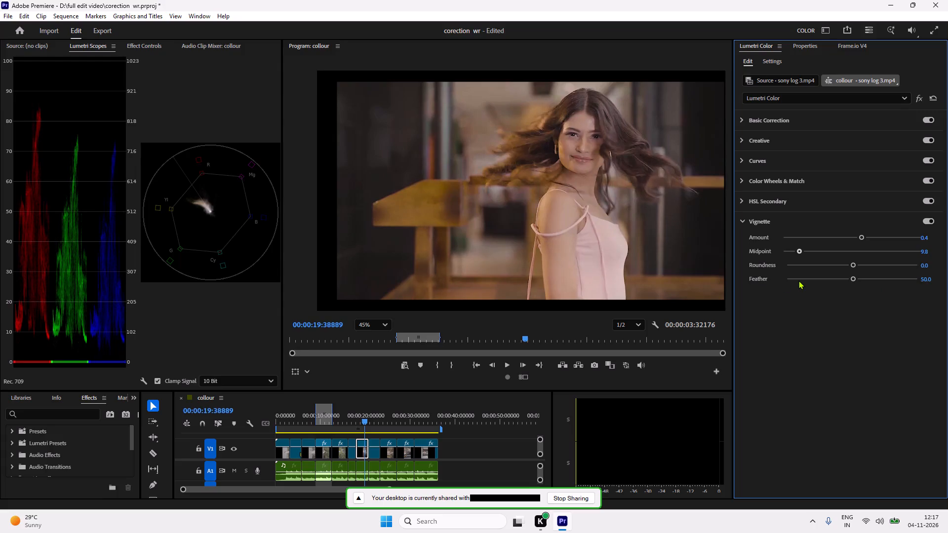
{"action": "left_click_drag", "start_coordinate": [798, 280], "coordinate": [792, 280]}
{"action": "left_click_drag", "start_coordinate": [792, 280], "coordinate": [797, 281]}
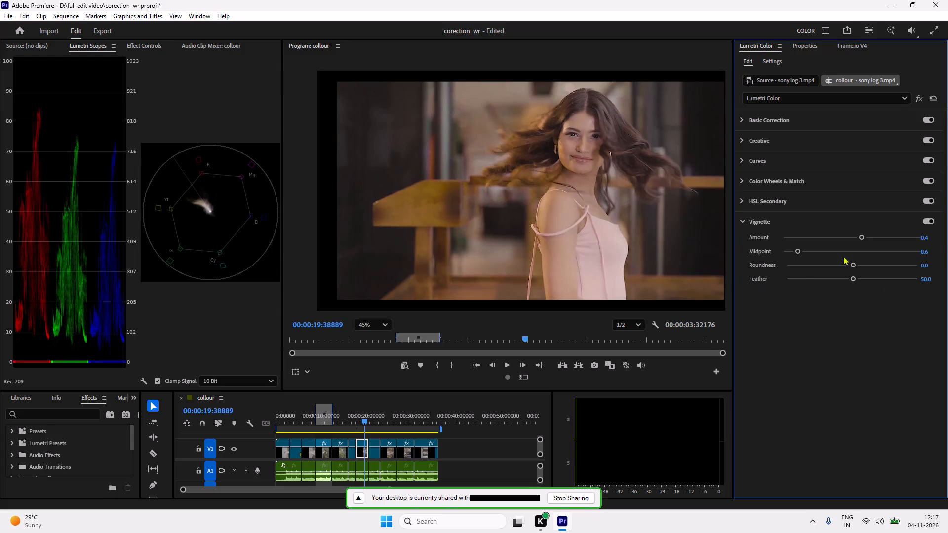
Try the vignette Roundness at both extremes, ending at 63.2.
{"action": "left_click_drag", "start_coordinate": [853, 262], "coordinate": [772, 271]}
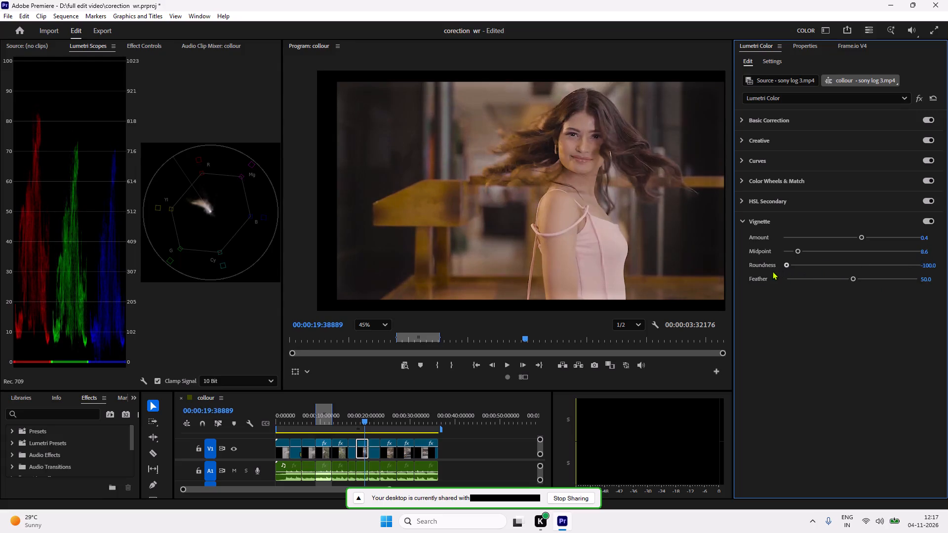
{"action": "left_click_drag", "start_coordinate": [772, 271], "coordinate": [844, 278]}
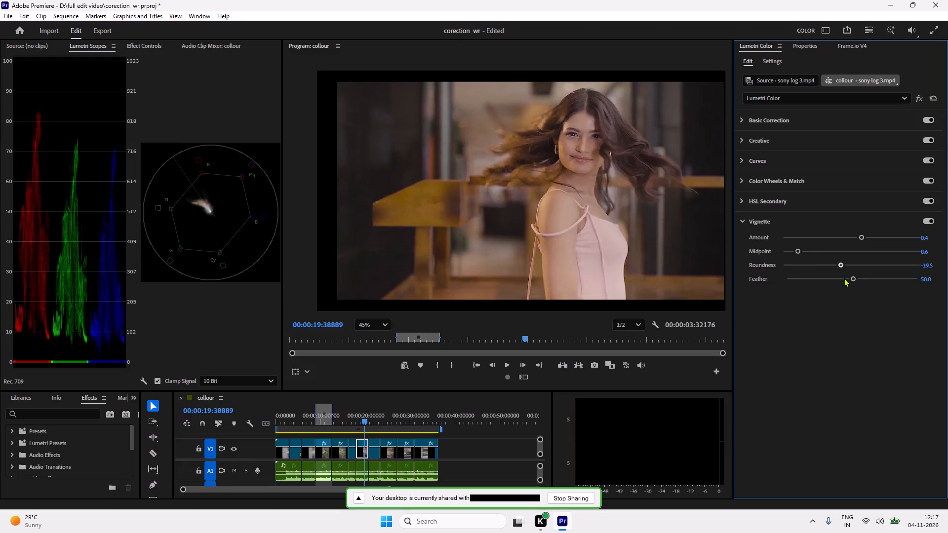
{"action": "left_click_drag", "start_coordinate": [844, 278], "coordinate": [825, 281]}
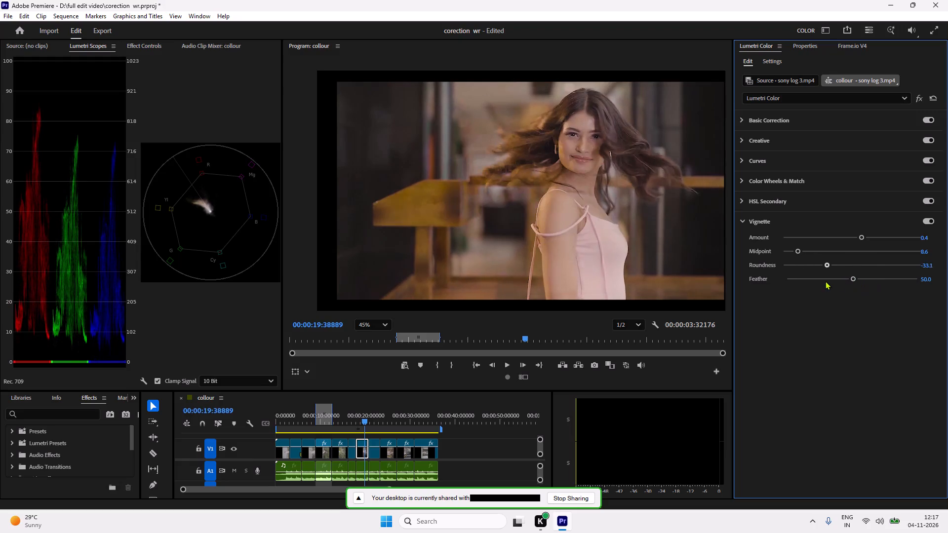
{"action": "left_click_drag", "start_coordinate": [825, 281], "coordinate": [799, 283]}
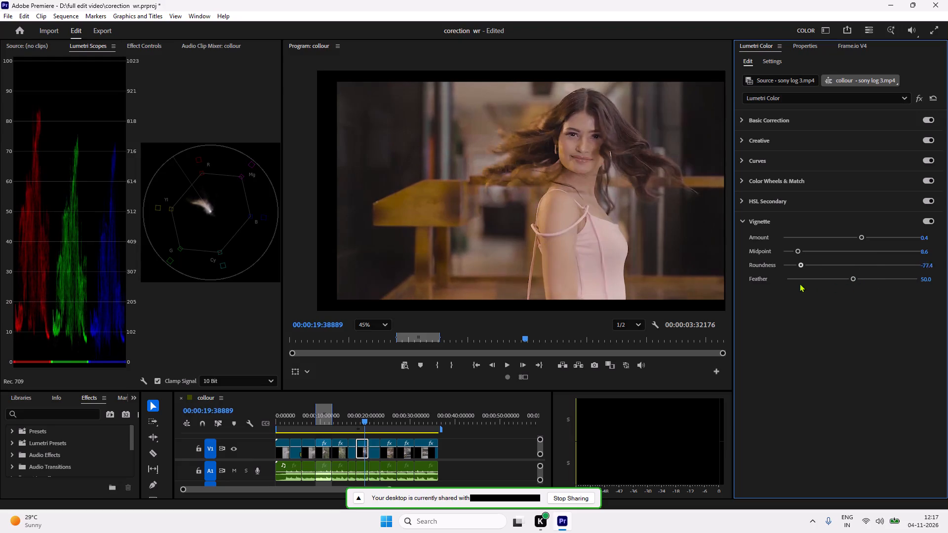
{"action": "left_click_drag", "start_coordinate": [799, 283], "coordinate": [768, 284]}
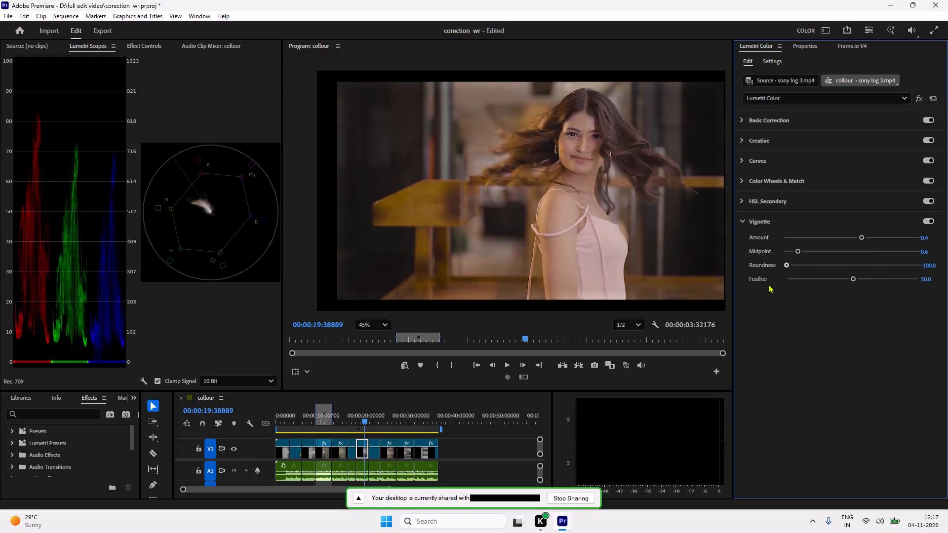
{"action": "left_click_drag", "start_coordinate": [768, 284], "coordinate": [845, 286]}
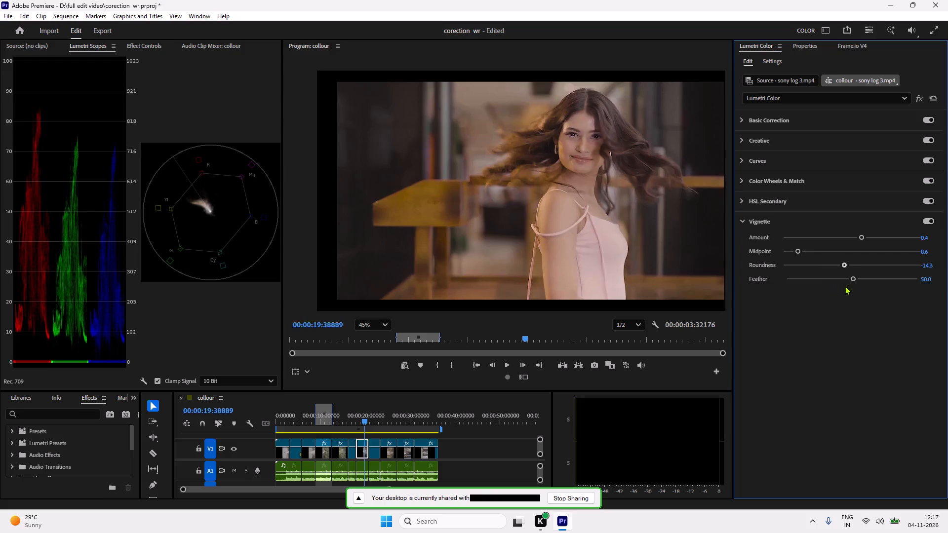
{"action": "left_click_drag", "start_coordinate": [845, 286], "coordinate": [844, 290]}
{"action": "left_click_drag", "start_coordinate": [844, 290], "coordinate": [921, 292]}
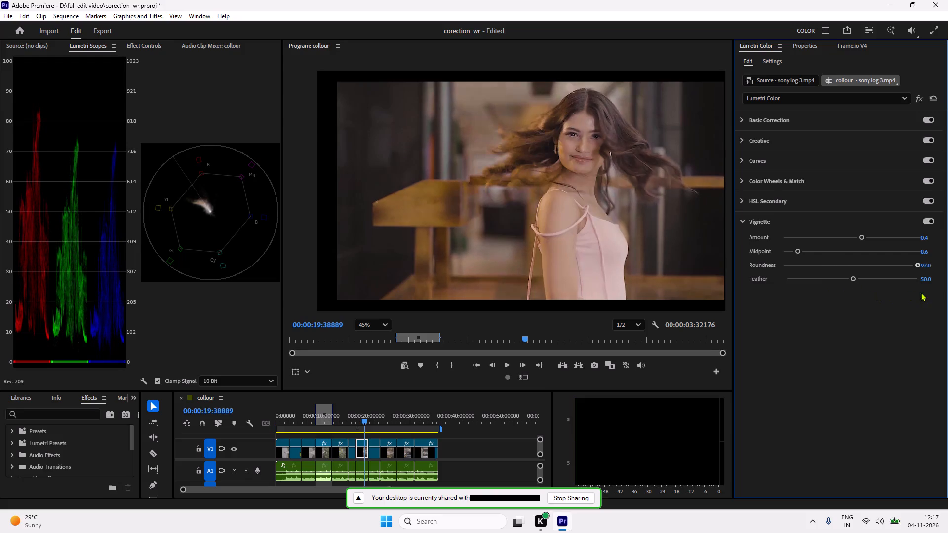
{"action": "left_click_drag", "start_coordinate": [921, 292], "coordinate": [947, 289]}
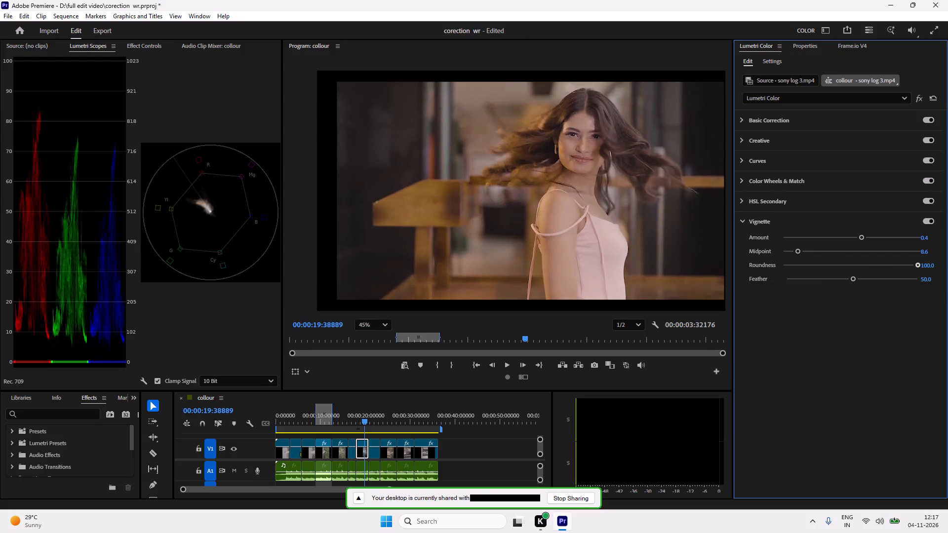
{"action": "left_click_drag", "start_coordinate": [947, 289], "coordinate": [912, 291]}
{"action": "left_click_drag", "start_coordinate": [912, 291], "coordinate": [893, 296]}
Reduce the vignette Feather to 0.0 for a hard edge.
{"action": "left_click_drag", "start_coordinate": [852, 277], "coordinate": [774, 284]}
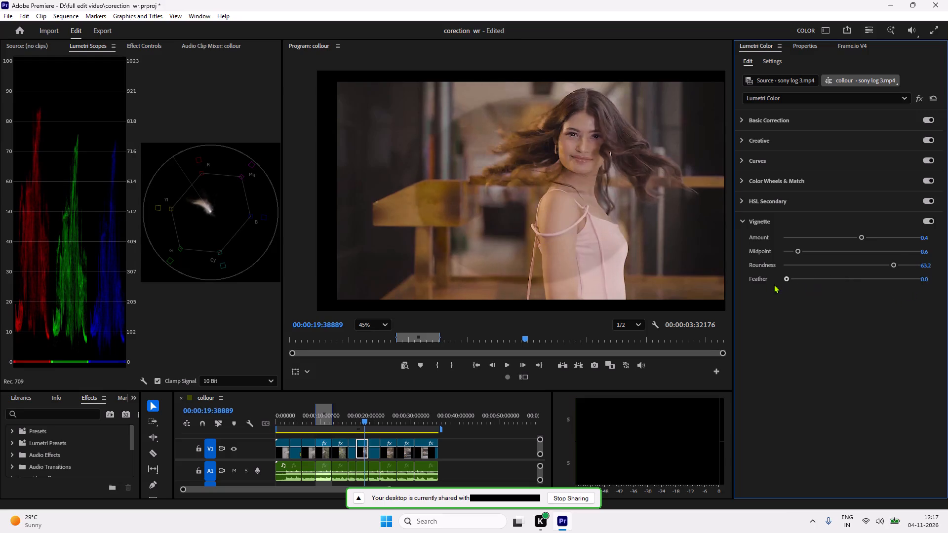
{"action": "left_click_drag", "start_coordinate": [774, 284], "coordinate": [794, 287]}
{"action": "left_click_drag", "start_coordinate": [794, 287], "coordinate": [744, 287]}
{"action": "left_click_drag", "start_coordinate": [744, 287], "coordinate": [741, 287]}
Set the vignette Roundness to -100.0 and Feather to 6.0.
{"action": "left_click_drag", "start_coordinate": [890, 263], "coordinate": [915, 270]}
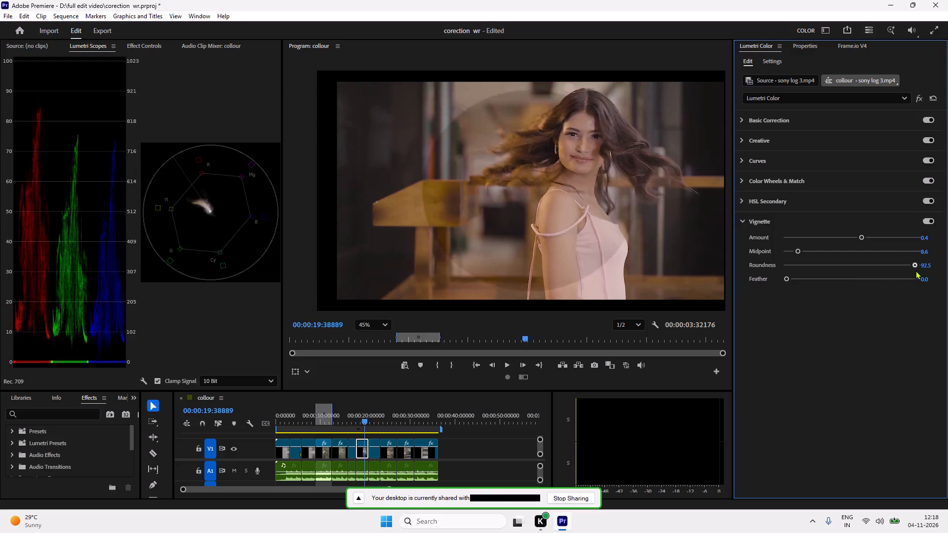
{"action": "left_click_drag", "start_coordinate": [915, 270], "coordinate": [803, 271]}
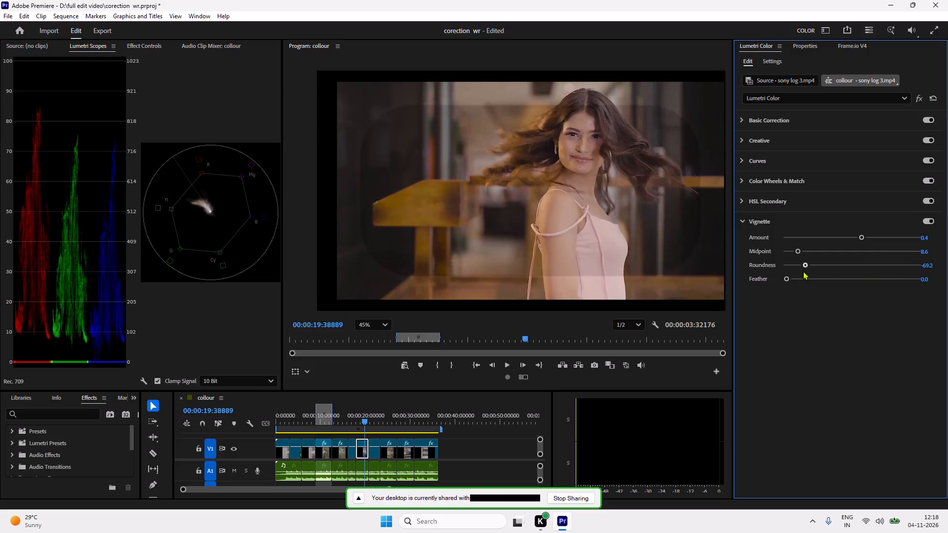
{"action": "left_click_drag", "start_coordinate": [803, 271], "coordinate": [777, 276]}
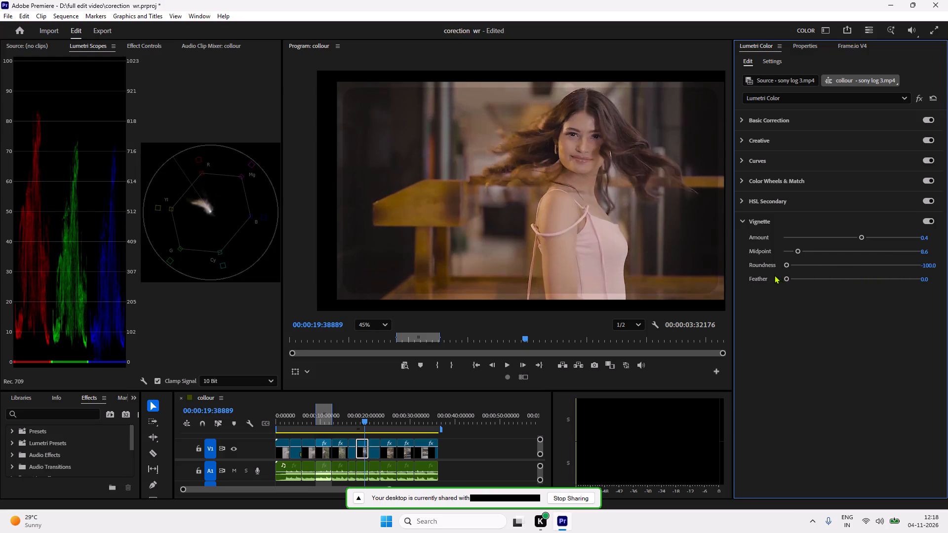
{"action": "left_click_drag", "start_coordinate": [784, 275], "coordinate": [793, 278]}
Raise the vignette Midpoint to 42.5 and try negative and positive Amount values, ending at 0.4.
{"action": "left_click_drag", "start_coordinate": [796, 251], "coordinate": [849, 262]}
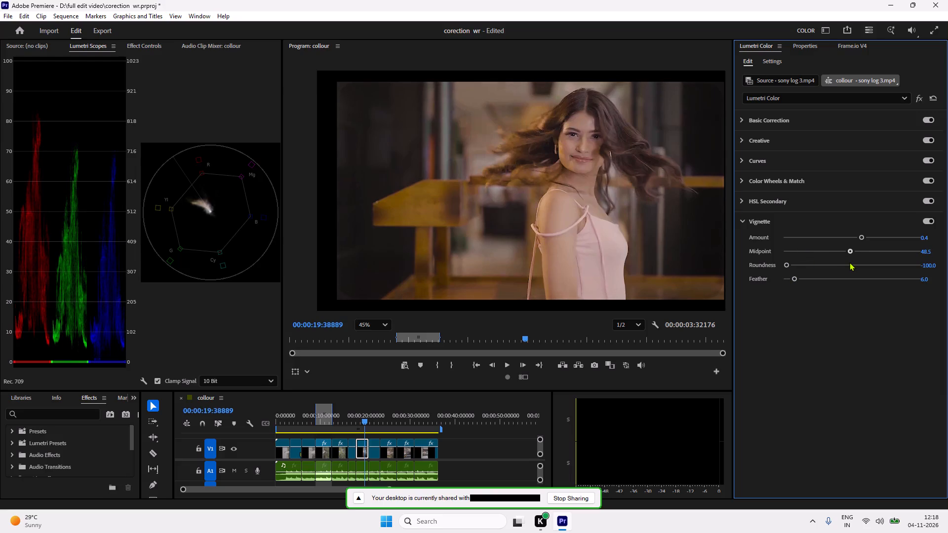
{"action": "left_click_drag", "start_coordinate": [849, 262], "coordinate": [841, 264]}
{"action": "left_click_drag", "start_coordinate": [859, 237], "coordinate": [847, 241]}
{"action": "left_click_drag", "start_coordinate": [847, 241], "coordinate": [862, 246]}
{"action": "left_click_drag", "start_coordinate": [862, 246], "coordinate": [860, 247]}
Set the vignette Midpoint to 97.4 and reduce the Amount to 0.1.
{"action": "left_click_drag", "start_coordinate": [839, 250], "coordinate": [889, 256]}
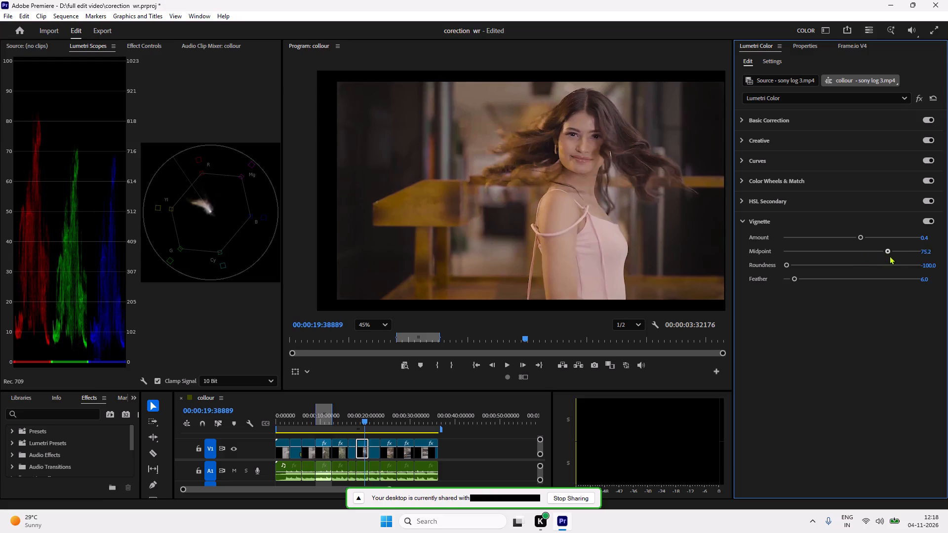
{"action": "left_click_drag", "start_coordinate": [889, 256], "coordinate": [913, 258]}
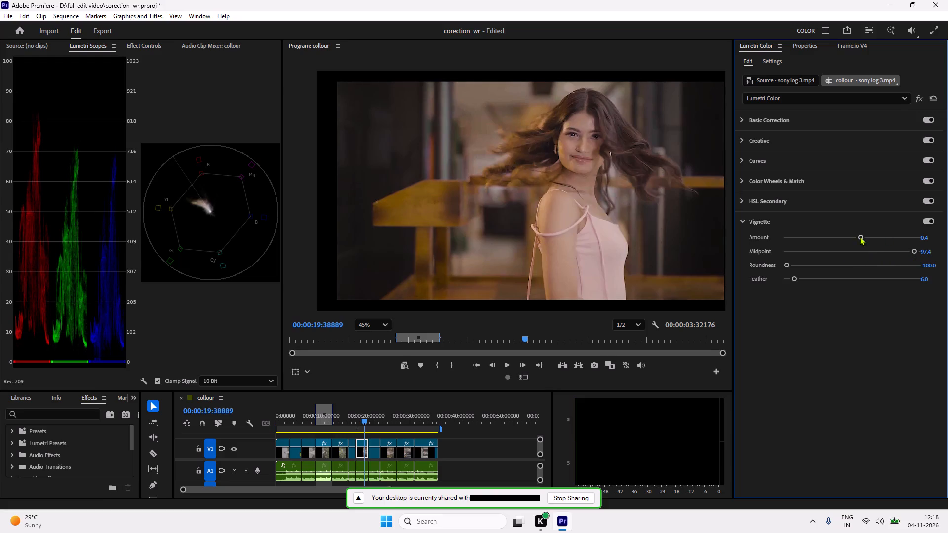
{"action": "left_click", "coordinate": [857, 236]}
Set the vignette Roundness to -12.8 and the Feather to 74.4.
{"action": "left_click_drag", "start_coordinate": [789, 264], "coordinate": [832, 275]}
{"action": "left_click_drag", "start_coordinate": [832, 275], "coordinate": [838, 279]}
{"action": "left_click_drag", "start_coordinate": [838, 279], "coordinate": [847, 278]}
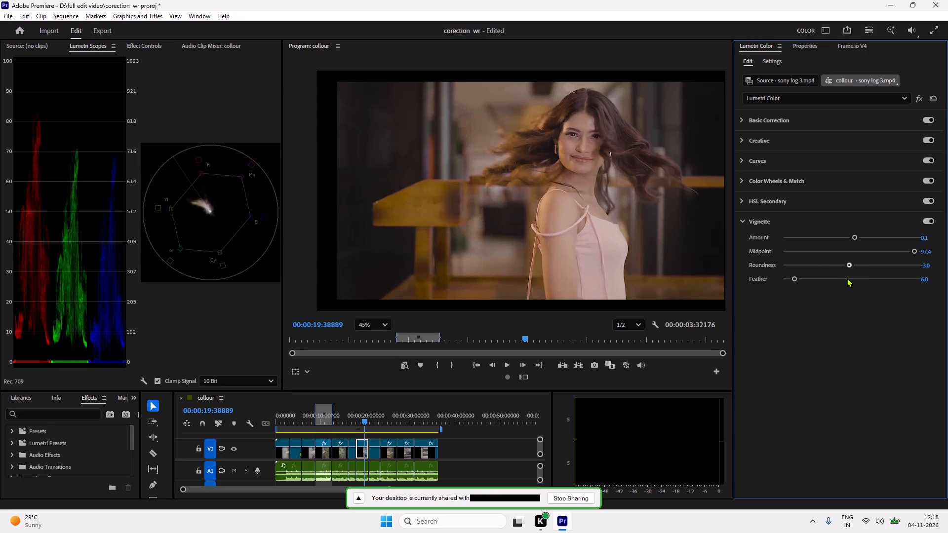
{"action": "left_click_drag", "start_coordinate": [847, 278], "coordinate": [843, 280]}
{"action": "left_click_drag", "start_coordinate": [797, 280], "coordinate": [887, 275]}
{"action": "left_click_drag", "start_coordinate": [887, 275], "coordinate": [899, 279]}
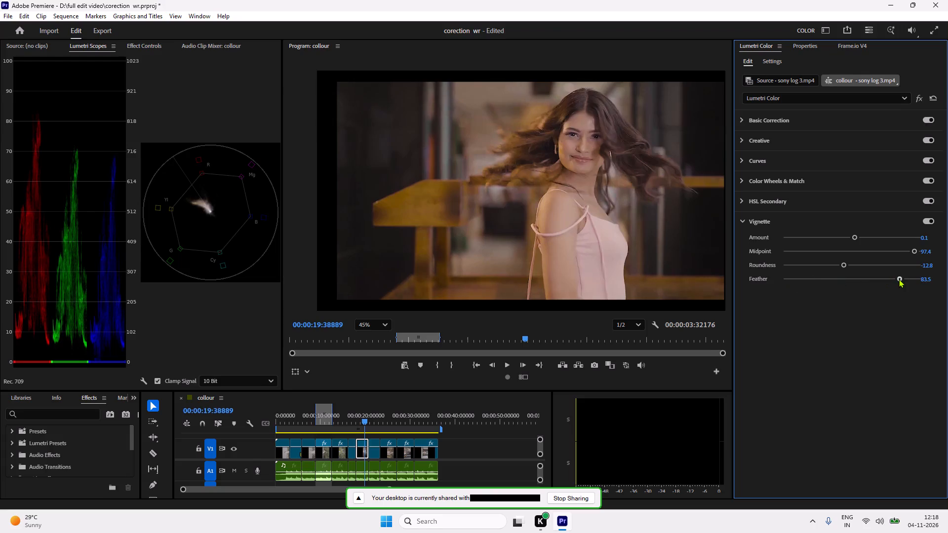
{"action": "left_click_drag", "start_coordinate": [899, 279], "coordinate": [883, 283]}
Play the colour sequence from its start to review the grade and framing across the clips.
{"action": "key", "text": "space"}
{"action": "key", "text": "space"}
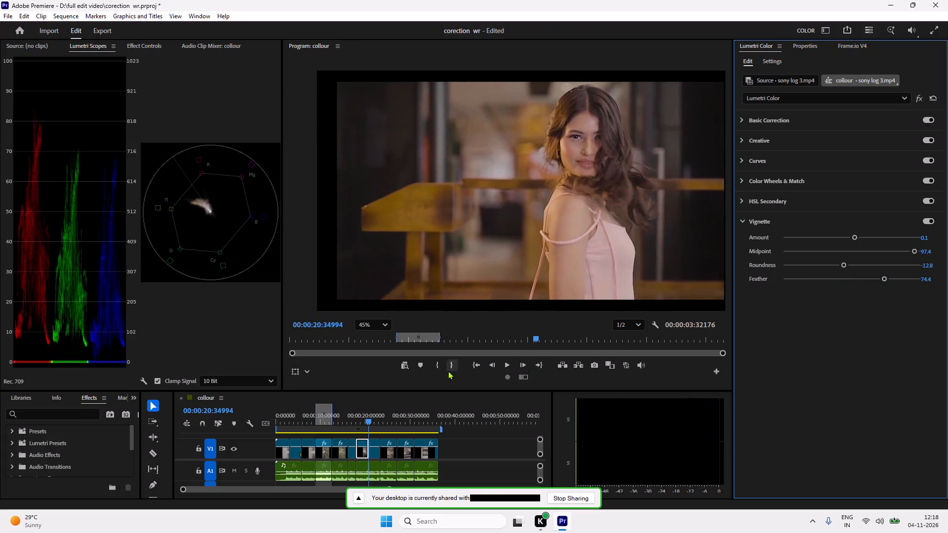
{"action": "left_click_drag", "start_coordinate": [375, 415], "coordinate": [372, 418]}
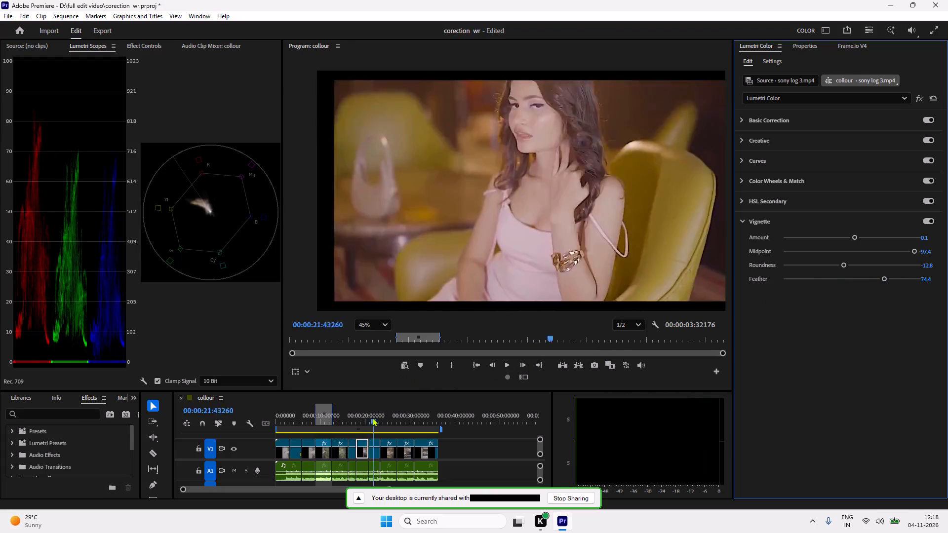
{"action": "left_click_drag", "start_coordinate": [372, 418], "coordinate": [237, 425]}
{"action": "key", "text": "space"}
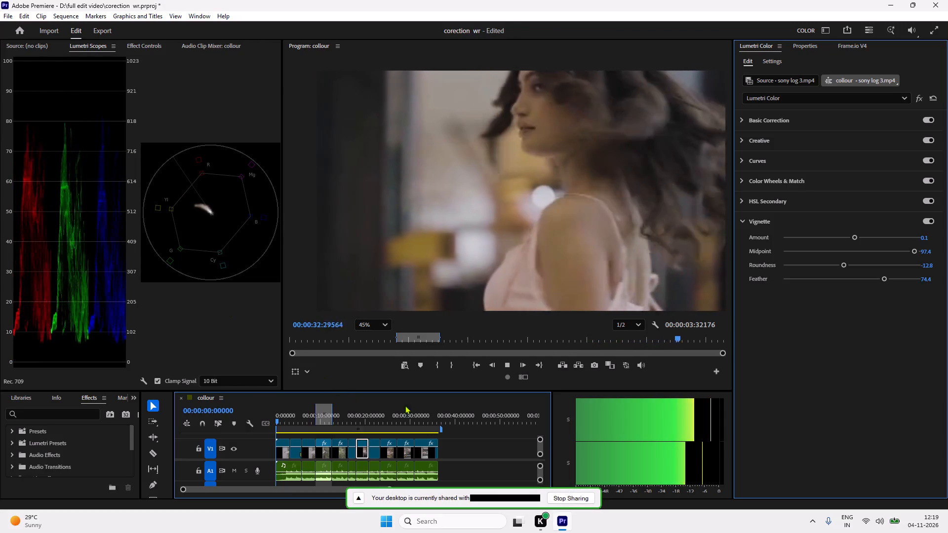
{"action": "key", "text": "space"}
{"action": "left_click_drag", "start_coordinate": [429, 419], "coordinate": [372, 419]}
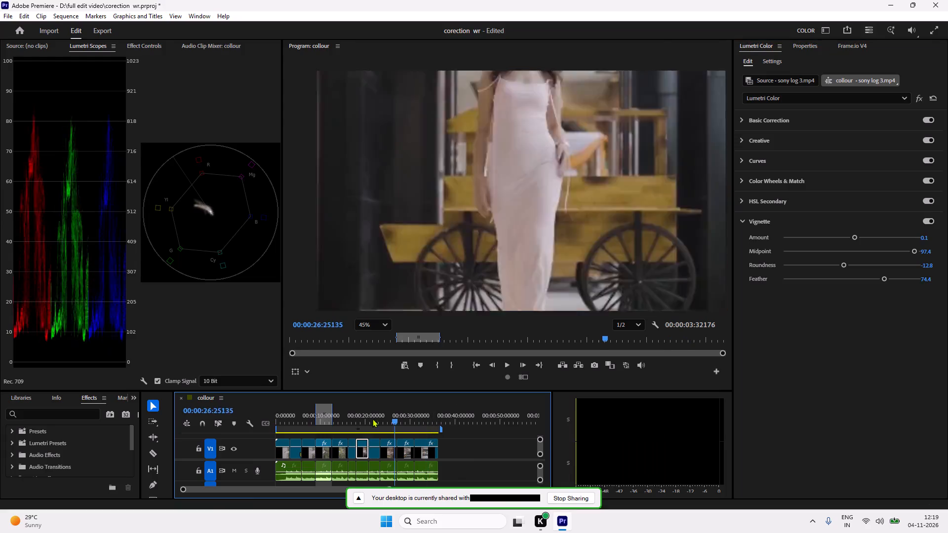
{"action": "left_click_drag", "start_coordinate": [372, 419], "coordinate": [220, 418]}
{"action": "key", "text": "space"}
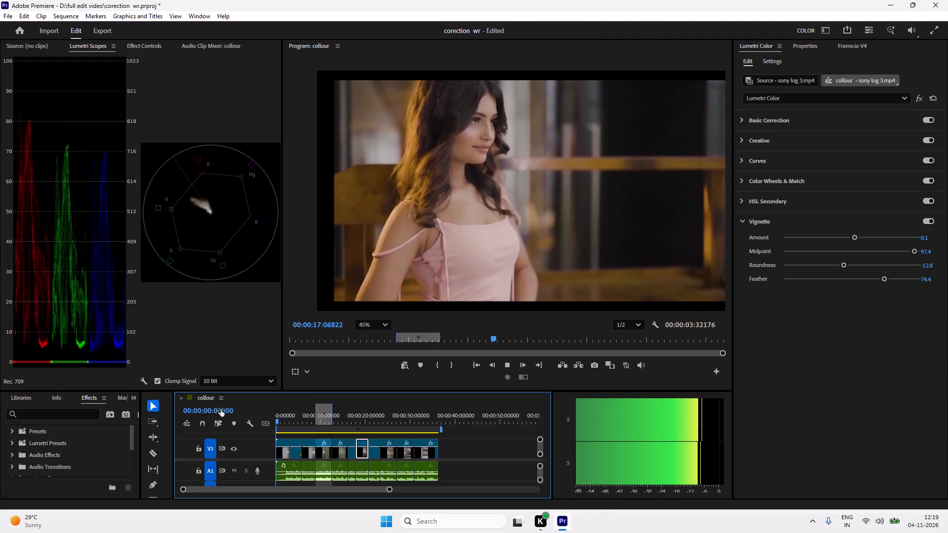
{"action": "key", "text": "space"}
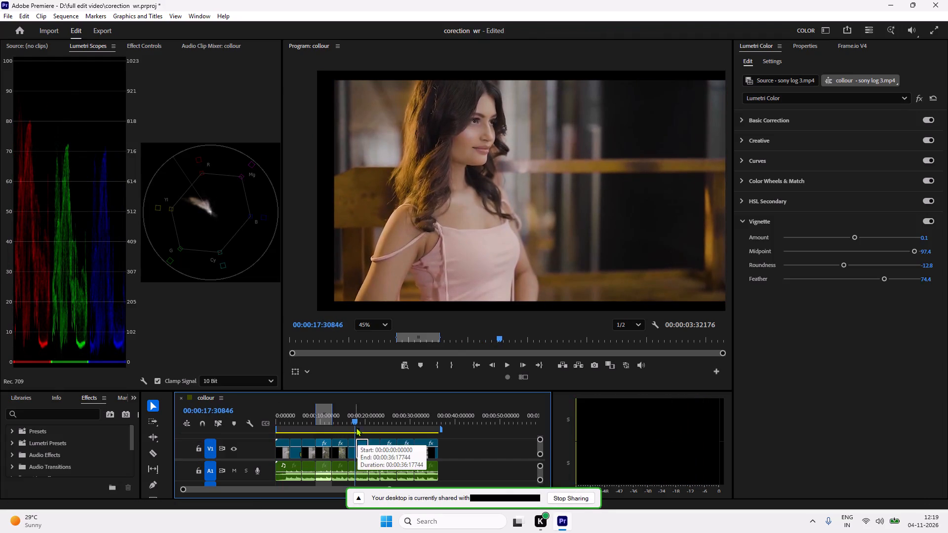
Scale the sony log 3.mp4 clip at about 17 seconds to 150% so it fills the frame.
{"action": "left_click", "coordinate": [355, 427]}
{"action": "left_click", "coordinate": [351, 448]}
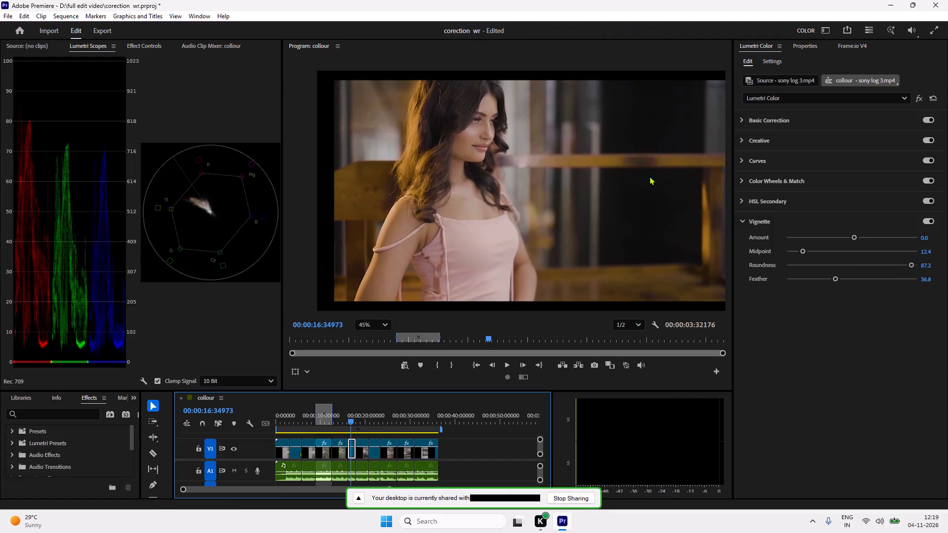
{"action": "left_click", "coordinate": [382, 326]}
{"action": "left_click", "coordinate": [379, 336]}
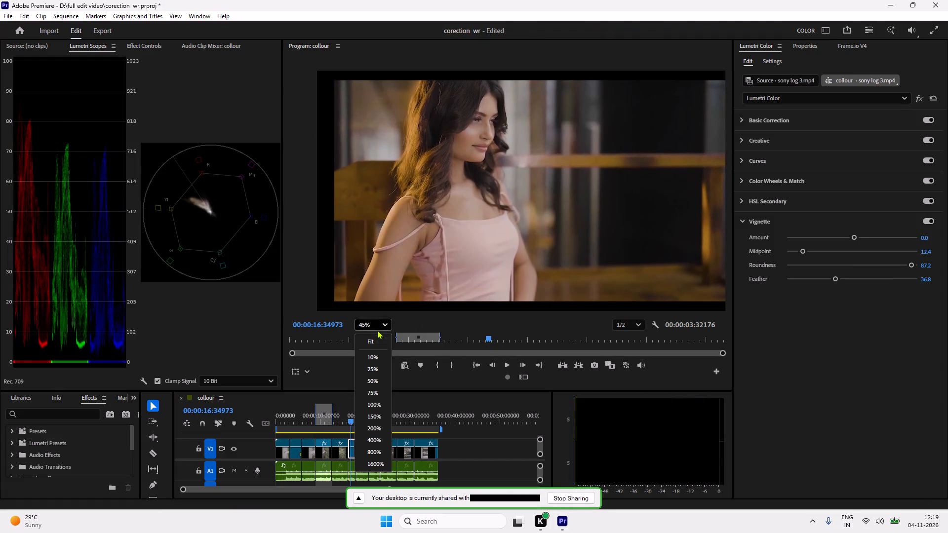
{"action": "left_click", "coordinate": [371, 343]}
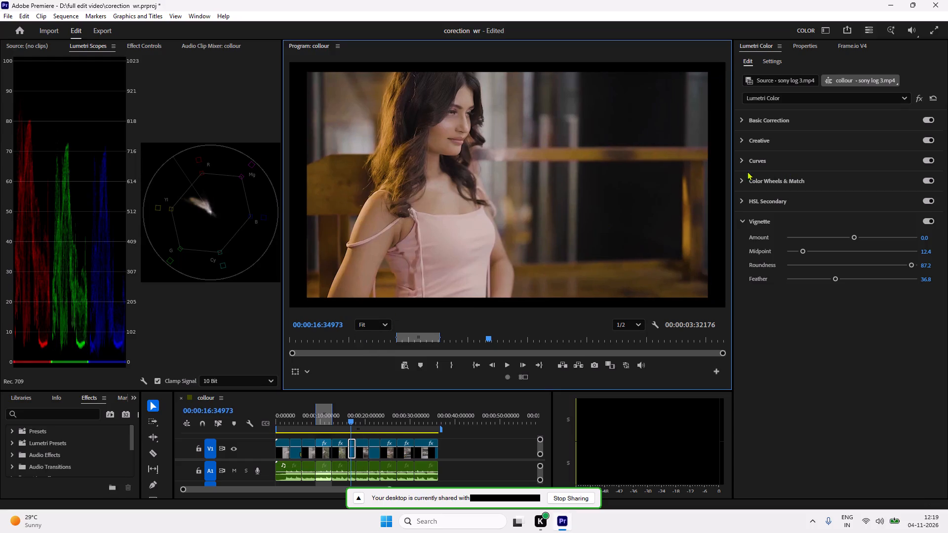
{"action": "left_click", "coordinate": [795, 46]}
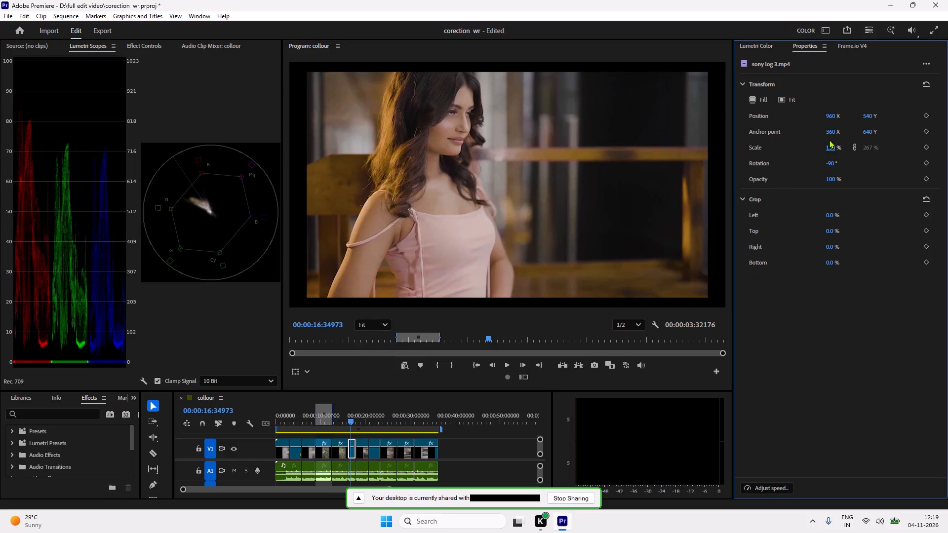
{"action": "left_click_drag", "start_coordinate": [829, 150], "coordinate": [832, 150]}
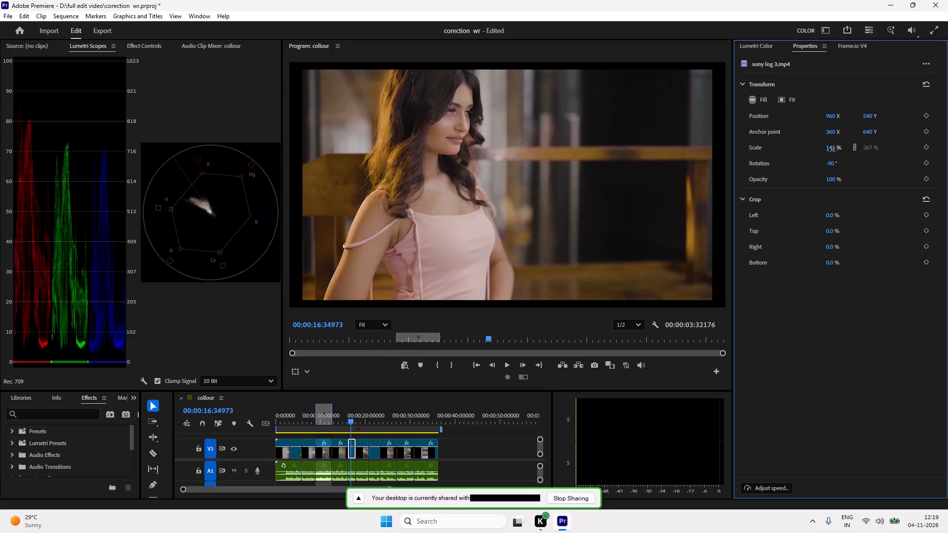
{"action": "left_click_drag", "start_coordinate": [832, 150], "coordinate": [838, 151]}
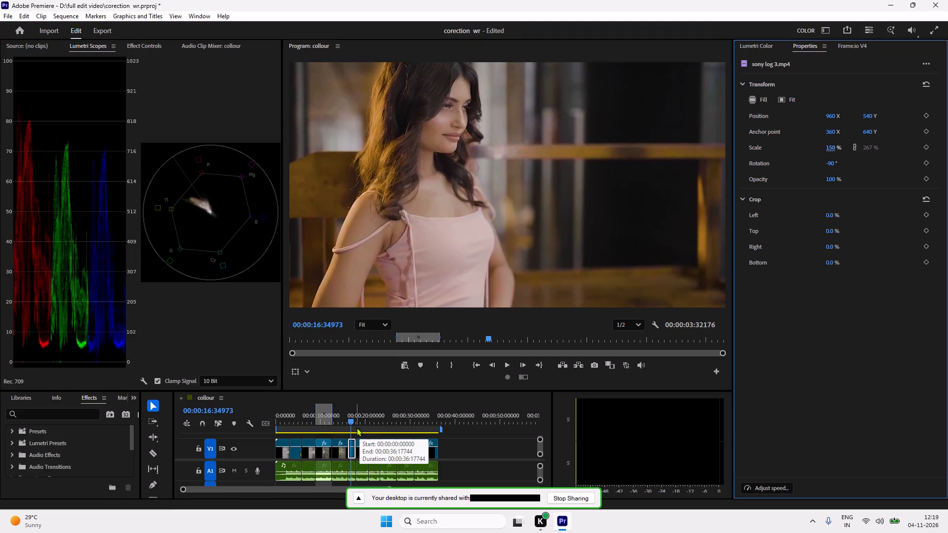
Scale the following sony log 3.mp4 clip, at about 18 seconds, to 150% so it fills the frame.
{"action": "left_click_drag", "start_coordinate": [351, 425], "coordinate": [355, 425]}
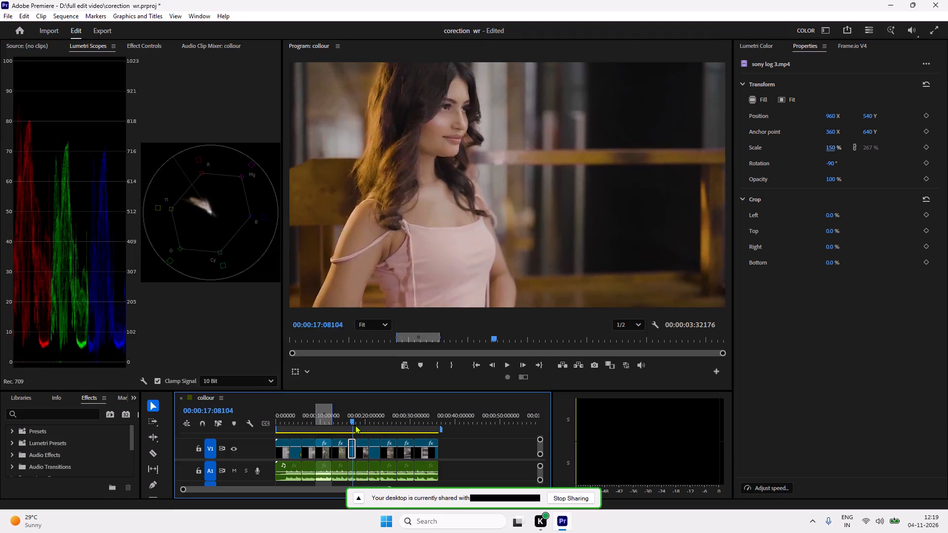
{"action": "left_click_drag", "start_coordinate": [355, 425], "coordinate": [360, 425]}
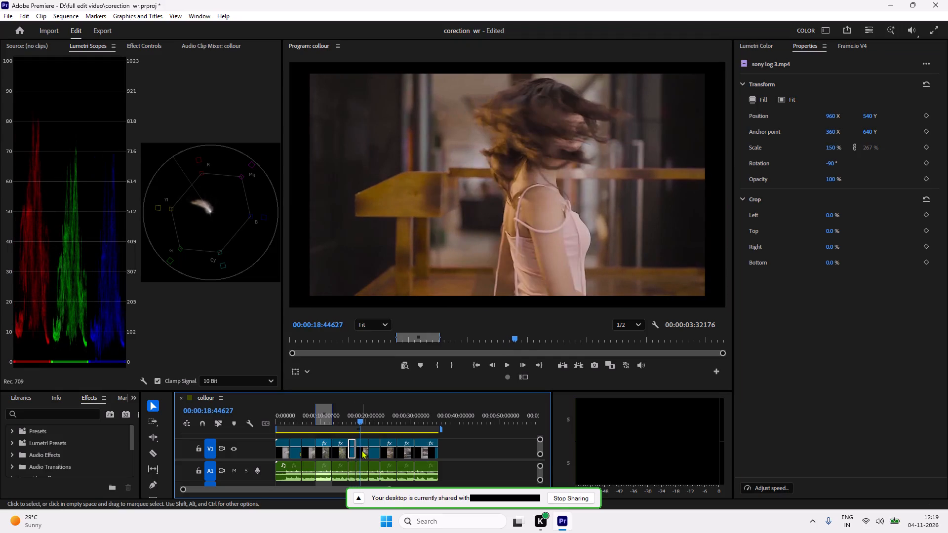
{"action": "left_click", "coordinate": [361, 450]}
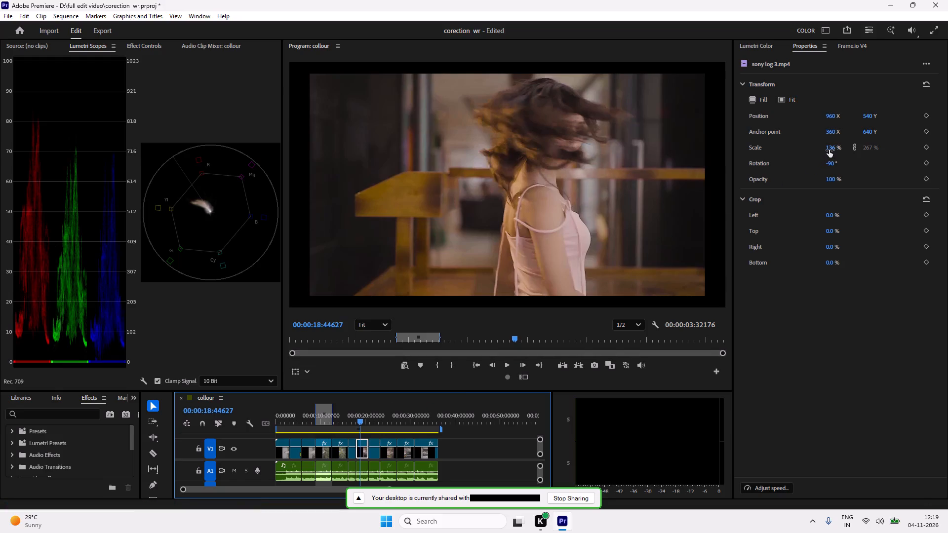
{"action": "left_click_drag", "start_coordinate": [829, 150], "coordinate": [833, 153]}
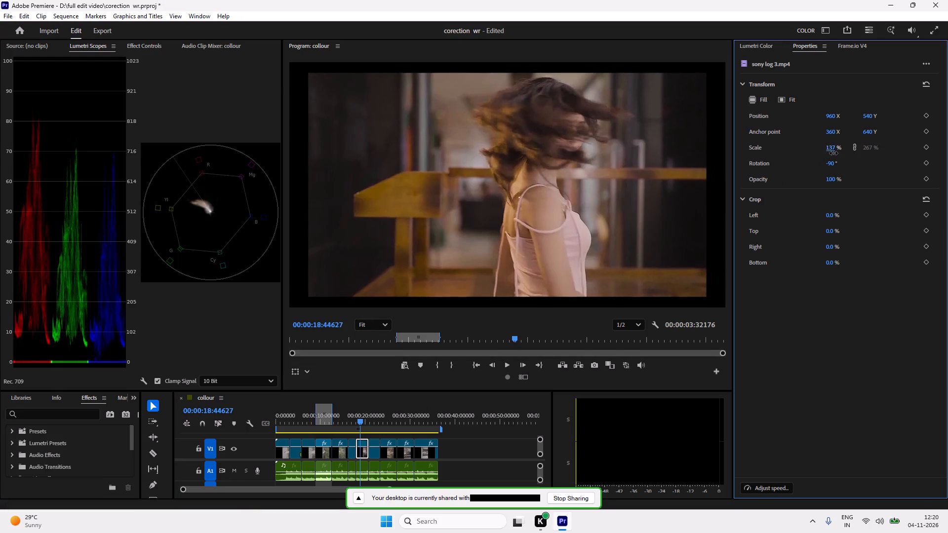
{"action": "left_click_drag", "start_coordinate": [833, 153], "coordinate": [838, 155]}
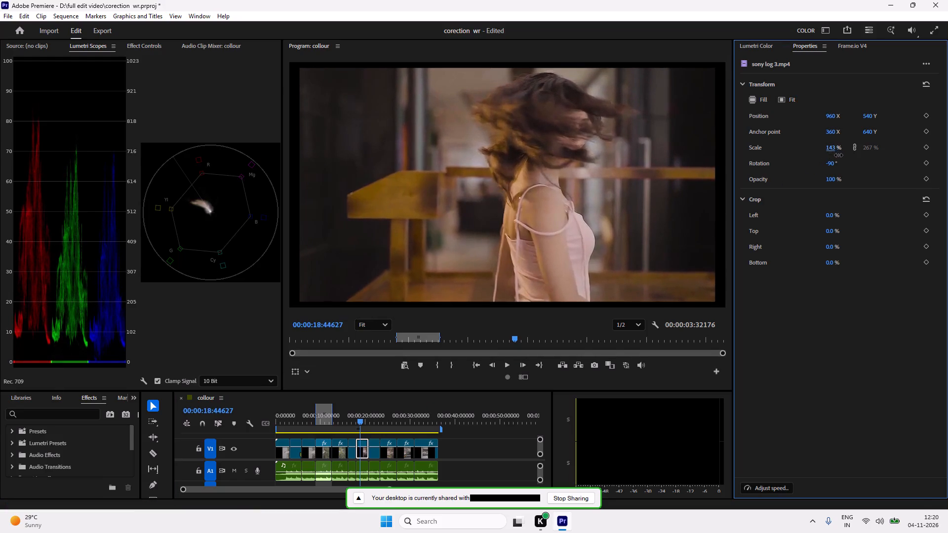
{"action": "left_click_drag", "start_coordinate": [838, 155], "coordinate": [843, 156]}
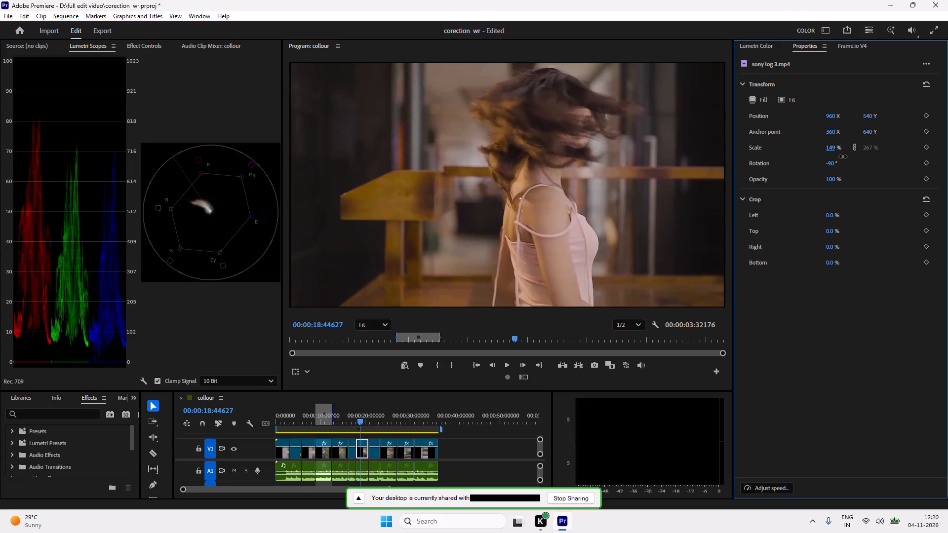
{"action": "left_click_drag", "start_coordinate": [843, 156], "coordinate": [844, 157]}
{"action": "left_click_drag", "start_coordinate": [844, 157], "coordinate": [844, 157]}
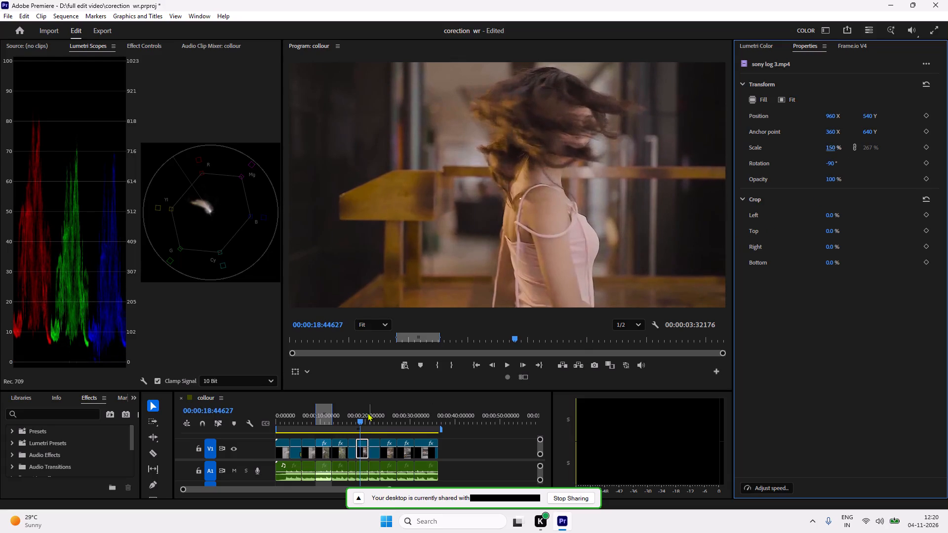
Inspect the clip at about 22 seconds and play the sequence through to check the framing of the remaining clips.
{"action": "left_click_drag", "start_coordinate": [359, 421], "coordinate": [374, 420]}
{"action": "left_click", "coordinate": [376, 453]}
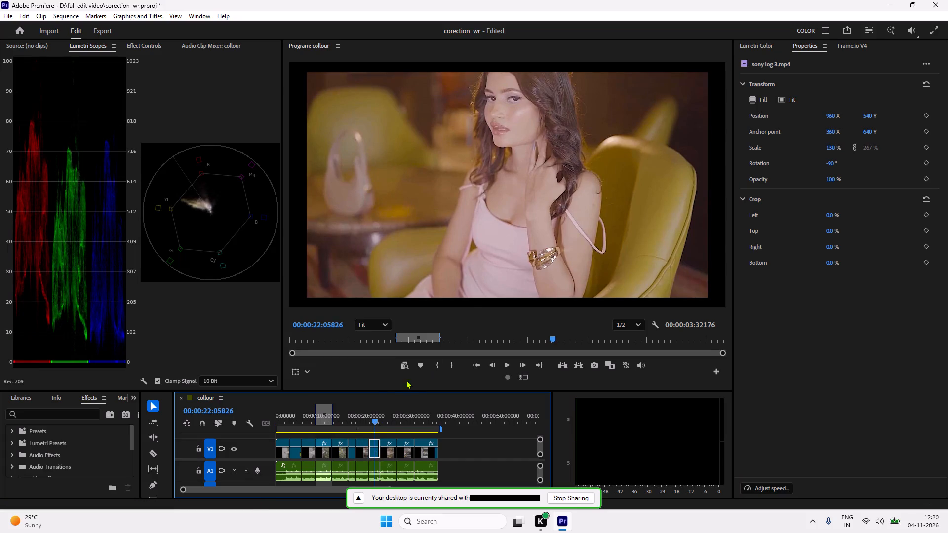
{"action": "left_click_drag", "start_coordinate": [374, 417], "coordinate": [339, 422]}
{"action": "key", "text": "space"}
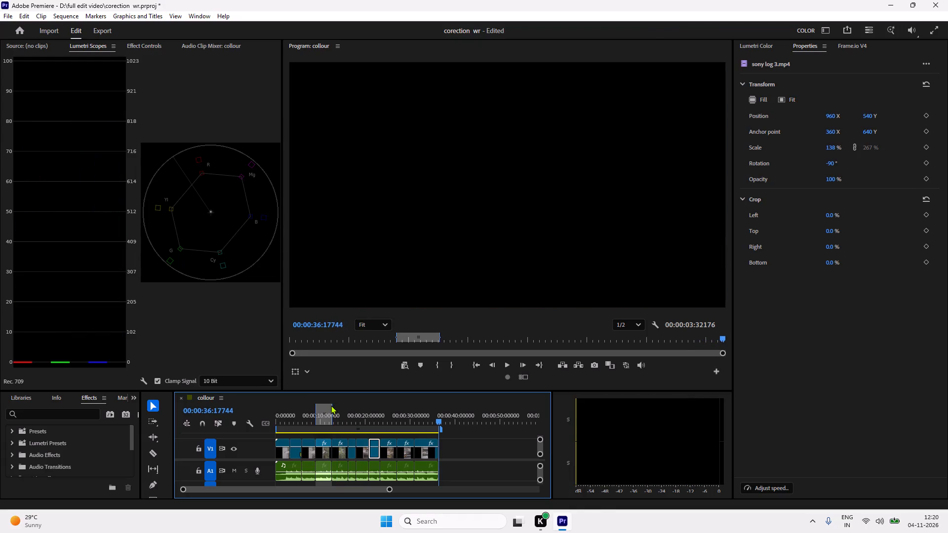
{"action": "key", "text": "space"}
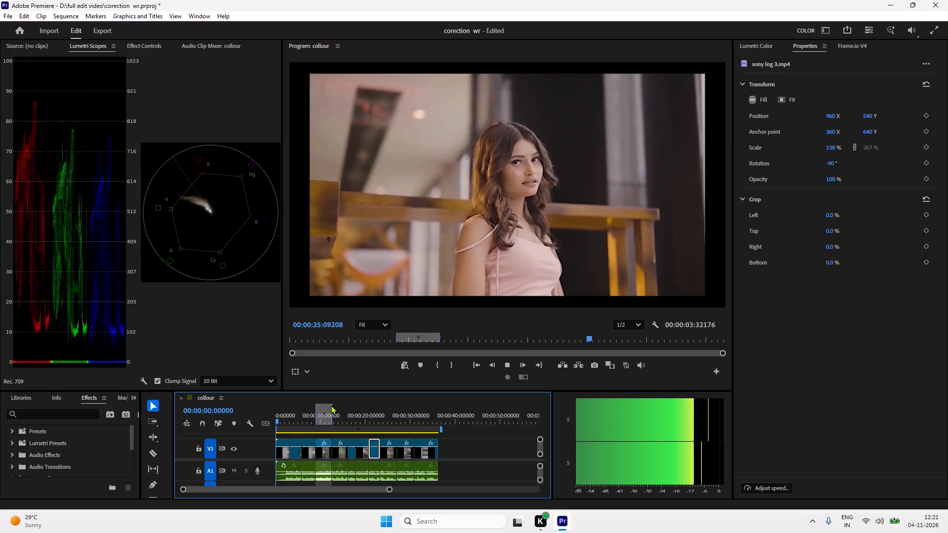
{"action": "key", "text": "space"}
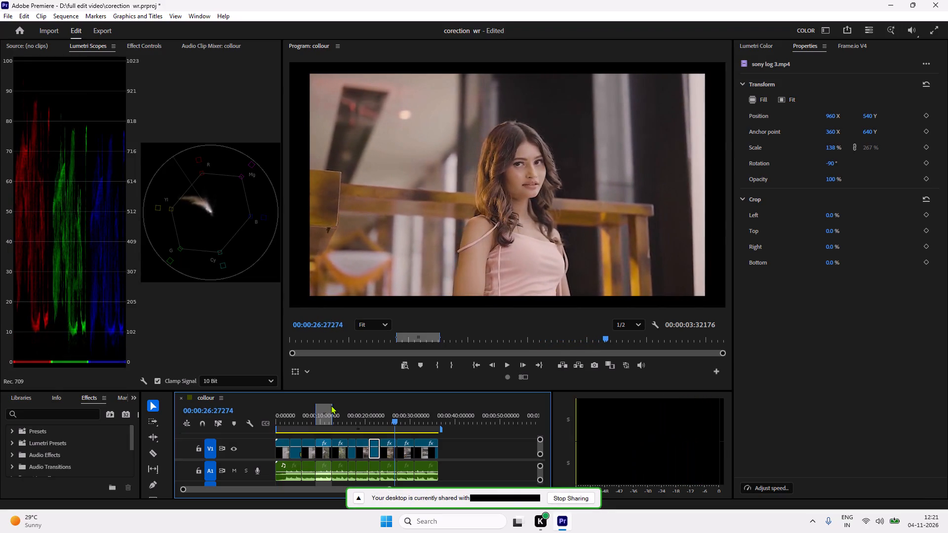
{"action": "key", "text": "space"}
{"action": "key", "text": "space"}
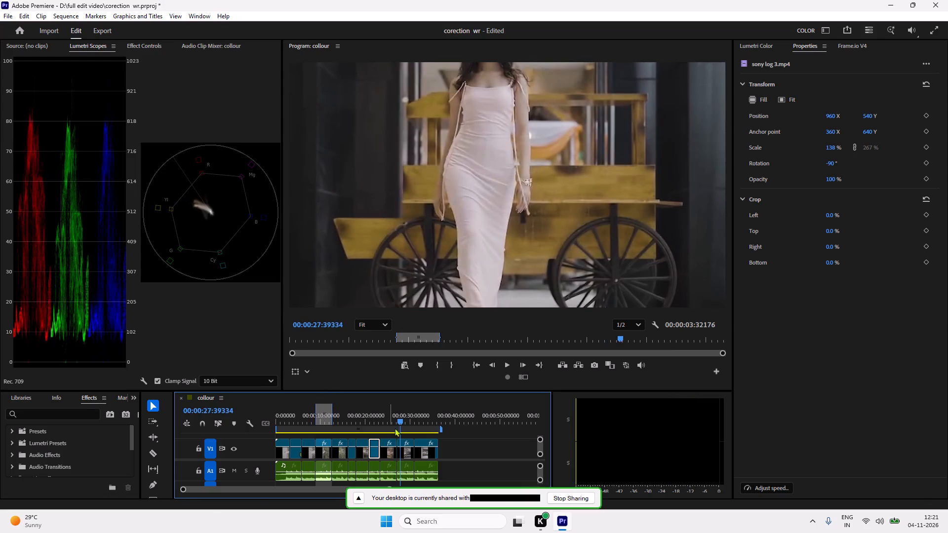
Scale the sony log 3.mp4 clip at about 27 seconds down to 150% so it just fills the frame.
{"action": "left_click", "coordinate": [402, 453]}
{"action": "left_click_drag", "start_coordinate": [829, 147], "coordinate": [825, 148]}
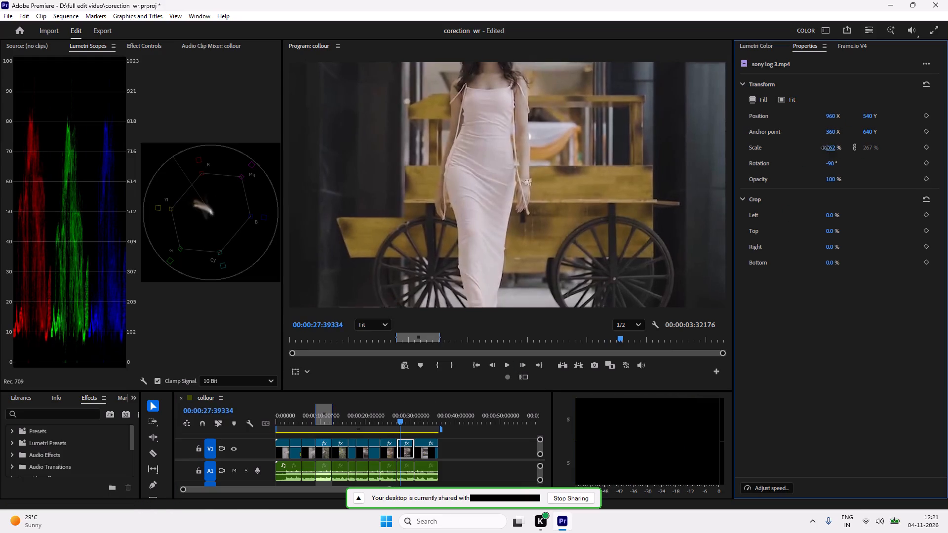
{"action": "left_click_drag", "start_coordinate": [825, 148], "coordinate": [812, 159]}
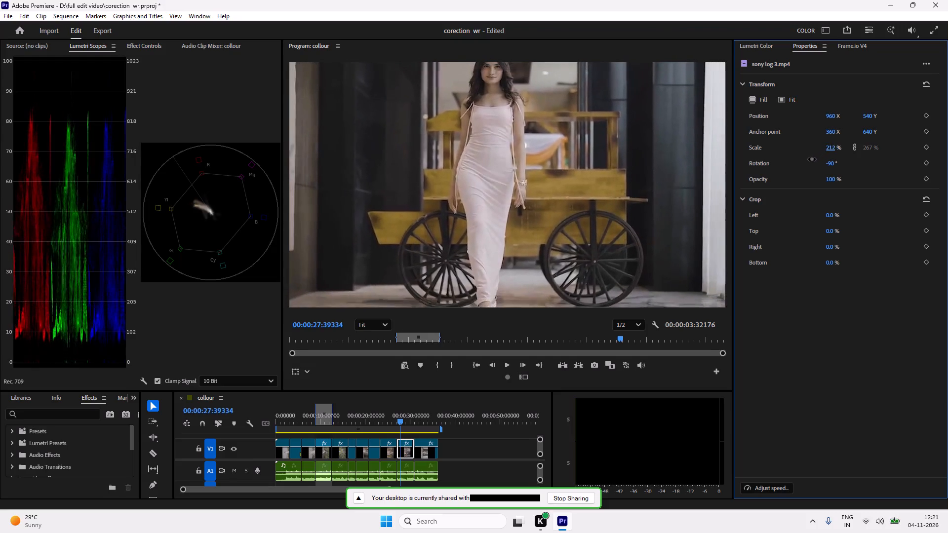
{"action": "left_click_drag", "start_coordinate": [812, 159], "coordinate": [807, 164]}
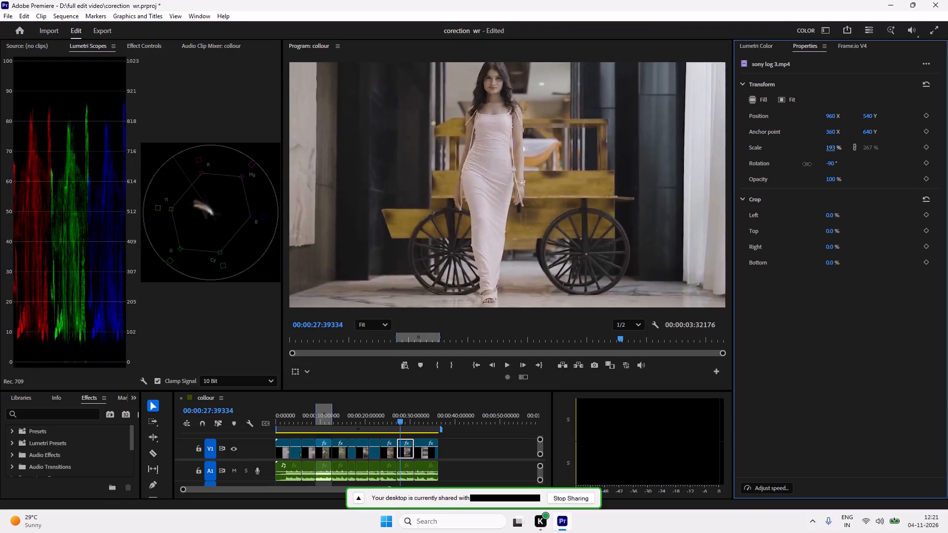
{"action": "left_click_drag", "start_coordinate": [807, 164], "coordinate": [801, 167]}
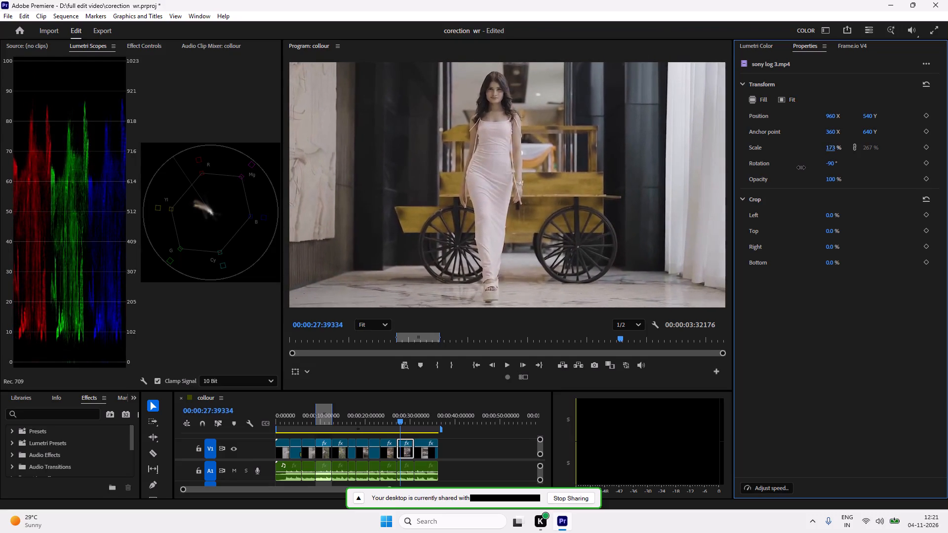
{"action": "left_click_drag", "start_coordinate": [801, 167], "coordinate": [795, 171]}
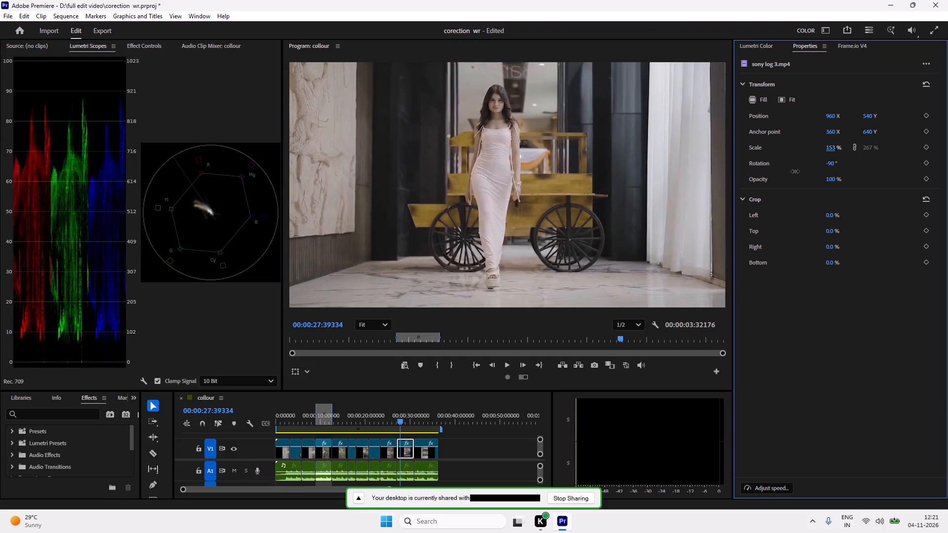
{"action": "left_click_drag", "start_coordinate": [795, 171], "coordinate": [793, 172]}
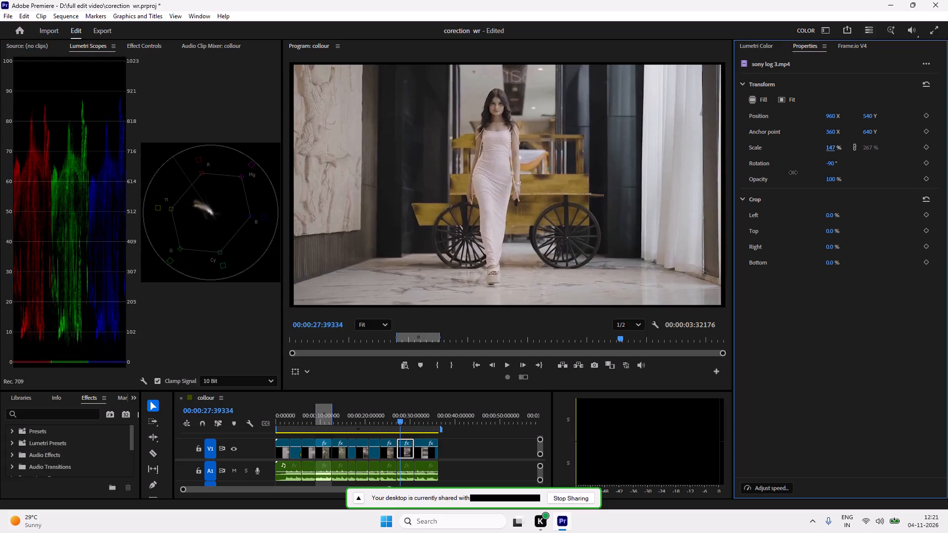
{"action": "left_click_drag", "start_coordinate": [793, 172], "coordinate": [793, 173]}
{"action": "left_click_drag", "start_coordinate": [793, 173], "coordinate": [795, 173]}
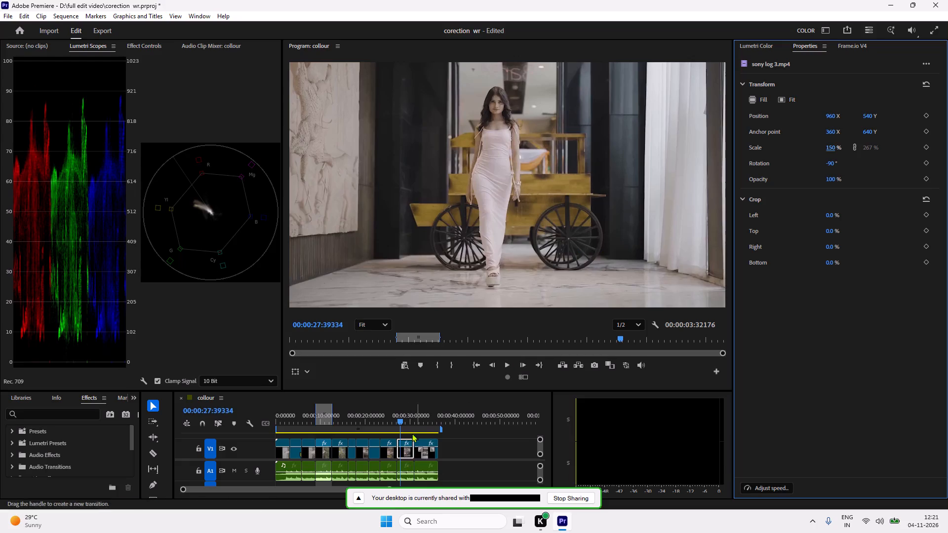
Play the colour sequence from its start and scale the sony log 3.mp4 clip at about 4 seconds to 150%.
{"action": "left_click_drag", "start_coordinate": [403, 420], "coordinate": [250, 420]}
{"action": "key", "text": "space"}
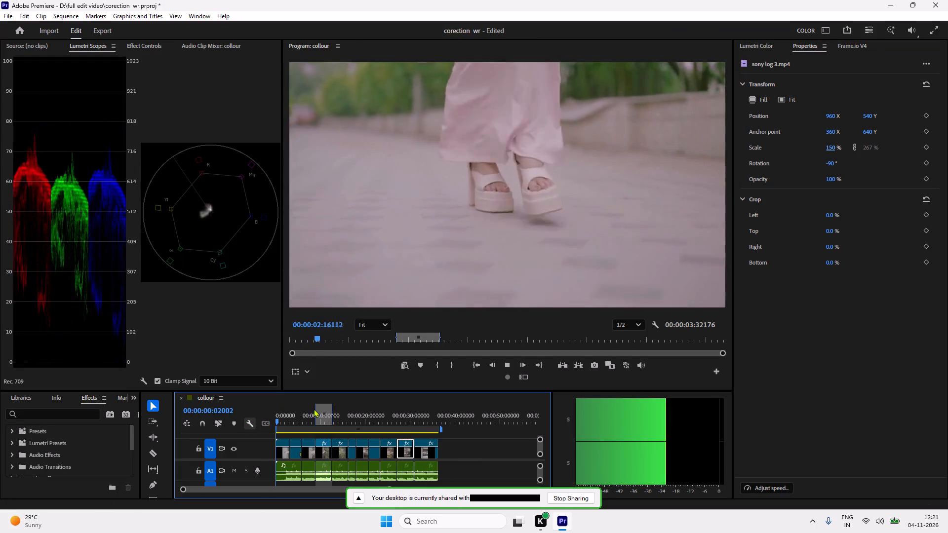
{"action": "key", "text": "space"}
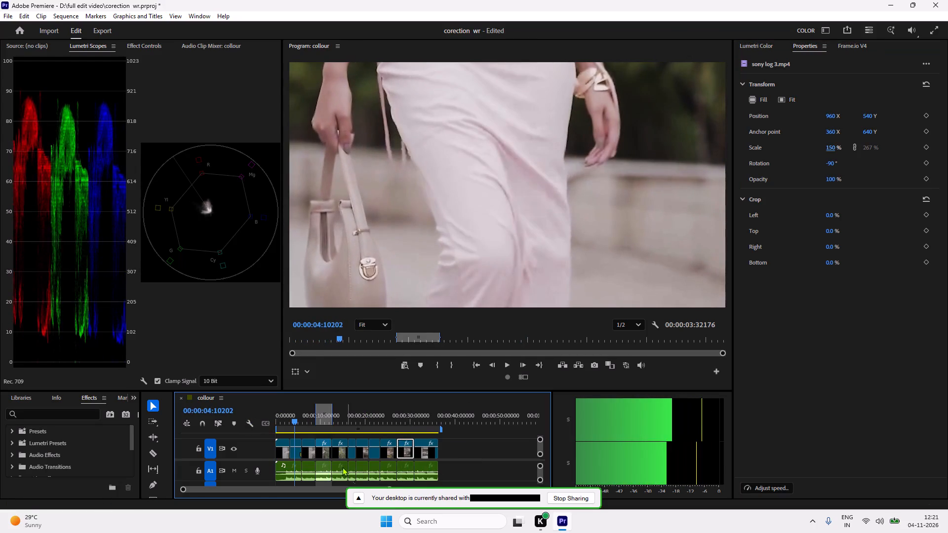
{"action": "left_click", "coordinate": [295, 453]}
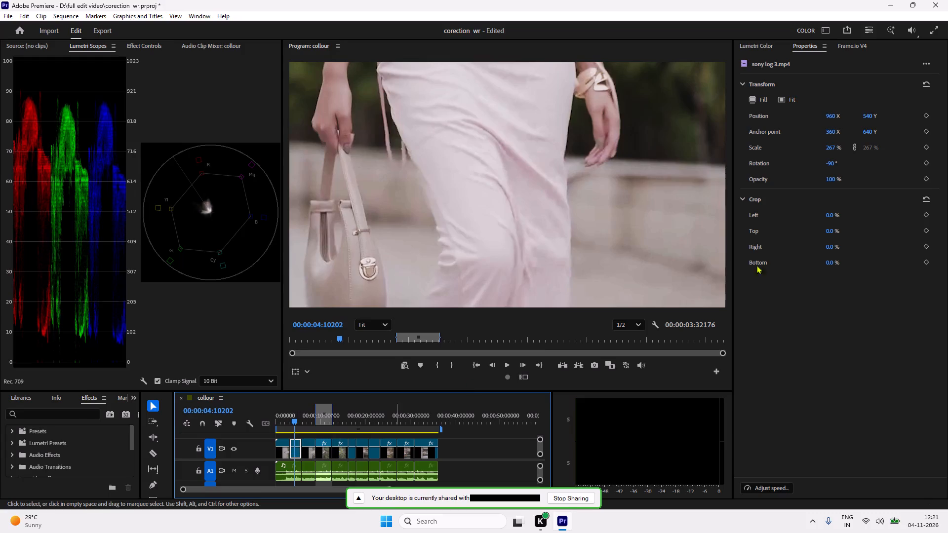
{"action": "left_click_drag", "start_coordinate": [830, 147], "coordinate": [814, 156]}
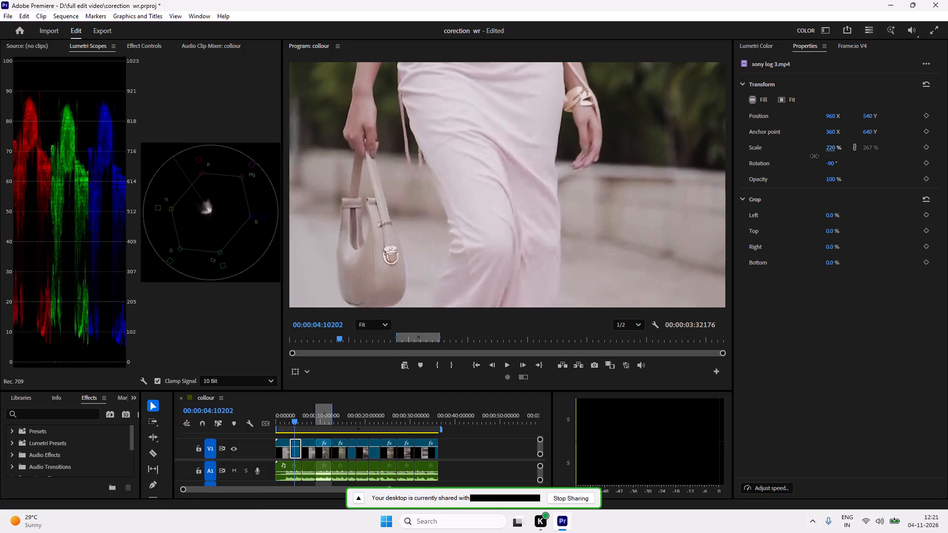
{"action": "left_click_drag", "start_coordinate": [814, 156], "coordinate": [802, 163]}
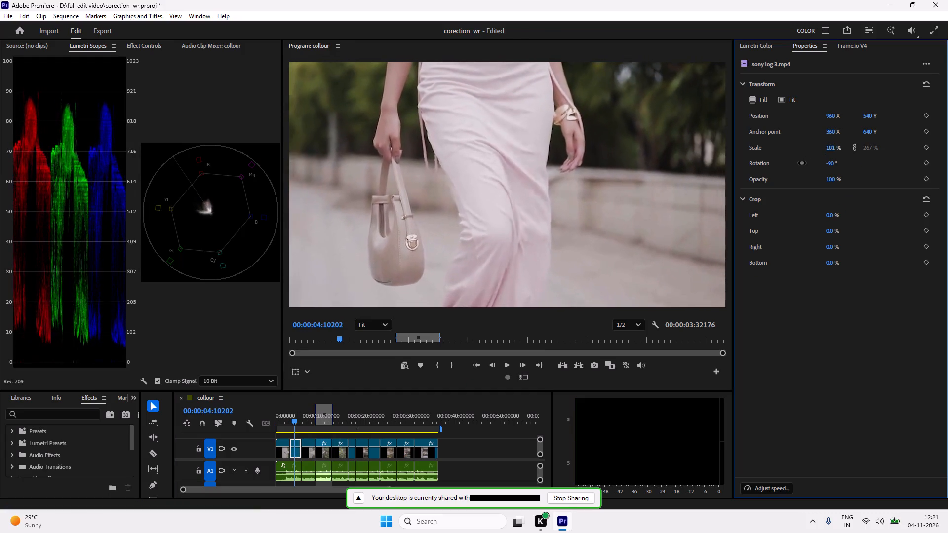
{"action": "left_click_drag", "start_coordinate": [802, 163], "coordinate": [799, 166]}
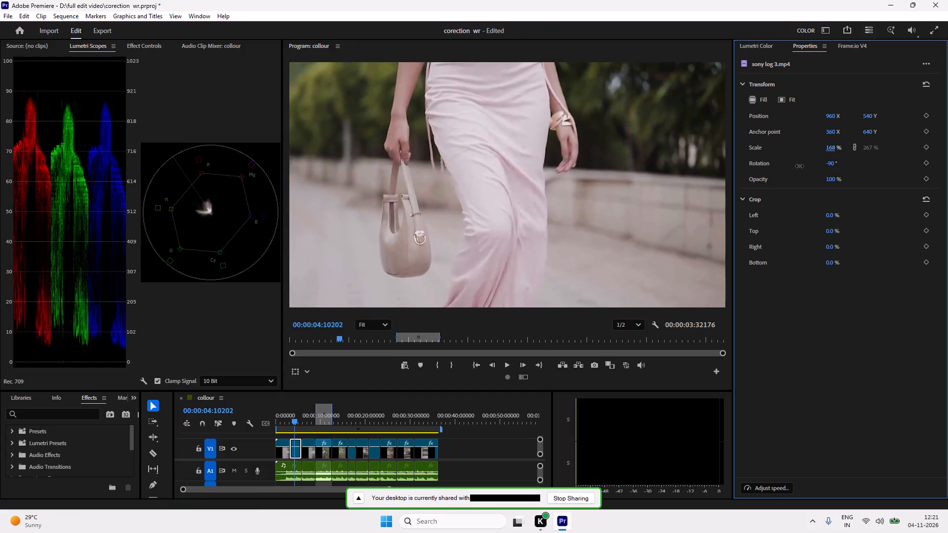
{"action": "left_click_drag", "start_coordinate": [799, 166], "coordinate": [795, 170]}
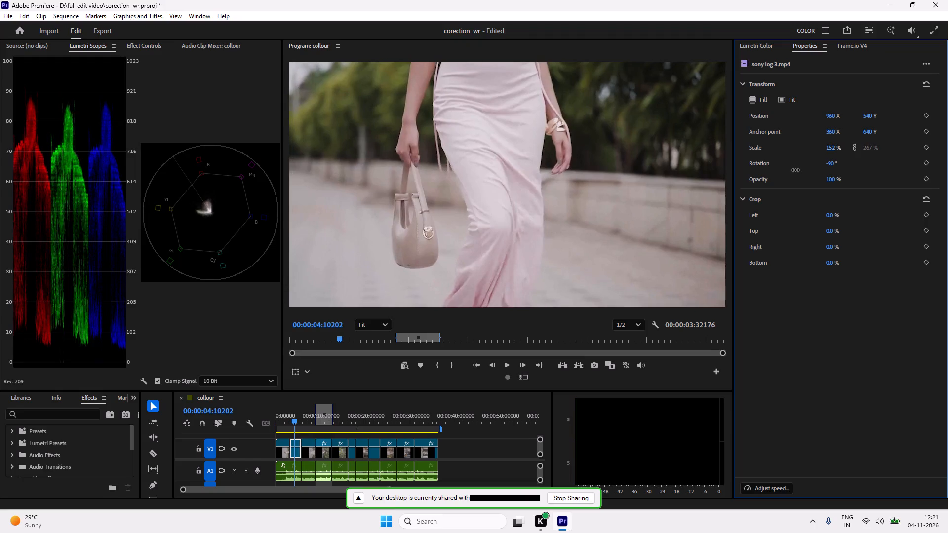
{"action": "left_click_drag", "start_coordinate": [795, 170], "coordinate": [794, 171]}
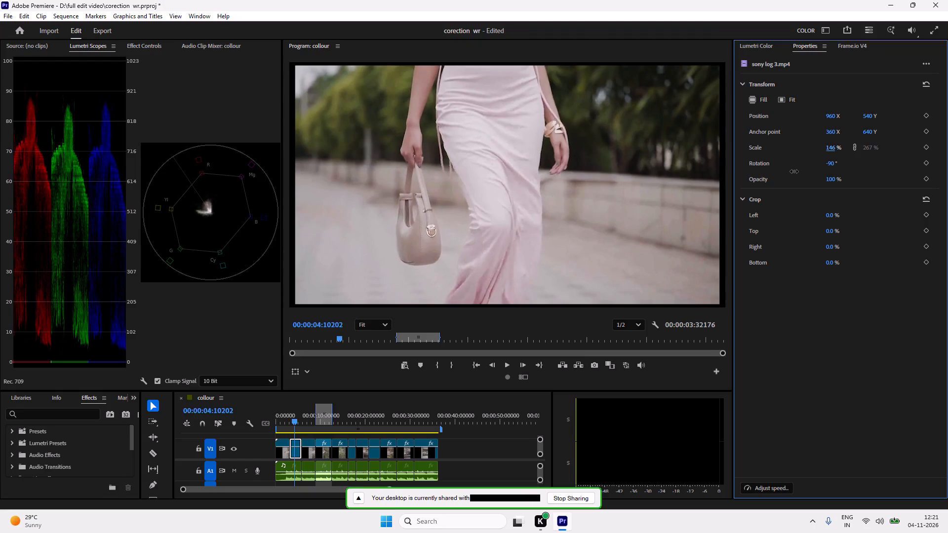
{"action": "left_click_drag", "start_coordinate": [794, 171], "coordinate": [794, 172]}
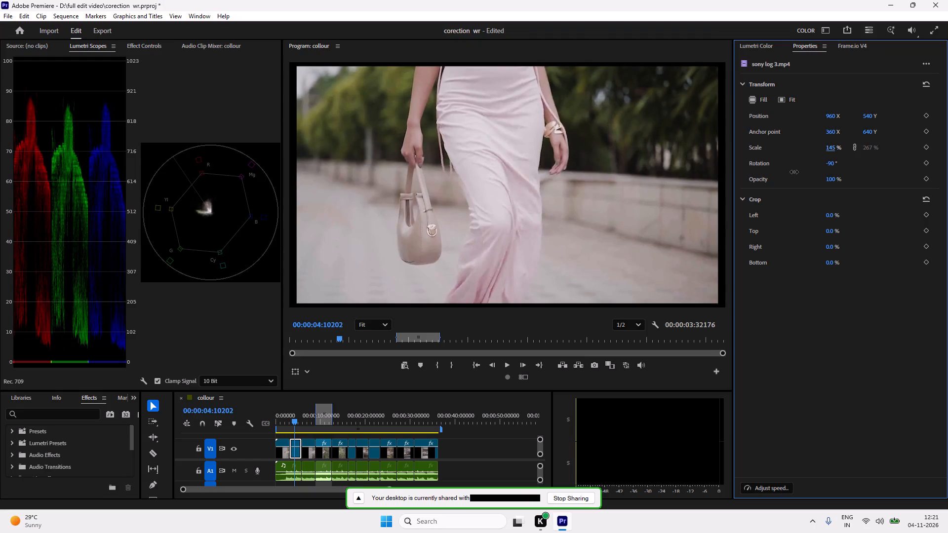
{"action": "left_click_drag", "start_coordinate": [794, 172], "coordinate": [794, 175]}
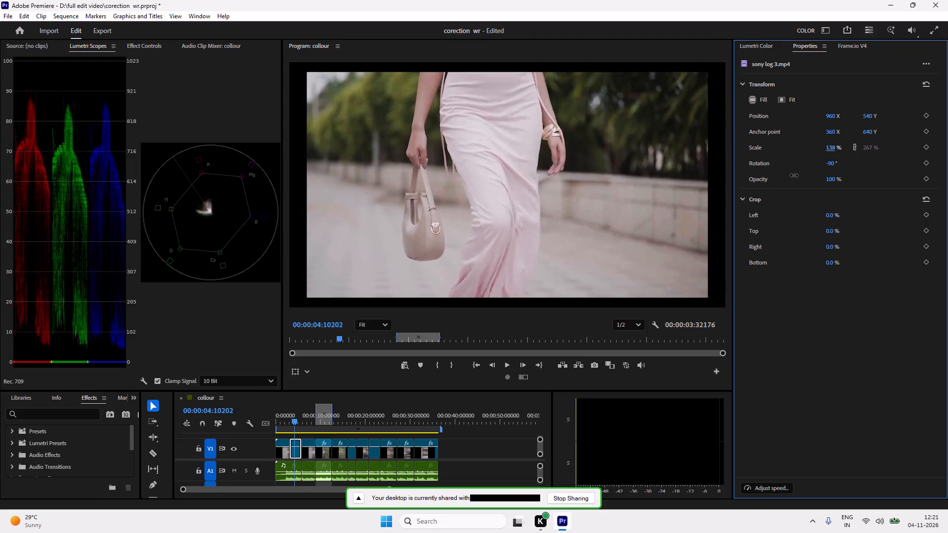
{"action": "left_click_drag", "start_coordinate": [794, 175], "coordinate": [799, 178]}
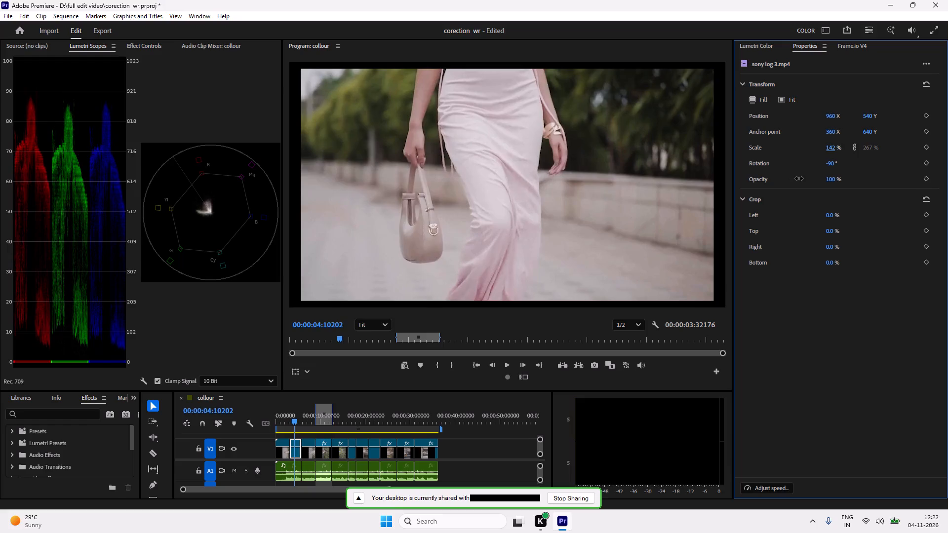
{"action": "left_click_drag", "start_coordinate": [799, 178], "coordinate": [803, 178]}
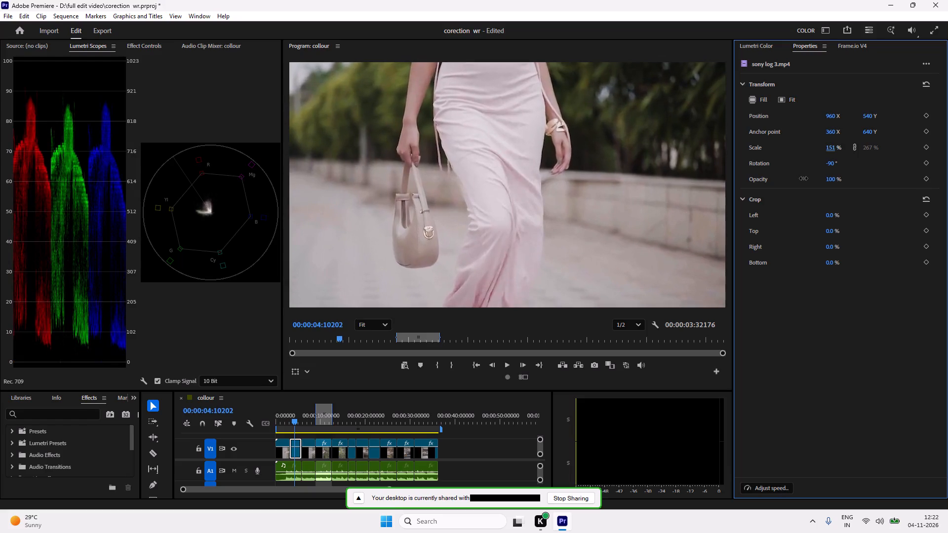
{"action": "left_click_drag", "start_coordinate": [803, 178], "coordinate": [803, 178]}
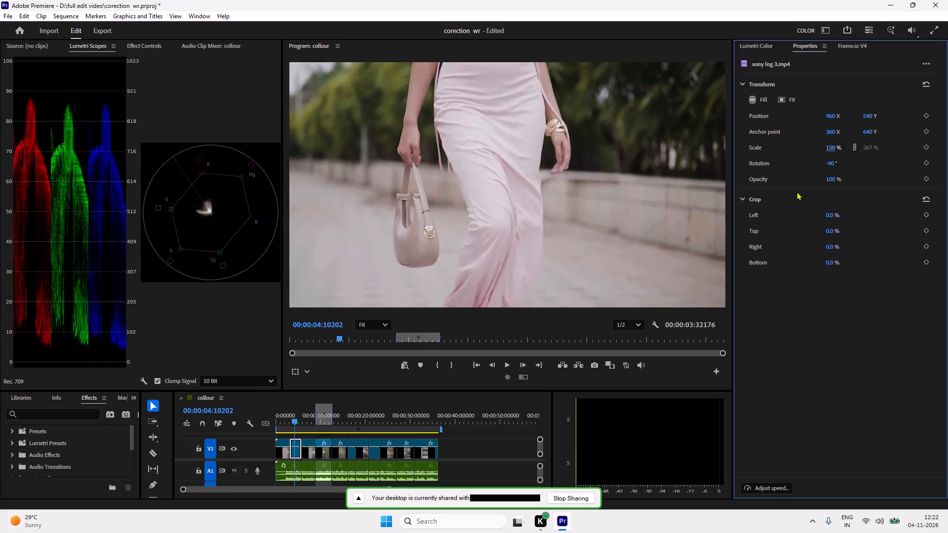
Continue playback and scale the sony log 3.mp4 clip at about 6 seconds to 150%.
{"action": "key", "text": "space"}
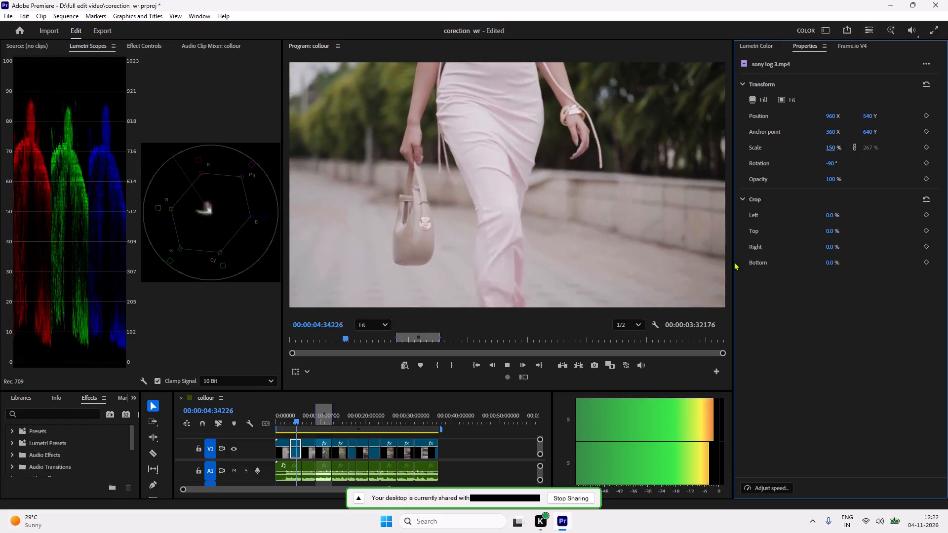
{"action": "key", "text": "space"}
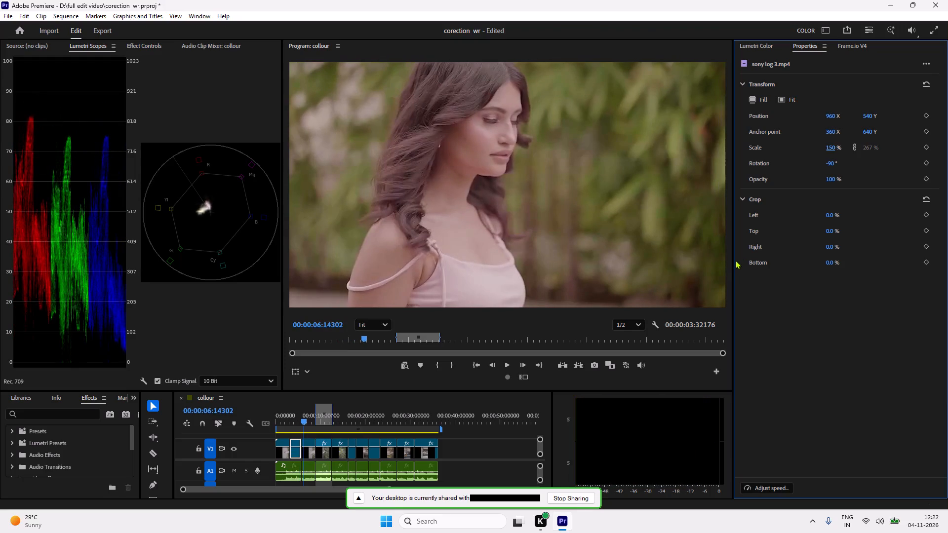
{"action": "left_click", "coordinate": [310, 456]}
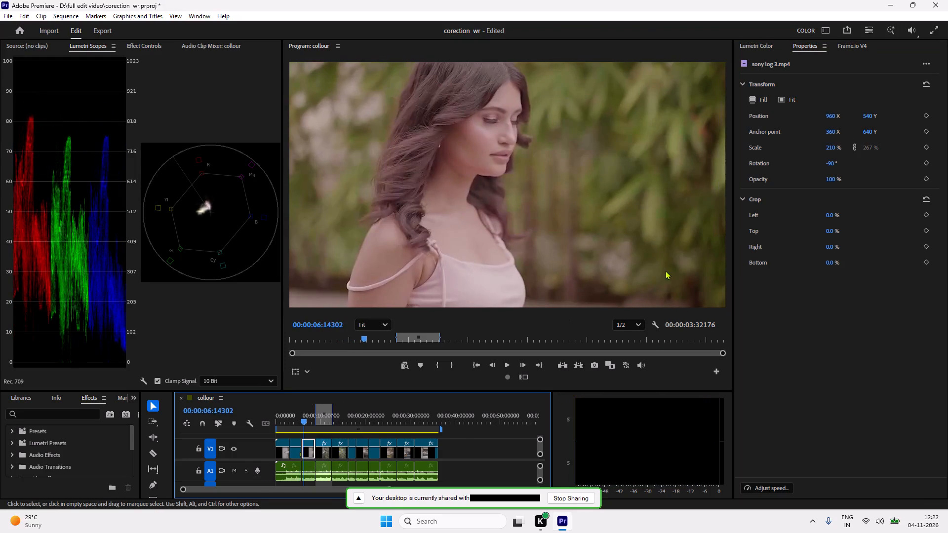
{"action": "left_click_drag", "start_coordinate": [829, 147], "coordinate": [827, 152]}
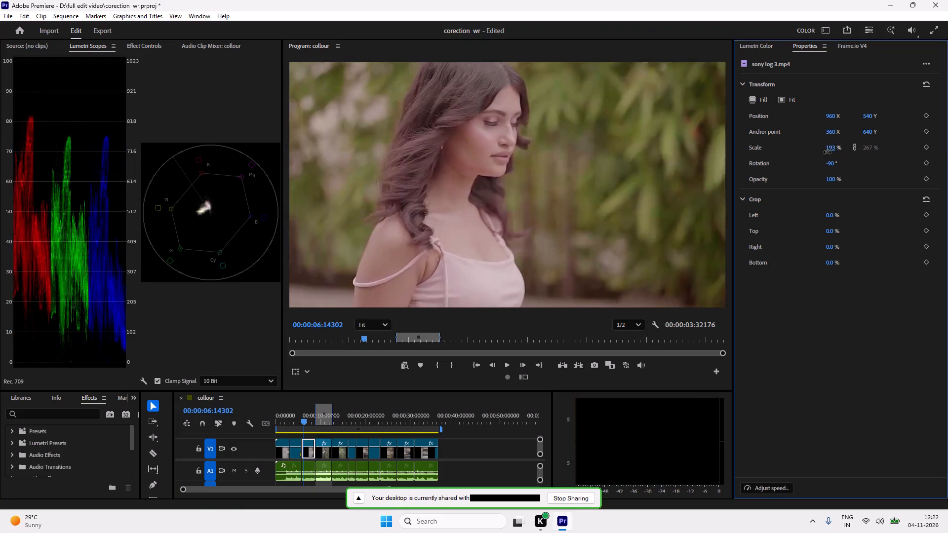
{"action": "left_click_drag", "start_coordinate": [827, 152], "coordinate": [813, 161]}
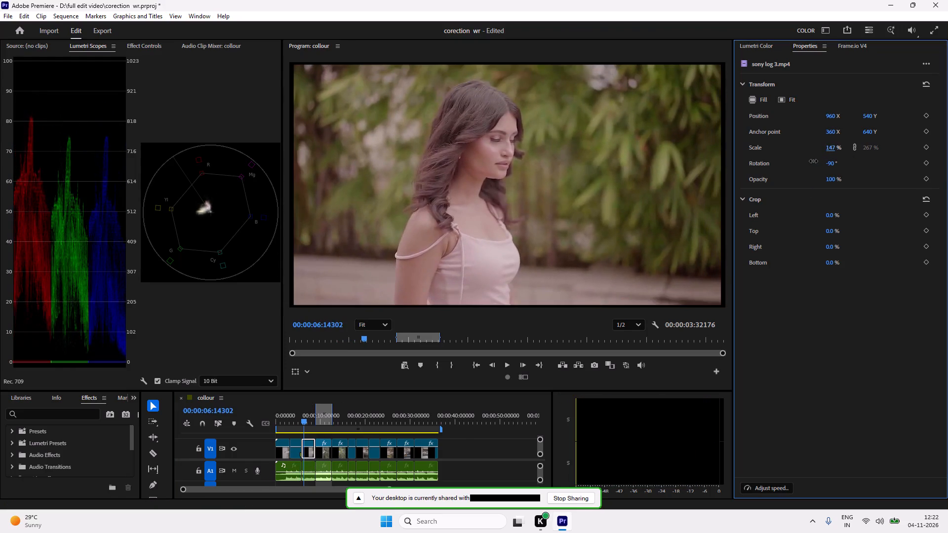
{"action": "left_click_drag", "start_coordinate": [813, 161], "coordinate": [816, 163]}
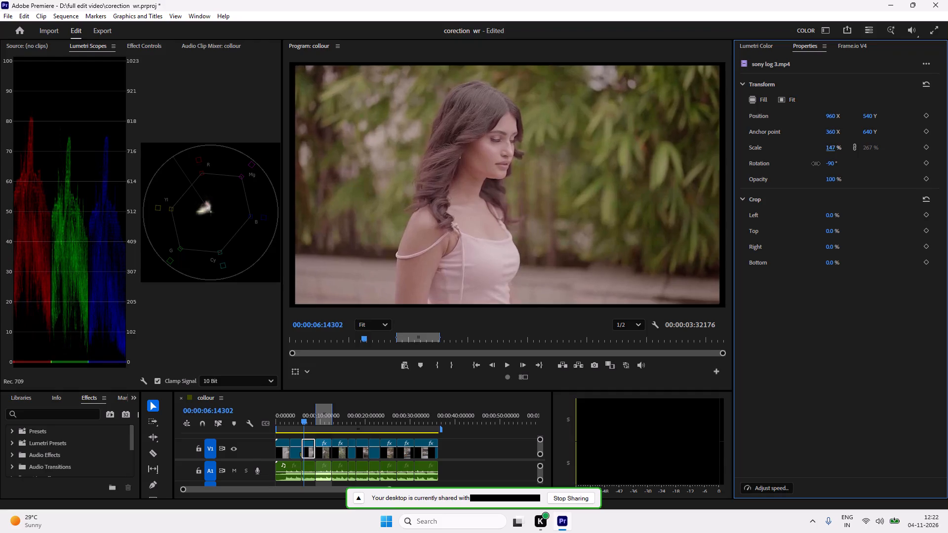
{"action": "left_click_drag", "start_coordinate": [816, 163], "coordinate": [818, 165]}
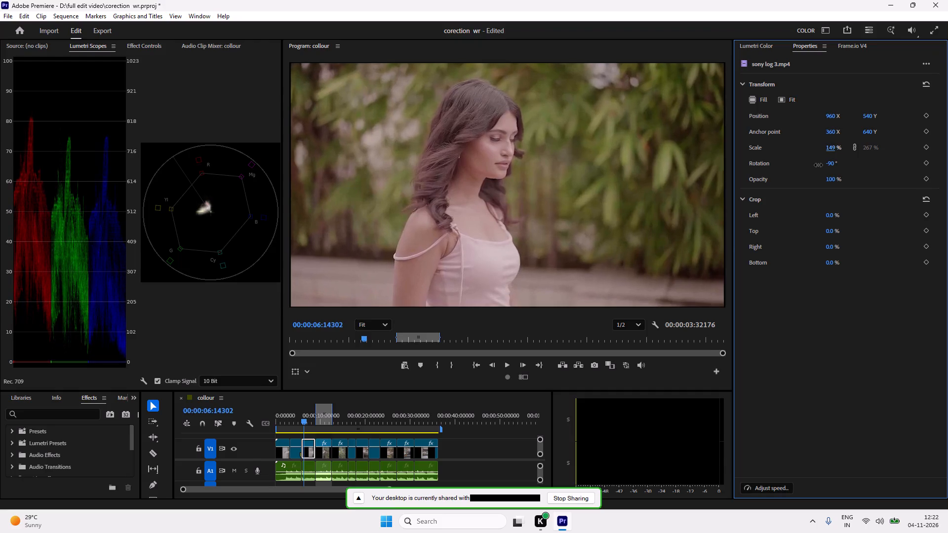
{"action": "left_click_drag", "start_coordinate": [818, 165], "coordinate": [819, 165]}
Scale the sony log 3.mp4 clip at about 9 seconds to 150% and play on to check its framing.
{"action": "key", "text": "space"}
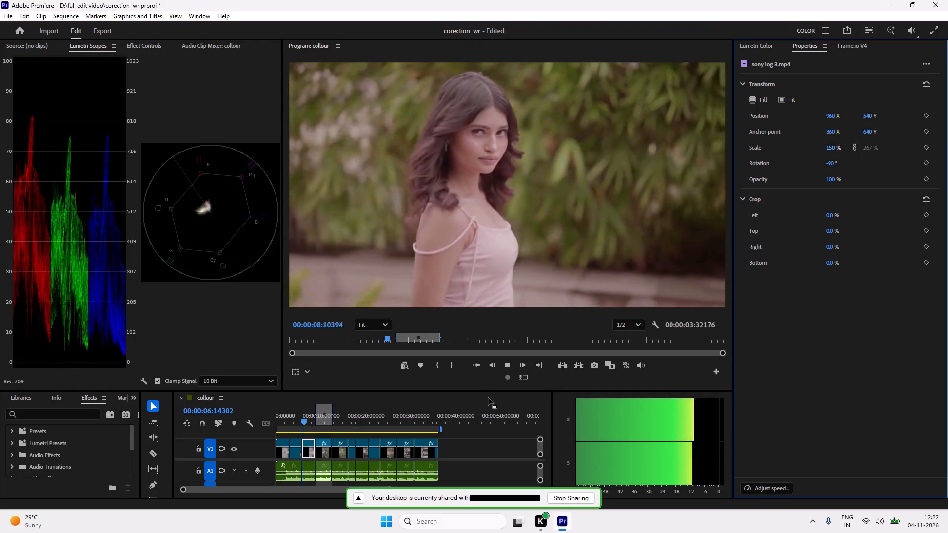
{"action": "key", "text": "space"}
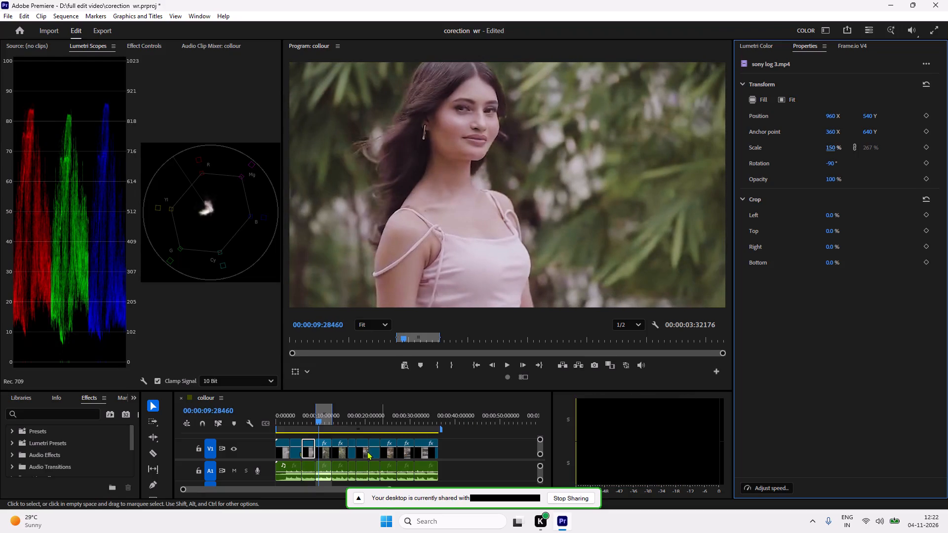
{"action": "left_click", "coordinate": [322, 454]}
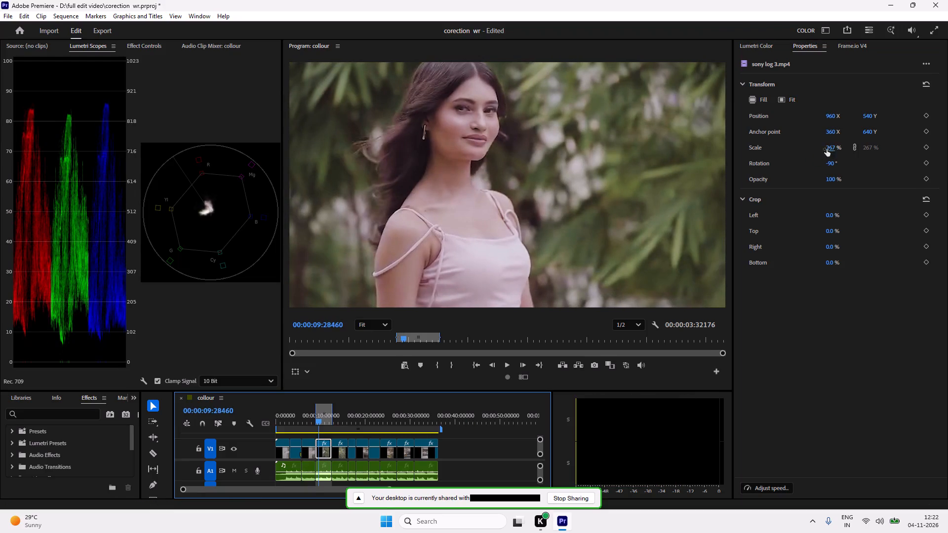
{"action": "left_click_drag", "start_coordinate": [827, 149], "coordinate": [797, 169]}
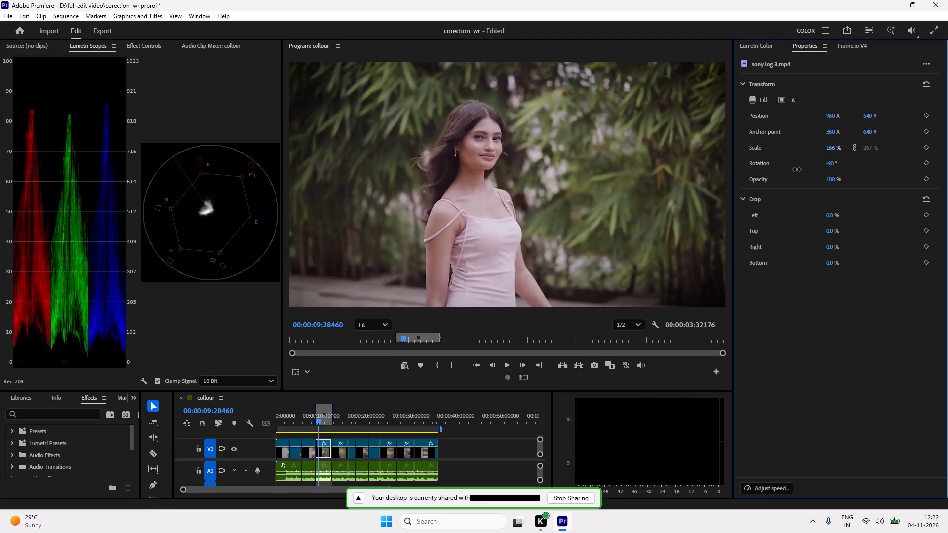
{"action": "left_click_drag", "start_coordinate": [797, 169], "coordinate": [792, 173]}
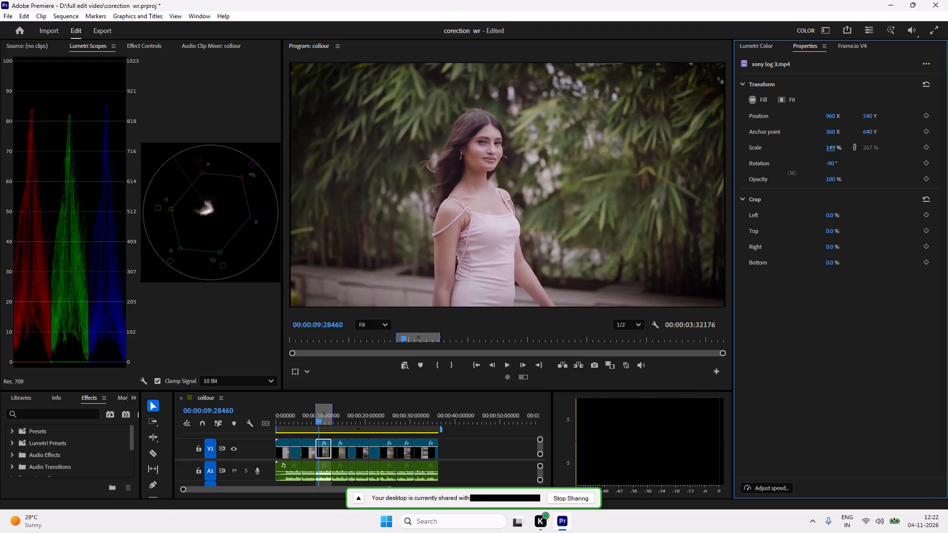
{"action": "left_click_drag", "start_coordinate": [792, 173], "coordinate": [794, 175]}
{"action": "key", "text": "space"}
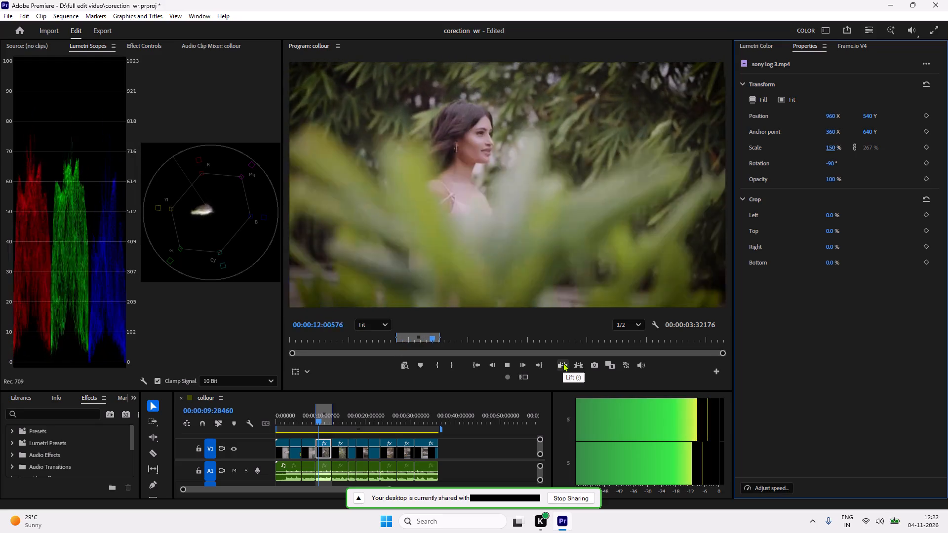
Scale the sony log 3.mp4 clip at about 13 seconds to 150% and play on to check the framing of the following clips.
{"action": "key", "text": "space"}
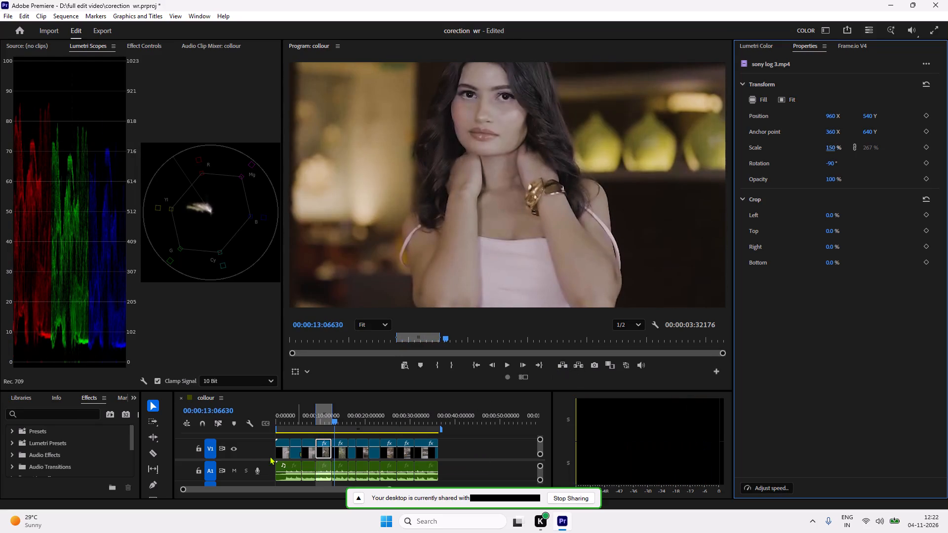
{"action": "left_click", "coordinate": [338, 454]}
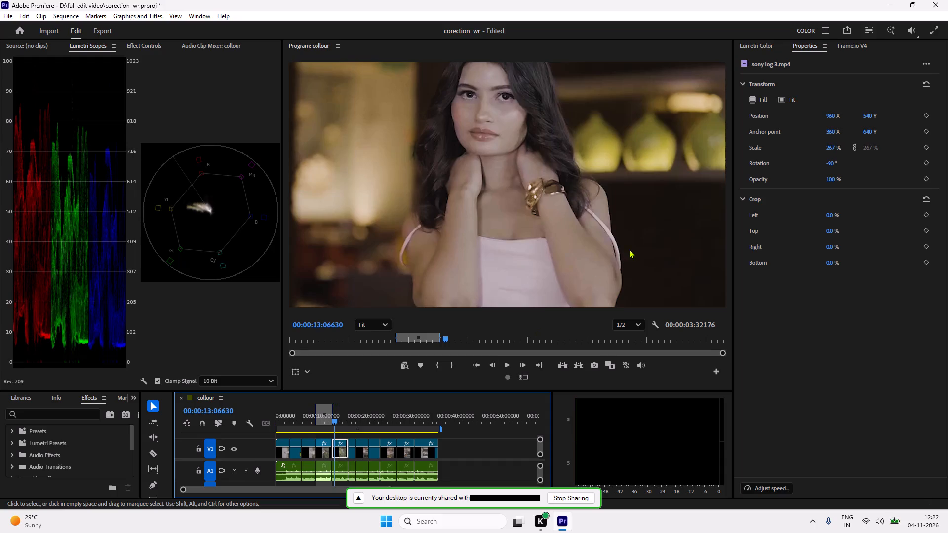
{"action": "left_click_drag", "start_coordinate": [826, 150], "coordinate": [796, 165]}
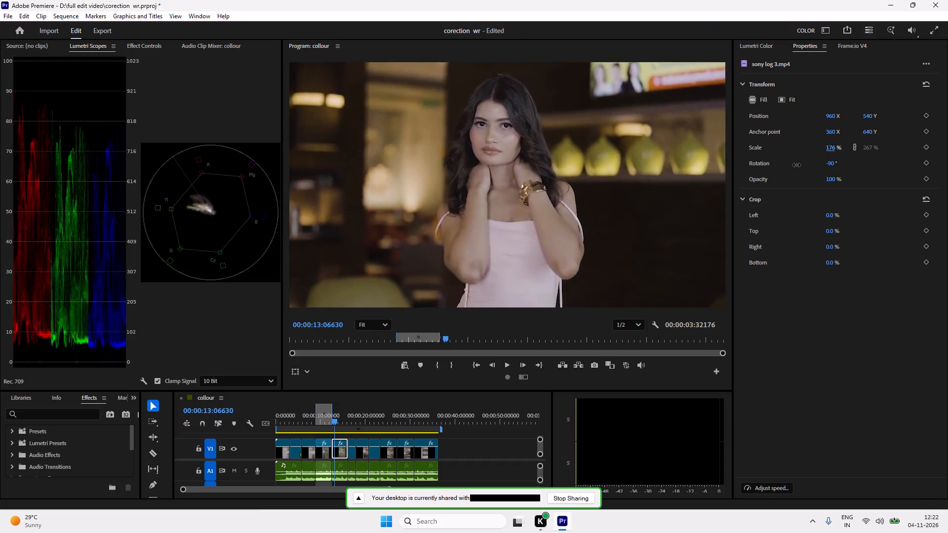
{"action": "left_click_drag", "start_coordinate": [796, 165], "coordinate": [780, 170]}
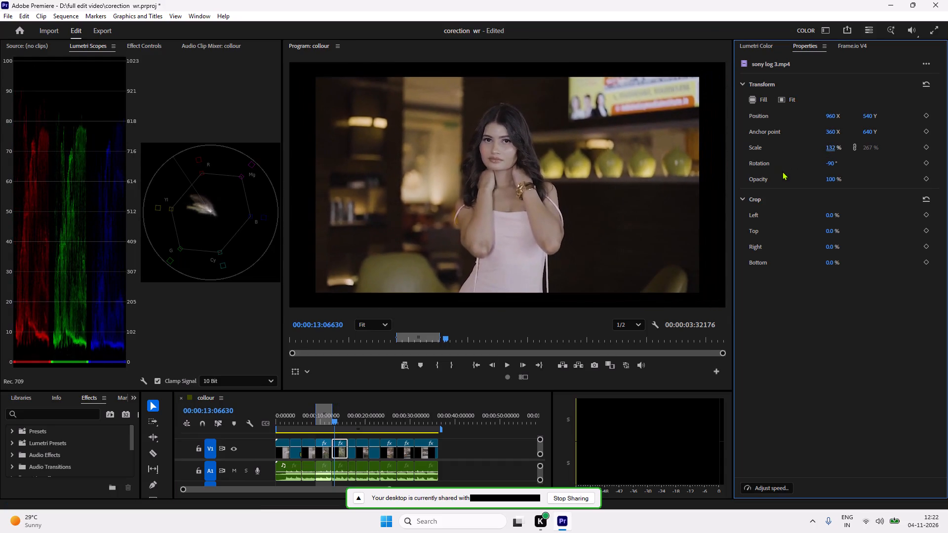
{"action": "left_click_drag", "start_coordinate": [784, 171], "coordinate": [797, 172]}
{"action": "left_click_drag", "start_coordinate": [833, 146], "coordinate": [847, 150]}
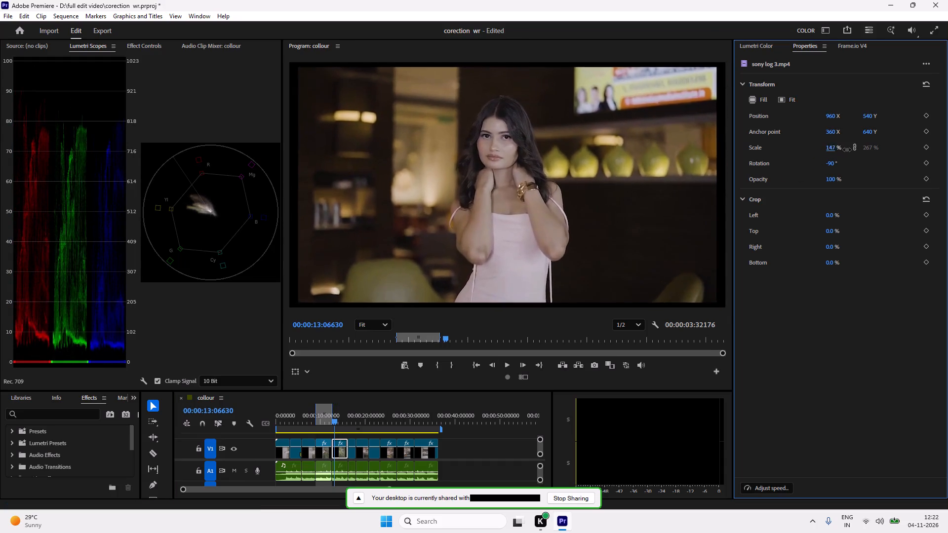
{"action": "left_click_drag", "start_coordinate": [847, 150], "coordinate": [848, 151]}
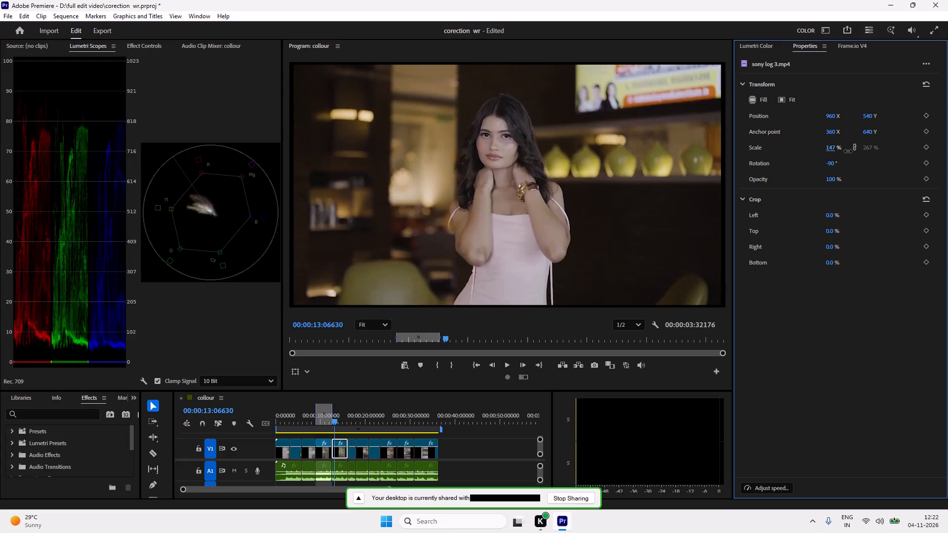
{"action": "left_click_drag", "start_coordinate": [848, 151], "coordinate": [850, 152]}
{"action": "key", "text": "space"}
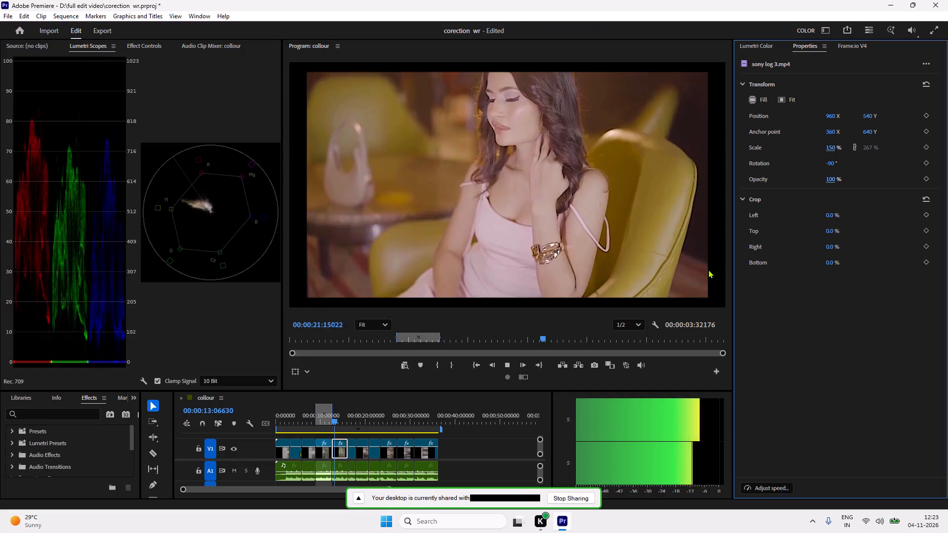
{"action": "key", "text": "space"}
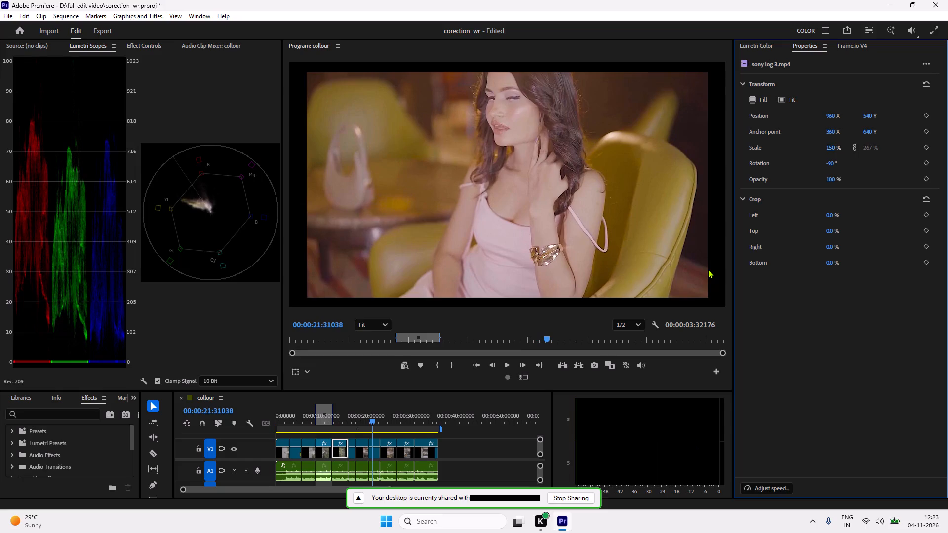
{"action": "key", "text": "space"}
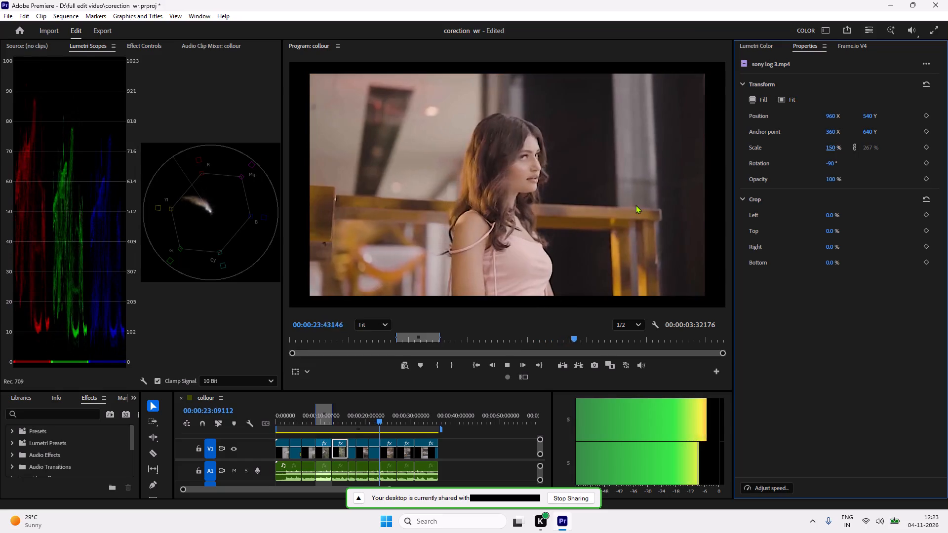
{"action": "key", "text": "space"}
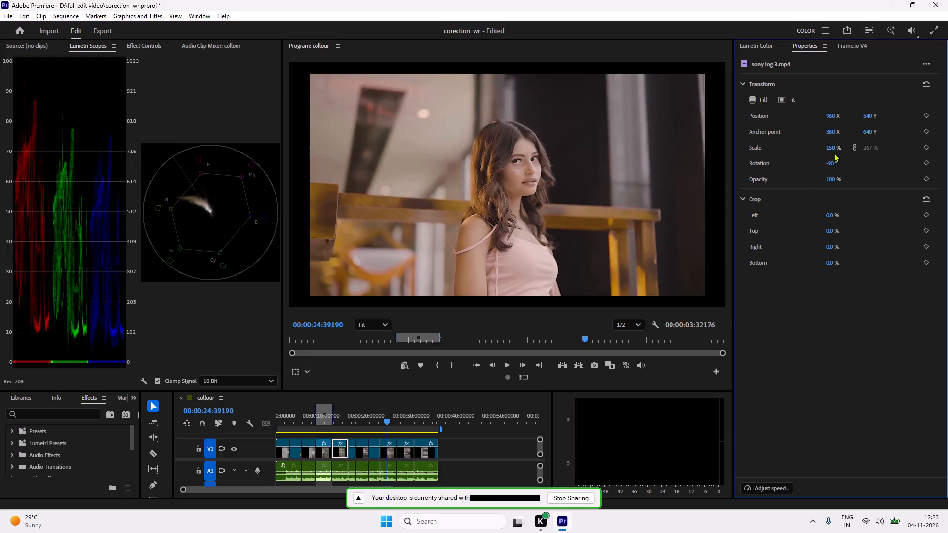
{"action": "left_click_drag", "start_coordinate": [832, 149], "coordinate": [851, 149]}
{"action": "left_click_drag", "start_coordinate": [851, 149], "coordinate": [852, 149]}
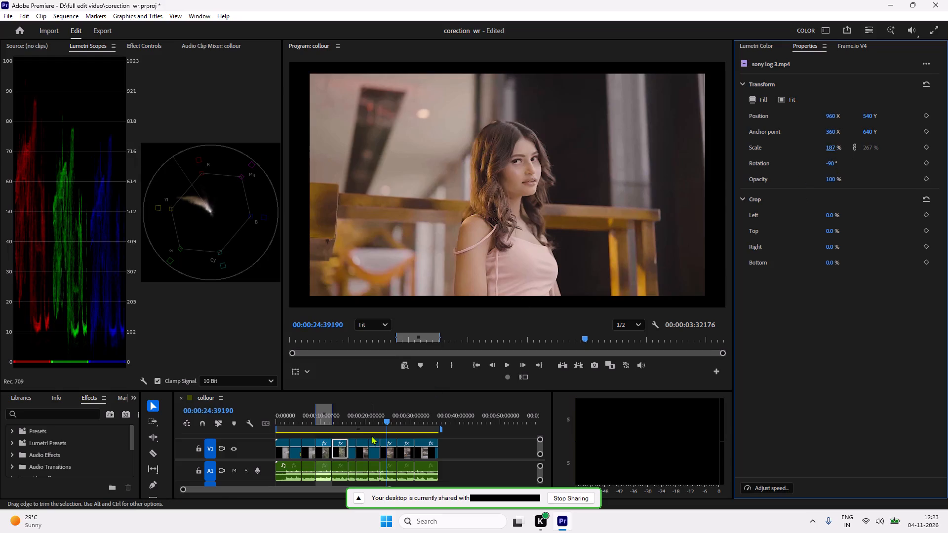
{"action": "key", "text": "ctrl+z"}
Scale the sony log 3.mp4 clip at about 26 seconds to 150% so it fills the frame.
{"action": "left_click_drag", "start_coordinate": [390, 415], "coordinate": [387, 416]}
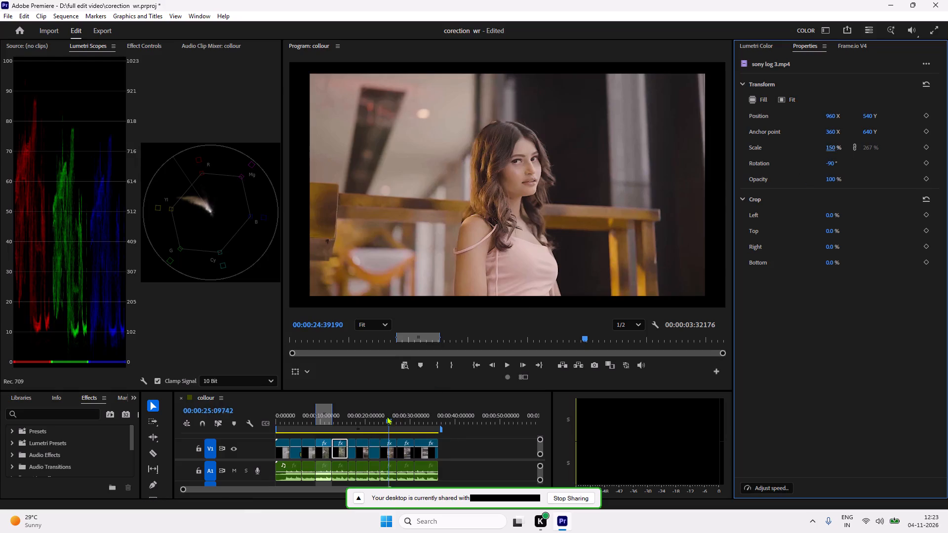
{"action": "left_click_drag", "start_coordinate": [387, 416], "coordinate": [350, 427]}
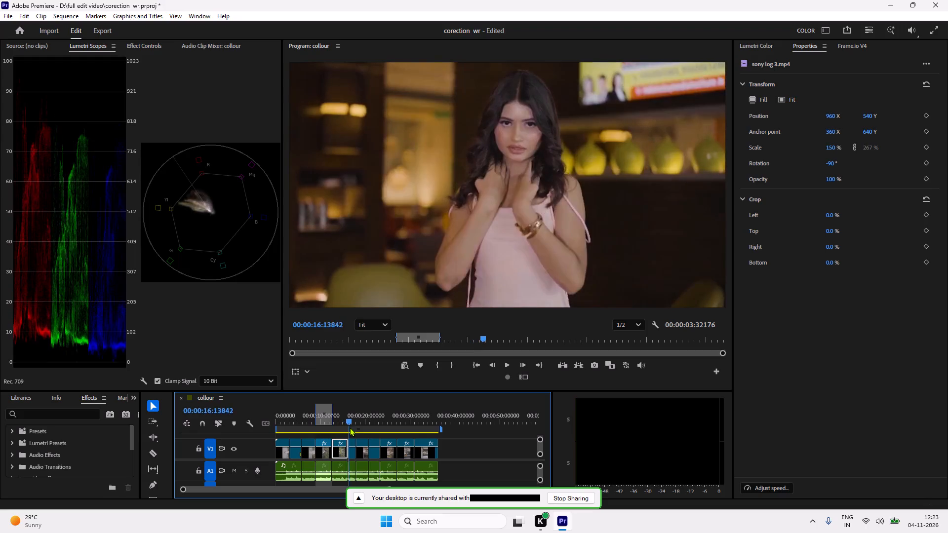
{"action": "left_click_drag", "start_coordinate": [350, 427], "coordinate": [395, 427]}
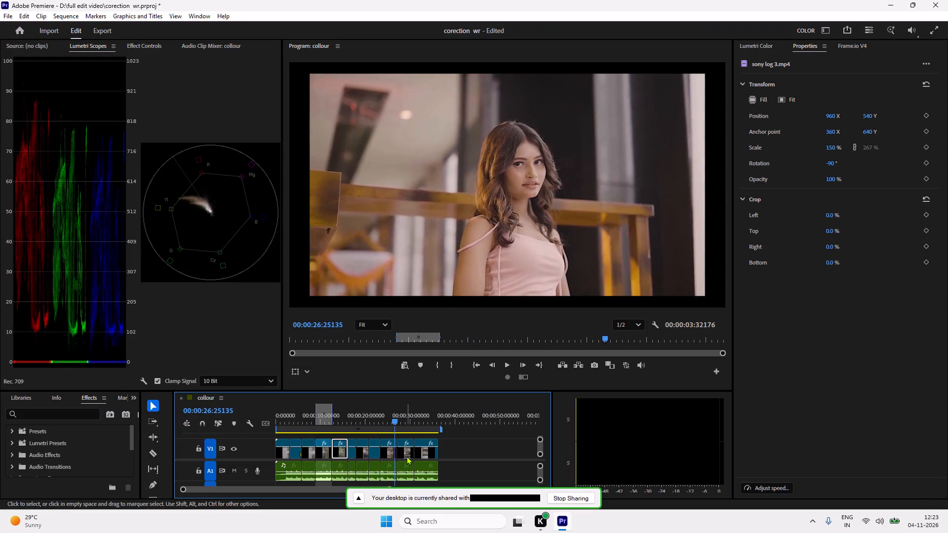
{"action": "left_click", "coordinate": [391, 452]}
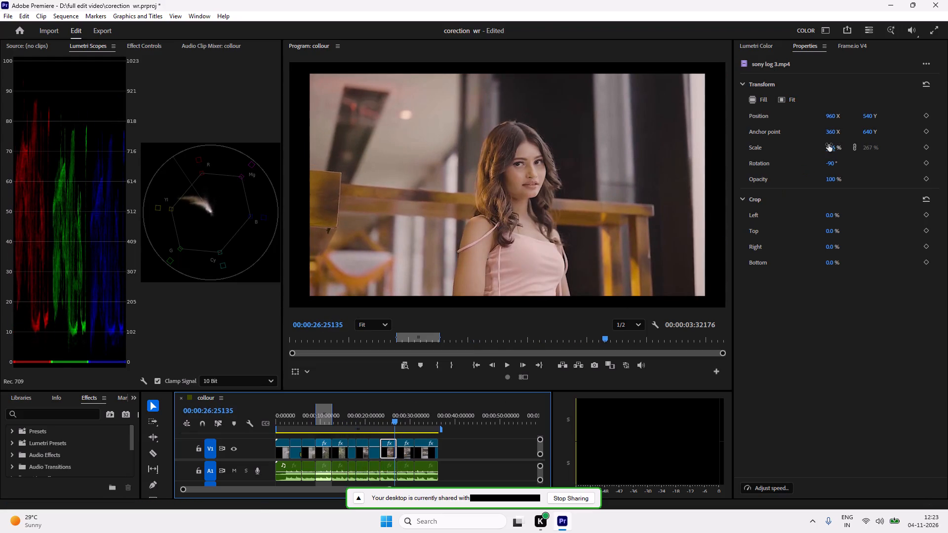
{"action": "left_click_drag", "start_coordinate": [832, 148], "coordinate": [841, 152]}
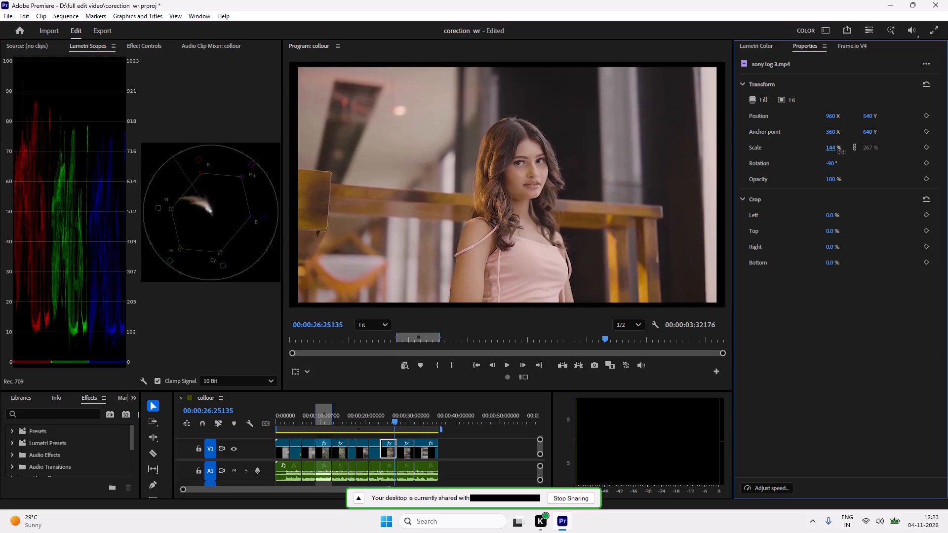
{"action": "left_click_drag", "start_coordinate": [841, 152], "coordinate": [846, 153]}
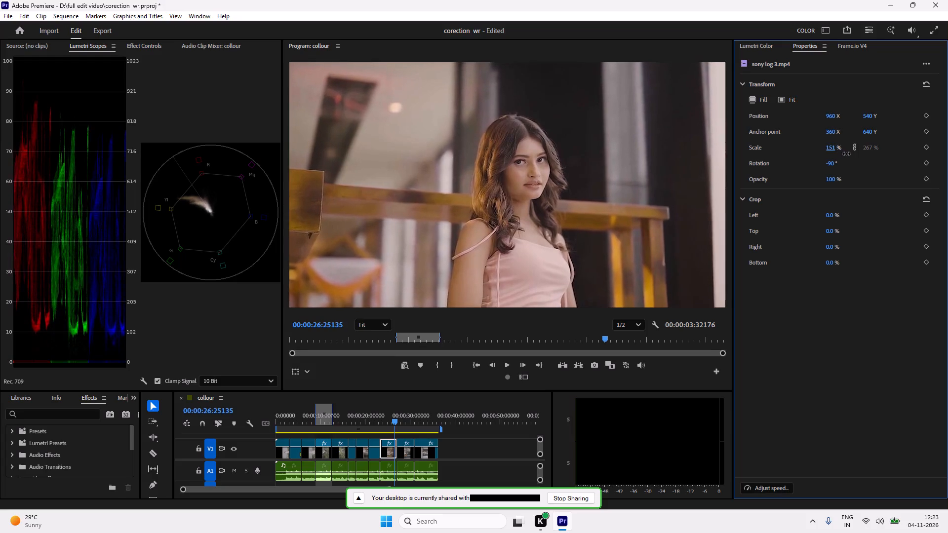
{"action": "left_click_drag", "start_coordinate": [846, 153], "coordinate": [847, 156]}
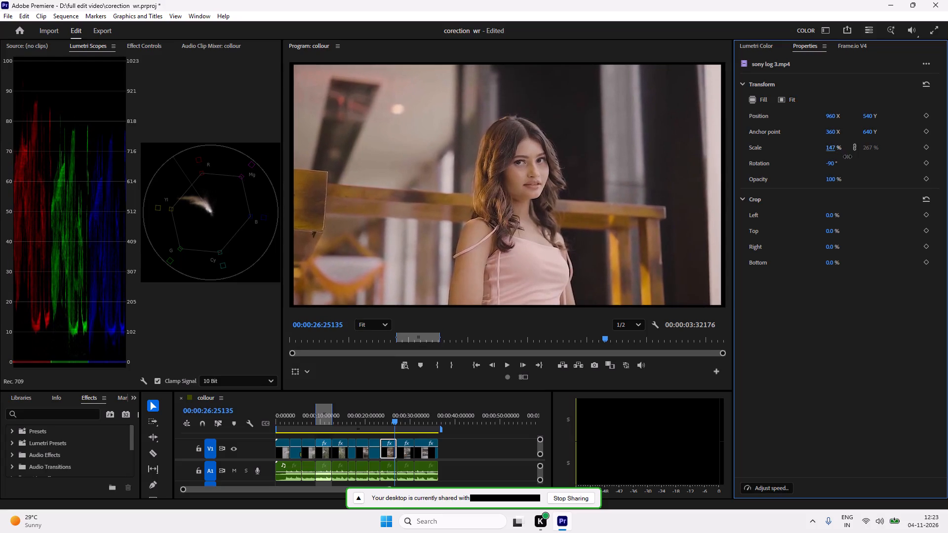
{"action": "left_click_drag", "start_coordinate": [847, 156], "coordinate": [849, 156]}
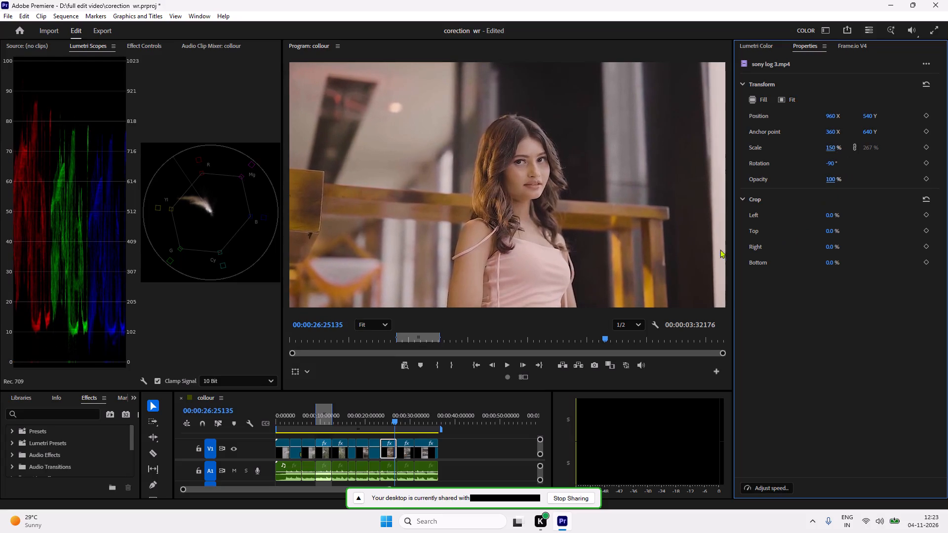
Continue playback and scale the last sony log 3.mp4 clip, at about 31 seconds, to 150%.
{"action": "key", "text": "space"}
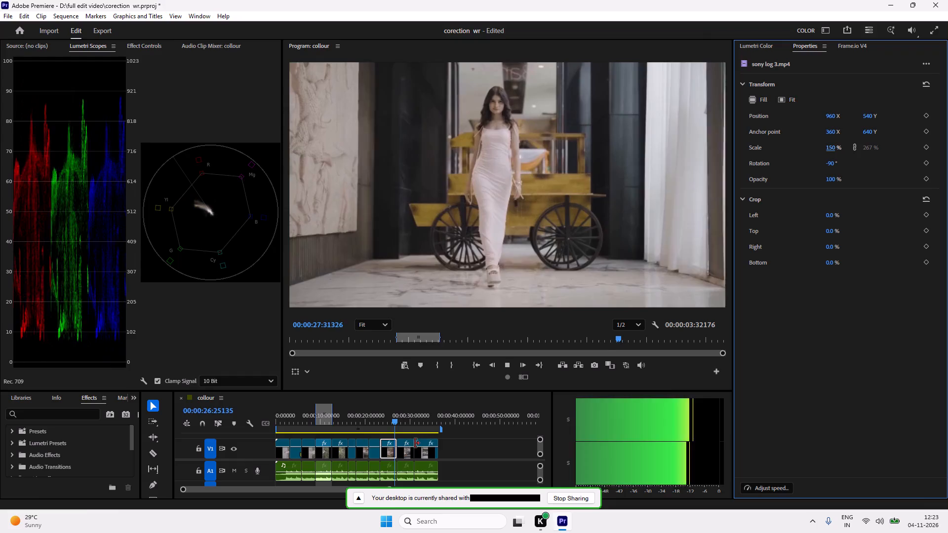
{"action": "key", "text": "space"}
{"action": "key", "text": "space"}
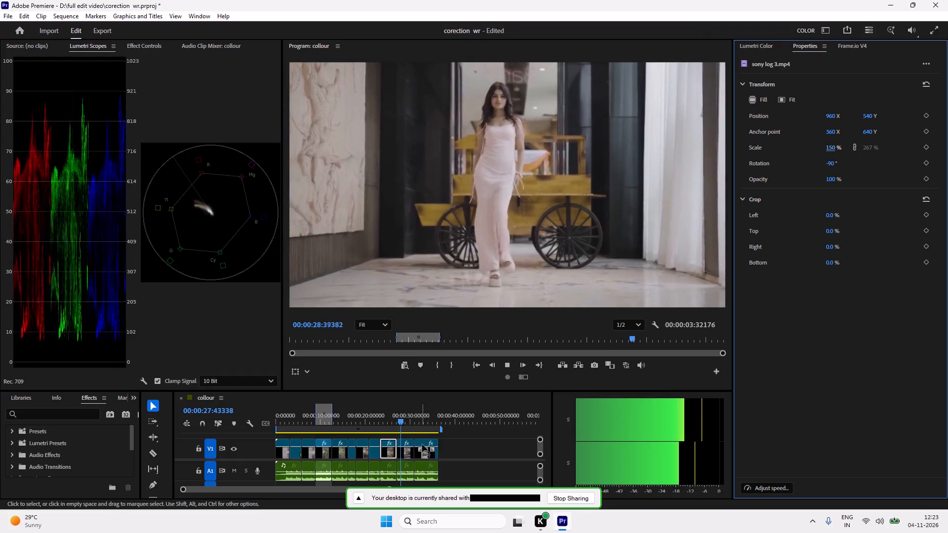
{"action": "key", "text": "space"}
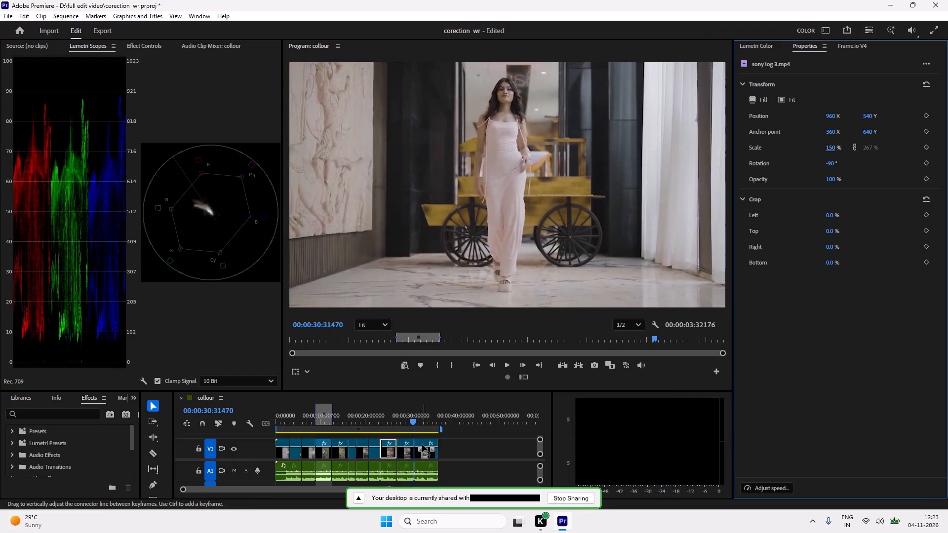
{"action": "key", "text": "space"}
{"action": "key", "text": "space"}
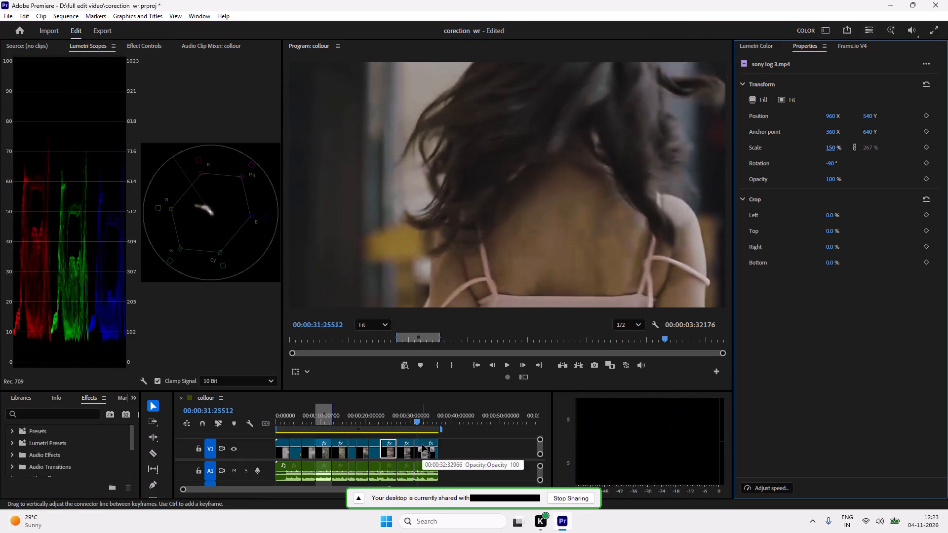
{"action": "left_click", "coordinate": [416, 456]}
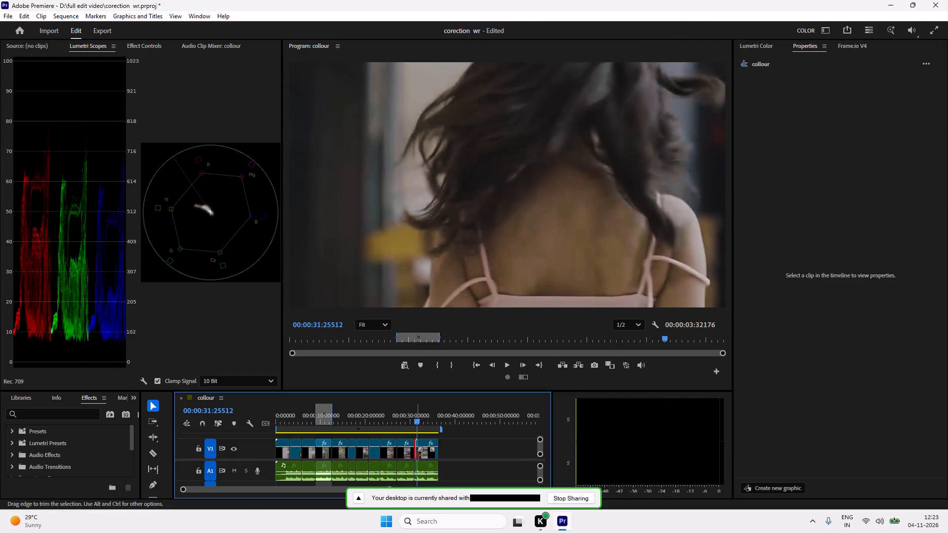
{"action": "left_click", "coordinate": [416, 456]}
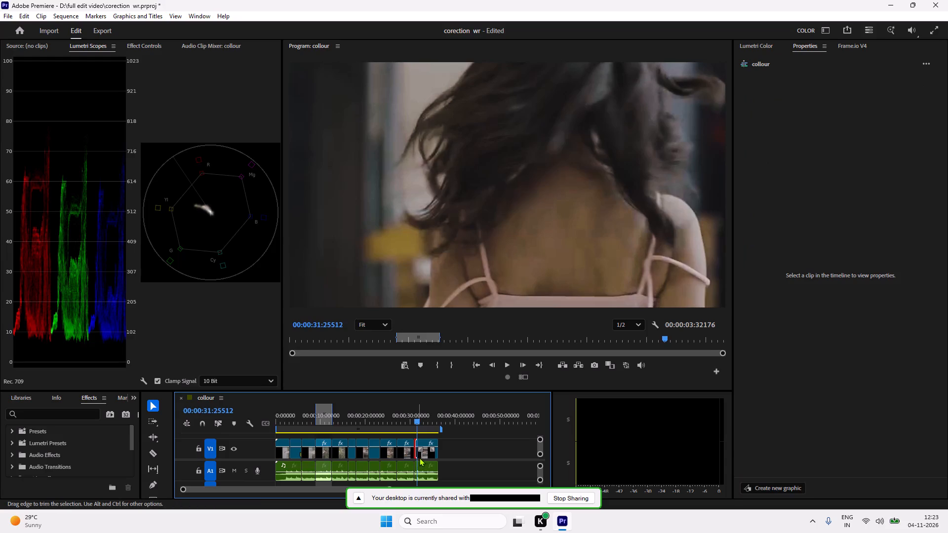
{"action": "left_click", "coordinate": [421, 457]}
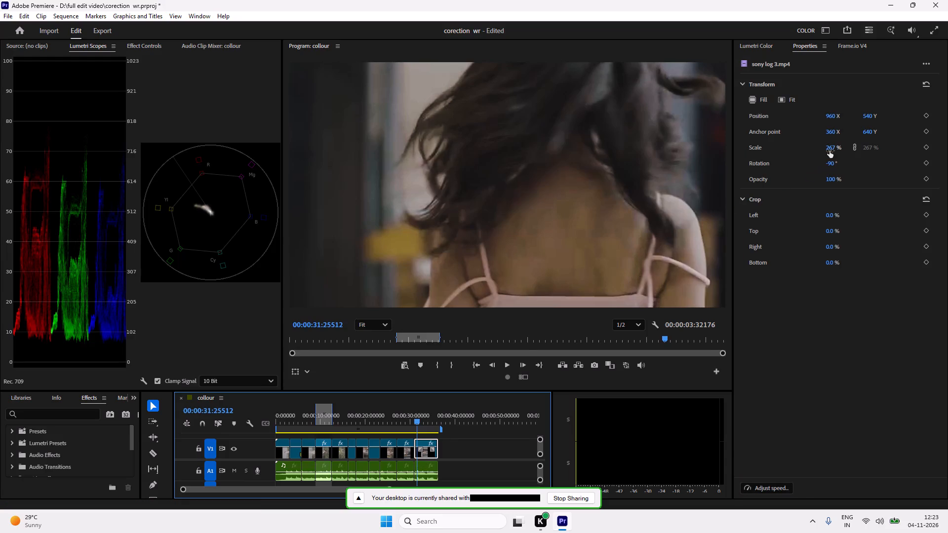
{"action": "left_click_drag", "start_coordinate": [830, 150], "coordinate": [803, 172]}
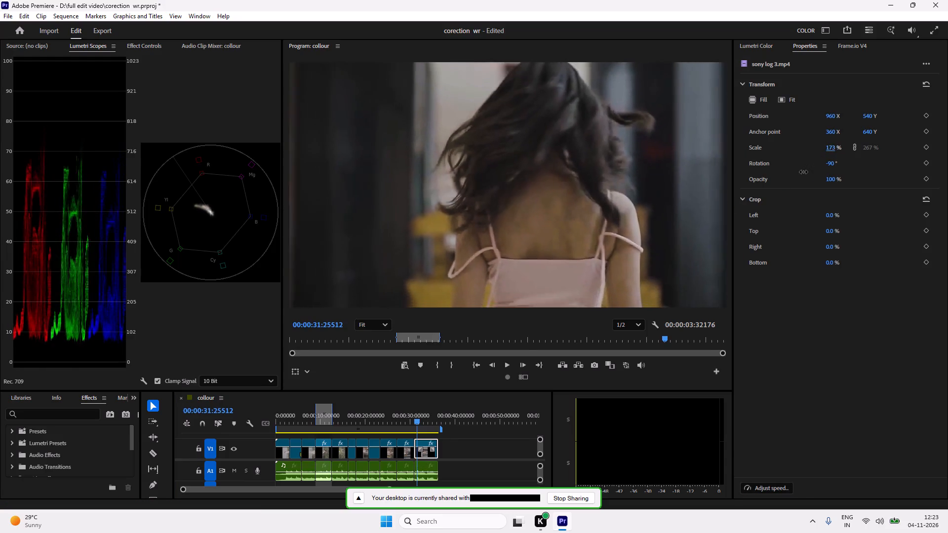
{"action": "left_click_drag", "start_coordinate": [803, 172], "coordinate": [798, 178]}
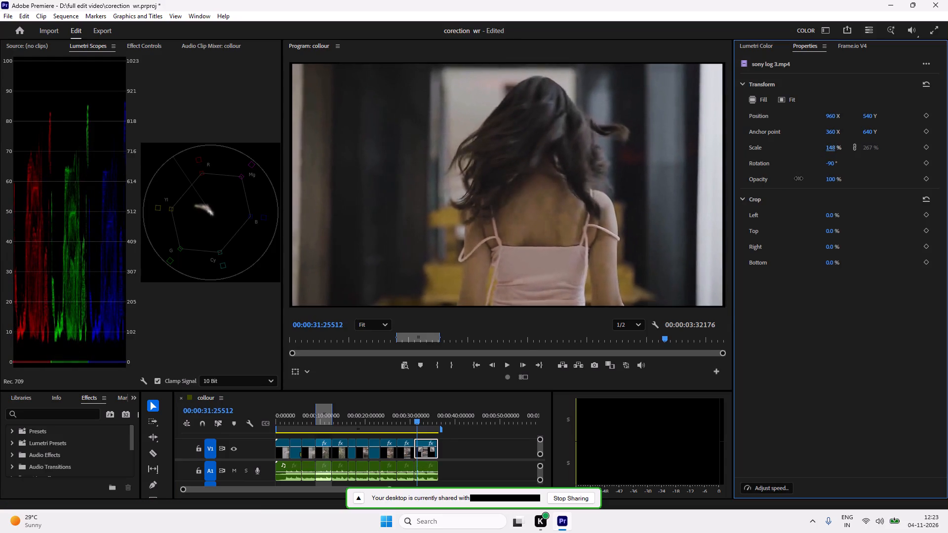
{"action": "left_click_drag", "start_coordinate": [798, 178], "coordinate": [800, 178]}
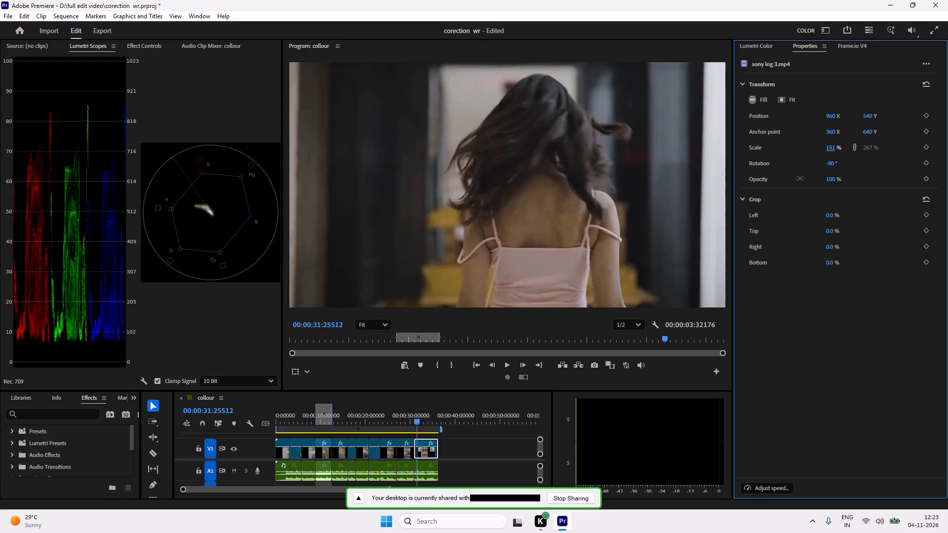
{"action": "left_click_drag", "start_coordinate": [800, 178], "coordinate": [799, 178]}
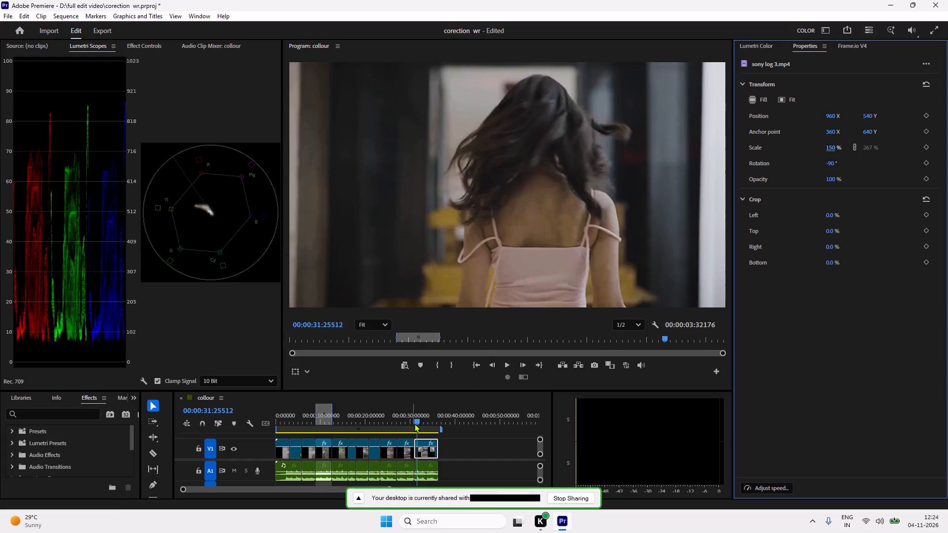
Play the colour sequence again from near its start to review the framing and grade of the clips.
{"action": "left_click_drag", "start_coordinate": [416, 423], "coordinate": [294, 438]}
{"action": "key", "text": "space"}
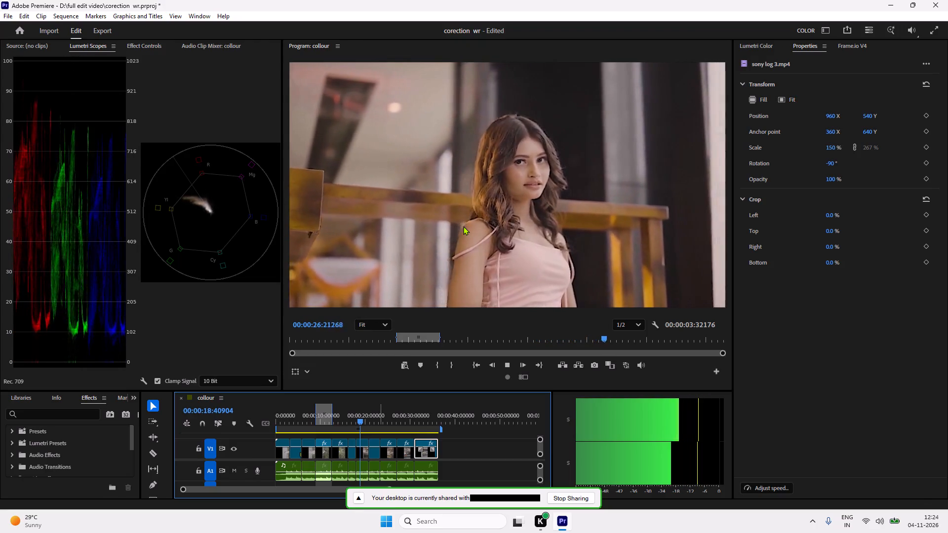
{"action": "key", "text": "space"}
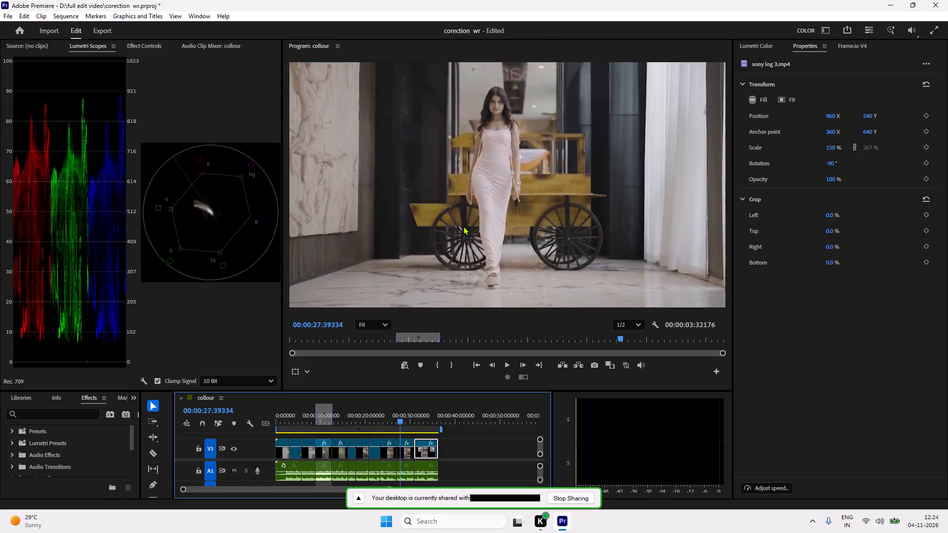
{"action": "key", "text": "space"}
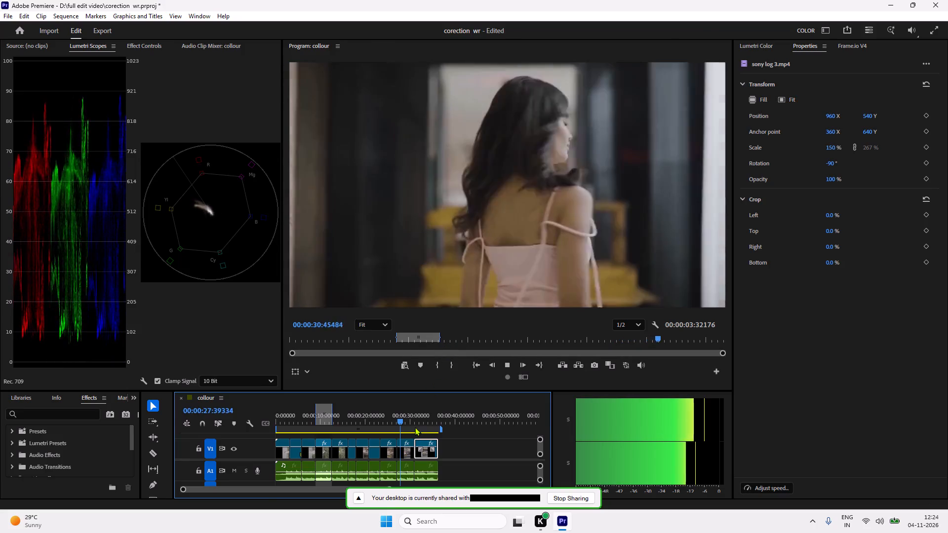
{"action": "key", "text": "space"}
{"action": "left_click_drag", "start_coordinate": [412, 421], "coordinate": [407, 423]}
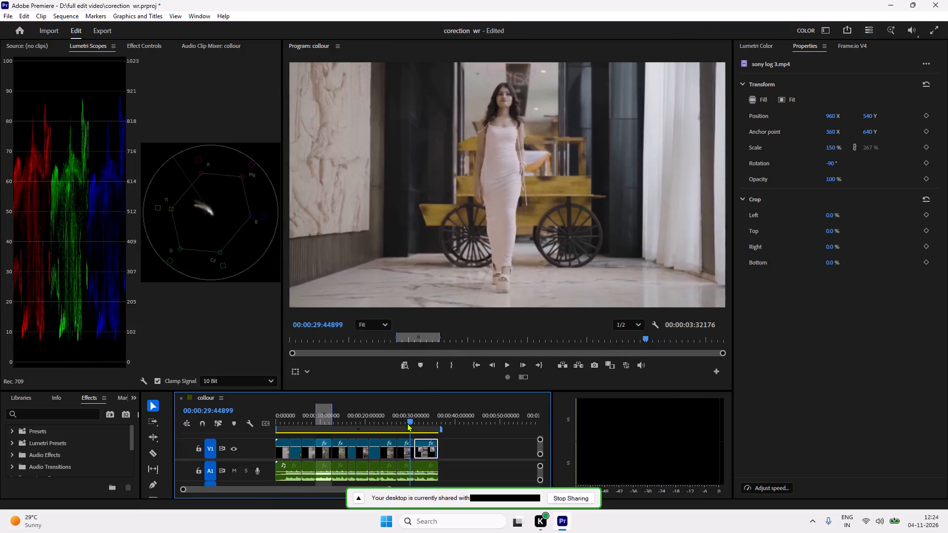
Reset the Basic Correction of the sony log 3.mp4 clip at about 29 seconds, returning contrast, highlights and shadows to 0.
{"action": "left_click_drag", "start_coordinate": [407, 423], "coordinate": [404, 424]}
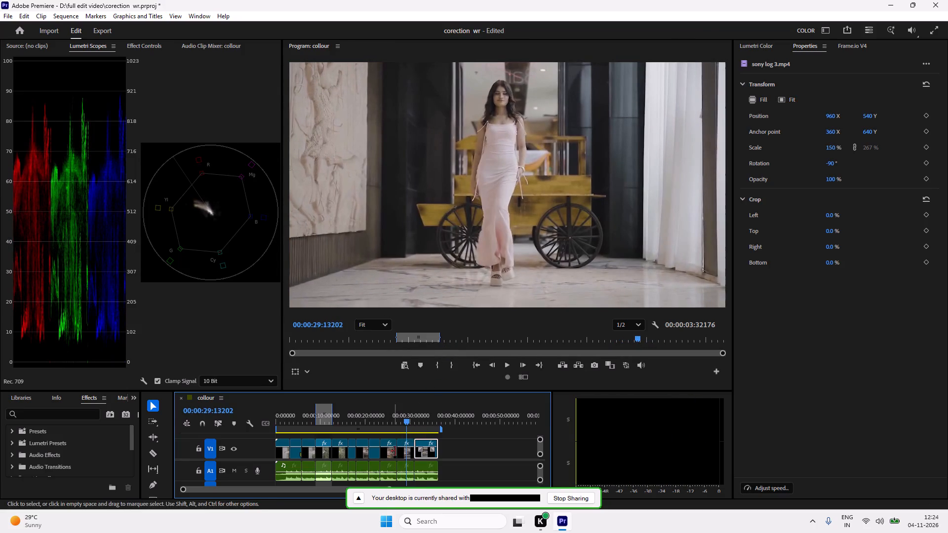
{"action": "left_click", "coordinate": [404, 452]}
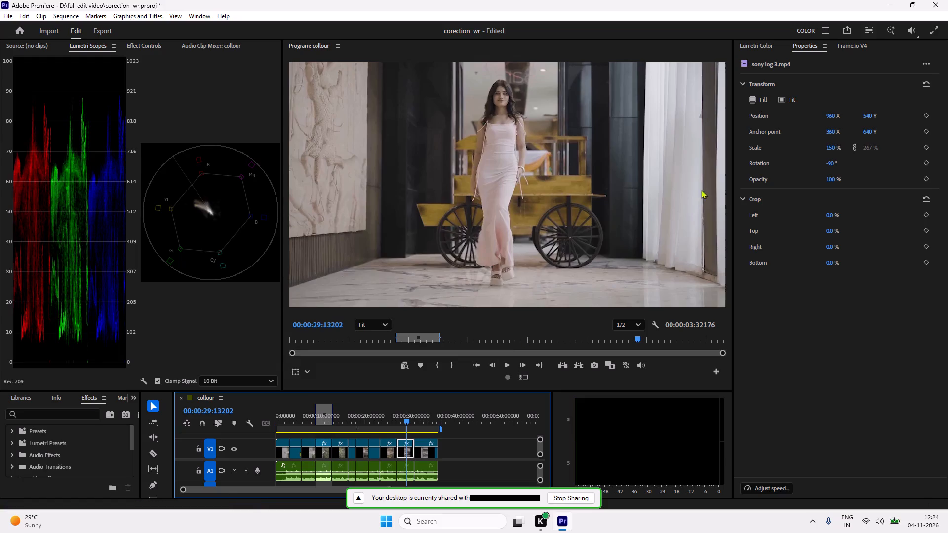
{"action": "left_click", "coordinate": [761, 46]}
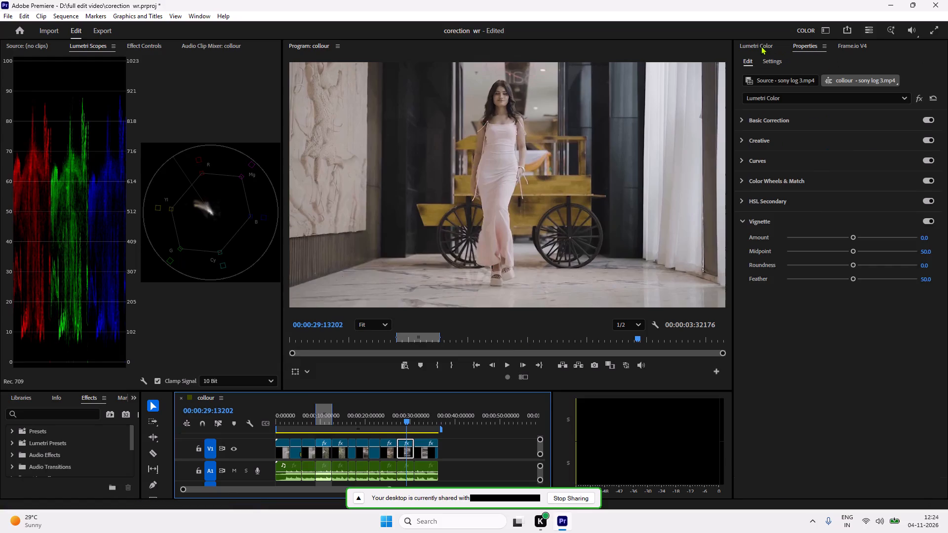
{"action": "left_click", "coordinate": [749, 117]}
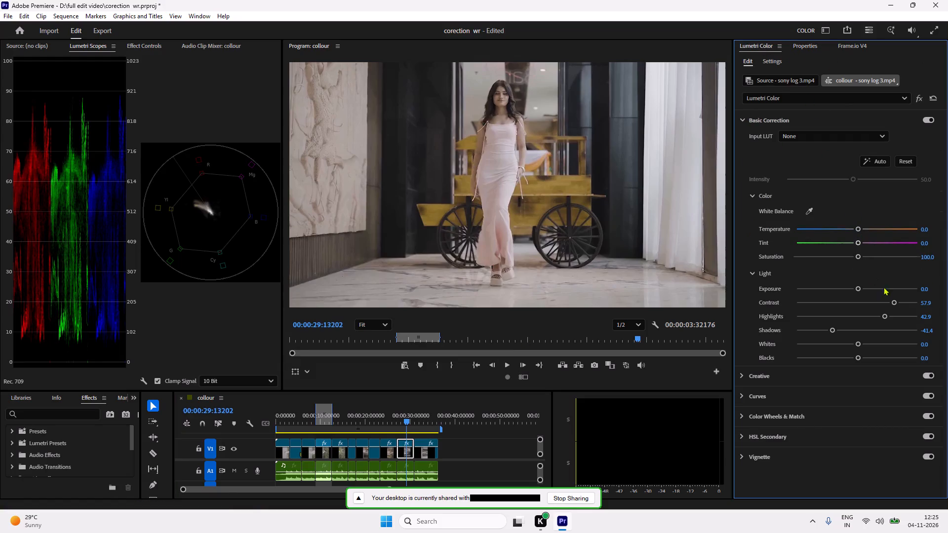
{"action": "left_click_drag", "start_coordinate": [890, 300], "coordinate": [857, 310]}
{"action": "left_click", "coordinate": [924, 302]}
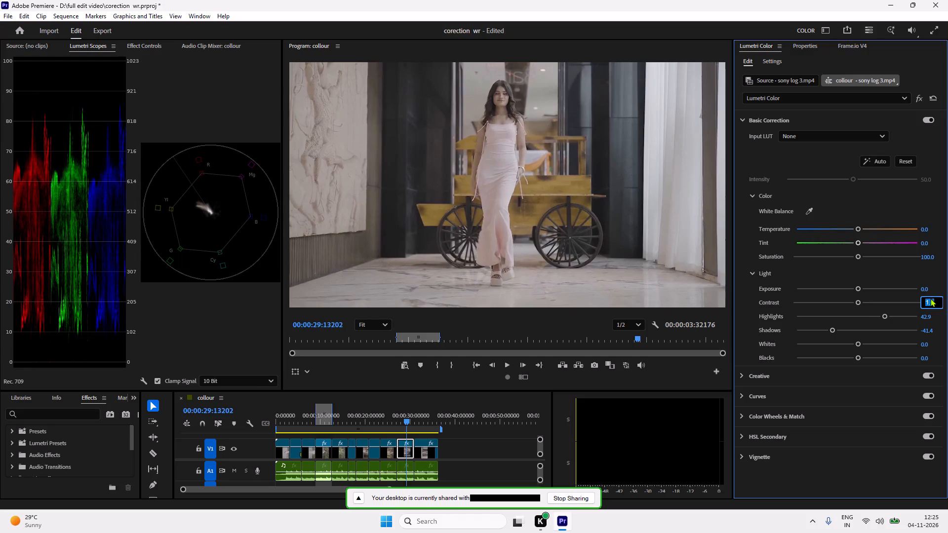
{"action": "key", "text": "0"}
{"action": "left_click", "coordinate": [934, 321]}
{"action": "left_click", "coordinate": [927, 316]}
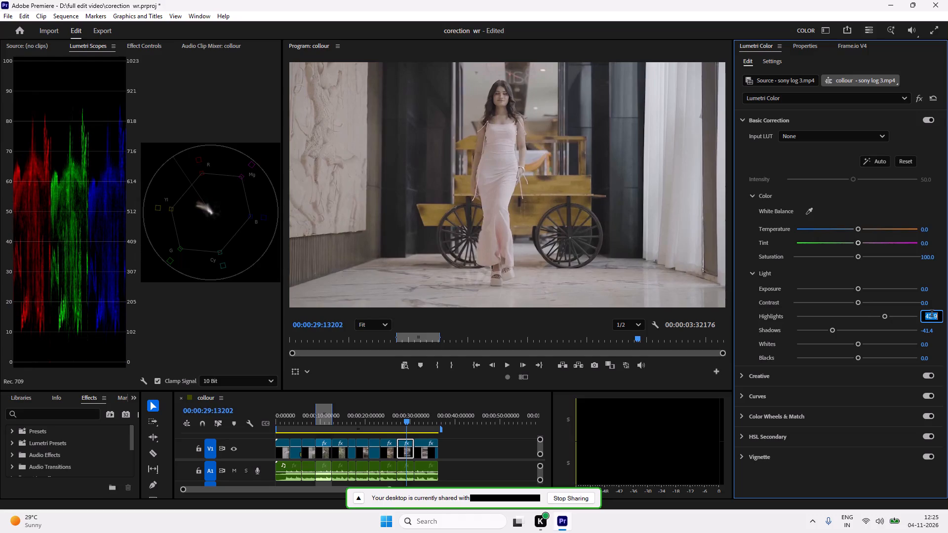
{"action": "key", "text": "0"}
{"action": "left_click", "coordinate": [938, 339]}
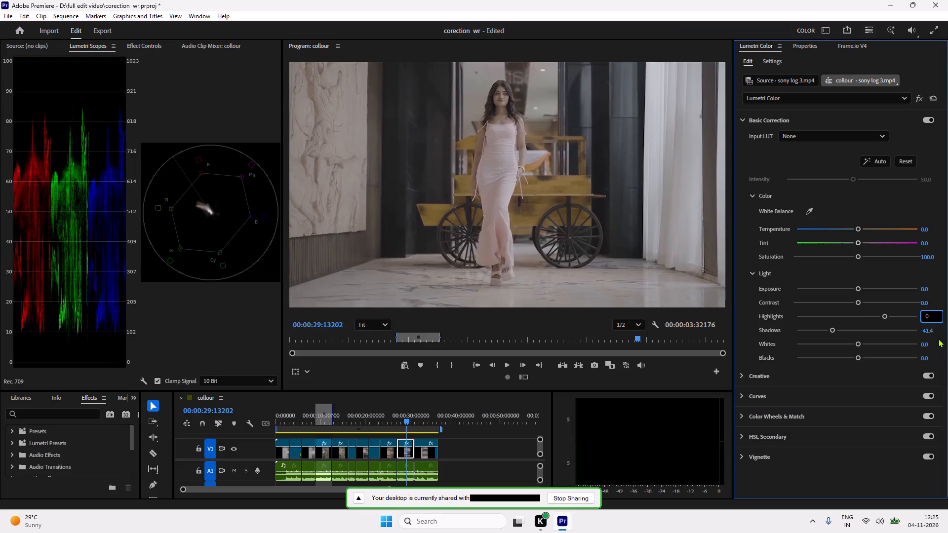
{"action": "left_click", "coordinate": [923, 329]}
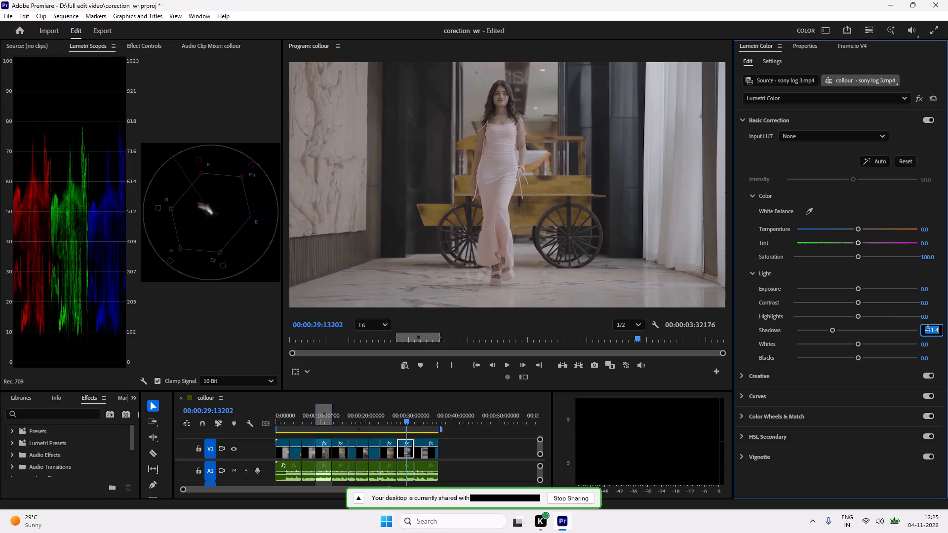
{"action": "key", "text": "0"}
{"action": "left_click", "coordinate": [900, 157]}
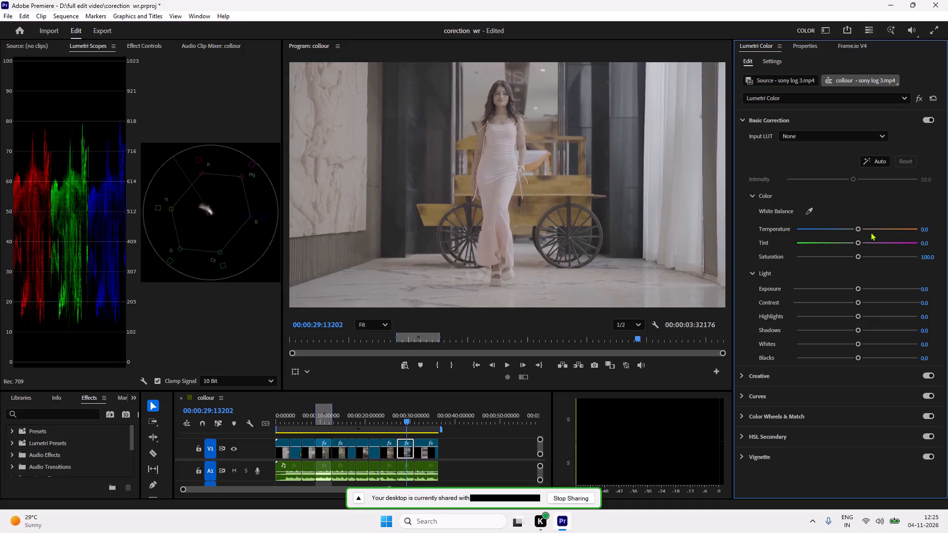
Set the clip's temperature to 4.9, tint to -0.8 and saturation to 107.3 in Basic Correction.
{"action": "left_click", "coordinate": [859, 228]}
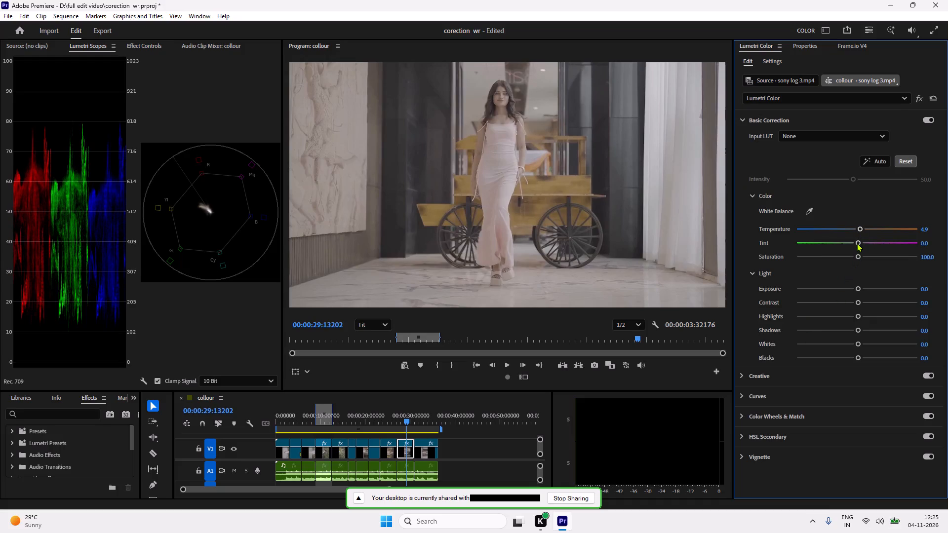
{"action": "left_click", "coordinate": [857, 243]}
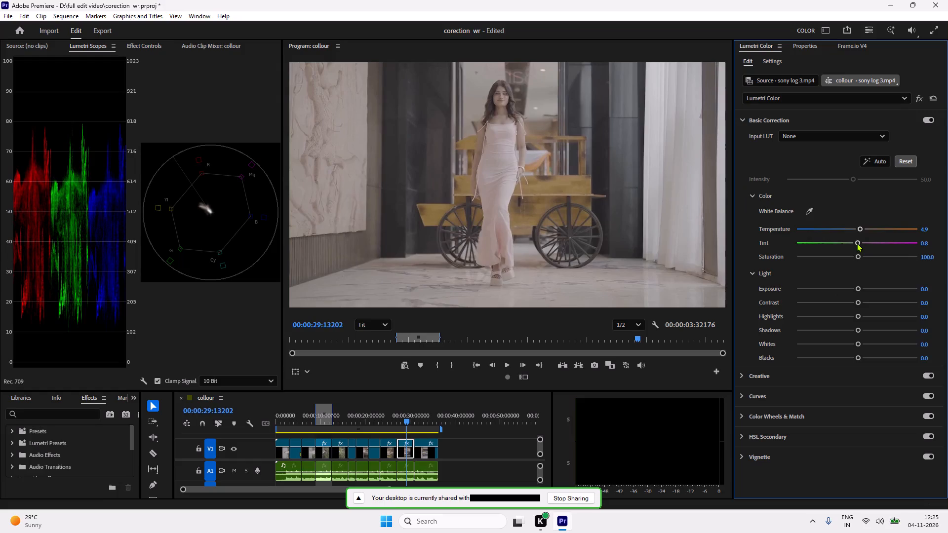
{"action": "left_click", "coordinate": [857, 243]}
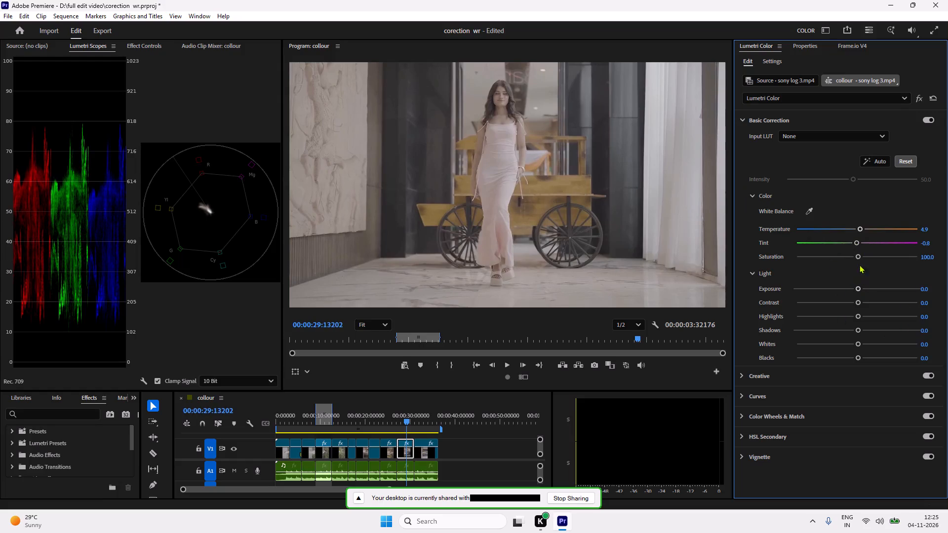
{"action": "left_click", "coordinate": [857, 256]}
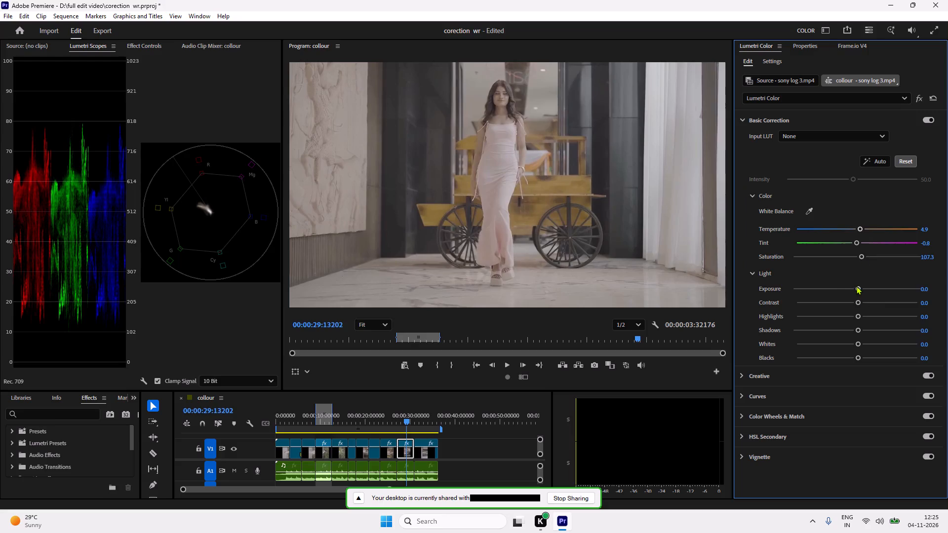
Try darker and brighter exposures on the clip and settle on an exposure of 0.2.
{"action": "left_click_drag", "start_coordinate": [856, 286], "coordinate": [858, 299]}
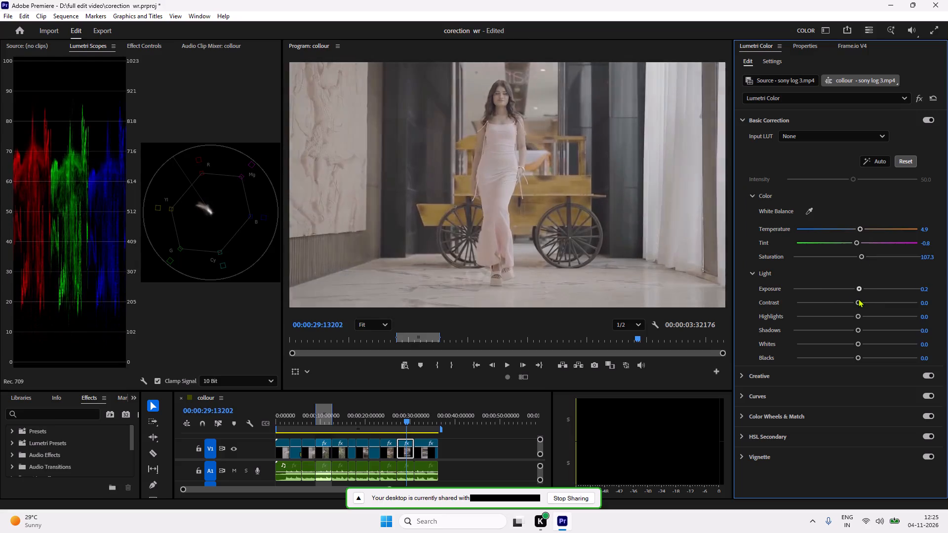
{"action": "left_click_drag", "start_coordinate": [858, 299], "coordinate": [857, 299]}
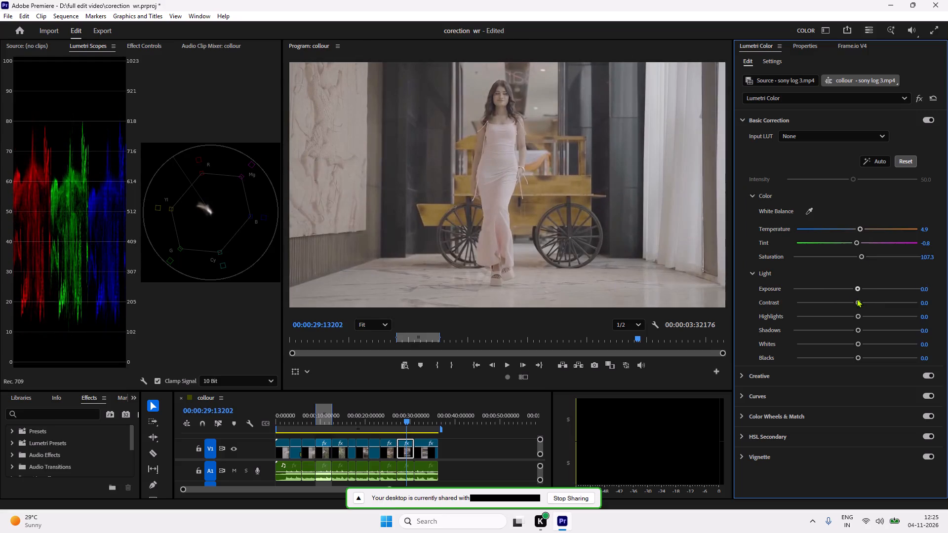
{"action": "left_click_drag", "start_coordinate": [857, 299], "coordinate": [855, 299]}
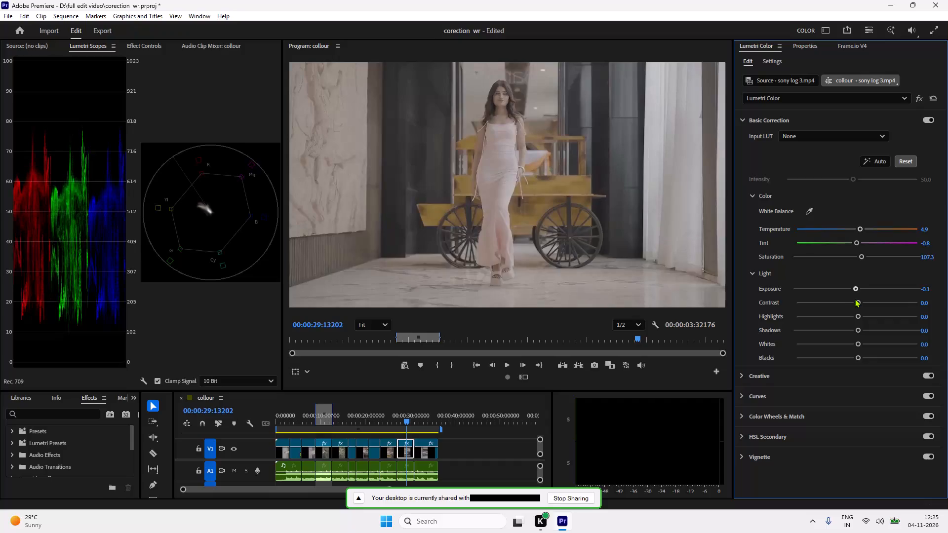
{"action": "left_click_drag", "start_coordinate": [855, 299], "coordinate": [858, 299]}
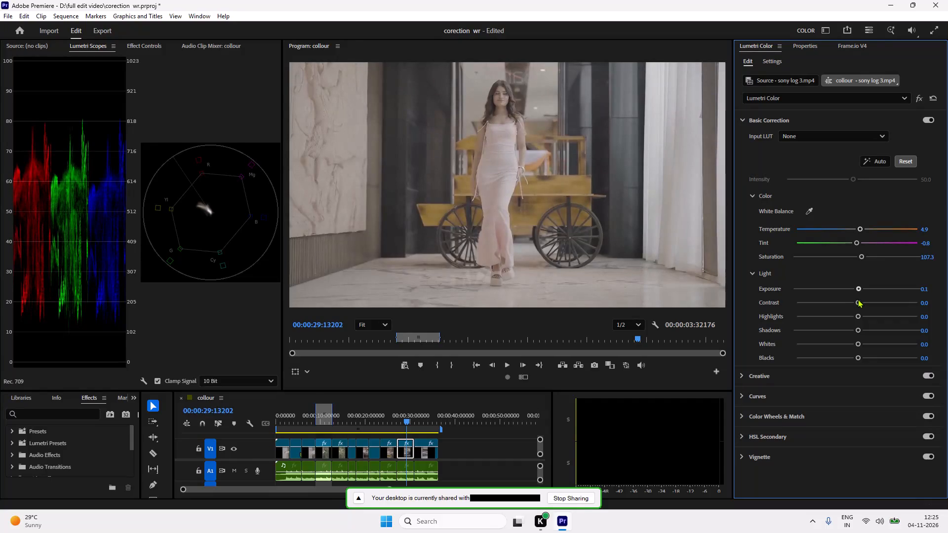
{"action": "left_click_drag", "start_coordinate": [858, 299], "coordinate": [860, 299]}
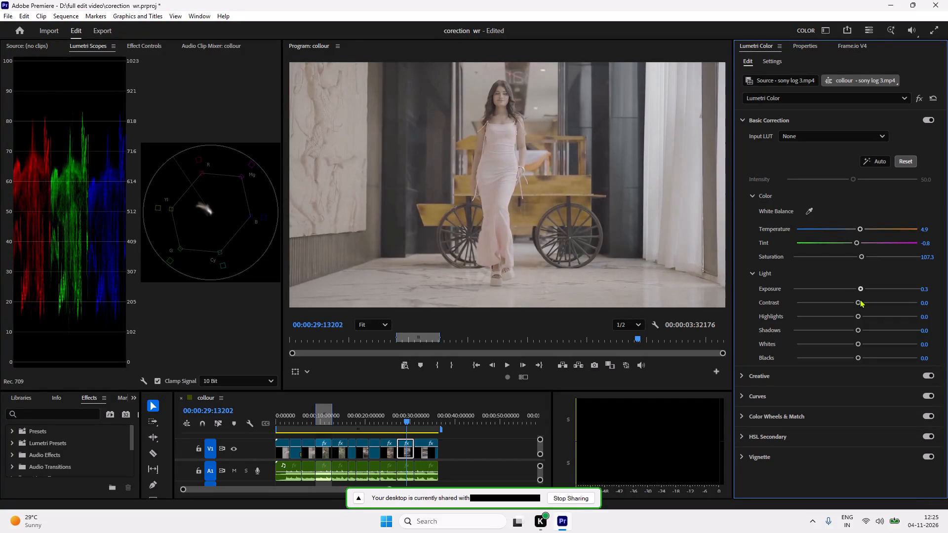
{"action": "left_click_drag", "start_coordinate": [860, 299], "coordinate": [859, 299]}
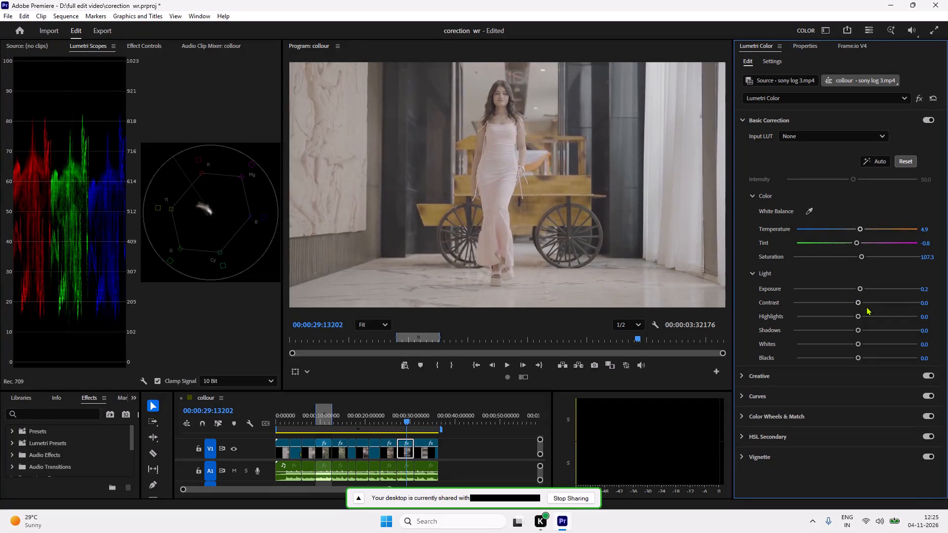
Try lower and higher contrast on the clip and settle on a contrast of 11.4.
{"action": "left_click_drag", "start_coordinate": [858, 304], "coordinate": [883, 311]}
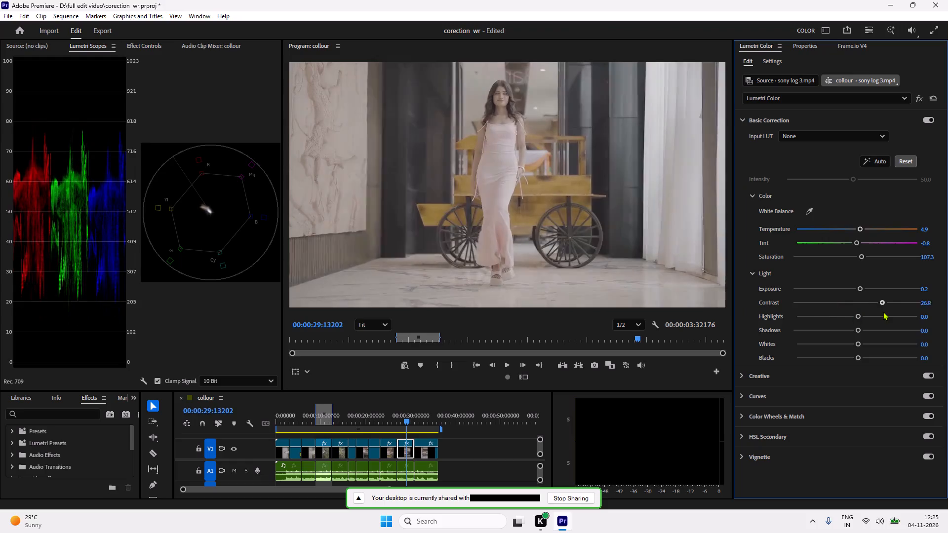
{"action": "left_click_drag", "start_coordinate": [883, 311], "coordinate": [830, 317]}
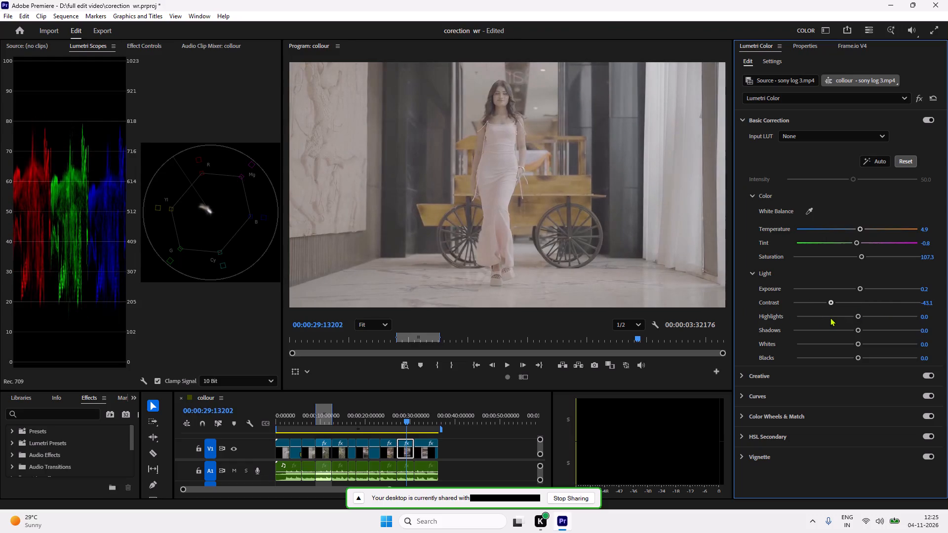
{"action": "left_click_drag", "start_coordinate": [830, 317], "coordinate": [851, 320]}
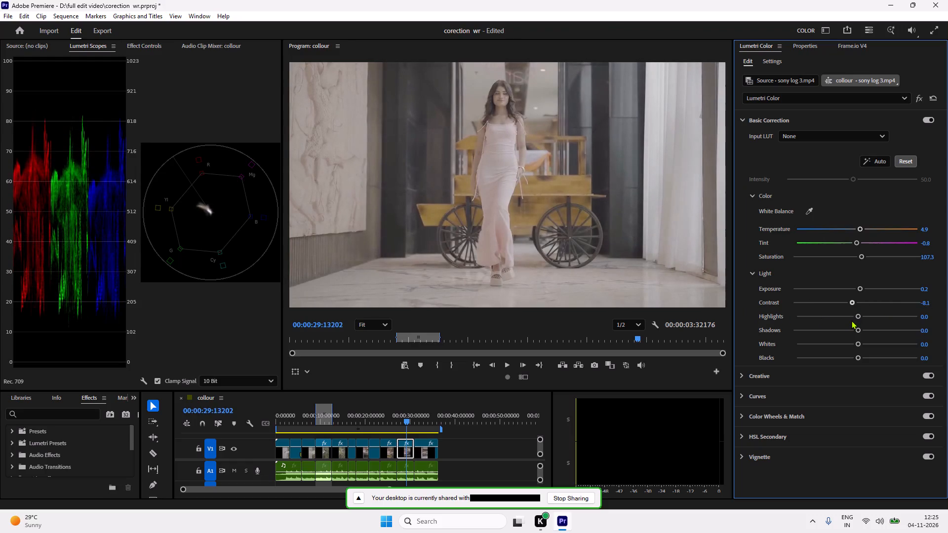
{"action": "left_click_drag", "start_coordinate": [851, 320], "coordinate": [868, 323]}
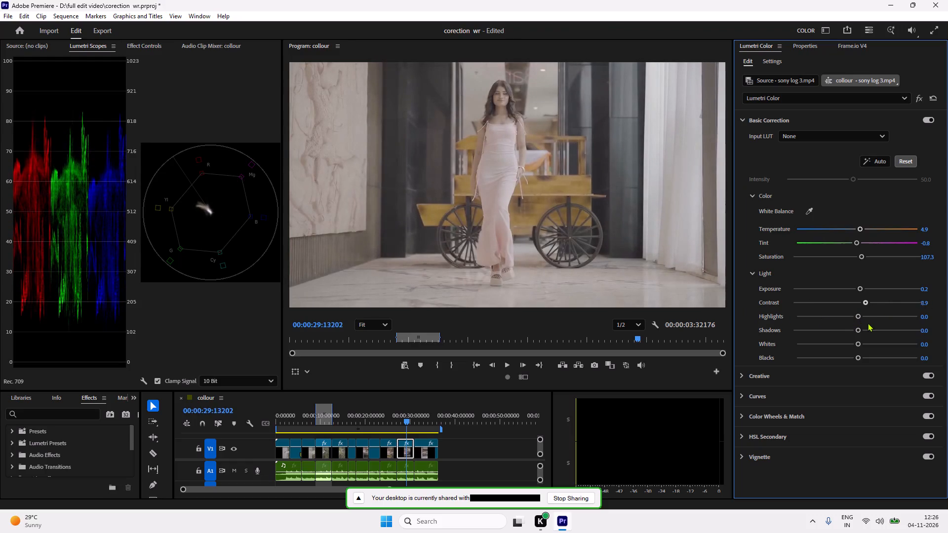
{"action": "left_click_drag", "start_coordinate": [868, 323], "coordinate": [929, 323]}
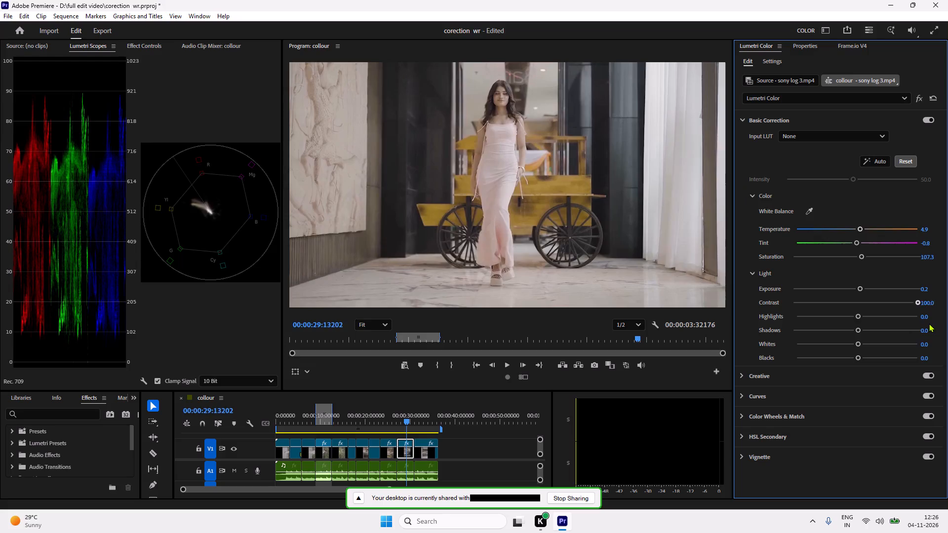
{"action": "left_click_drag", "start_coordinate": [929, 323], "coordinate": [871, 332]}
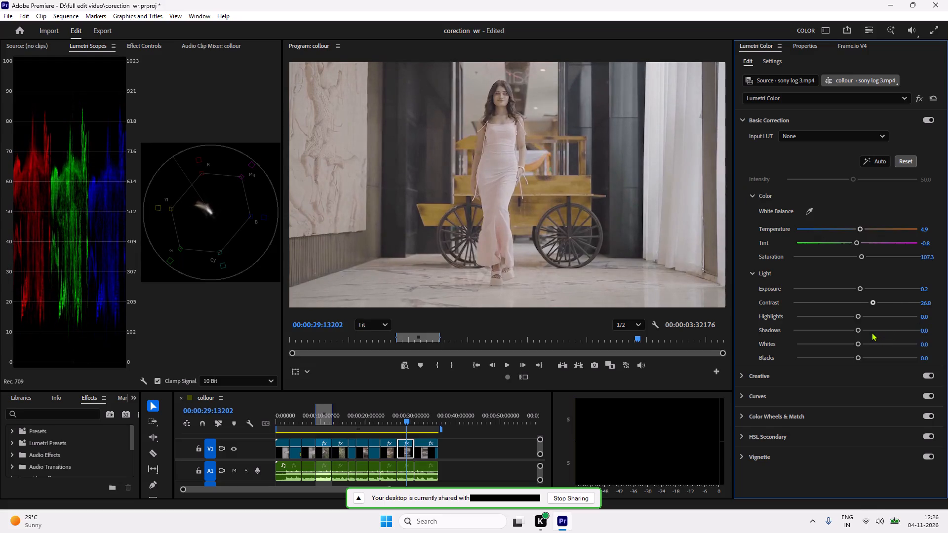
{"action": "left_click_drag", "start_coordinate": [871, 332], "coordinate": [864, 336]}
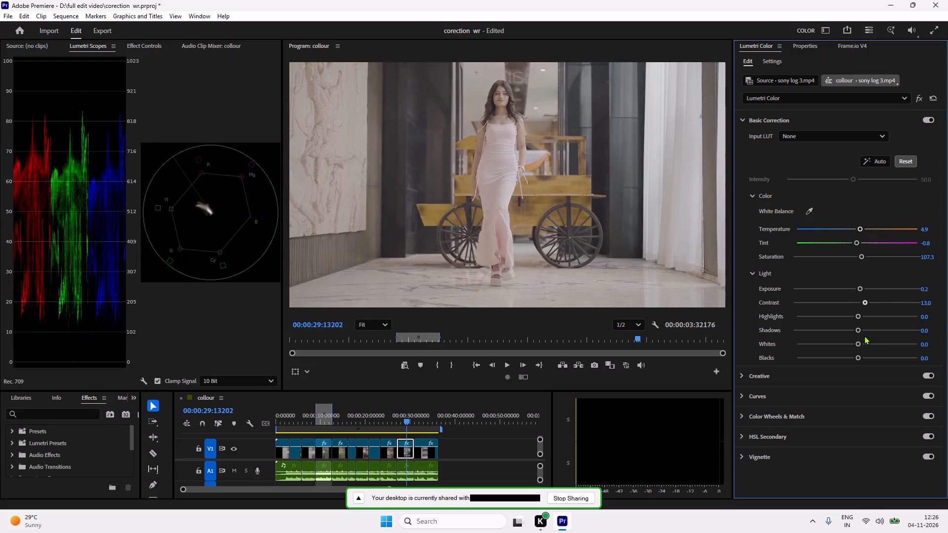
{"action": "left_click_drag", "start_coordinate": [864, 336], "coordinate": [863, 338]}
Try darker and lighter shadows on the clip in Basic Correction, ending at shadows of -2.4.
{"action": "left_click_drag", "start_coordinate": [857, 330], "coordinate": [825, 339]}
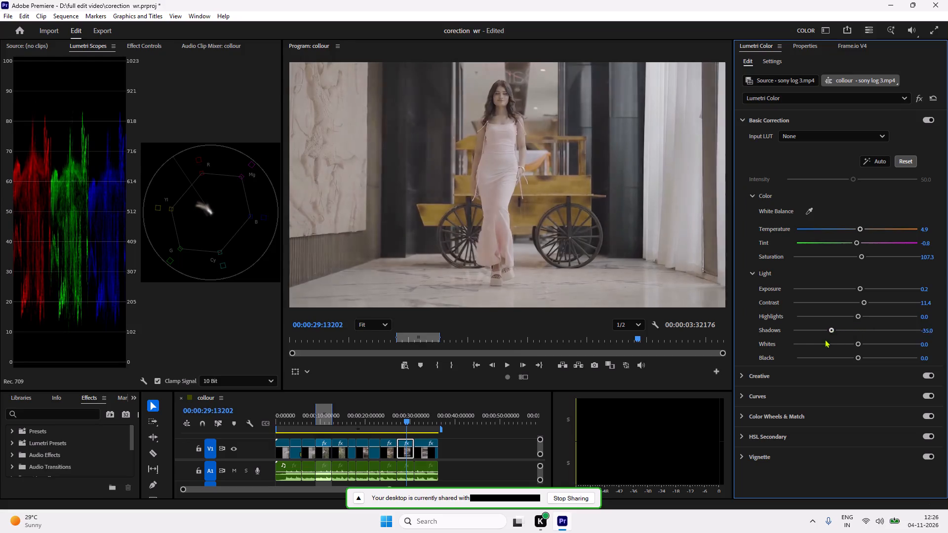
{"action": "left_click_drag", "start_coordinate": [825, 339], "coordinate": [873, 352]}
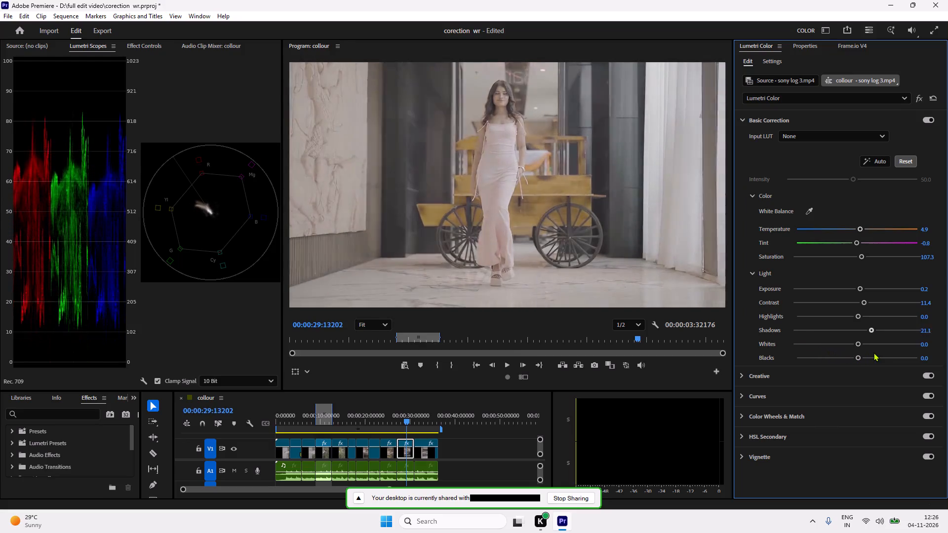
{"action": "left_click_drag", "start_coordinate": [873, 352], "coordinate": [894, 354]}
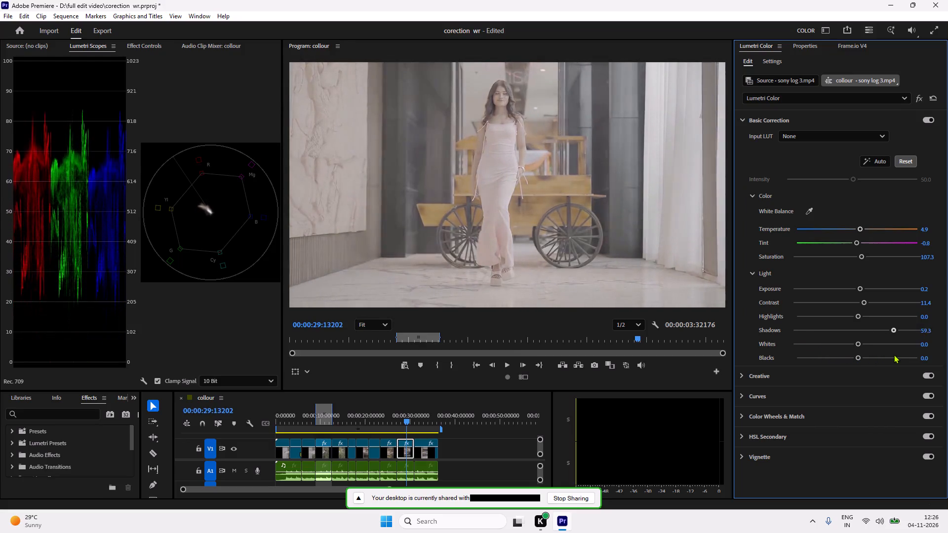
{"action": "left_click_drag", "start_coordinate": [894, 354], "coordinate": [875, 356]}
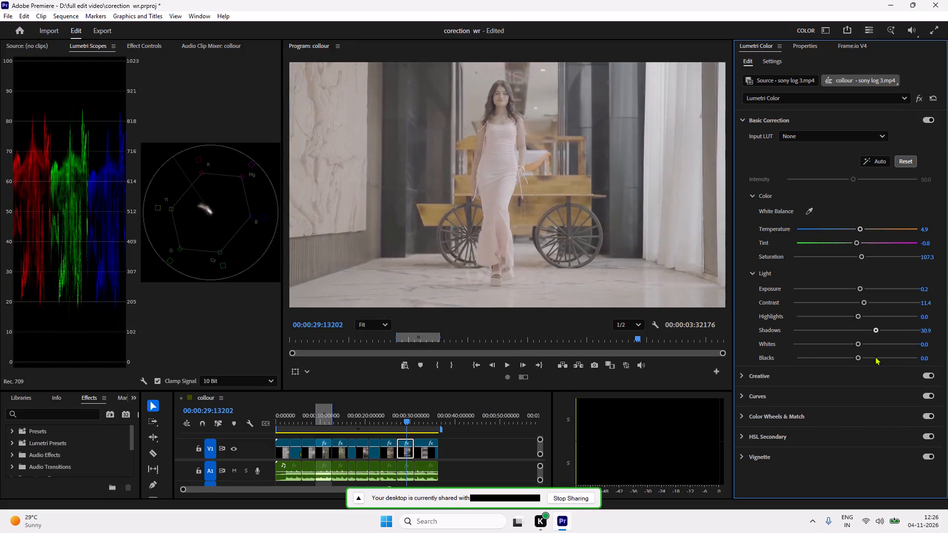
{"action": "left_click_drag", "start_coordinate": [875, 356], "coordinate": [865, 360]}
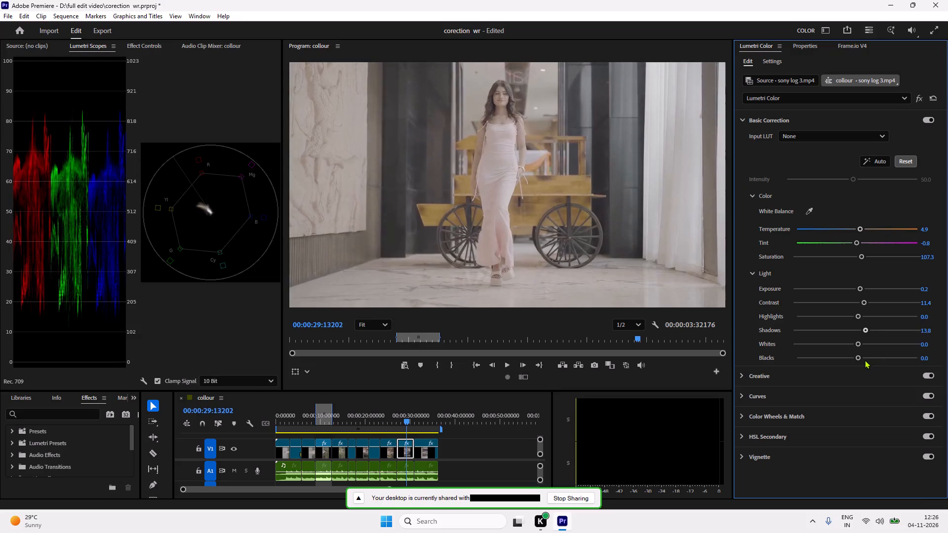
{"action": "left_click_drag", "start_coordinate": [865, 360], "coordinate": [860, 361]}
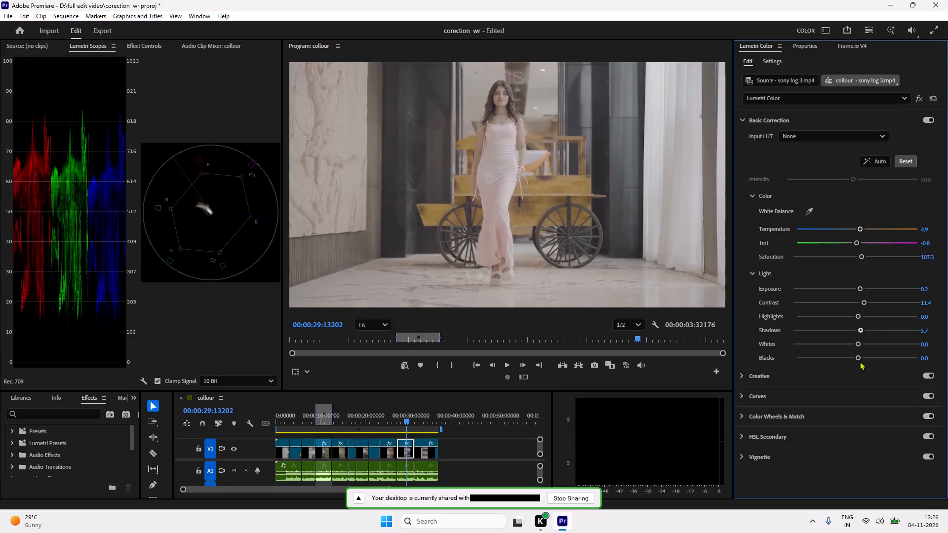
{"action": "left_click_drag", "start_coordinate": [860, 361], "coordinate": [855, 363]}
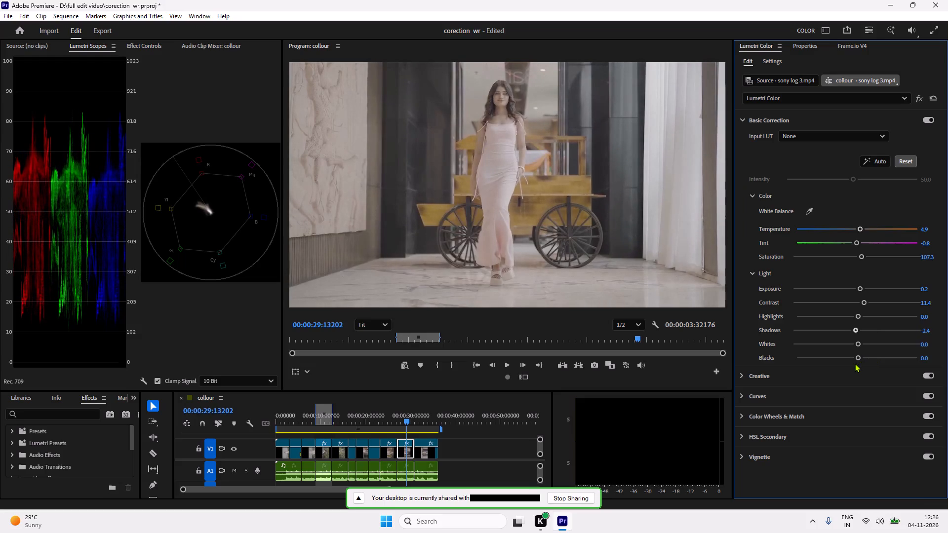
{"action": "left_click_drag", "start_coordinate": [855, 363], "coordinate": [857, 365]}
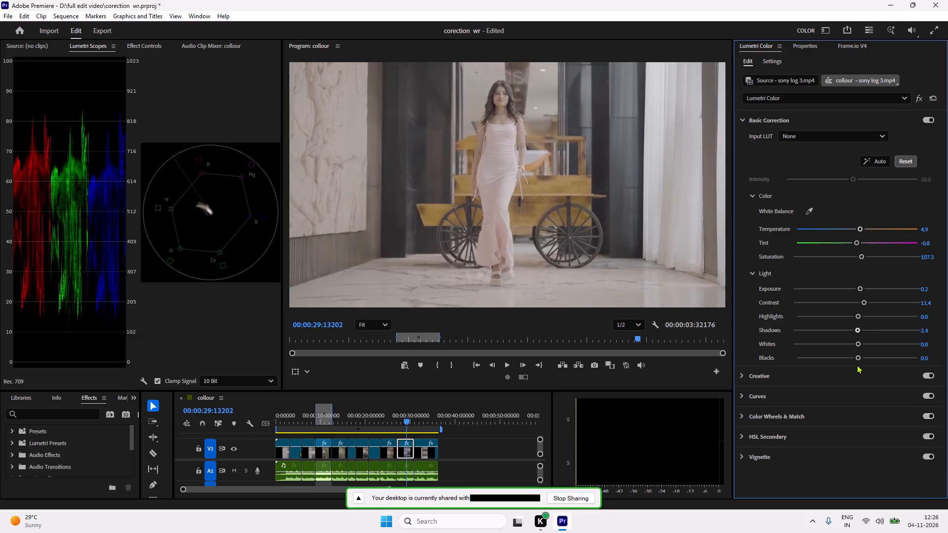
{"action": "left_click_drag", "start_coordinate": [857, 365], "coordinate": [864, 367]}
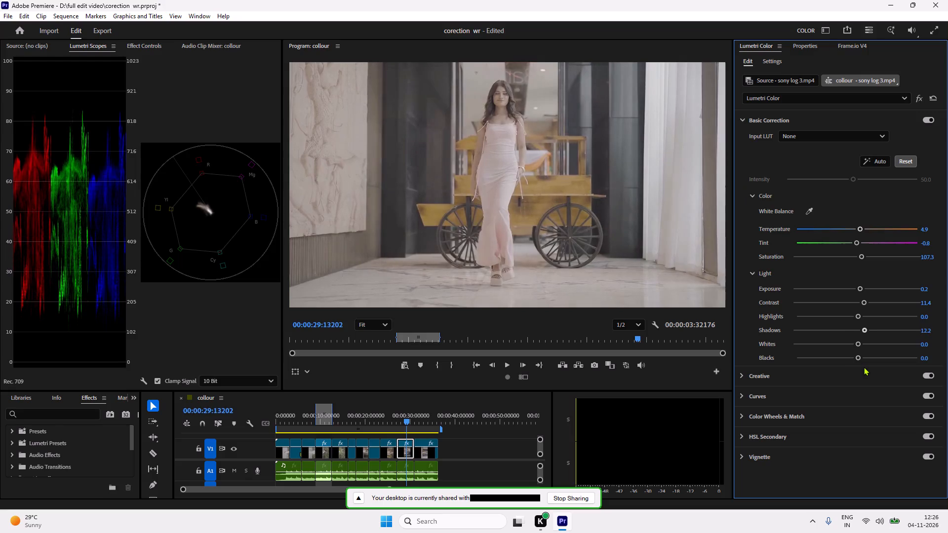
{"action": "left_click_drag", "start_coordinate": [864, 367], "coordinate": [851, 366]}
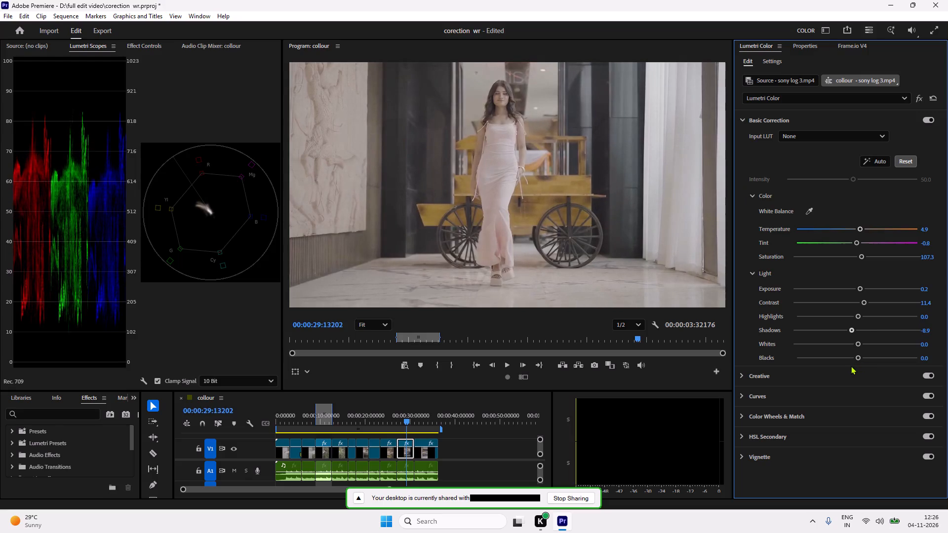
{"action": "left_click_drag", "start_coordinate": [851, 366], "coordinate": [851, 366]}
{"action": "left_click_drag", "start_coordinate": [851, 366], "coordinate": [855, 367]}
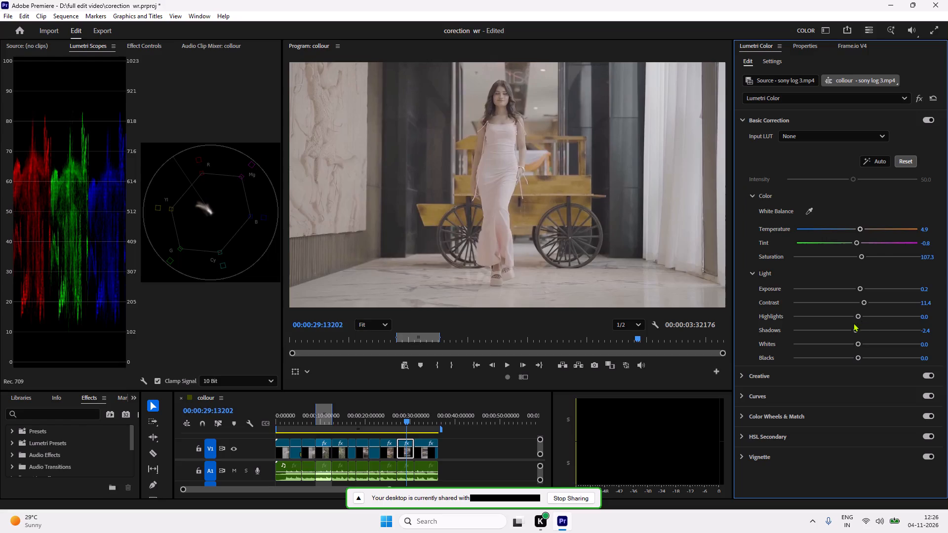
Balance the clip's highlights and shadows against each other, settling on highlights of -26.0 and shadows of 6.5.
{"action": "left_click_drag", "start_coordinate": [858, 315], "coordinate": [826, 324]}
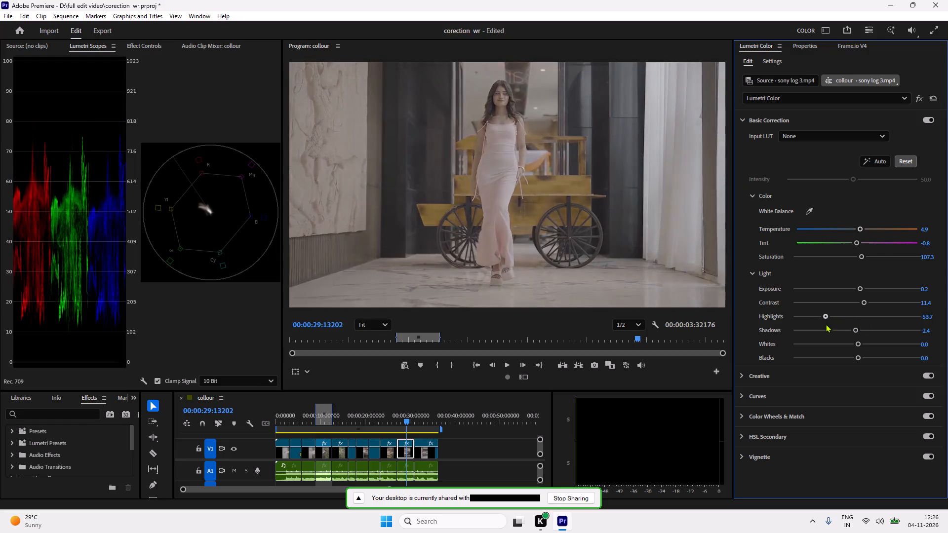
{"action": "left_click_drag", "start_coordinate": [826, 324], "coordinate": [851, 331]}
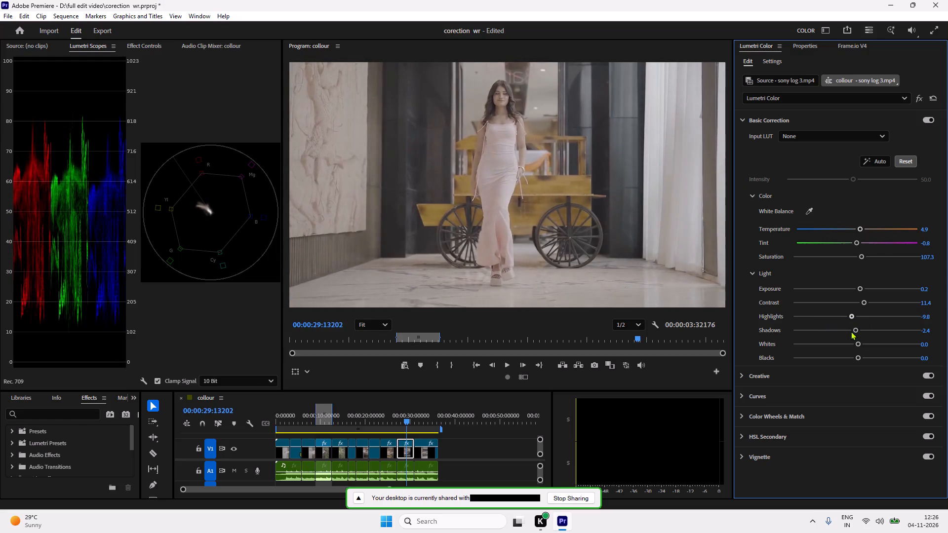
{"action": "left_click_drag", "start_coordinate": [851, 331], "coordinate": [898, 333]}
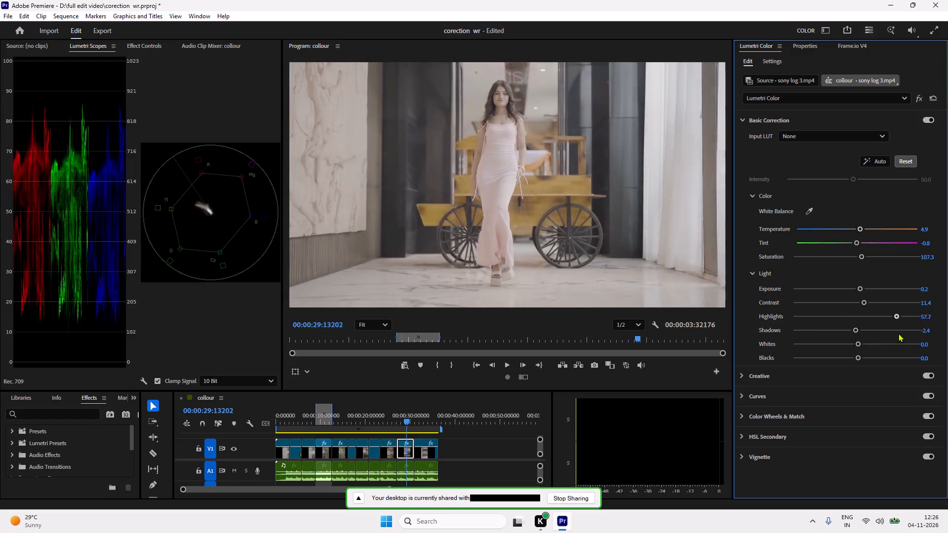
{"action": "left_click_drag", "start_coordinate": [898, 333], "coordinate": [849, 336]}
{"action": "left_click_drag", "start_coordinate": [855, 330], "coordinate": [859, 334]}
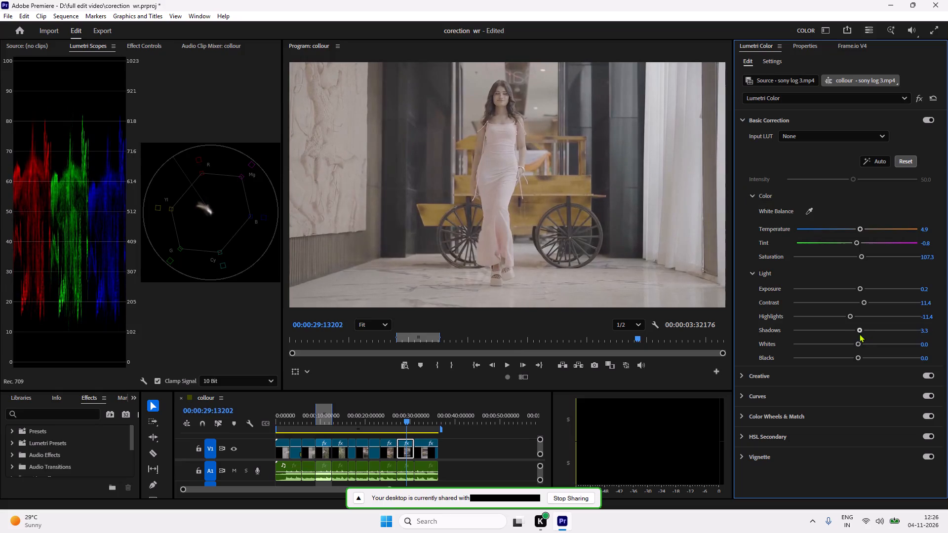
{"action": "left_click_drag", "start_coordinate": [859, 334], "coordinate": [866, 337]}
{"action": "left_click_drag", "start_coordinate": [848, 317], "coordinate": [832, 318]}
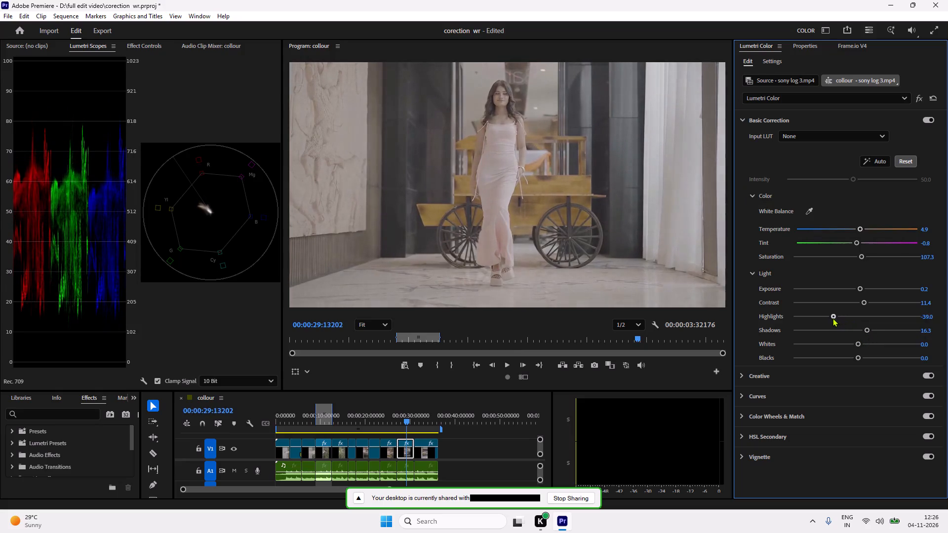
{"action": "left_click_drag", "start_coordinate": [832, 318], "coordinate": [840, 322]}
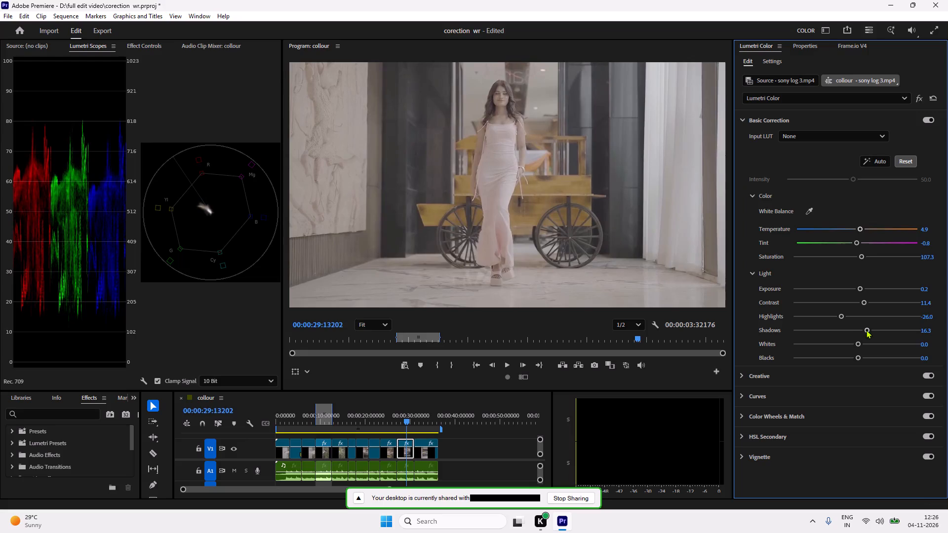
{"action": "left_click_drag", "start_coordinate": [866, 330], "coordinate": [860, 332]}
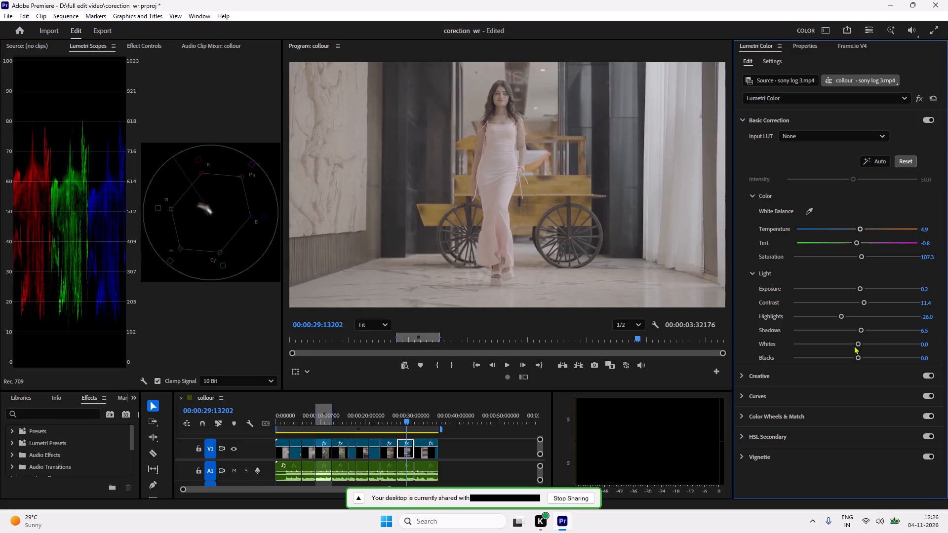
Try different whites and blacks on the clip and settle on whites of -10.6 and blacks of -8.9.
{"action": "left_click_drag", "start_coordinate": [858, 344], "coordinate": [856, 354]}
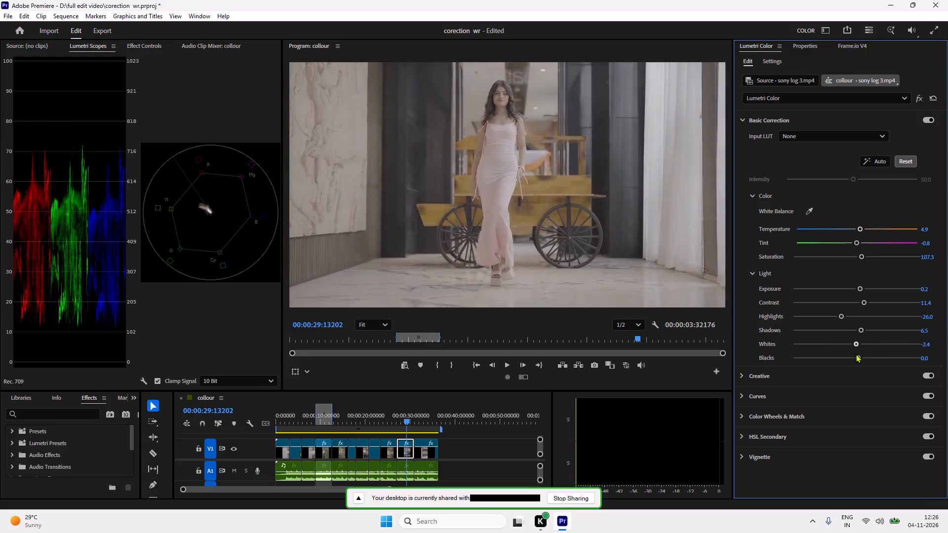
{"action": "left_click_drag", "start_coordinate": [856, 354], "coordinate": [854, 354]}
{"action": "left_click_drag", "start_coordinate": [857, 354], "coordinate": [830, 362]}
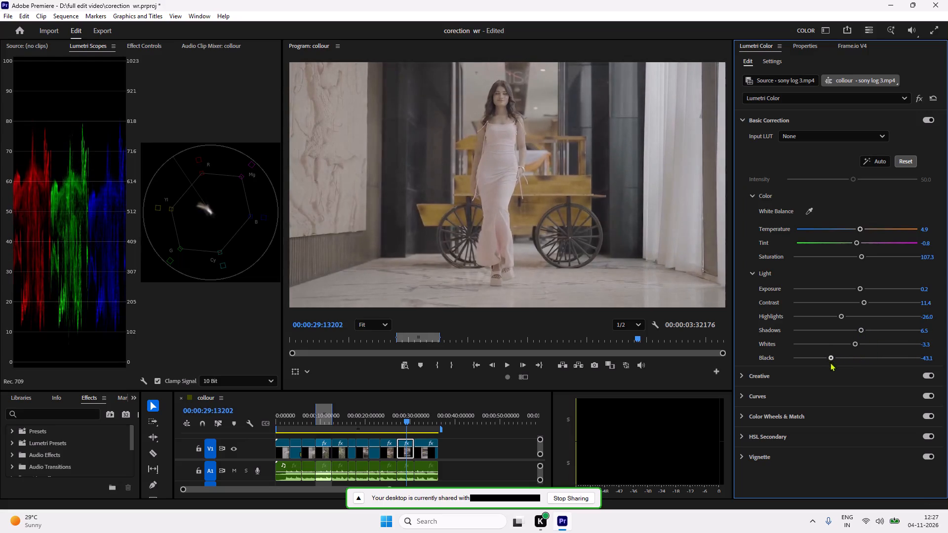
{"action": "left_click_drag", "start_coordinate": [830, 362], "coordinate": [847, 367]}
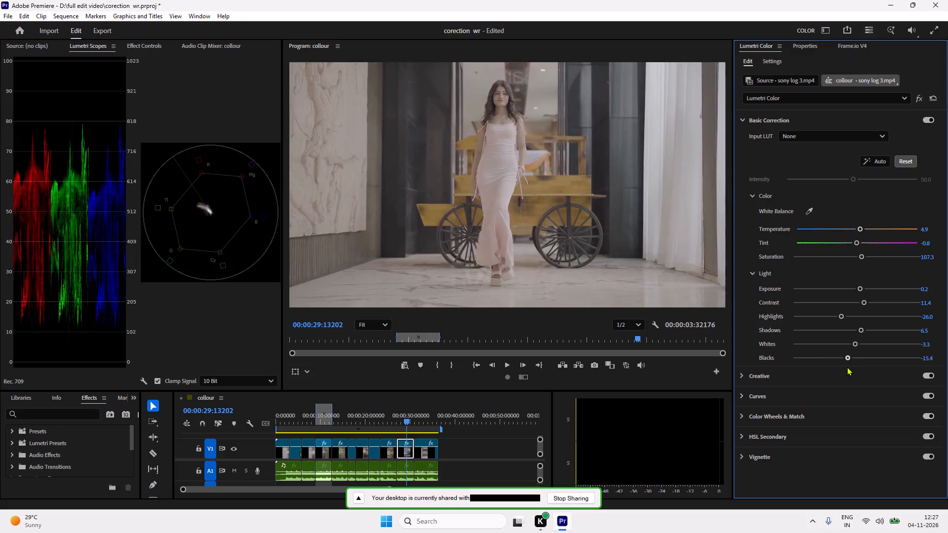
{"action": "left_click_drag", "start_coordinate": [847, 367], "coordinate": [851, 366]}
{"action": "left_click_drag", "start_coordinate": [855, 343], "coordinate": [856, 350]}
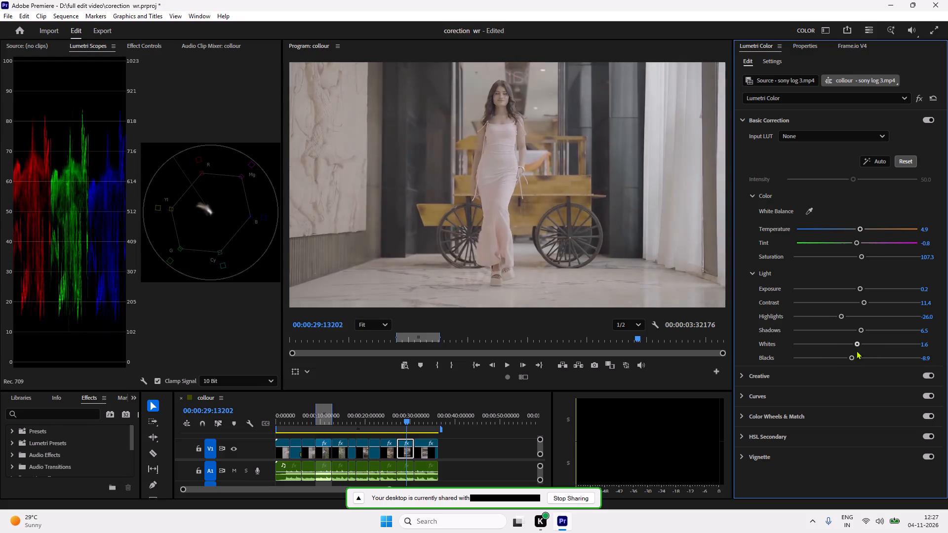
{"action": "left_click_drag", "start_coordinate": [856, 350], "coordinate": [848, 355]}
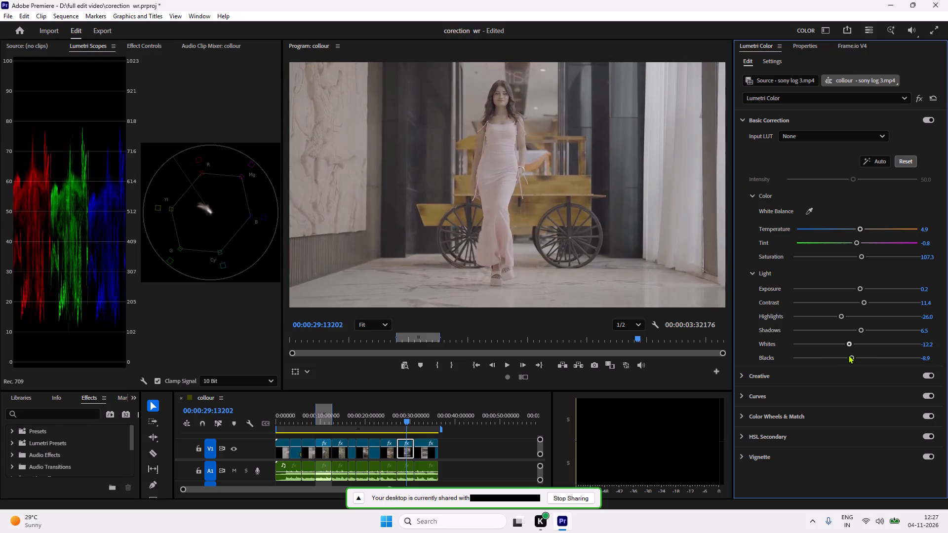
{"action": "left_click_drag", "start_coordinate": [848, 355], "coordinate": [845, 356]}
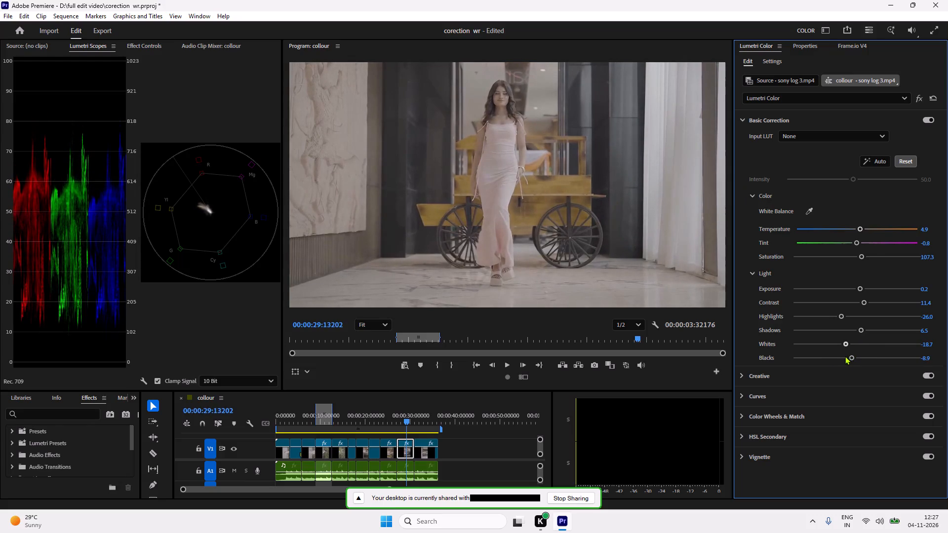
{"action": "left_click_drag", "start_coordinate": [845, 356], "coordinate": [853, 359]}
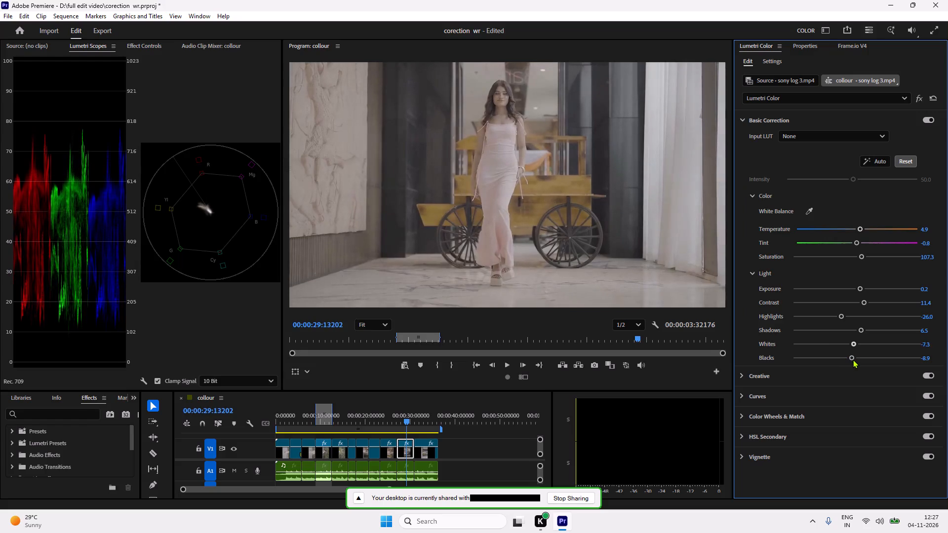
{"action": "left_click_drag", "start_coordinate": [853, 359], "coordinate": [850, 358]}
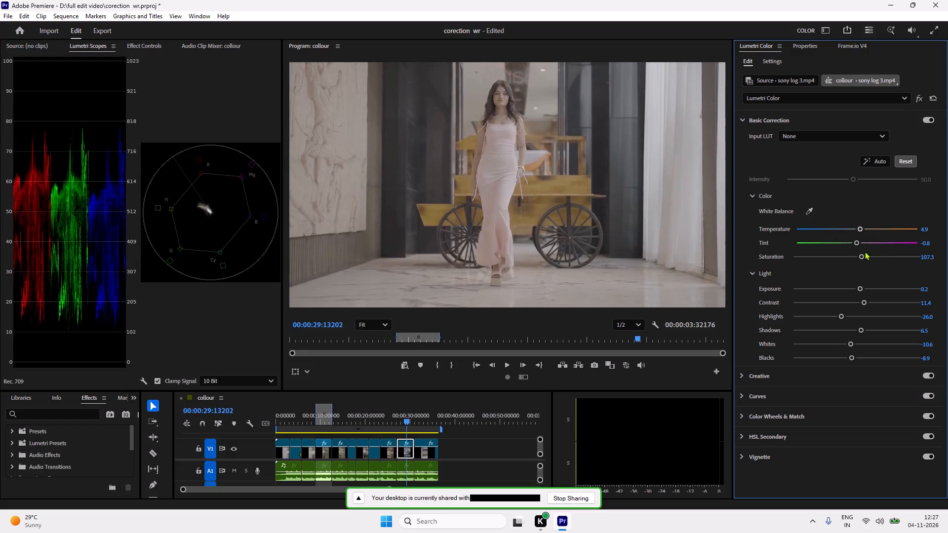
Try a stronger saturation on the clip and settle on a Basic Correction saturation of 106.5.
{"action": "left_click_drag", "start_coordinate": [860, 261], "coordinate": [865, 261]}
{"action": "left_click_drag", "start_coordinate": [861, 256], "coordinate": [865, 258]}
{"action": "left_click_drag", "start_coordinate": [865, 258], "coordinate": [860, 266]}
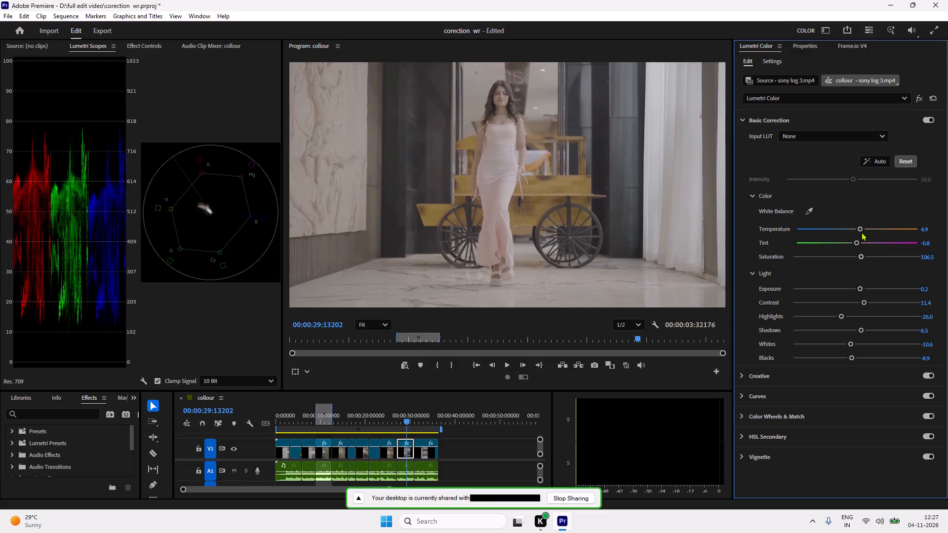
{"action": "left_click", "coordinate": [860, 228]}
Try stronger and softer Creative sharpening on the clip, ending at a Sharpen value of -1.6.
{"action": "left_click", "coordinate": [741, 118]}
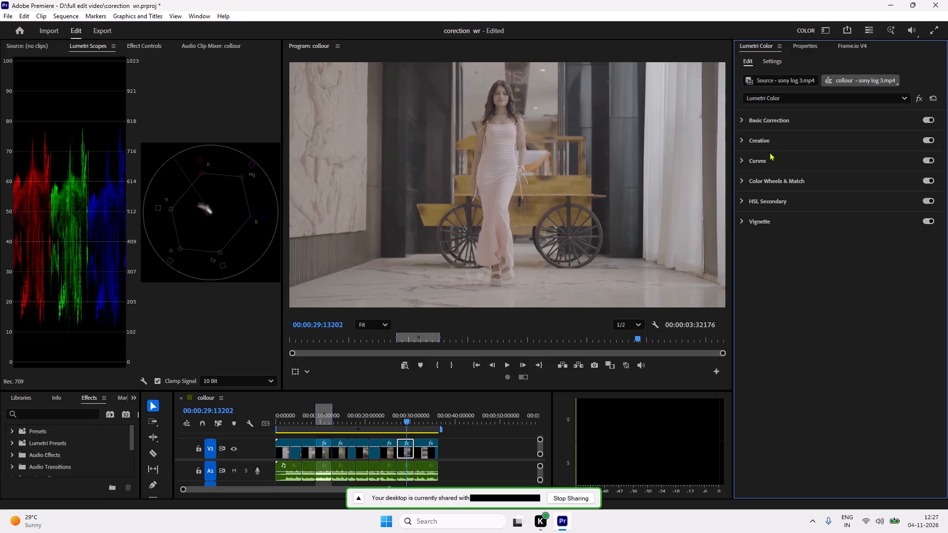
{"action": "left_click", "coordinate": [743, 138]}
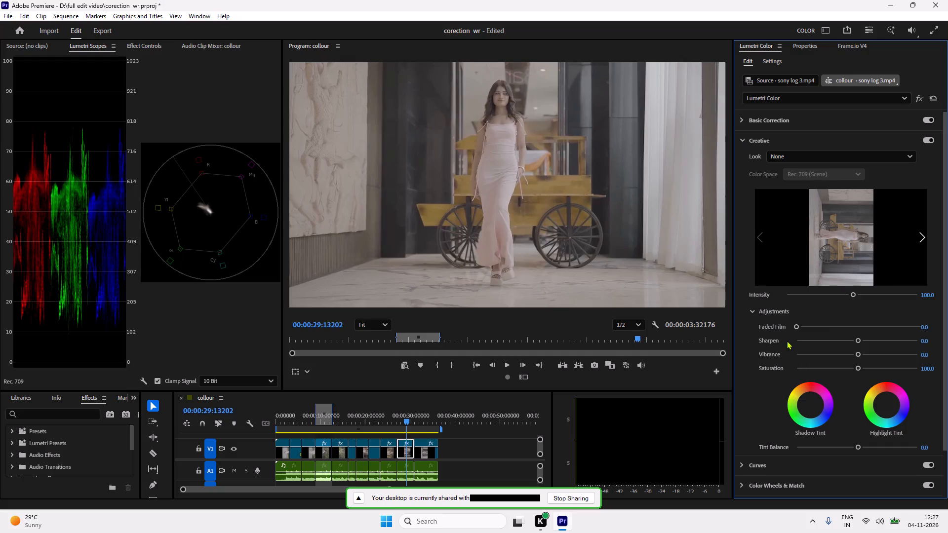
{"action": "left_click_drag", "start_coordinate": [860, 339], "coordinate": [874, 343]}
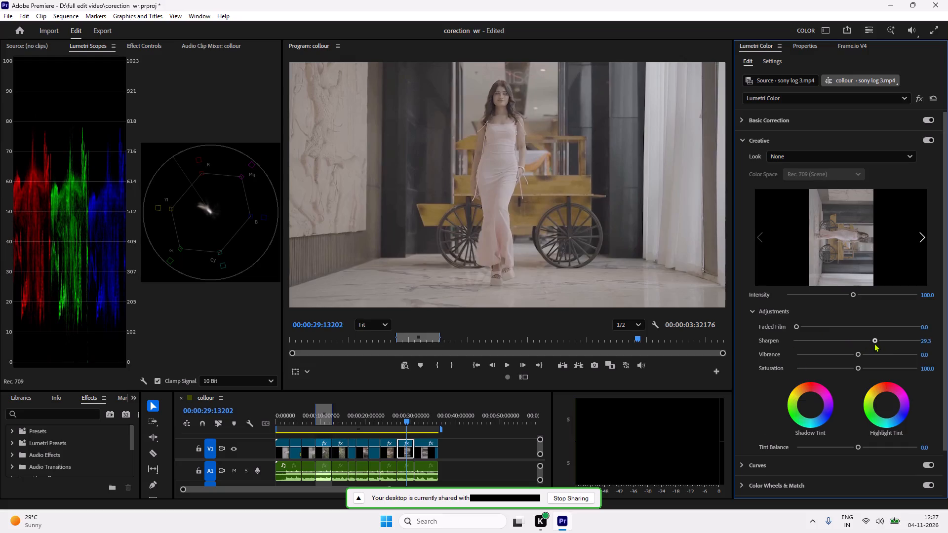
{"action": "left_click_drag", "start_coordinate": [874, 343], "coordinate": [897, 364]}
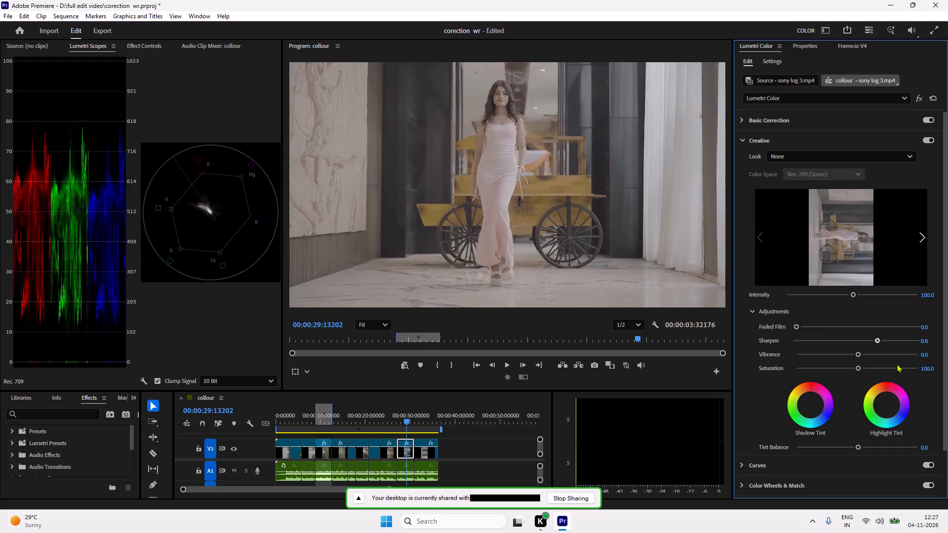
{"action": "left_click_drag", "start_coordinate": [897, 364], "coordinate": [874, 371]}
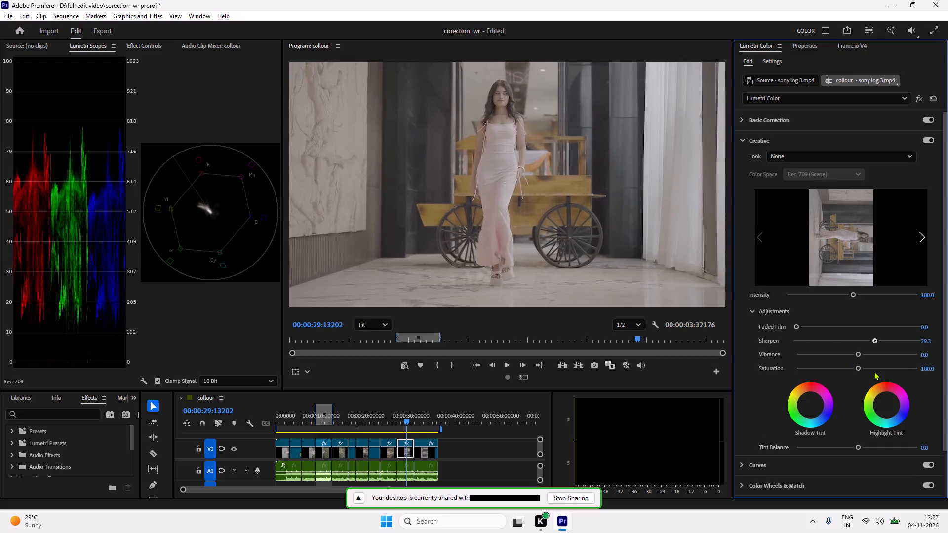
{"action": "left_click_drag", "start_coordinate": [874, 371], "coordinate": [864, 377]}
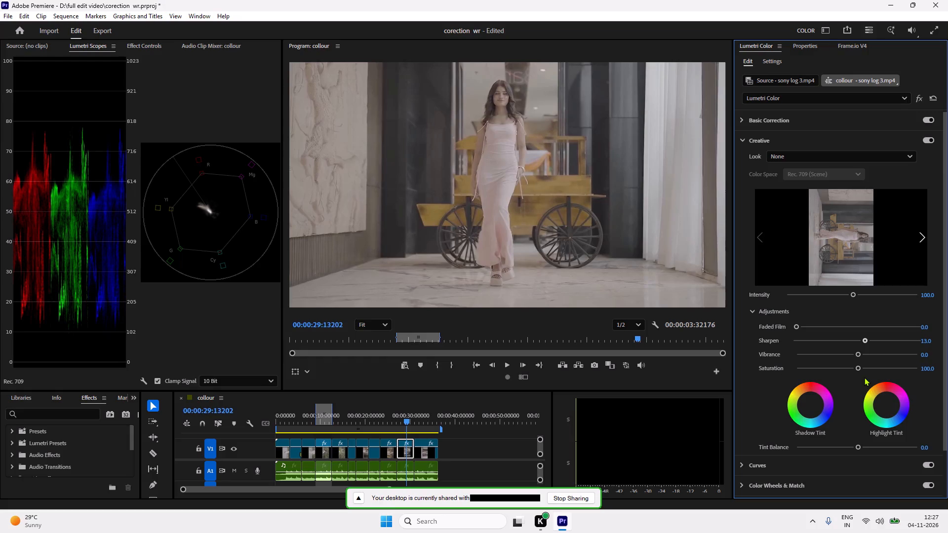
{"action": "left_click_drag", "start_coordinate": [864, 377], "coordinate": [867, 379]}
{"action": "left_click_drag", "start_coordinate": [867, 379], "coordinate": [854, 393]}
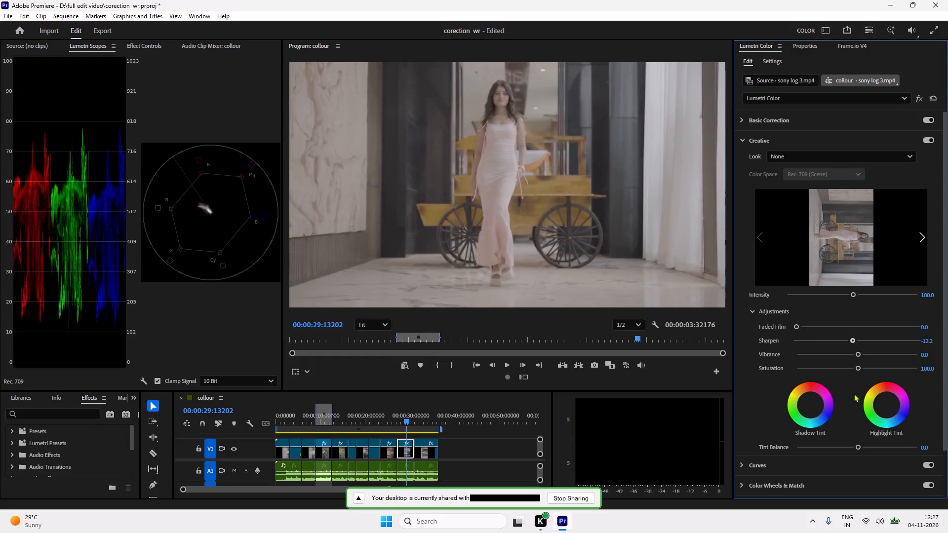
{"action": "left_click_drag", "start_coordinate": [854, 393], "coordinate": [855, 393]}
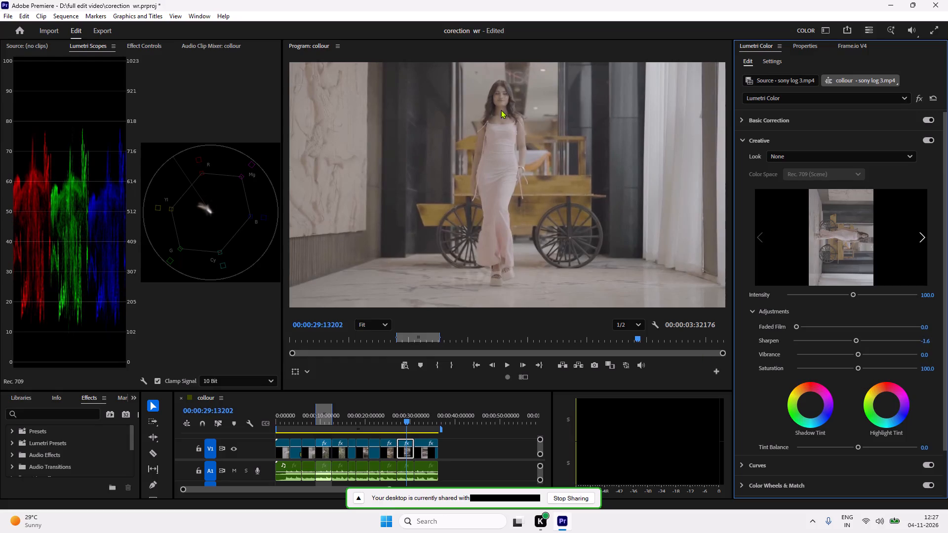
Examine the woman's face and upper body in the preview at 71% using the Hand tool, and return to the Selection tool.
{"action": "scroll", "coordinate": [501, 109], "scroll_direction": "up", "scroll_amount": 3}
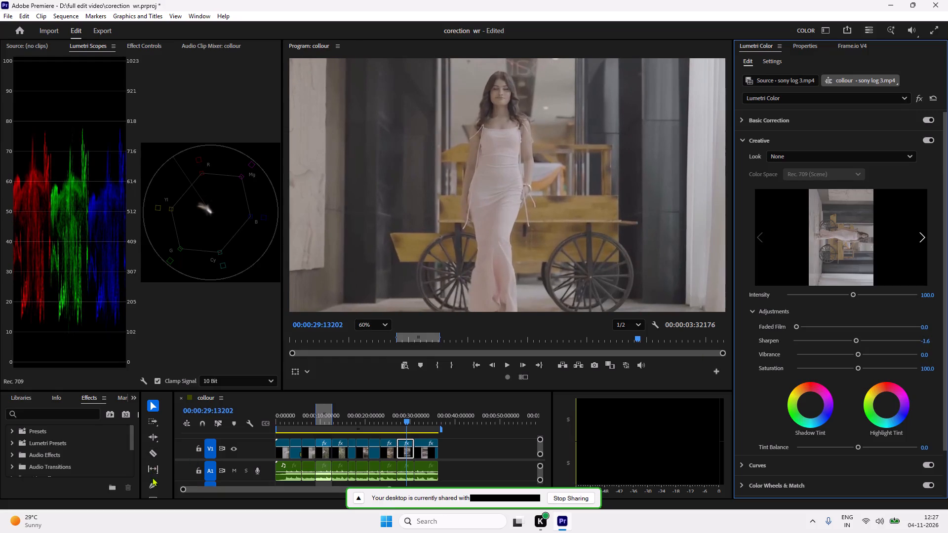
{"action": "scroll", "coordinate": [144, 481], "scroll_direction": "down", "scroll_amount": 2}
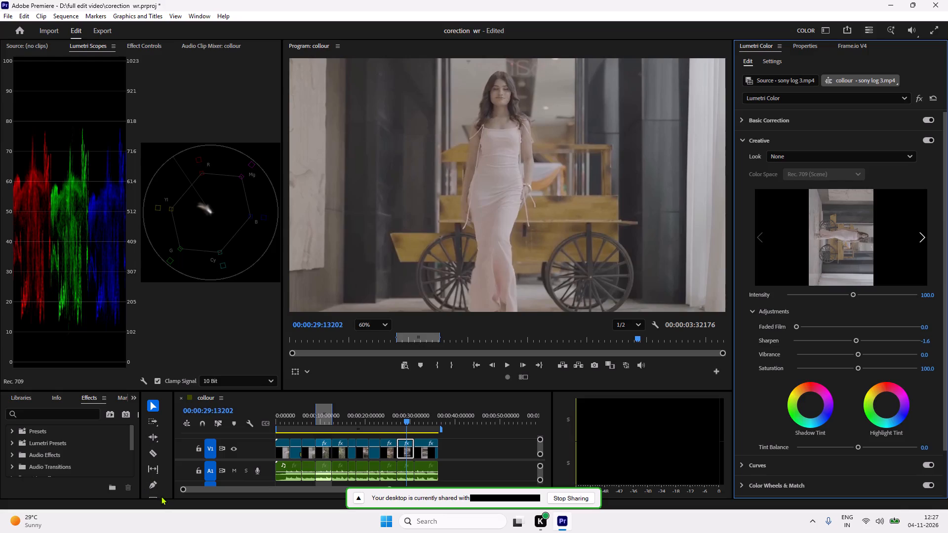
{"action": "left_click", "coordinate": [152, 495]}
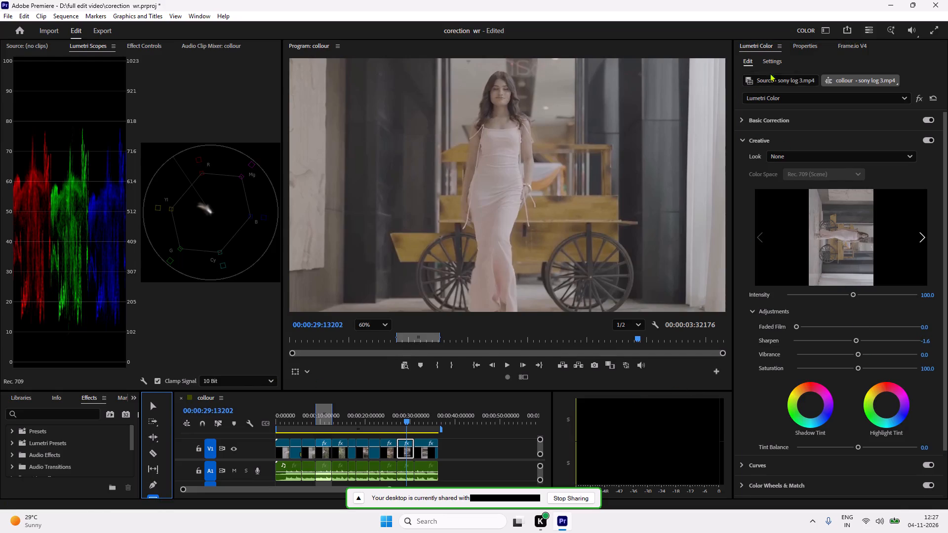
{"action": "left_click_drag", "start_coordinate": [306, 390], "coordinate": [308, 372]}
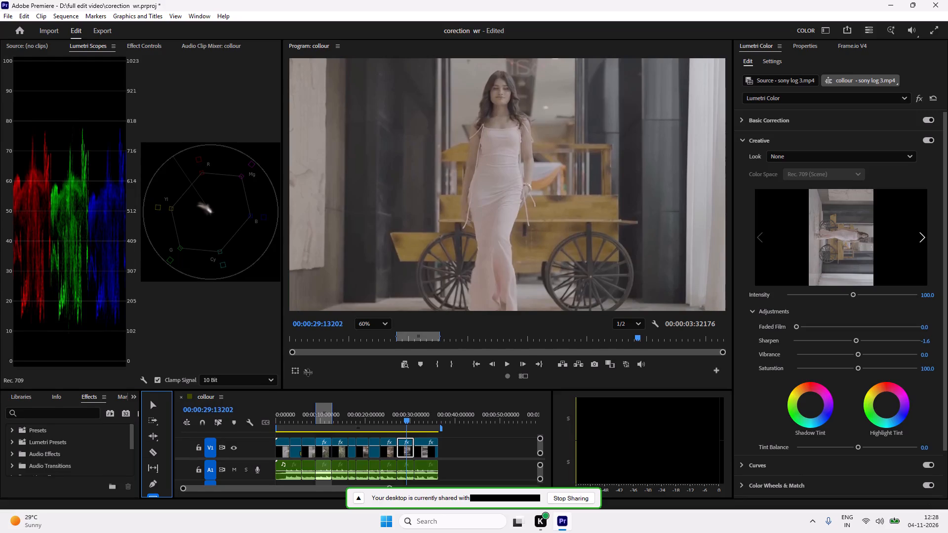
{"action": "left_click_drag", "start_coordinate": [308, 372], "coordinate": [310, 363]}
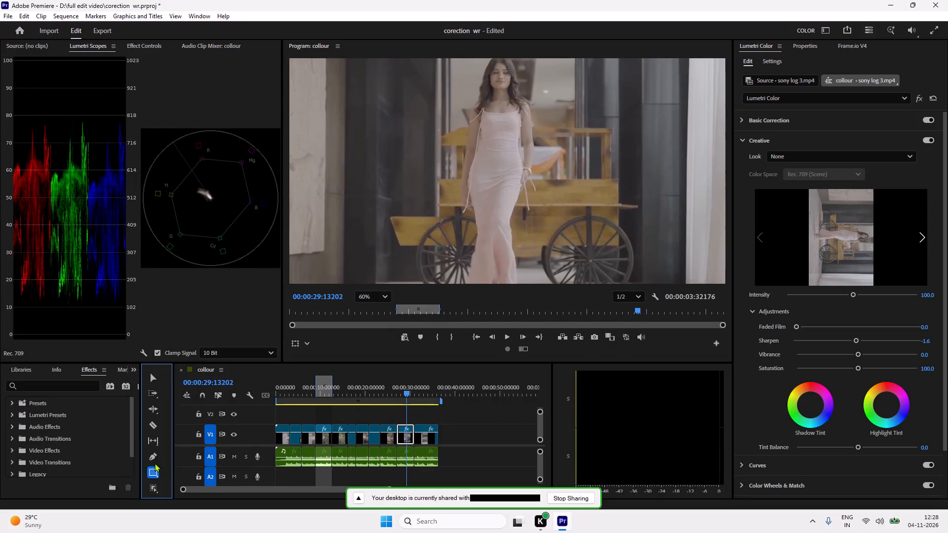
{"action": "scroll", "coordinate": [148, 465], "scroll_direction": "down", "scroll_amount": 2}
{"action": "left_click_drag", "start_coordinate": [308, 362], "coordinate": [314, 339]}
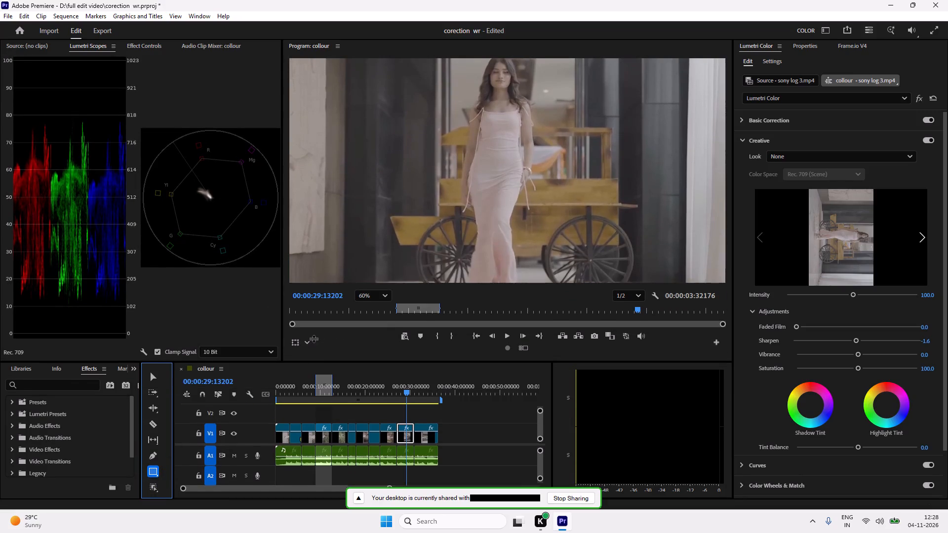
{"action": "left_click_drag", "start_coordinate": [314, 339], "coordinate": [321, 326]}
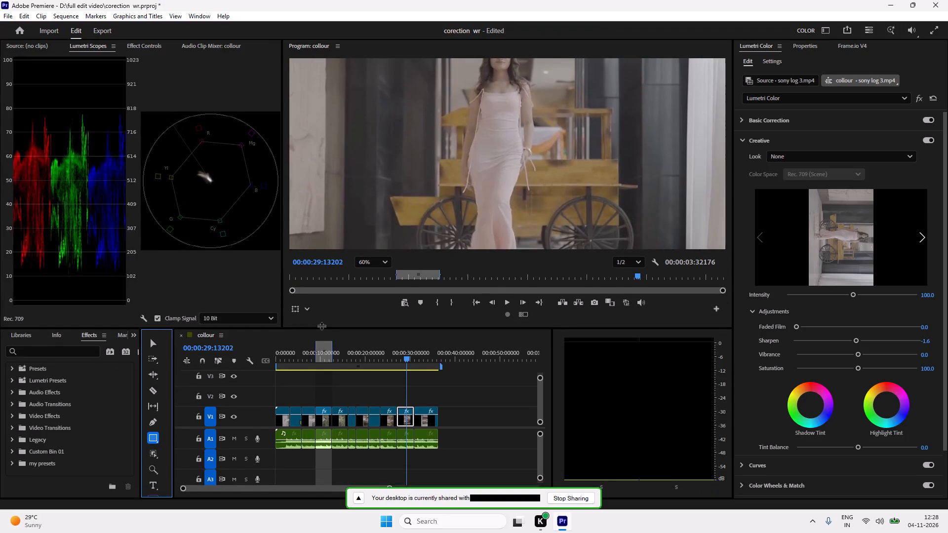
{"action": "left_click_drag", "start_coordinate": [321, 326], "coordinate": [329, 311]}
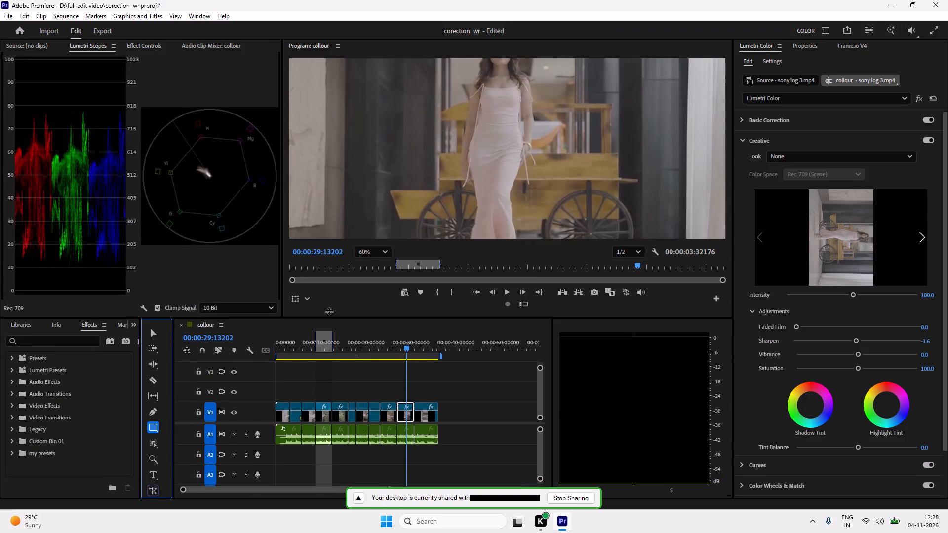
{"action": "left_click_drag", "start_coordinate": [329, 311], "coordinate": [337, 295]}
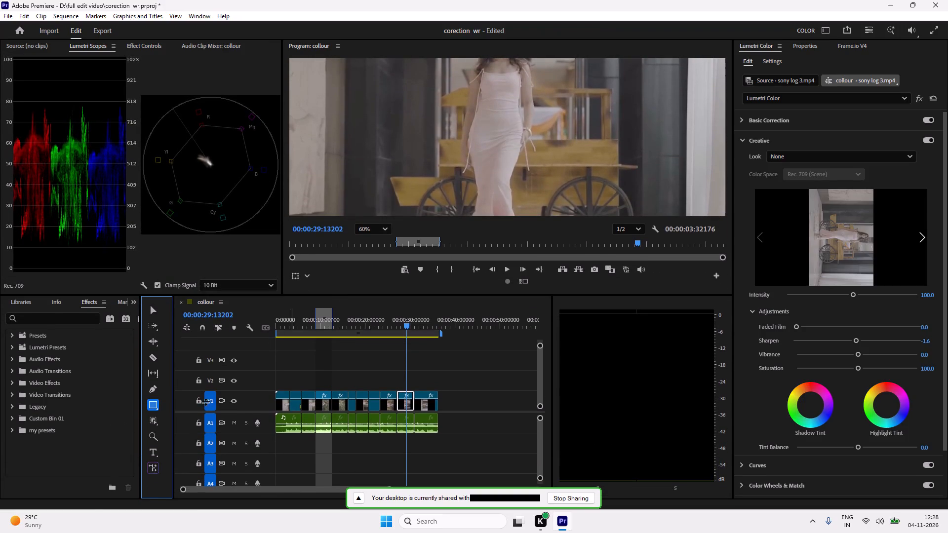
{"action": "left_click_drag", "start_coordinate": [151, 435], "coordinate": [153, 435]}
{"action": "left_click_drag", "start_coordinate": [153, 435], "coordinate": [183, 435]}
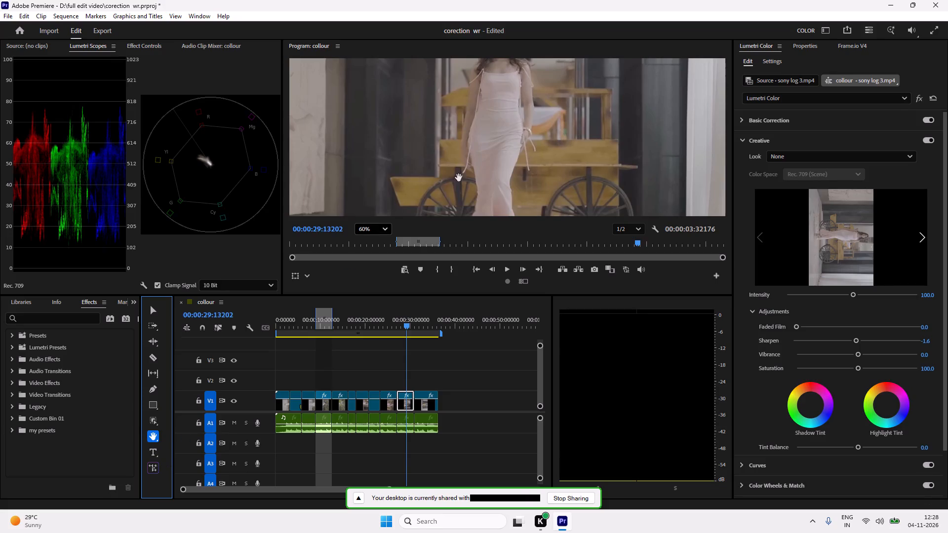
{"action": "left_click_drag", "start_coordinate": [357, 295], "coordinate": [358, 394]}
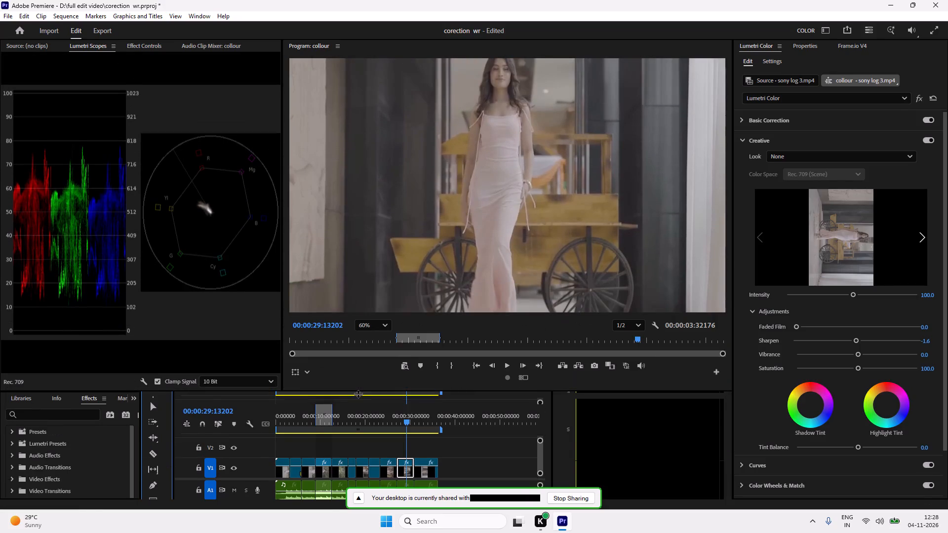
{"action": "left_click_drag", "start_coordinate": [358, 394], "coordinate": [358, 394]}
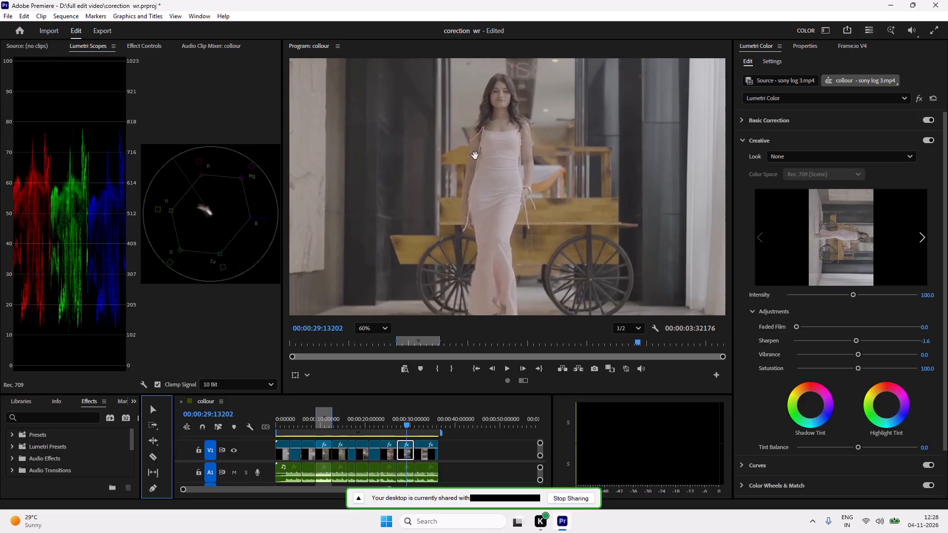
{"action": "scroll", "coordinate": [504, 110], "scroll_direction": "up", "scroll_amount": 2}
{"action": "left_click_drag", "start_coordinate": [504, 106], "coordinate": [503, 134]}
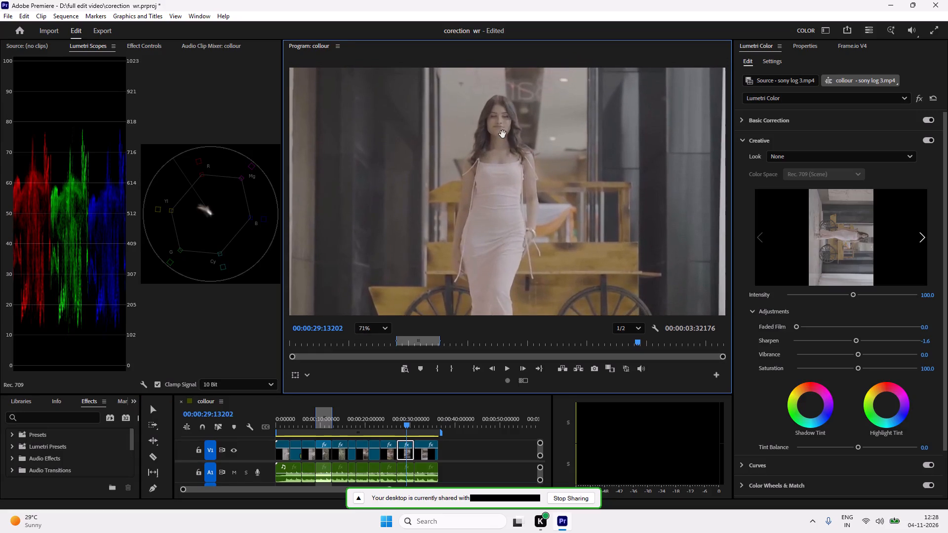
{"action": "scroll", "coordinate": [503, 134], "scroll_direction": "up", "scroll_amount": 1}
{"action": "scroll", "coordinate": [503, 135], "scroll_direction": "down", "scroll_amount": 1}
{"action": "left_click", "coordinate": [154, 413]}
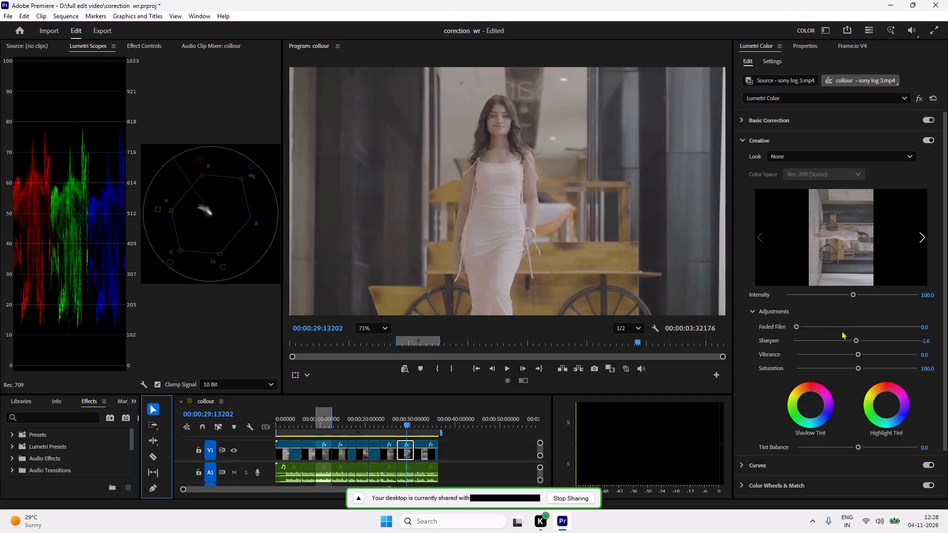
Set the clip's Creative Sharpen to 8.1.
{"action": "left_click", "coordinate": [857, 340]}
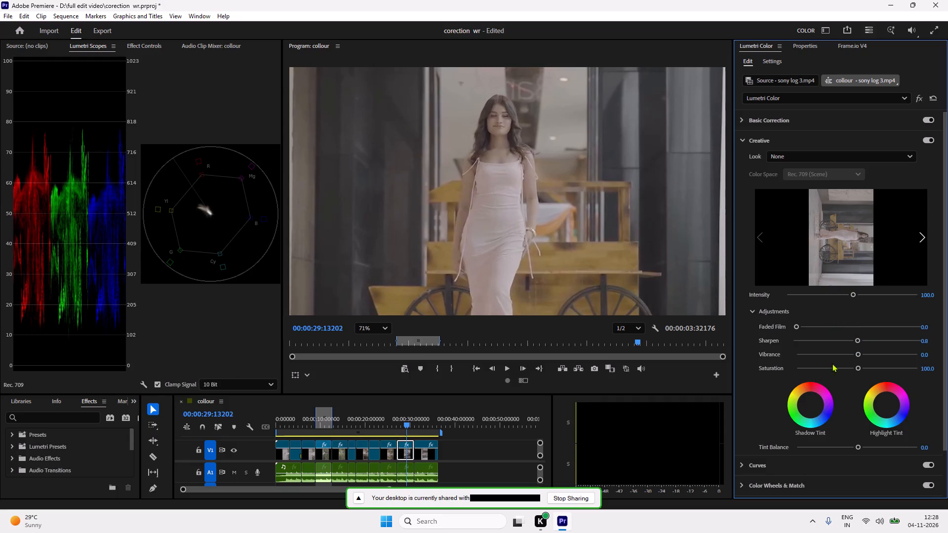
{"action": "left_click", "coordinate": [861, 338]}
Try maximum vibrance on the clip and settle on a Creative Vibrance of 42.3.
{"action": "left_click_drag", "start_coordinate": [858, 355], "coordinate": [933, 364]}
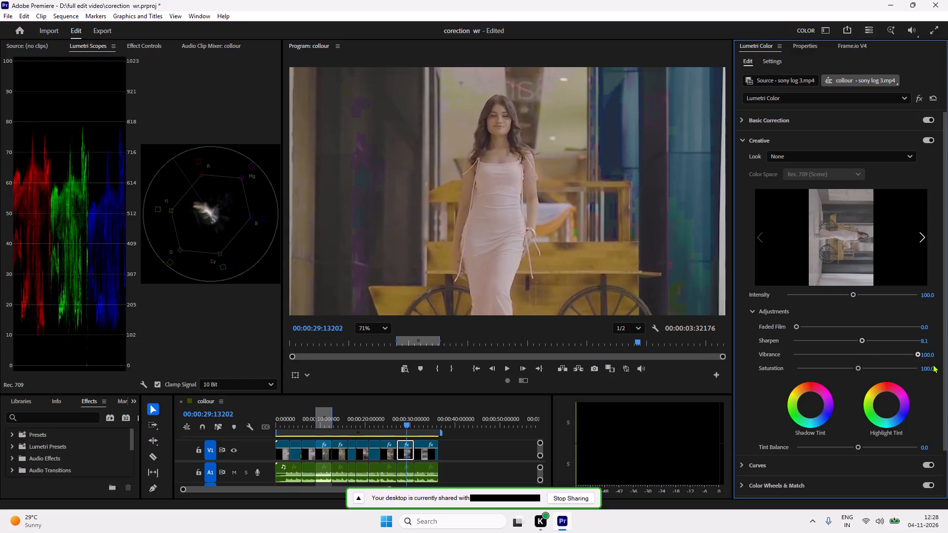
{"action": "left_click_drag", "start_coordinate": [933, 364], "coordinate": [882, 373]}
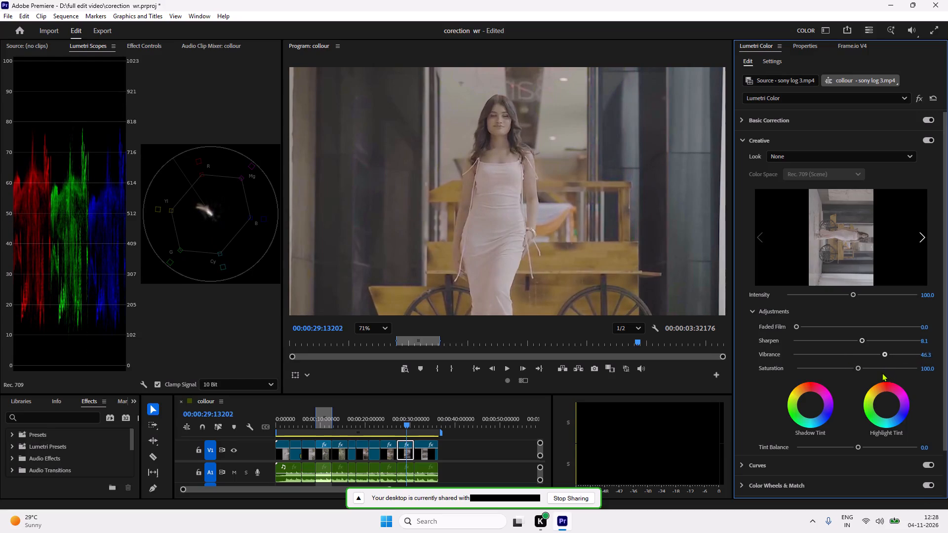
{"action": "left_click_drag", "start_coordinate": [882, 373], "coordinate": [877, 374]}
{"action": "left_click_drag", "start_coordinate": [877, 374], "coordinate": [882, 374]}
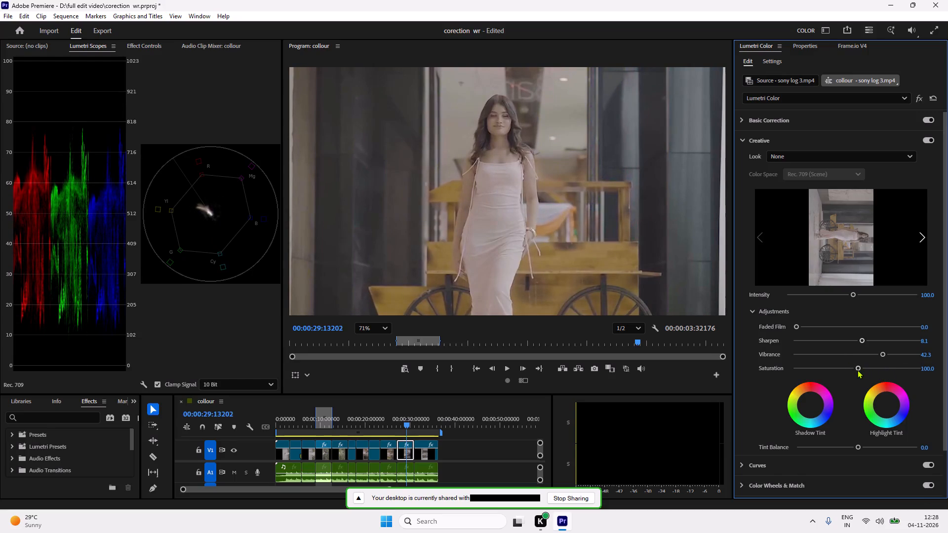
Raise the clip's Creative Saturation and fine-tune it to 120.3.
{"action": "left_click_drag", "start_coordinate": [858, 370], "coordinate": [870, 374]}
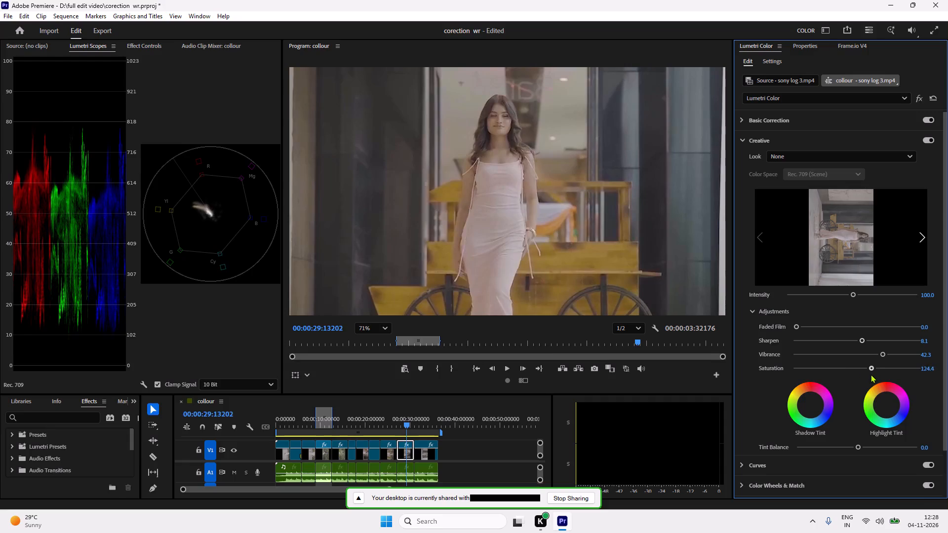
{"action": "left_click_drag", "start_coordinate": [870, 374], "coordinate": [869, 374]}
{"action": "left_click_drag", "start_coordinate": [869, 374], "coordinate": [869, 375]}
Enlarge the timeline area to show more video and audio tracks beneath the preview.
{"action": "left_click_drag", "start_coordinate": [416, 393], "coordinate": [441, 335]}
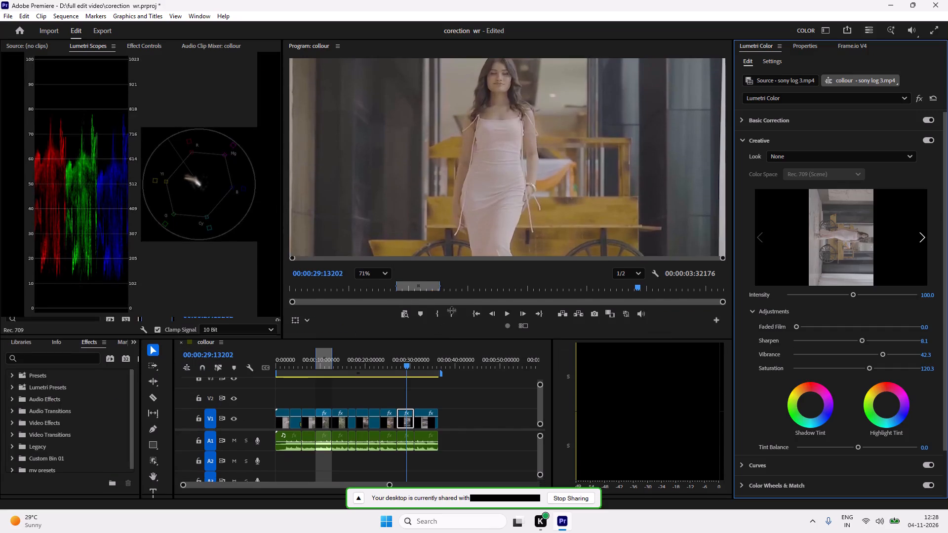
Examine the graded frame of the woman and yellow carriage at several preview zoom levels, ending at 48%.
{"action": "scroll", "coordinate": [494, 171], "scroll_direction": "down", "scroll_amount": 4}
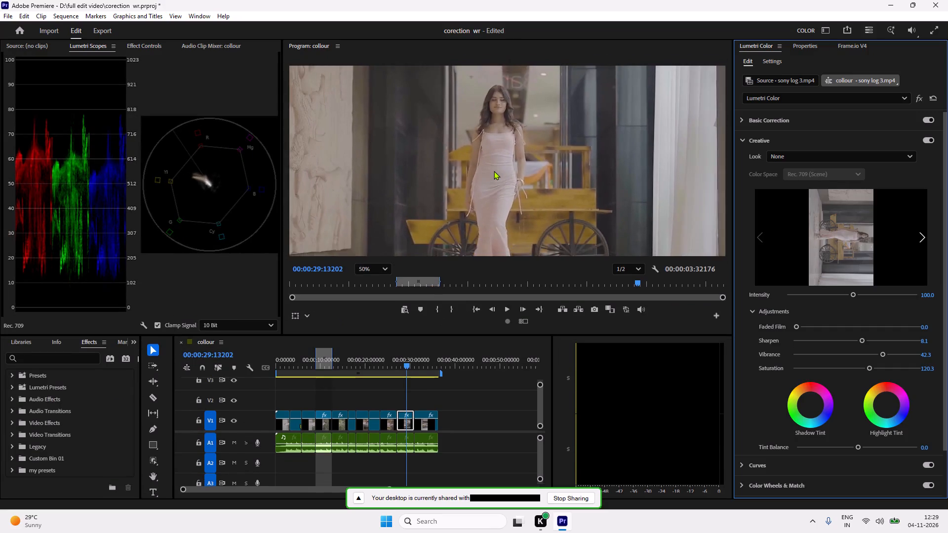
{"action": "scroll", "coordinate": [494, 171], "scroll_direction": "down", "scroll_amount": 2}
{"action": "scroll", "coordinate": [471, 220], "scroll_direction": "down", "scroll_amount": 1}
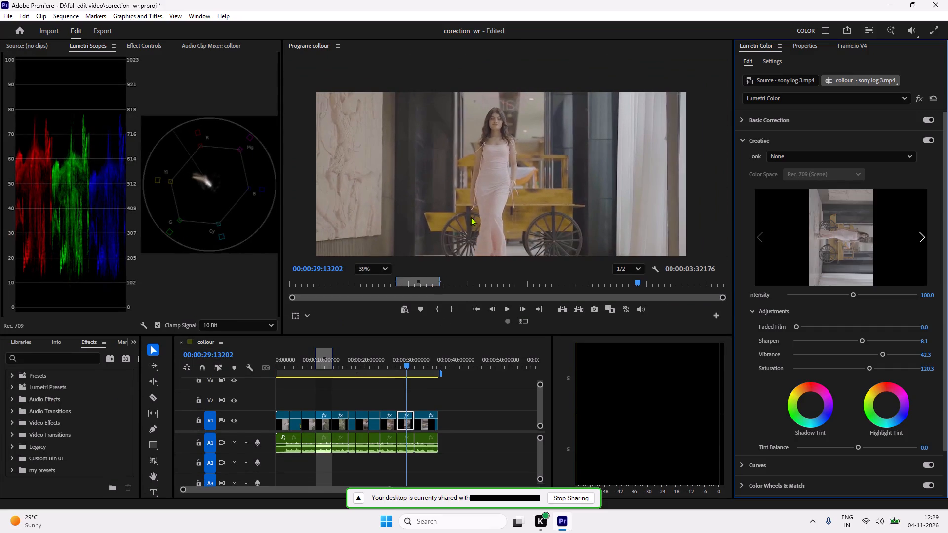
{"action": "scroll", "coordinate": [469, 241], "scroll_direction": "down", "scroll_amount": 2}
{"action": "scroll", "coordinate": [510, 135], "scroll_direction": "down", "scroll_amount": 3}
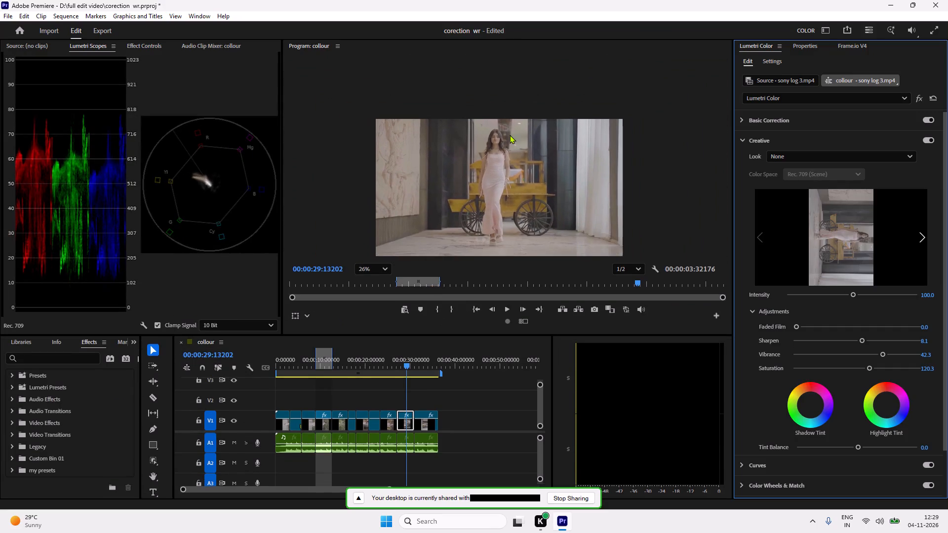
{"action": "scroll", "coordinate": [507, 186], "scroll_direction": "up", "scroll_amount": 2}
{"action": "scroll", "coordinate": [505, 132], "scroll_direction": "up", "scroll_amount": 2}
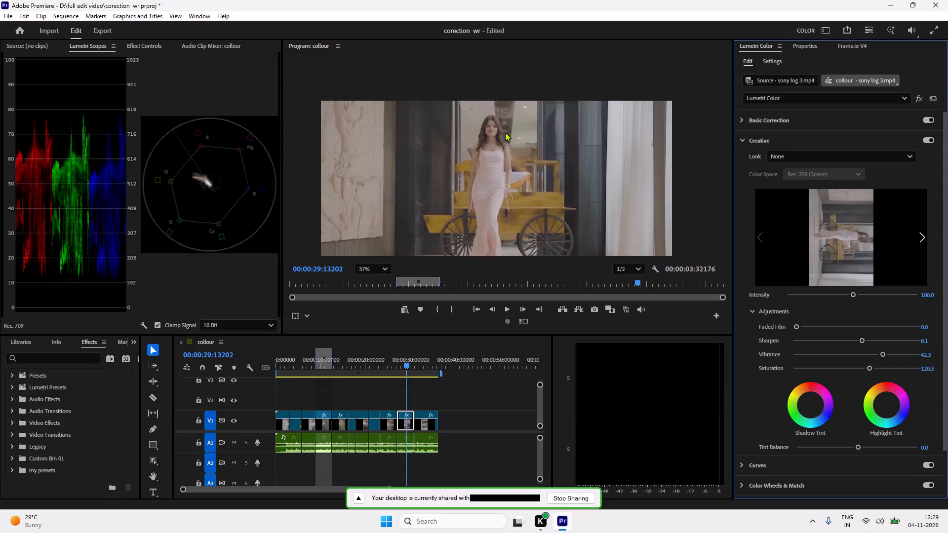
{"action": "scroll", "coordinate": [483, 248], "scroll_direction": "up", "scroll_amount": 4}
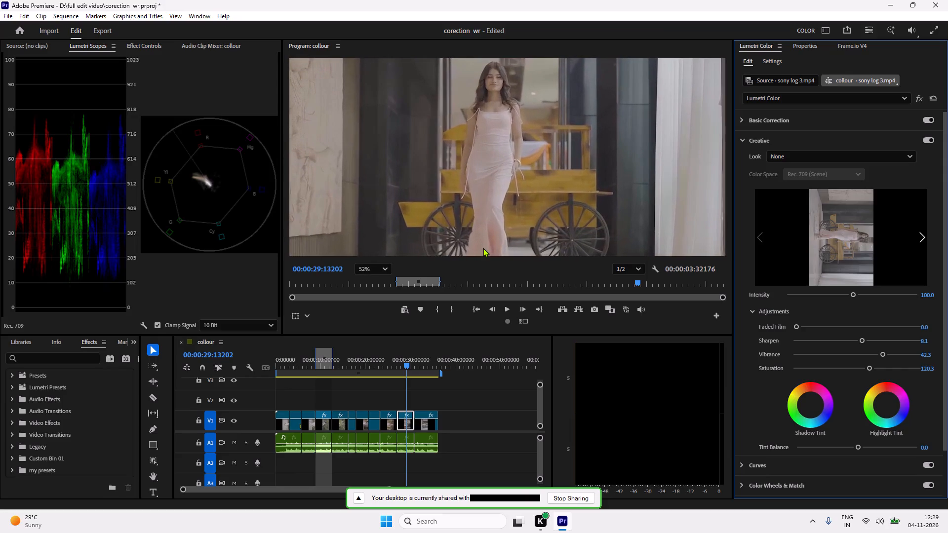
{"action": "scroll", "coordinate": [483, 248], "scroll_direction": "down", "scroll_amount": 1}
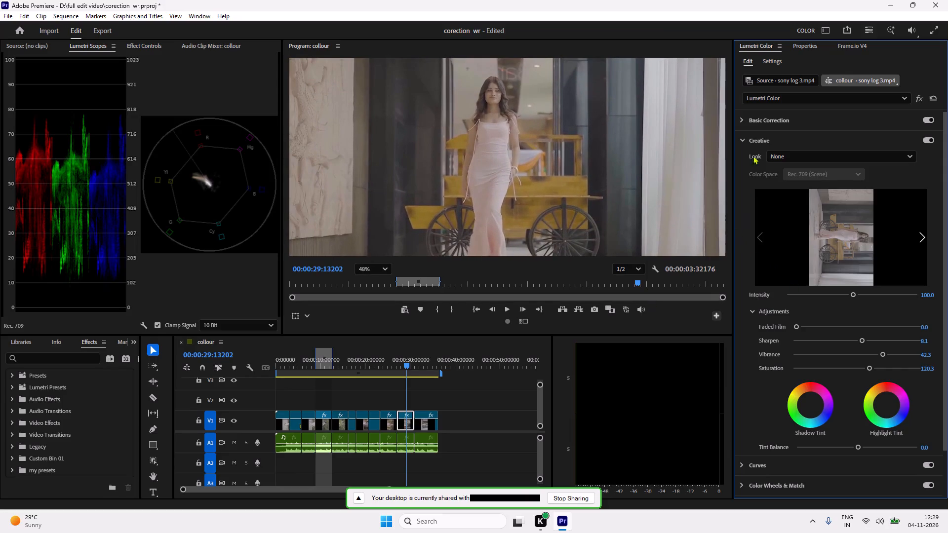
Fine-tune the shadow, midtone and highlight points of the clip's white RGB curve into a gentle S-shape.
{"action": "left_click", "coordinate": [748, 140]}
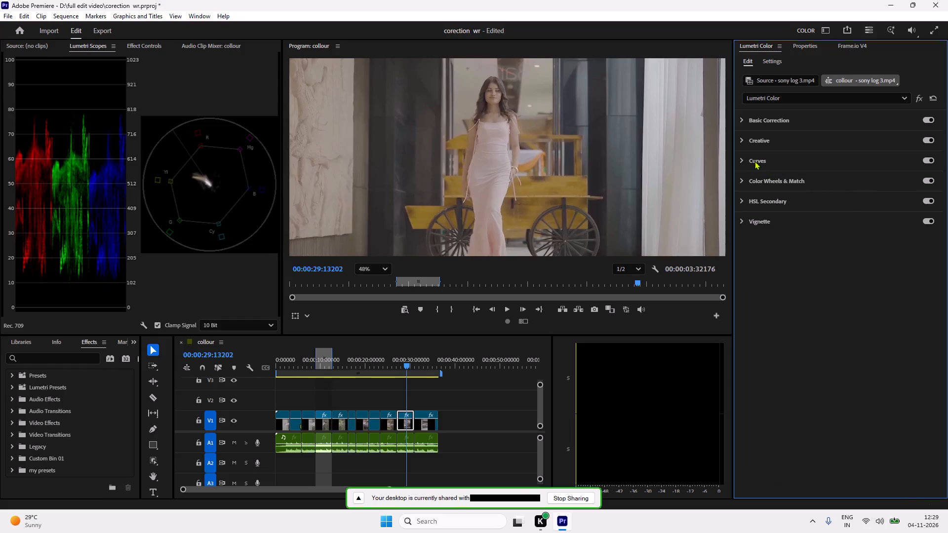
{"action": "left_click", "coordinate": [752, 159]}
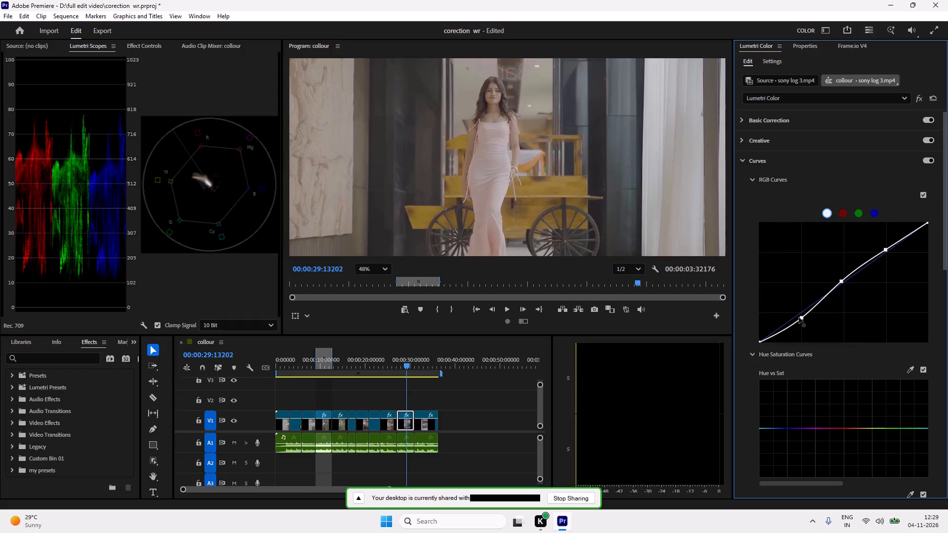
{"action": "left_click", "coordinate": [800, 318]}
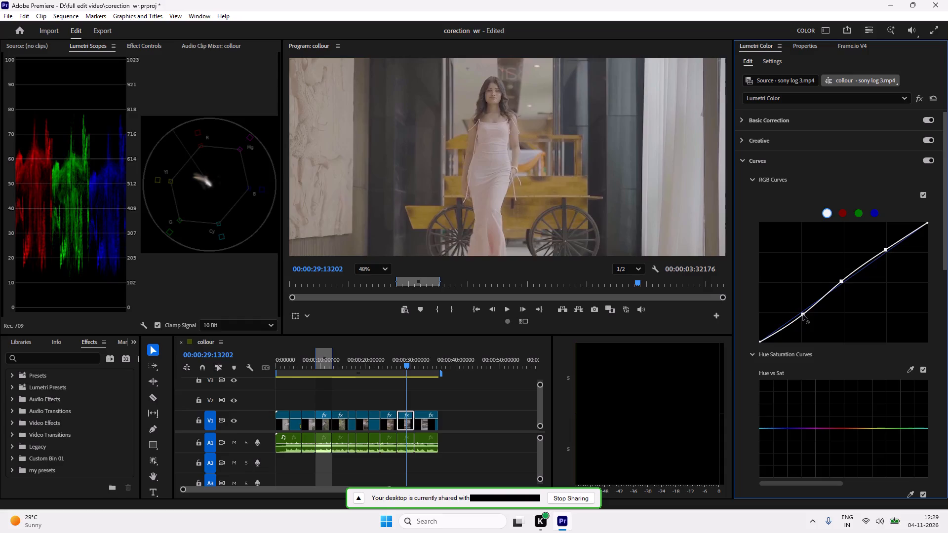
{"action": "left_click", "coordinate": [841, 280]}
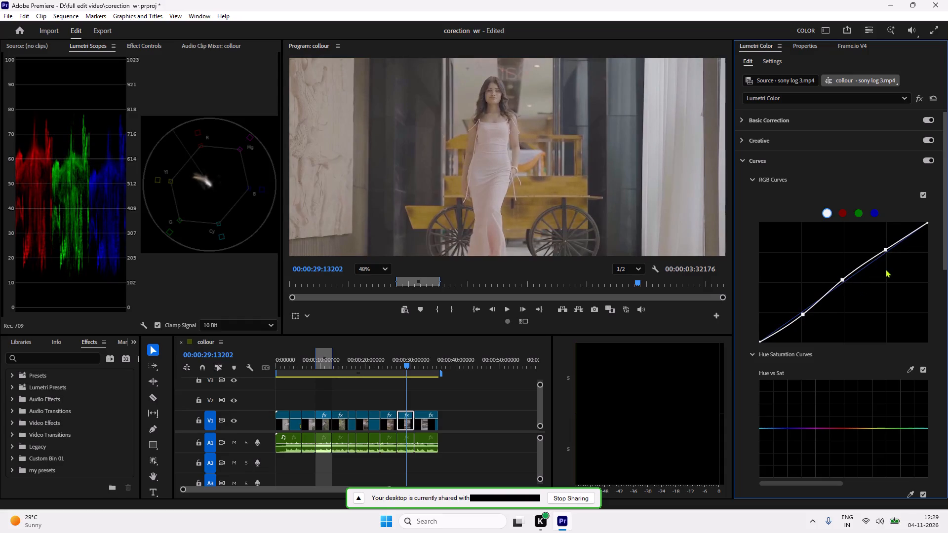
{"action": "left_click", "coordinate": [886, 248]}
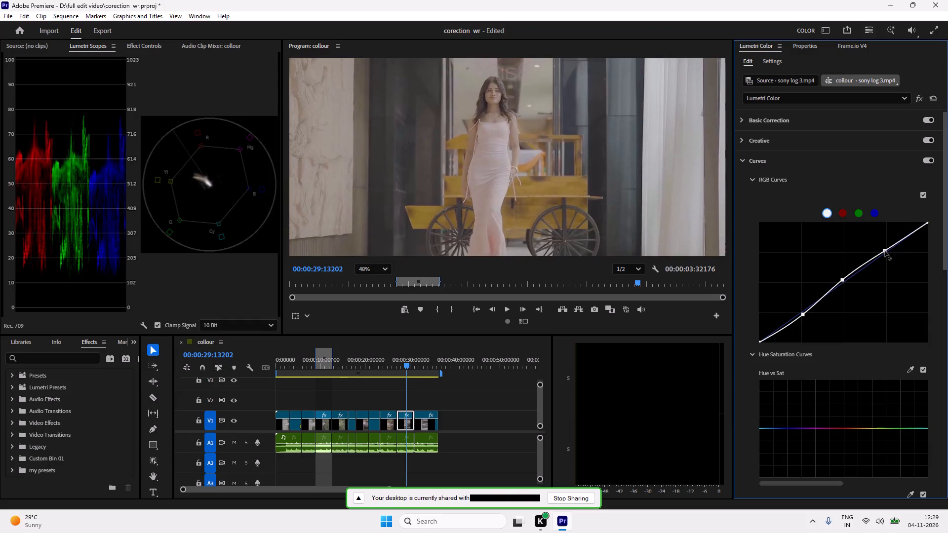
{"action": "left_click", "coordinate": [803, 315]}
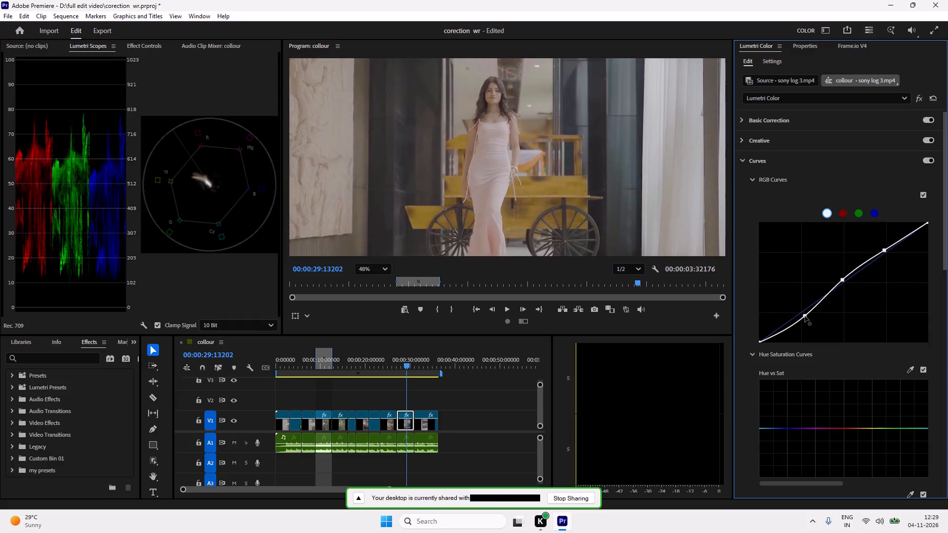
Add magenta-red and yellow anchor points on the Hue vs Sat curve and slightly raise the red-orange saturation between them.
{"action": "scroll", "coordinate": [863, 428], "scroll_direction": "down", "scroll_amount": 5}
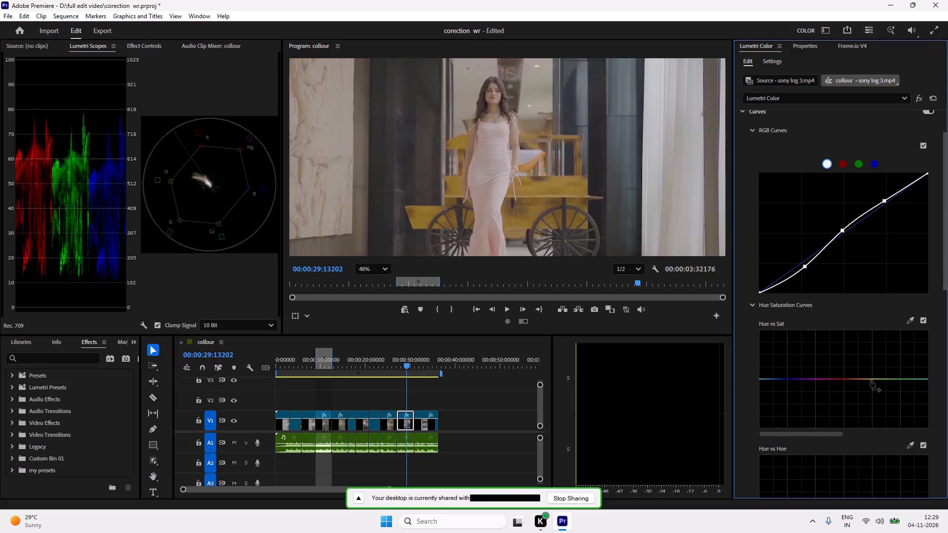
{"action": "left_click", "coordinate": [870, 380]}
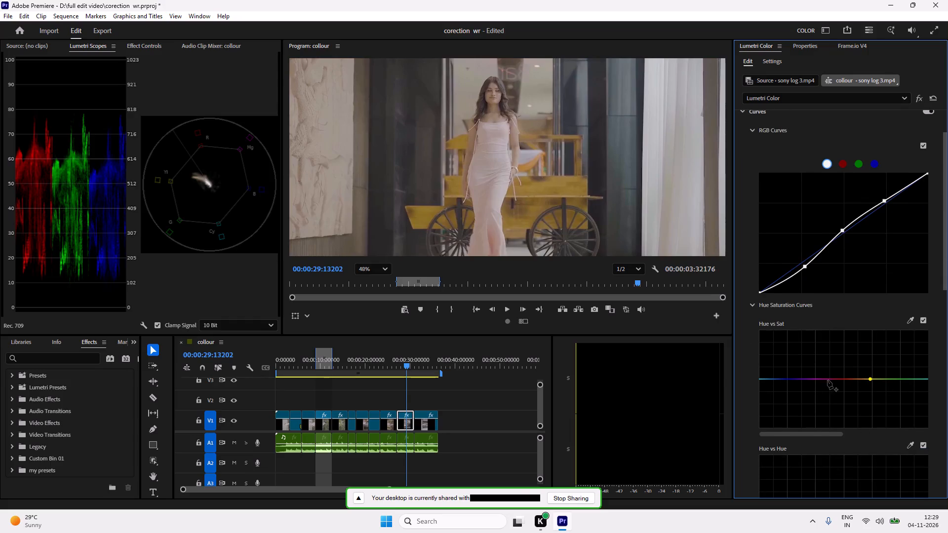
{"action": "left_click", "coordinate": [831, 380]}
{"action": "left_click_drag", "start_coordinate": [844, 380], "coordinate": [847, 370]}
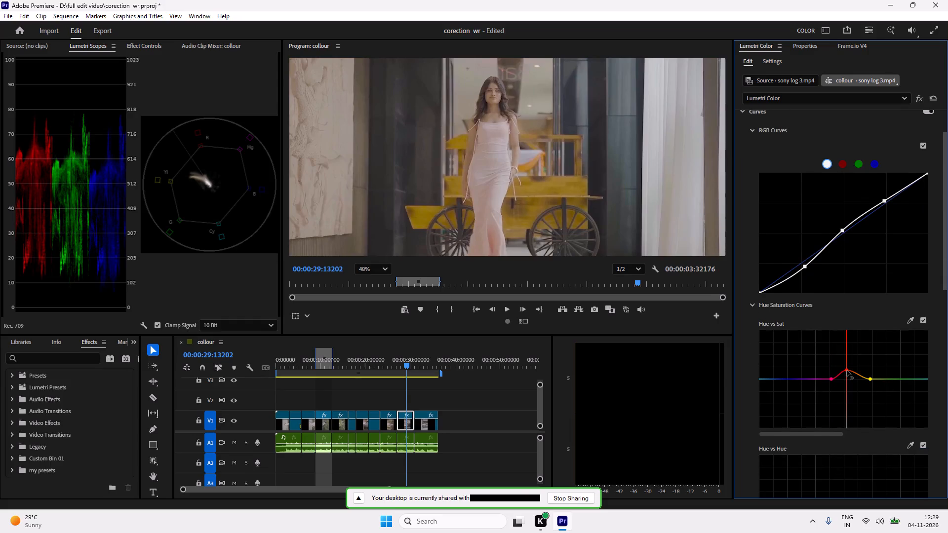
{"action": "left_click_drag", "start_coordinate": [847, 370], "coordinate": [844, 362]}
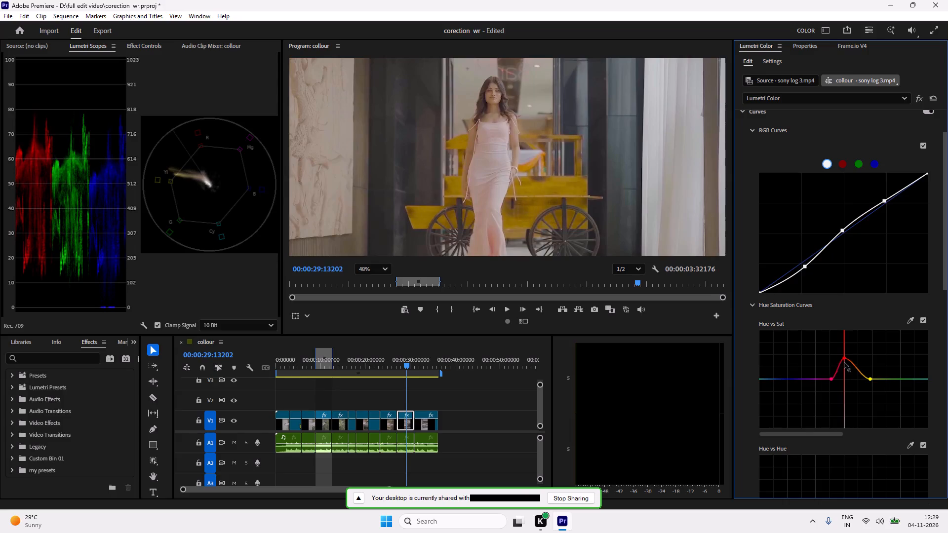
{"action": "left_click_drag", "start_coordinate": [844, 362], "coordinate": [848, 378]}
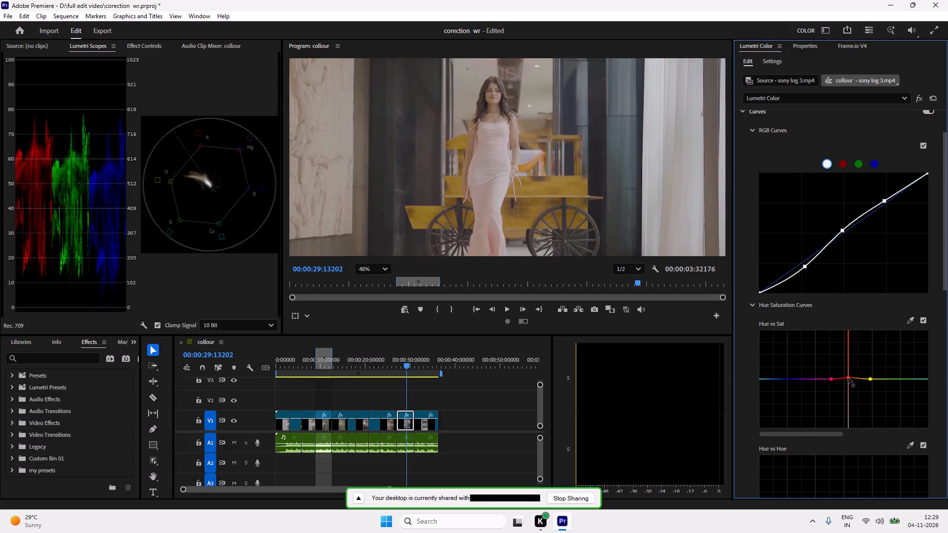
{"action": "left_click_drag", "start_coordinate": [848, 378], "coordinate": [848, 375]}
{"action": "left_click_drag", "start_coordinate": [848, 375], "coordinate": [846, 375]}
Anchor the magenta-red and yellow hues on the Hue vs Hue curve, slightly lift a red point between them, and collapse Curves.
{"action": "scroll", "coordinate": [838, 413], "scroll_direction": "down", "scroll_amount": 10}
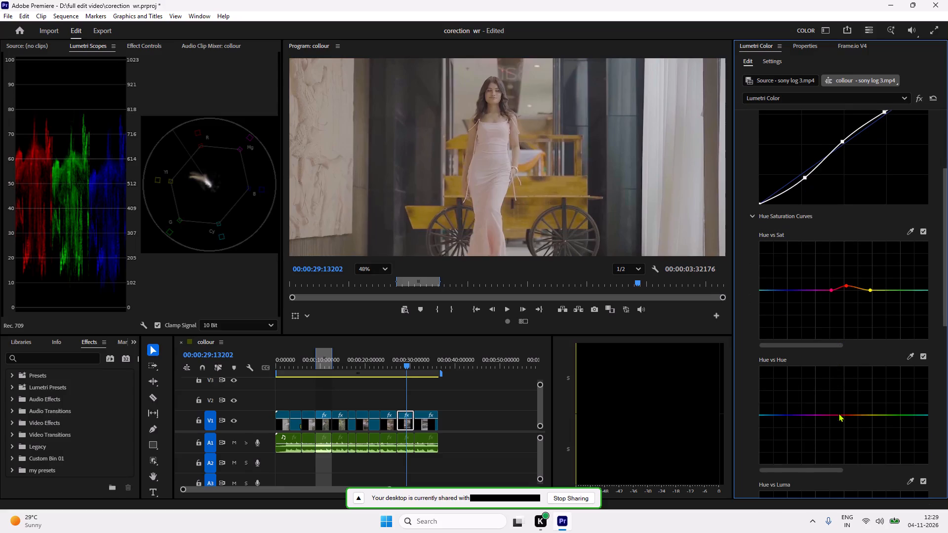
{"action": "left_click", "coordinate": [829, 406]}
{"action": "left_click", "coordinate": [873, 405]}
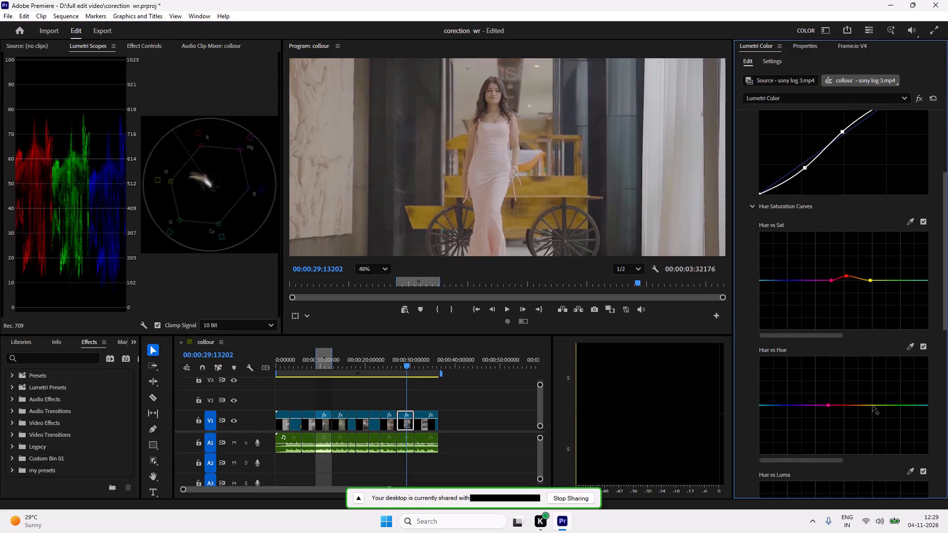
{"action": "left_click", "coordinate": [843, 406]}
{"action": "scroll", "coordinate": [811, 427], "scroll_direction": "down", "scroll_amount": 5}
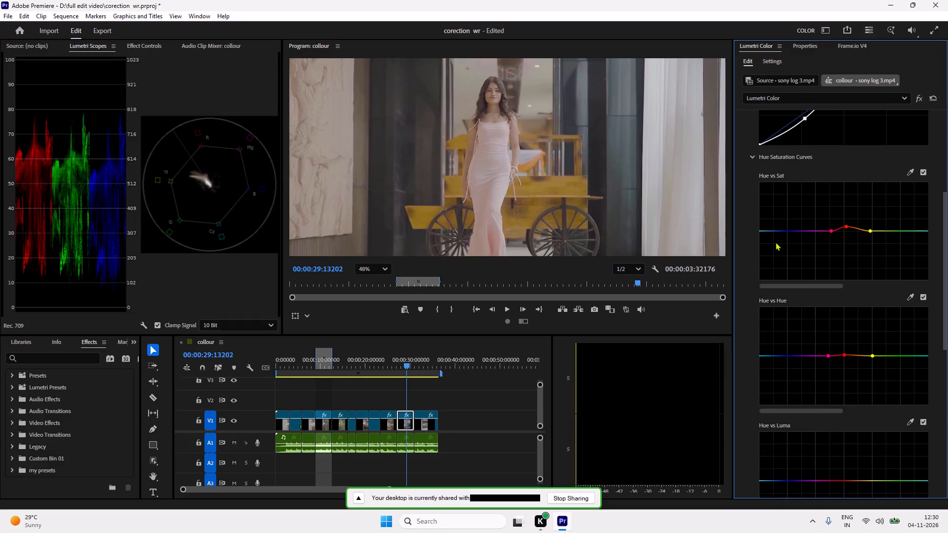
{"action": "scroll", "coordinate": [746, 144], "scroll_direction": "up", "scroll_amount": 15}
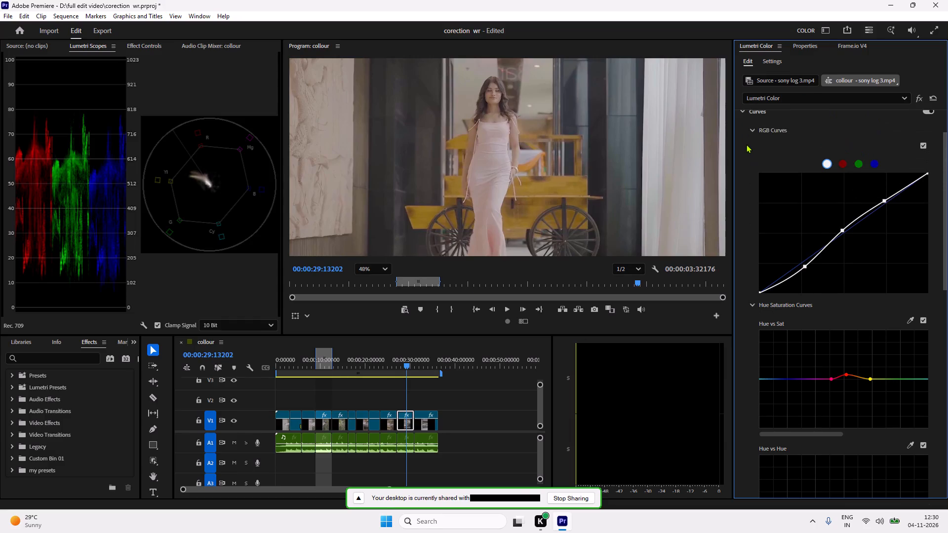
{"action": "scroll", "coordinate": [746, 144], "scroll_direction": "up", "scroll_amount": 3}
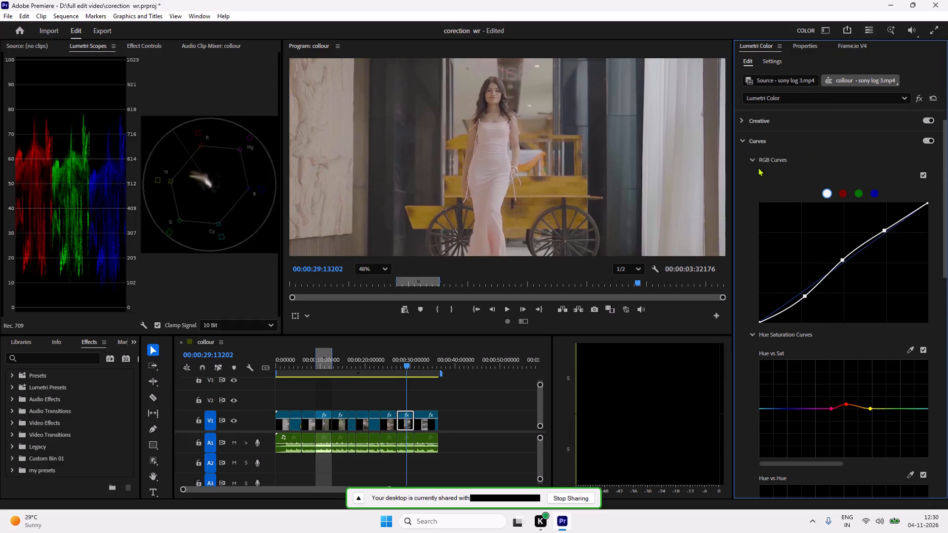
{"action": "left_click", "coordinate": [754, 159]}
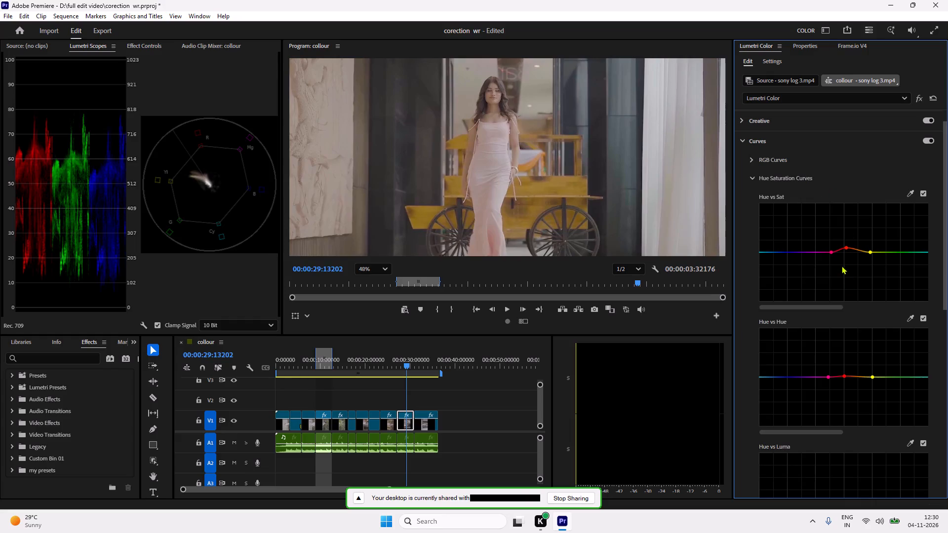
{"action": "left_click", "coordinate": [743, 139]}
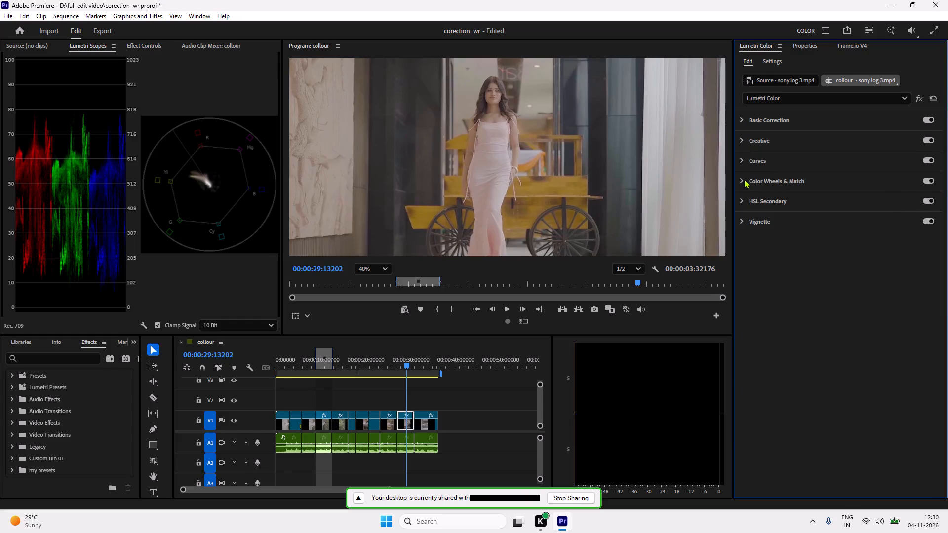
Activate the Shadows, Midtones and Highlights colour wheels, nudging shadows and highlights very slightly towards red.
{"action": "left_click", "coordinate": [744, 179]}
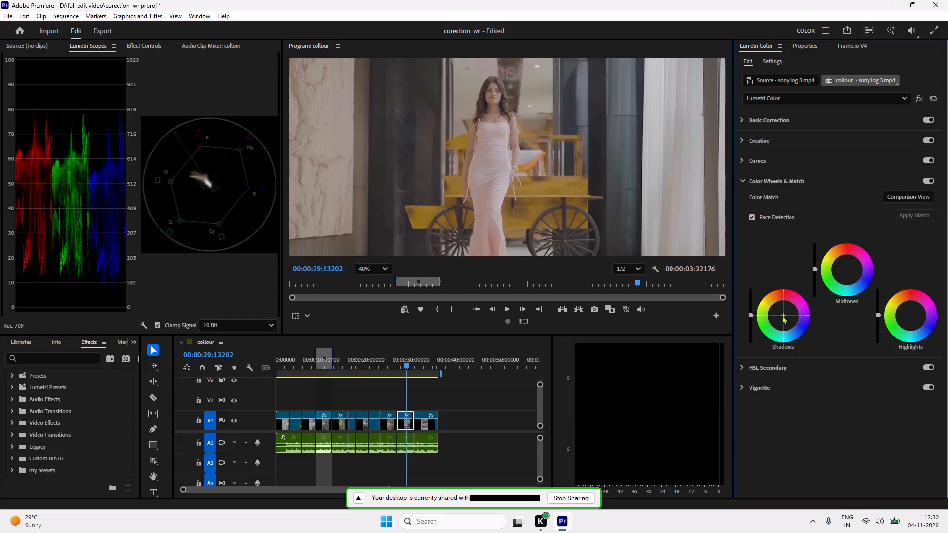
{"action": "left_click_drag", "start_coordinate": [782, 315], "coordinate": [782, 300]}
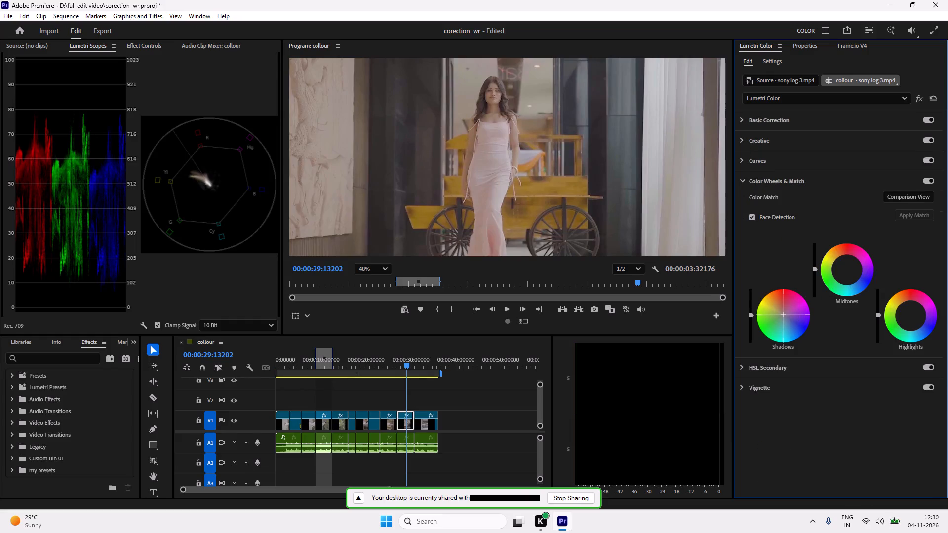
{"action": "left_click_drag", "start_coordinate": [782, 300], "coordinate": [782, 297]}
{"action": "left_click", "coordinate": [847, 270]}
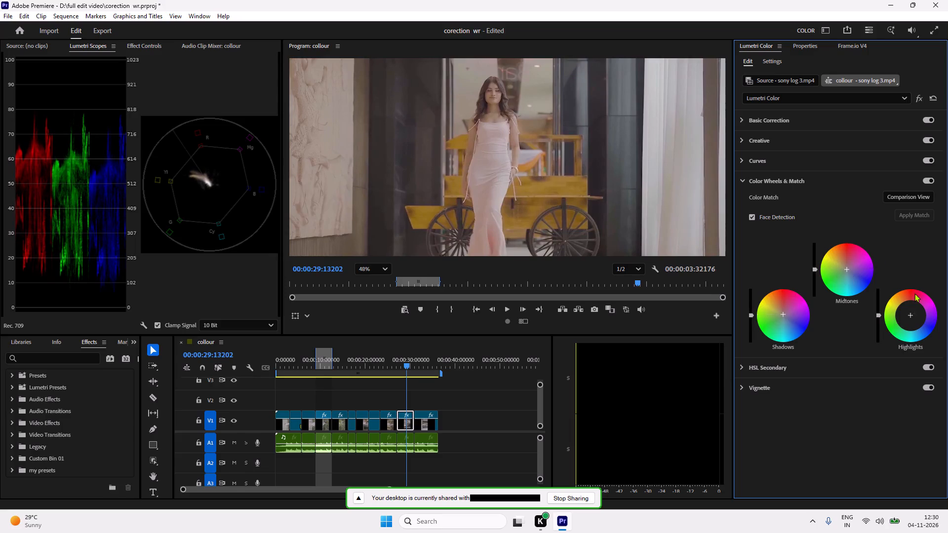
{"action": "left_click_drag", "start_coordinate": [909, 314], "coordinate": [908, 305]}
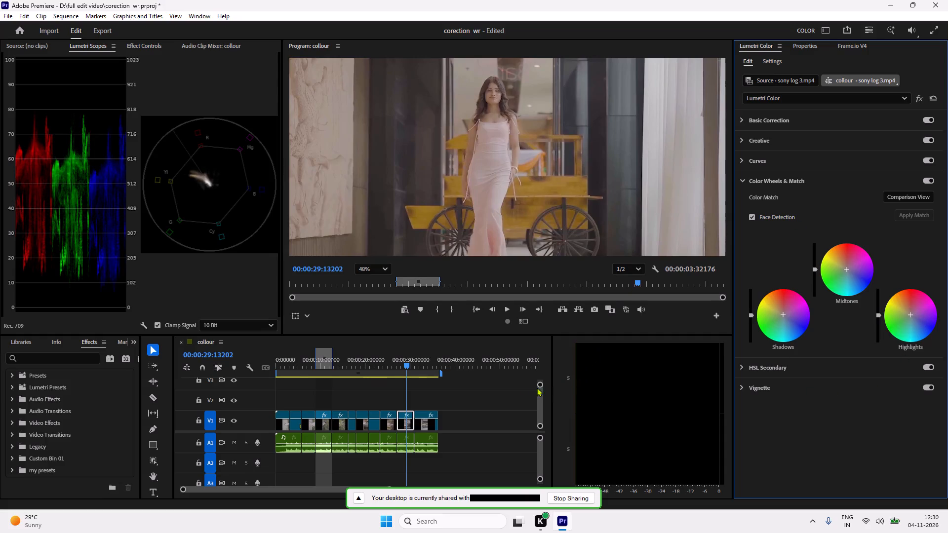
{"action": "left_click", "coordinate": [744, 177]}
Set the HSL Secondary key colour by sampling the skin tone on the woman's face.
{"action": "left_click", "coordinate": [740, 198]}
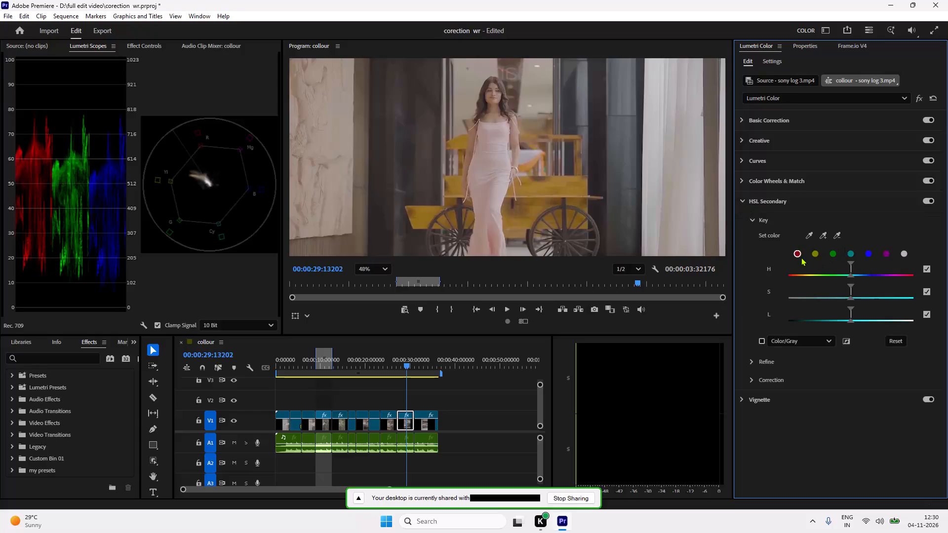
{"action": "left_click", "coordinate": [810, 234]}
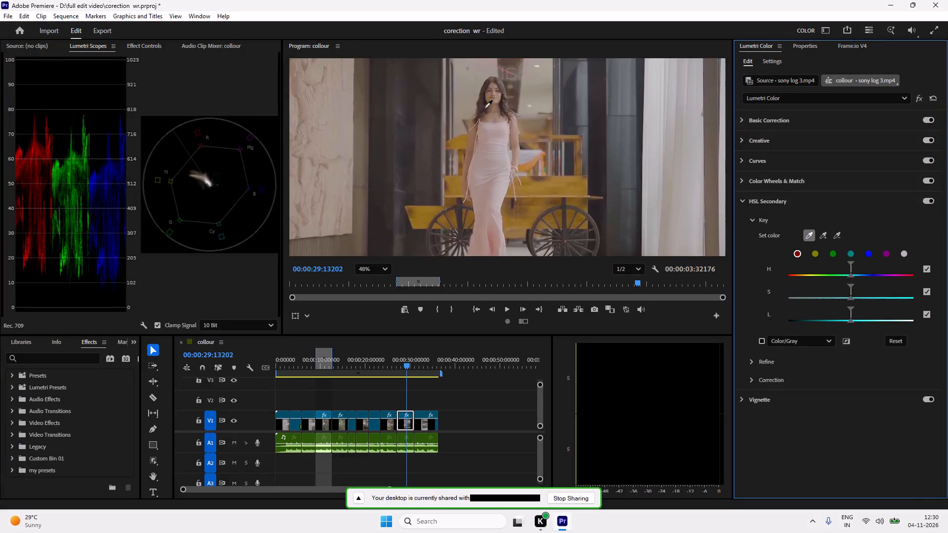
{"action": "left_click", "coordinate": [493, 97]}
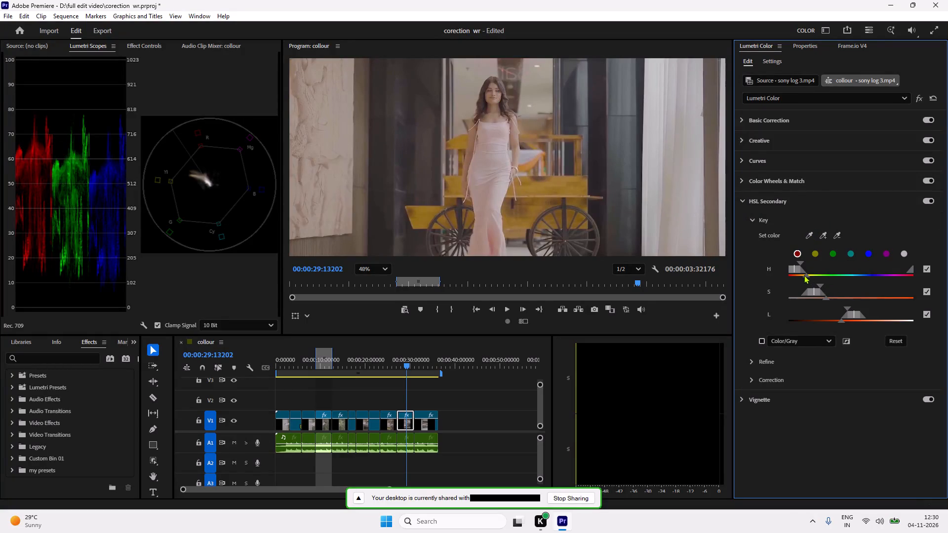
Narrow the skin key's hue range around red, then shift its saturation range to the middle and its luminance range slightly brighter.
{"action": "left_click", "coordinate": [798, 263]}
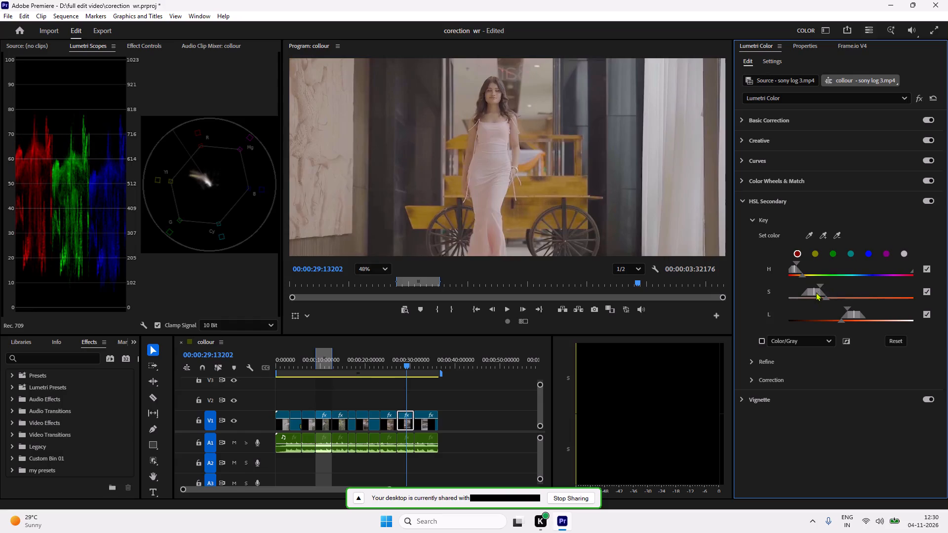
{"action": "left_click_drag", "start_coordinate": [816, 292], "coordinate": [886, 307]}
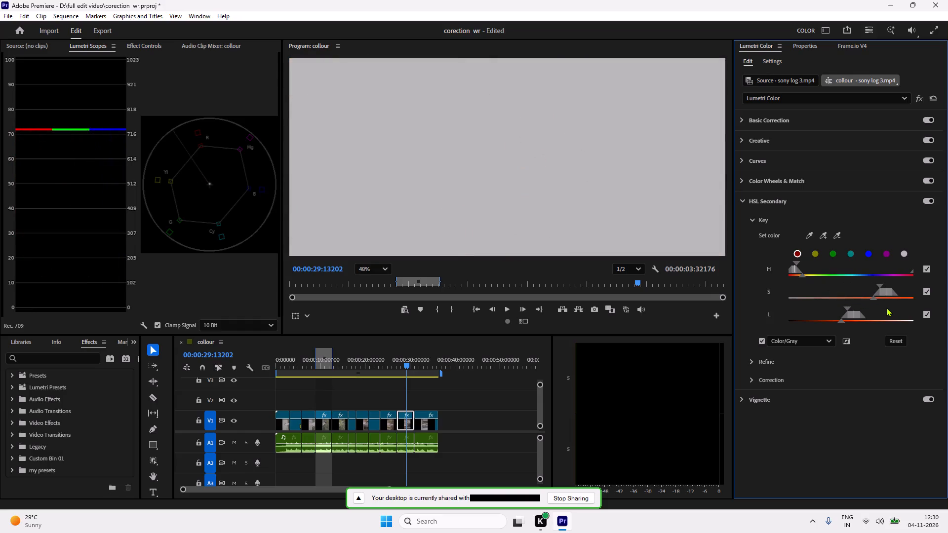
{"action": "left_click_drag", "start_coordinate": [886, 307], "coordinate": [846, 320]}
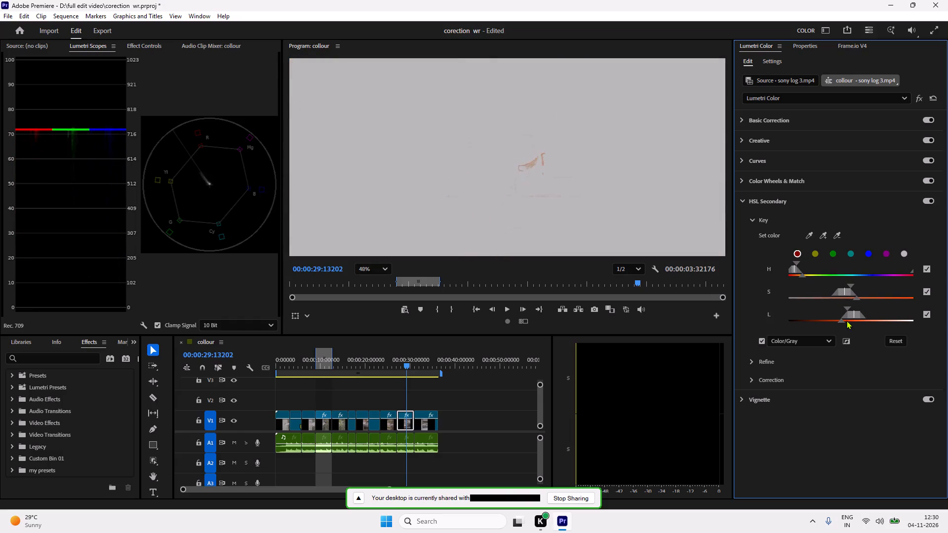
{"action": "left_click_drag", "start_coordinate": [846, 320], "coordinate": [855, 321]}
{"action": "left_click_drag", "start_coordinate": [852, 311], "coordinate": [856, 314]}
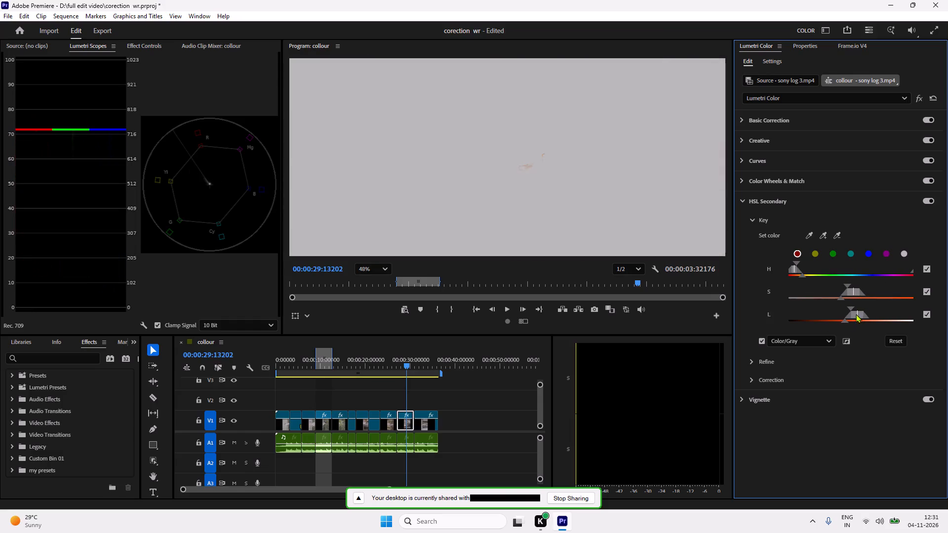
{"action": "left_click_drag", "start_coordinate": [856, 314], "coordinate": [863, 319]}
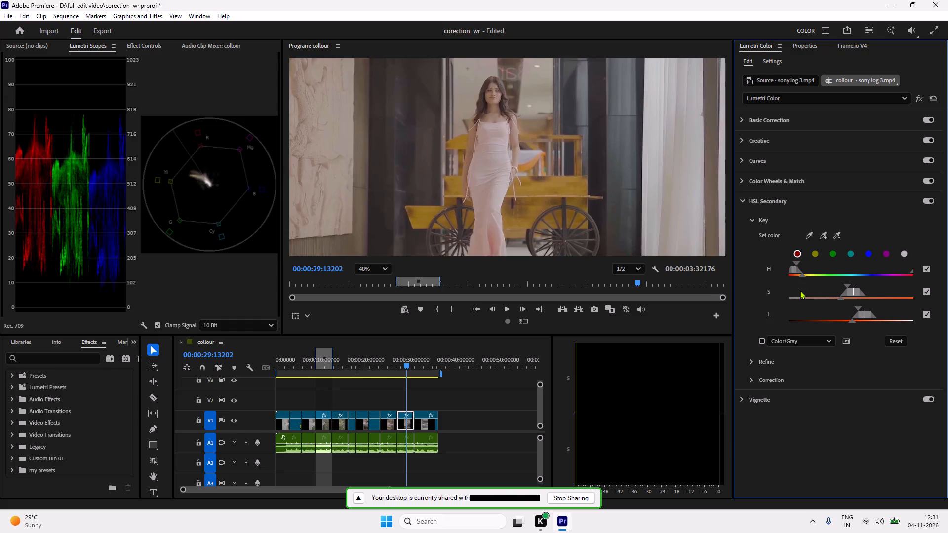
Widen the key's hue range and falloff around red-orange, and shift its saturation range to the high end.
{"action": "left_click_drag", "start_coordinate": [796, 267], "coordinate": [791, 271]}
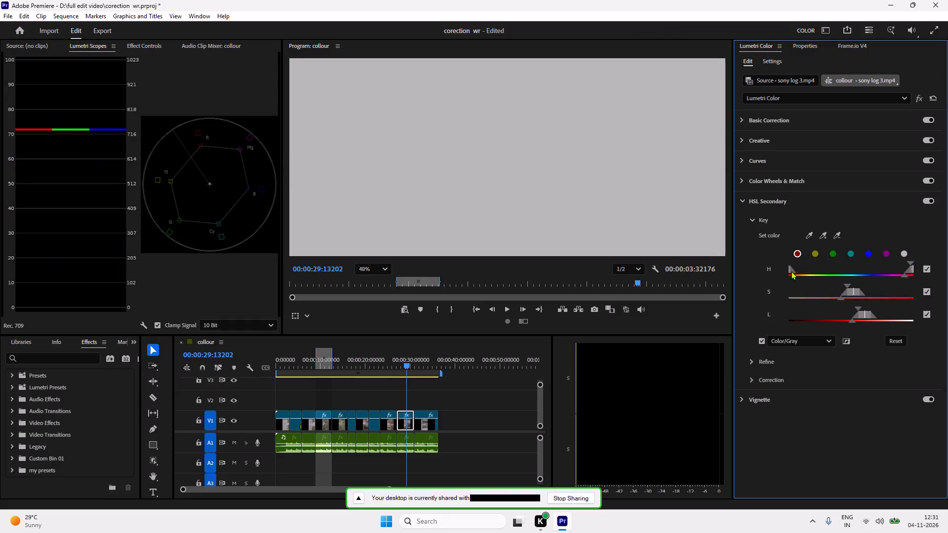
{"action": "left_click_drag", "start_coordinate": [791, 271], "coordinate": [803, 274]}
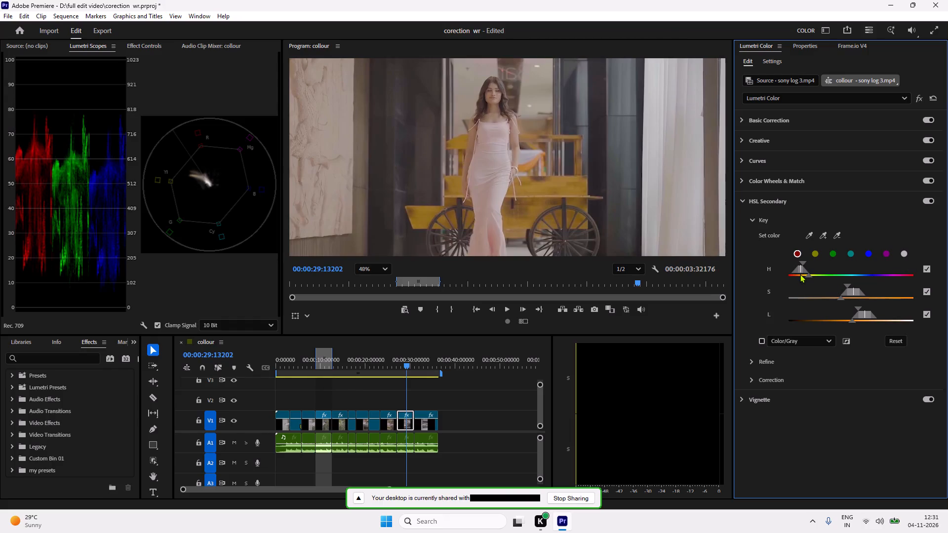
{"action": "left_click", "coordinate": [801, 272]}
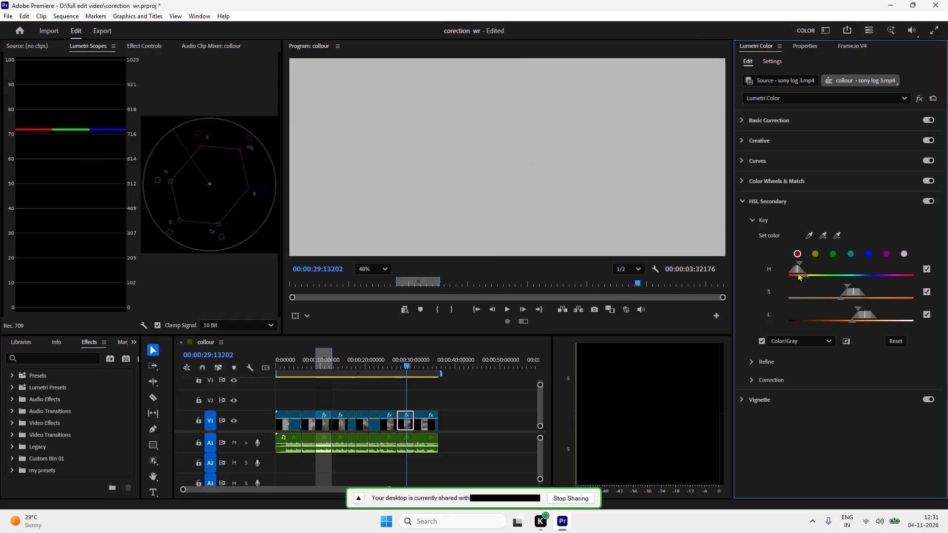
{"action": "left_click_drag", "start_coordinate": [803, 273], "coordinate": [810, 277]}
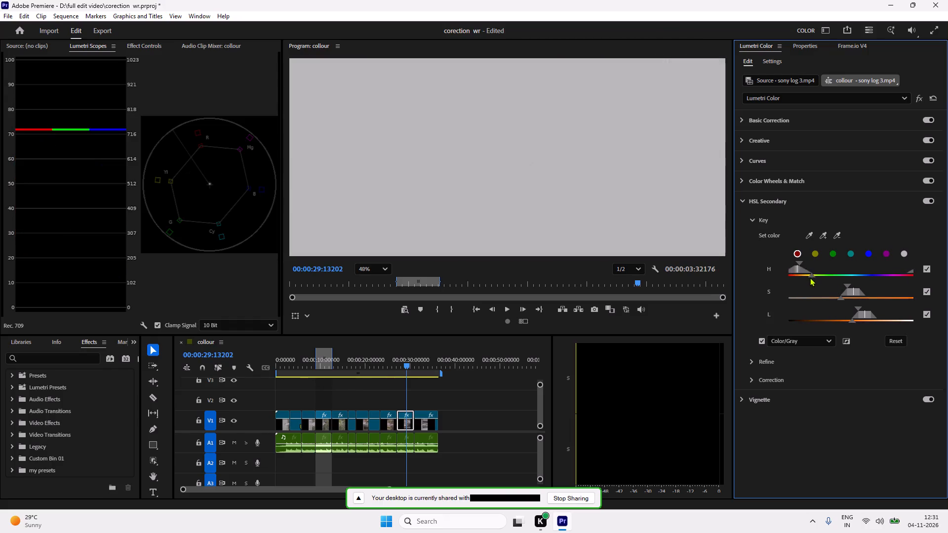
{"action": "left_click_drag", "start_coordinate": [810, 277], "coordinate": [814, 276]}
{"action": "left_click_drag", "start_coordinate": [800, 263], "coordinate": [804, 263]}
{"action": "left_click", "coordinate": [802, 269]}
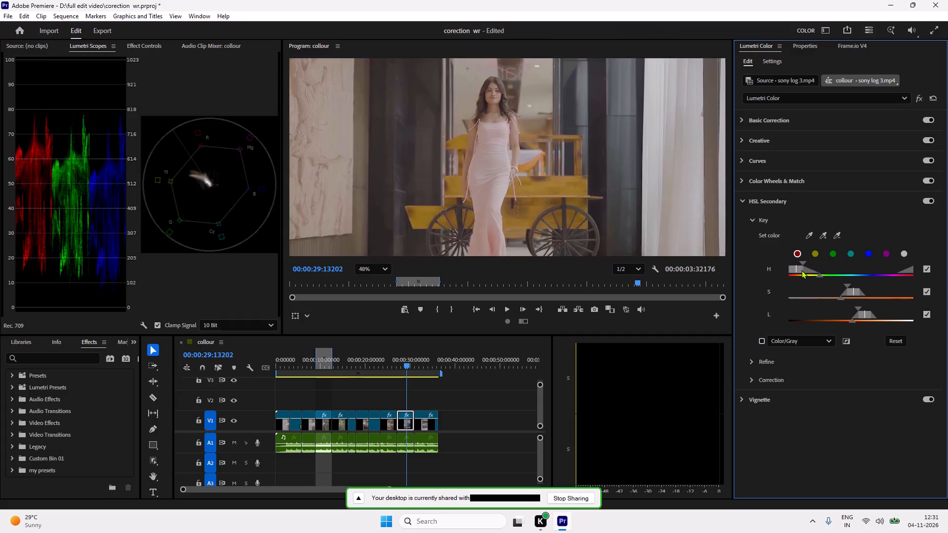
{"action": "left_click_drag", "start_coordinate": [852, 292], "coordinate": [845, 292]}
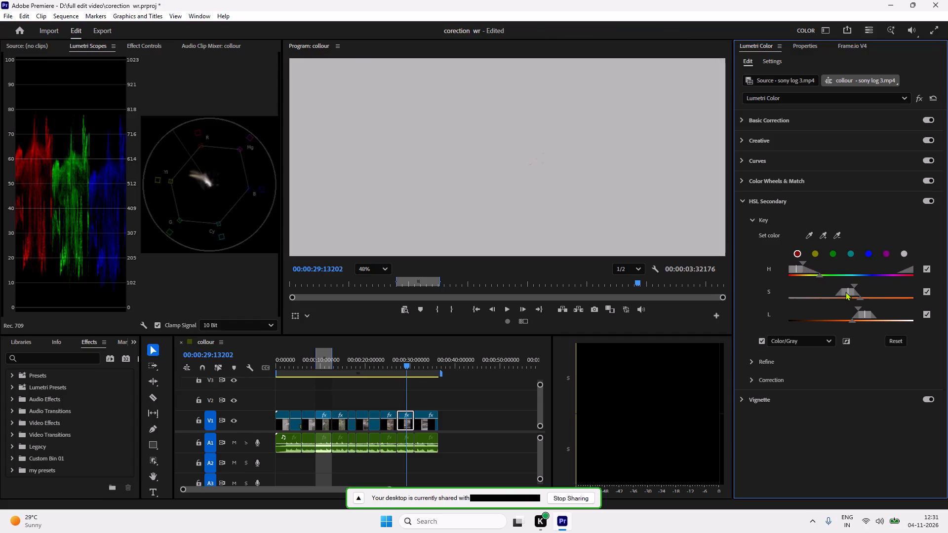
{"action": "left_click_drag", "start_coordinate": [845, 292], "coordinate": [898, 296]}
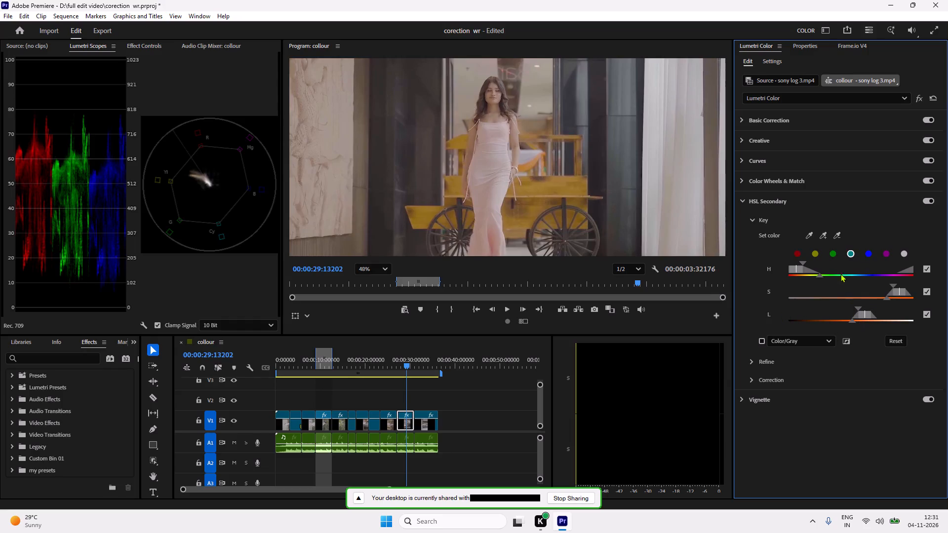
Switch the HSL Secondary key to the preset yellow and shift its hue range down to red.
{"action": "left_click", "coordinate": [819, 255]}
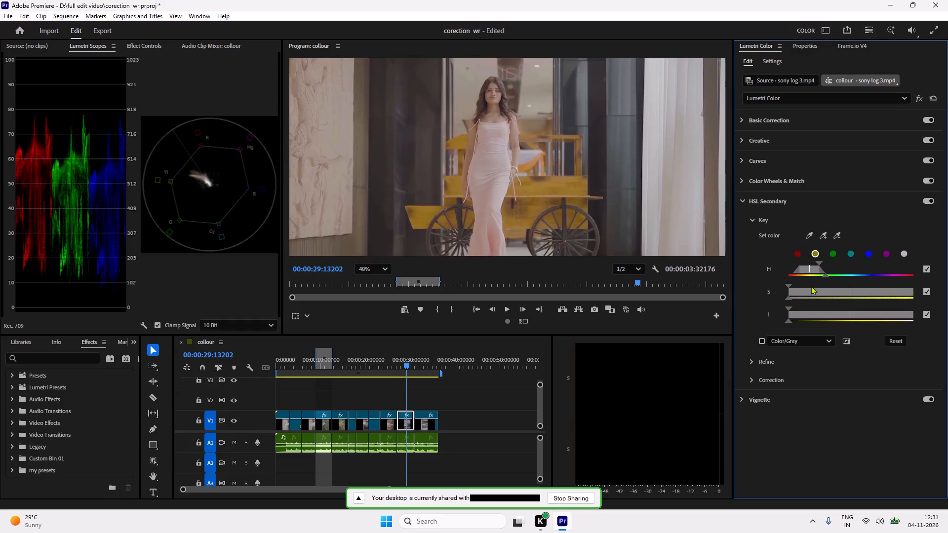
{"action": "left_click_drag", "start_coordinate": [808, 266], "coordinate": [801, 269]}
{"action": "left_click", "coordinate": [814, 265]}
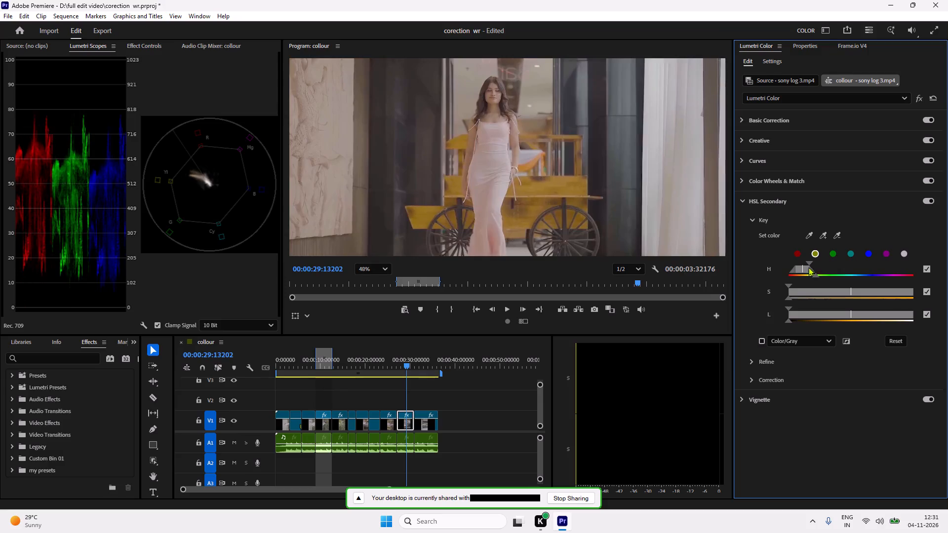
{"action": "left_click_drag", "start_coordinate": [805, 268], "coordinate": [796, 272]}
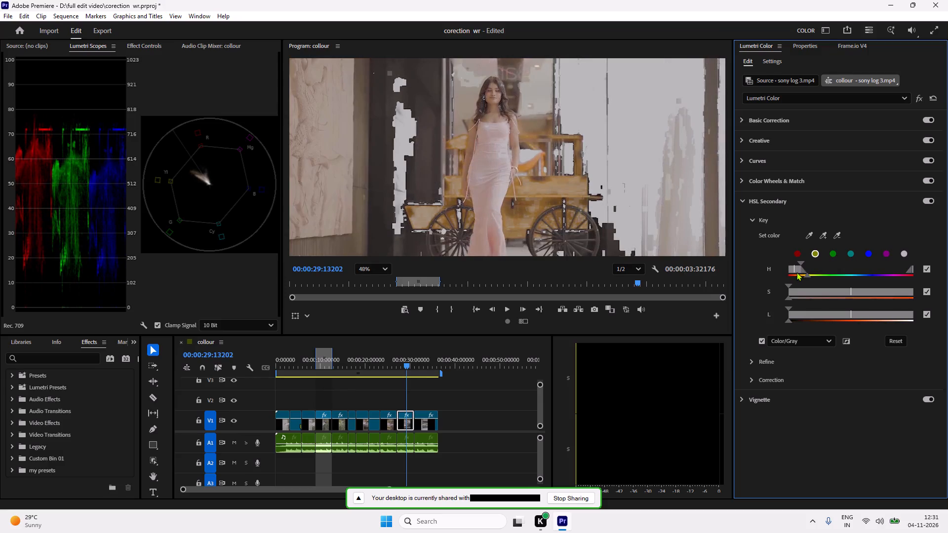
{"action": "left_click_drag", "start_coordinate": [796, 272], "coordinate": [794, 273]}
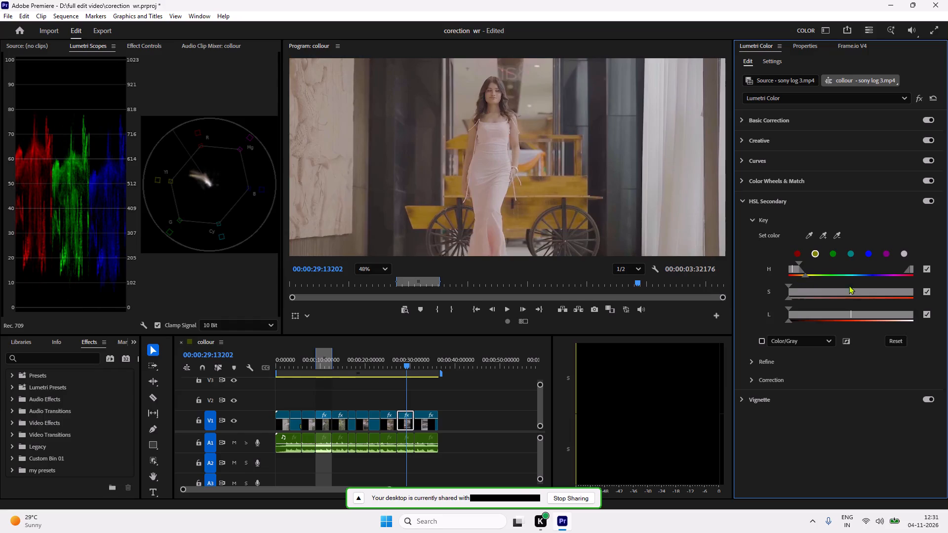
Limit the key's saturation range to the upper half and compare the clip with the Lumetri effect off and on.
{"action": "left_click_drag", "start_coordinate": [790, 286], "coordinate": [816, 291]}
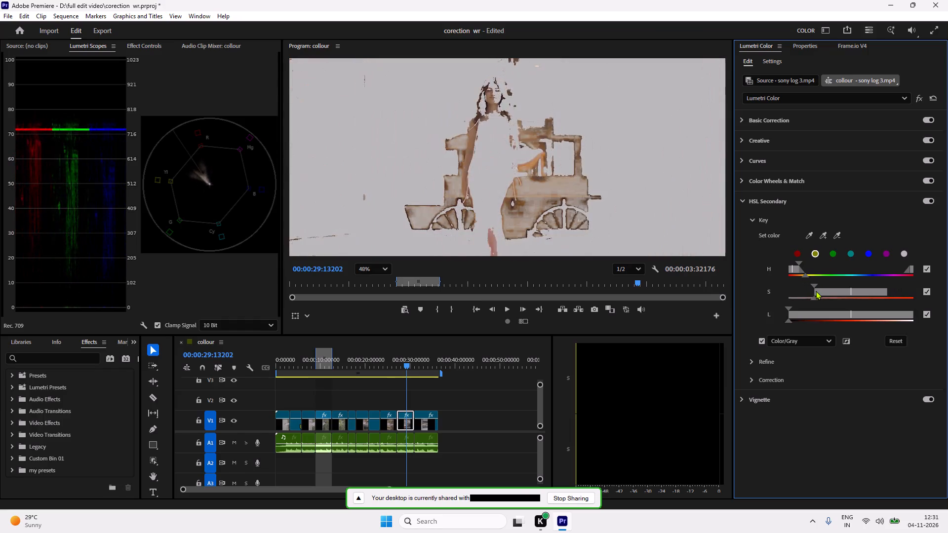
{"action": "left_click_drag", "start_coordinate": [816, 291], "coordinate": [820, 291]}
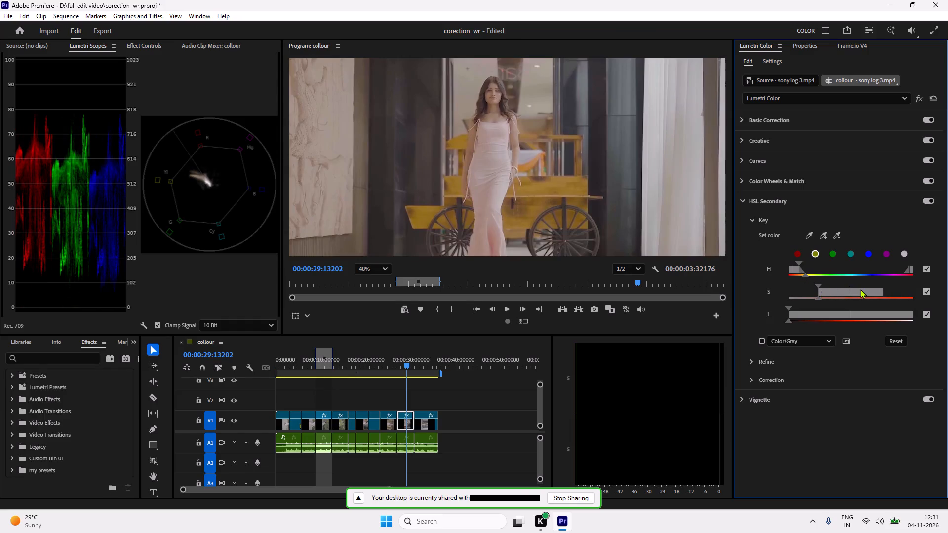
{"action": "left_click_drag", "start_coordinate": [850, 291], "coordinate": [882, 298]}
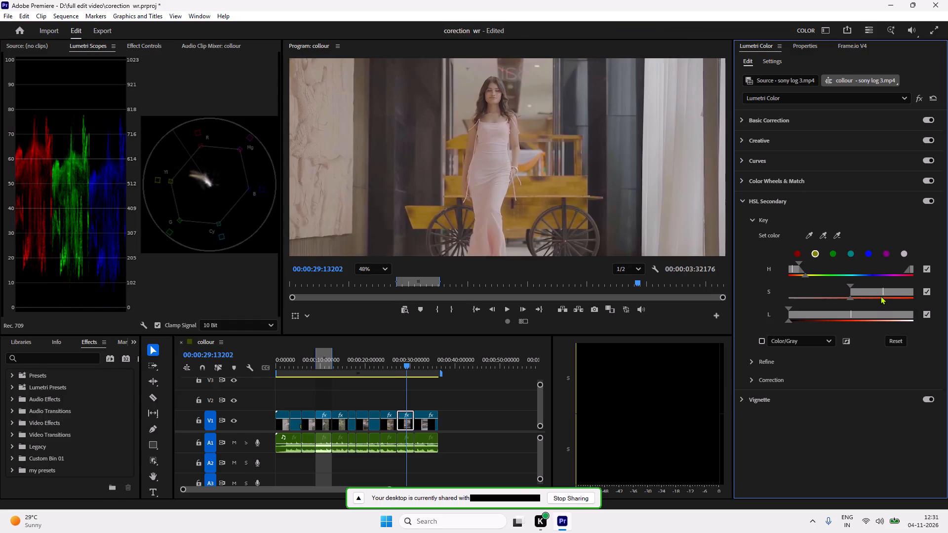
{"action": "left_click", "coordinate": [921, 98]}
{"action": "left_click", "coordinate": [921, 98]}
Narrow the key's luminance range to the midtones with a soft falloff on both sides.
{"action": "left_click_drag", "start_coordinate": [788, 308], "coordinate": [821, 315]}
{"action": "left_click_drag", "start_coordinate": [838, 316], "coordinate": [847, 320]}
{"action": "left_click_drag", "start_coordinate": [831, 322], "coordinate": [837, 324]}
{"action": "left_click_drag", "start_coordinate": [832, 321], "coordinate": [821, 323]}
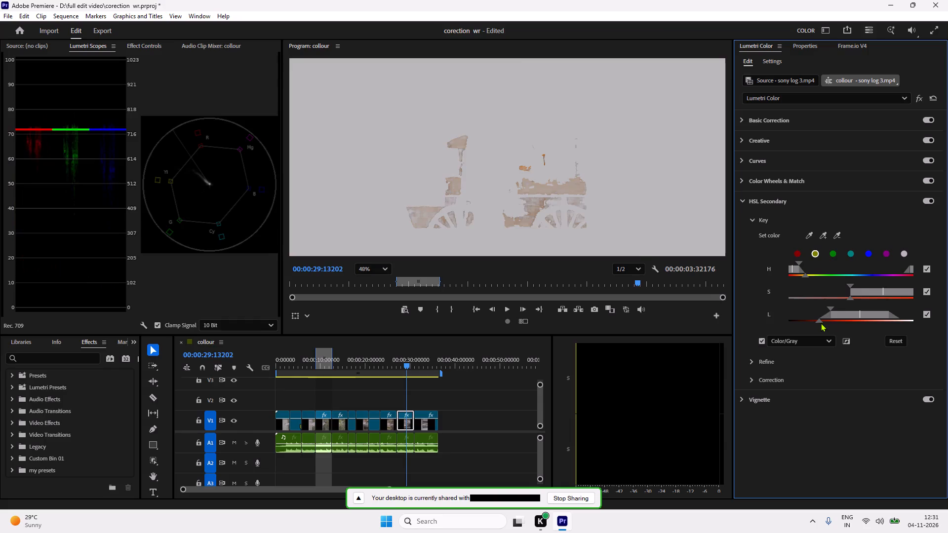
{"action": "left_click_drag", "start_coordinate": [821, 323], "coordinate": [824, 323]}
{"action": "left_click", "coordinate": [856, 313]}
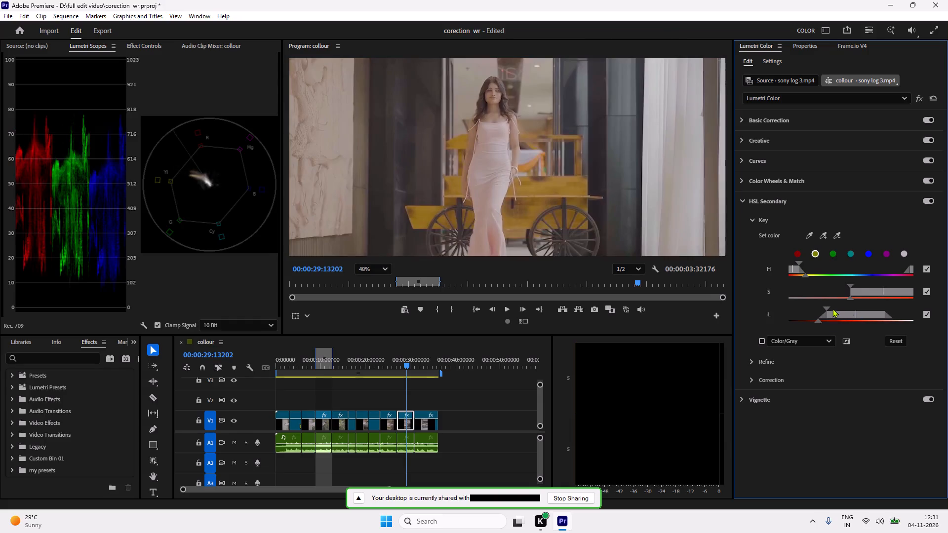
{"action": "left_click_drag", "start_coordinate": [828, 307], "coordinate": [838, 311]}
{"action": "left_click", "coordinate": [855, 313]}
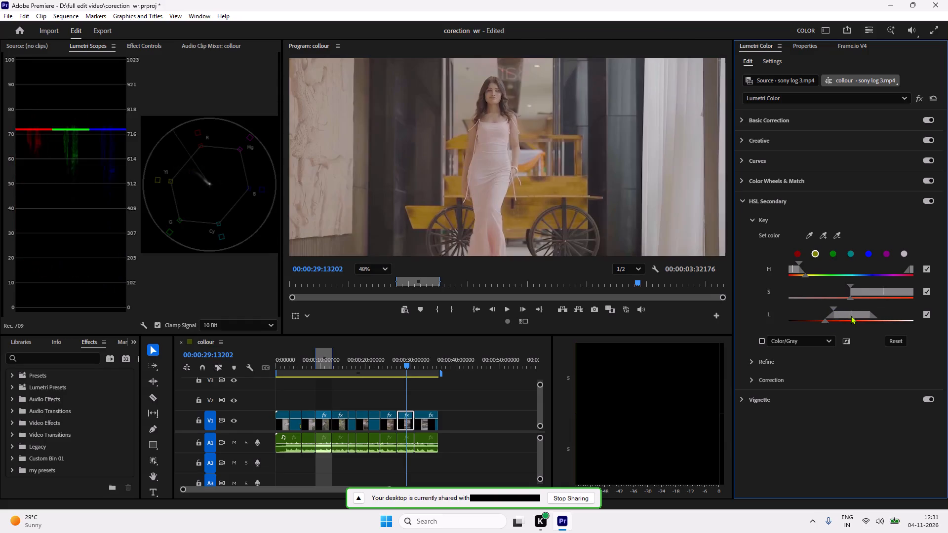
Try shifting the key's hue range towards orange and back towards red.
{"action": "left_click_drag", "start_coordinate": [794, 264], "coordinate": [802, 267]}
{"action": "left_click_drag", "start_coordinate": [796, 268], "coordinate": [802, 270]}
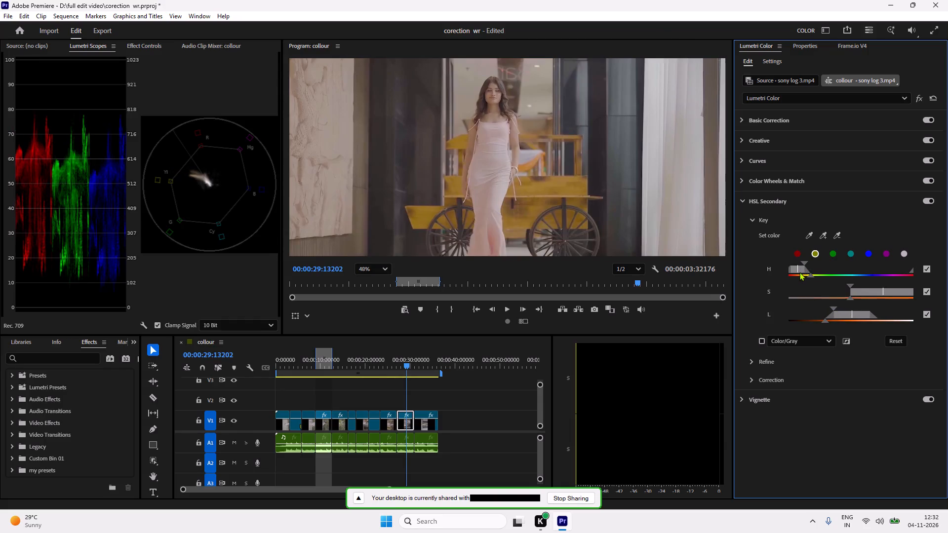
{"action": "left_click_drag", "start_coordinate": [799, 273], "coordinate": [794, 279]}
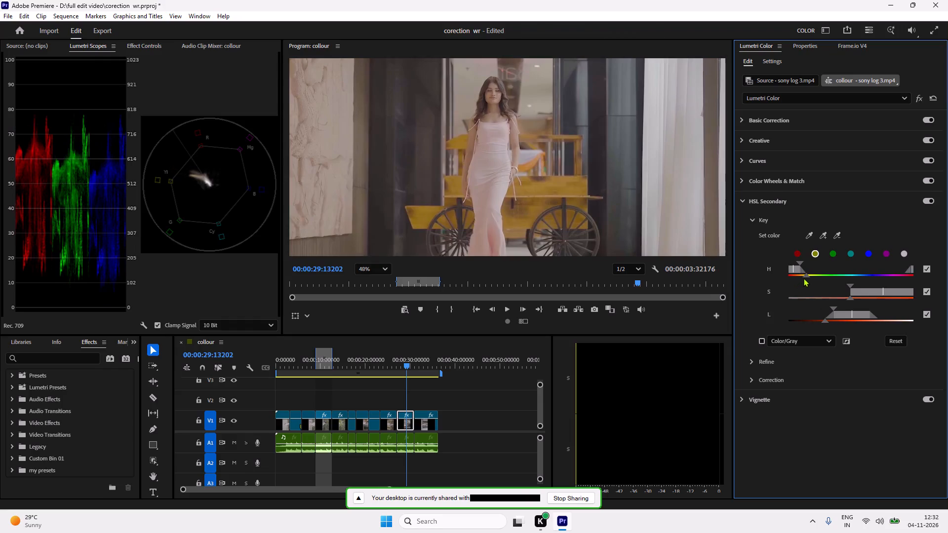
Set the HSL Secondary key to the preset red, nudge its hue range slightly towards orange, and collapse the section.
{"action": "left_click", "coordinate": [795, 253]}
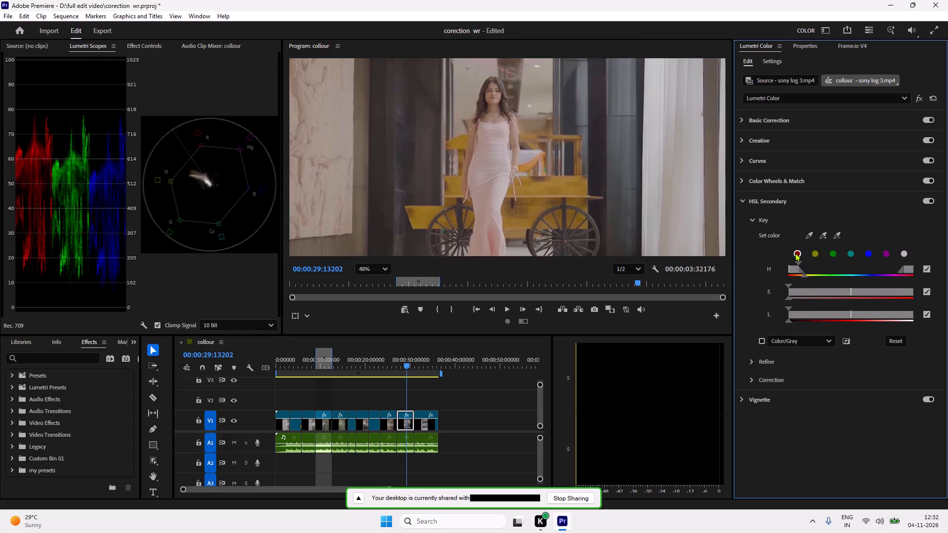
{"action": "double_click", "coordinate": [821, 254]}
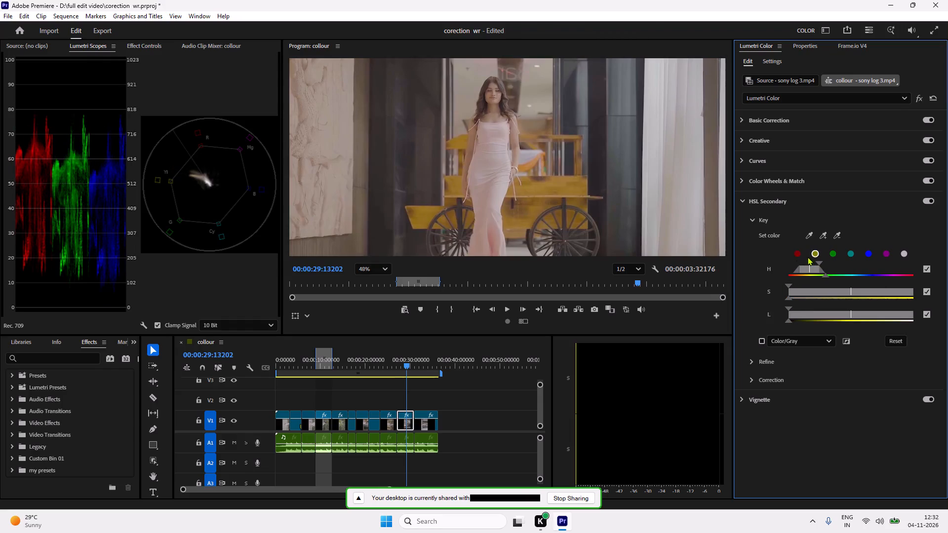
{"action": "left_click", "coordinate": [796, 252]}
{"action": "left_click_drag", "start_coordinate": [795, 270], "coordinate": [800, 270]}
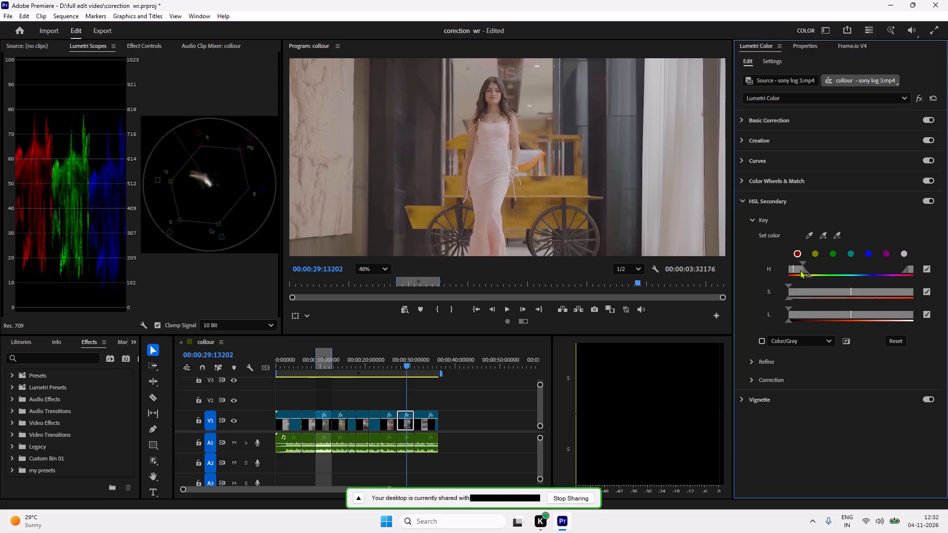
{"action": "left_click", "coordinate": [740, 198]}
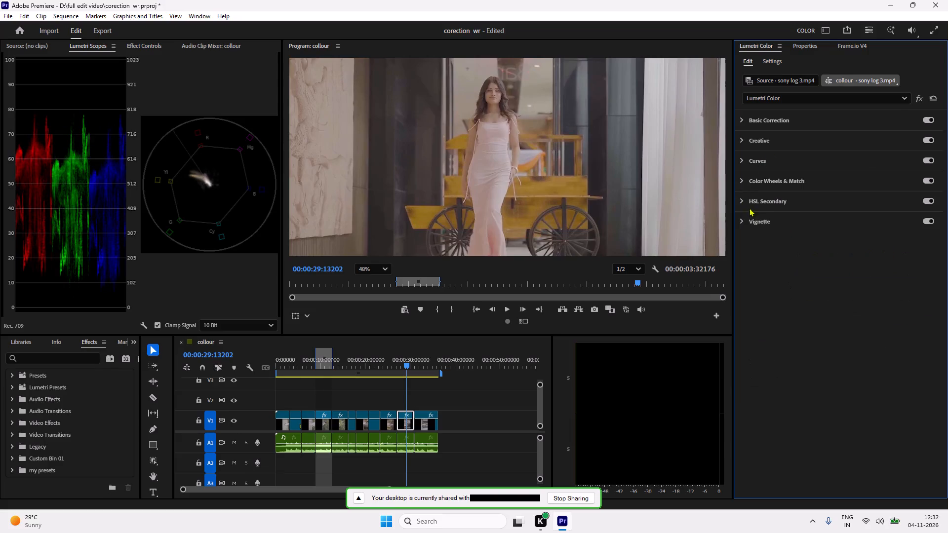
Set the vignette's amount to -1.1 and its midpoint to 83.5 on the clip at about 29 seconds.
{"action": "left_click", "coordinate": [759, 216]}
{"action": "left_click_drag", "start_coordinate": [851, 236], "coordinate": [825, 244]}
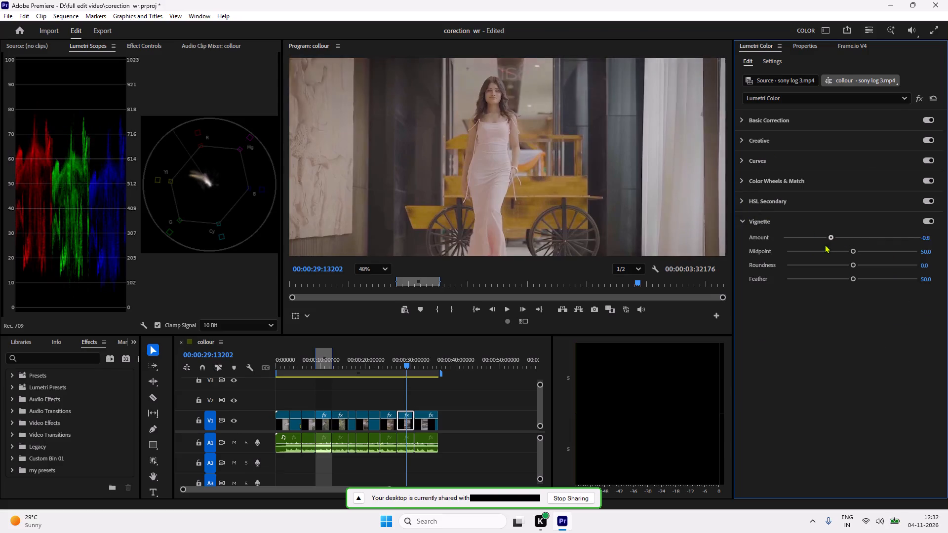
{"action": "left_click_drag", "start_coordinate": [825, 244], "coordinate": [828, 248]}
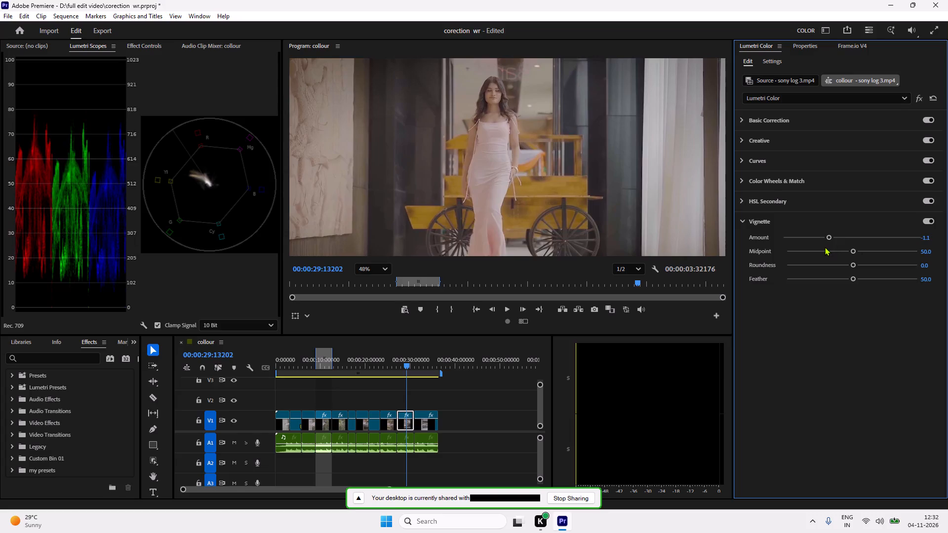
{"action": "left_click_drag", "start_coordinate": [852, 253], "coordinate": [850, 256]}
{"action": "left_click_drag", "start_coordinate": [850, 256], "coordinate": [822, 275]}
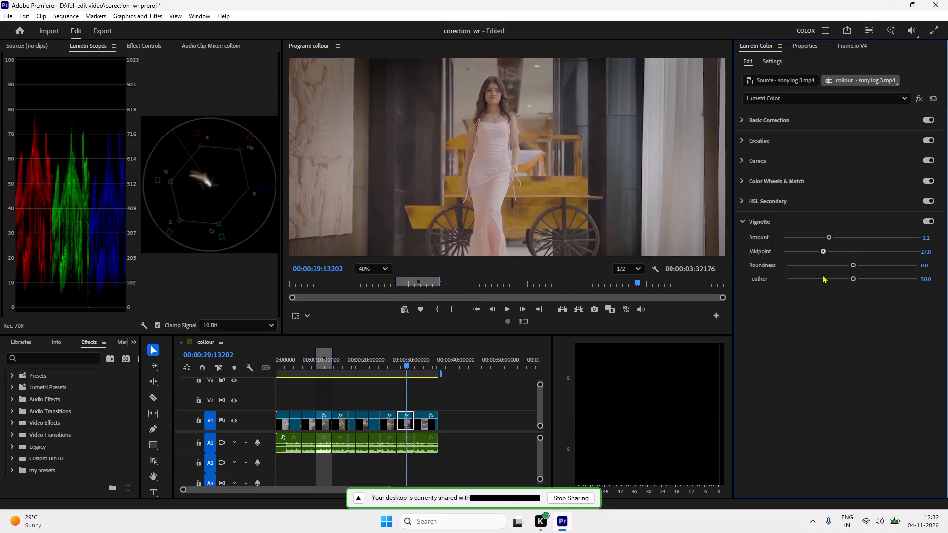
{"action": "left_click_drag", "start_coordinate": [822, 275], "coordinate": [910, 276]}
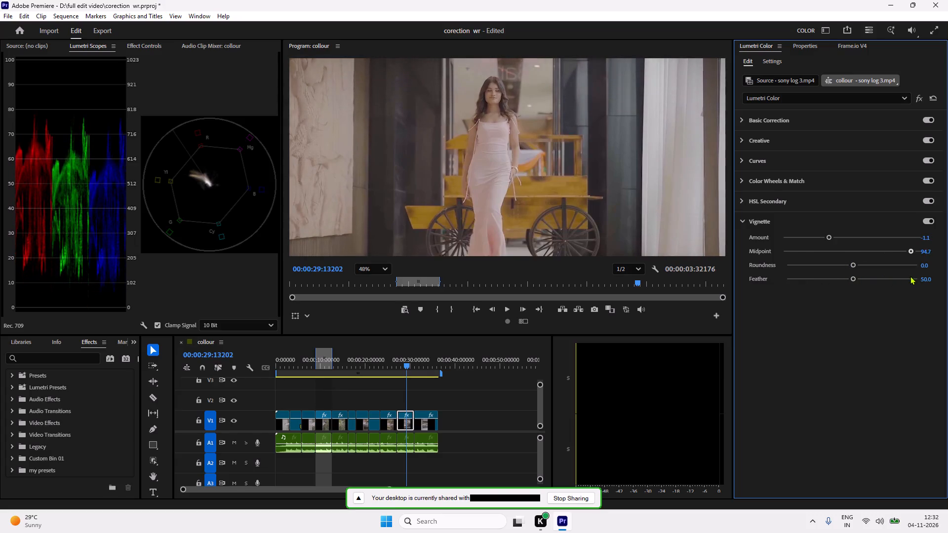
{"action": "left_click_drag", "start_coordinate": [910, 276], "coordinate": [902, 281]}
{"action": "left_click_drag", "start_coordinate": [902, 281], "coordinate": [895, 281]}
Set the vignette's roundness to -100 and its feather to 0.
{"action": "left_click_drag", "start_coordinate": [866, 266], "coordinate": [908, 275]}
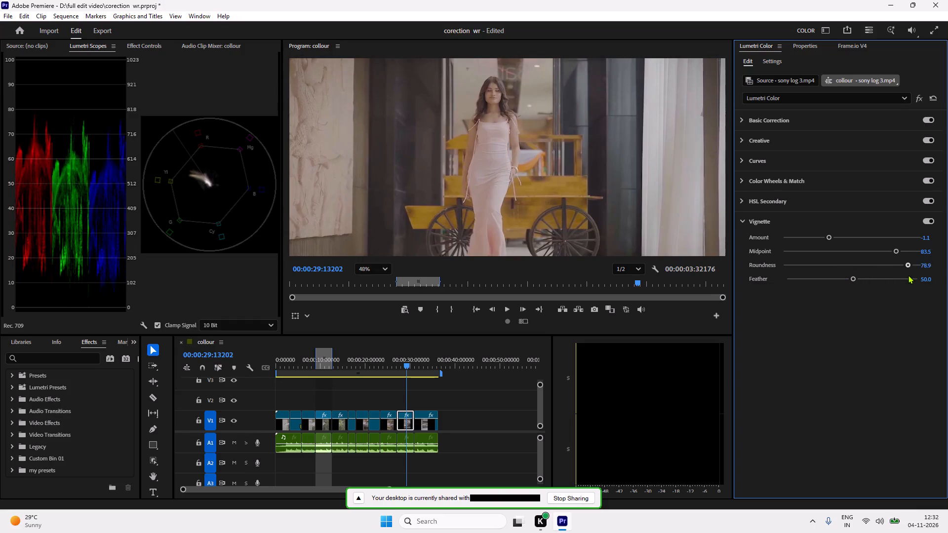
{"action": "left_click_drag", "start_coordinate": [908, 275], "coordinate": [880, 296]}
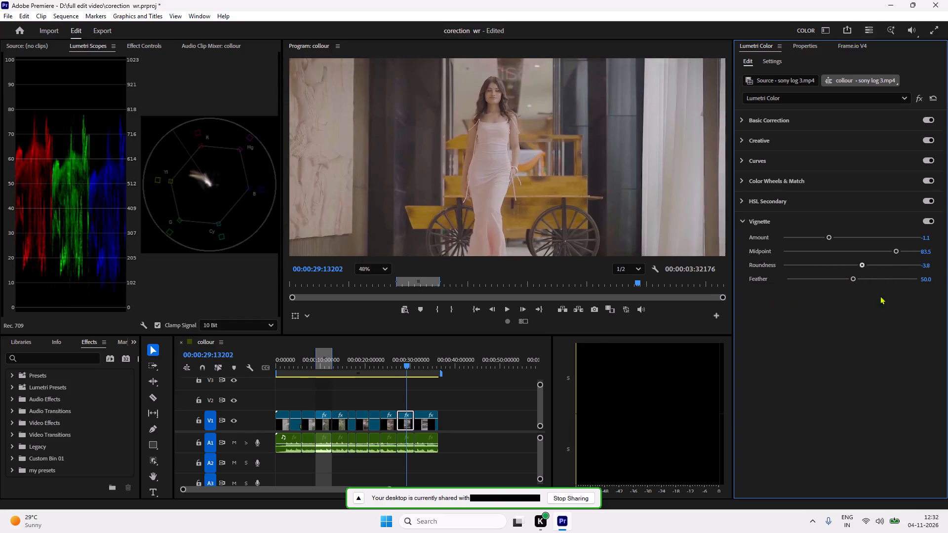
{"action": "left_click_drag", "start_coordinate": [880, 296], "coordinate": [781, 297]}
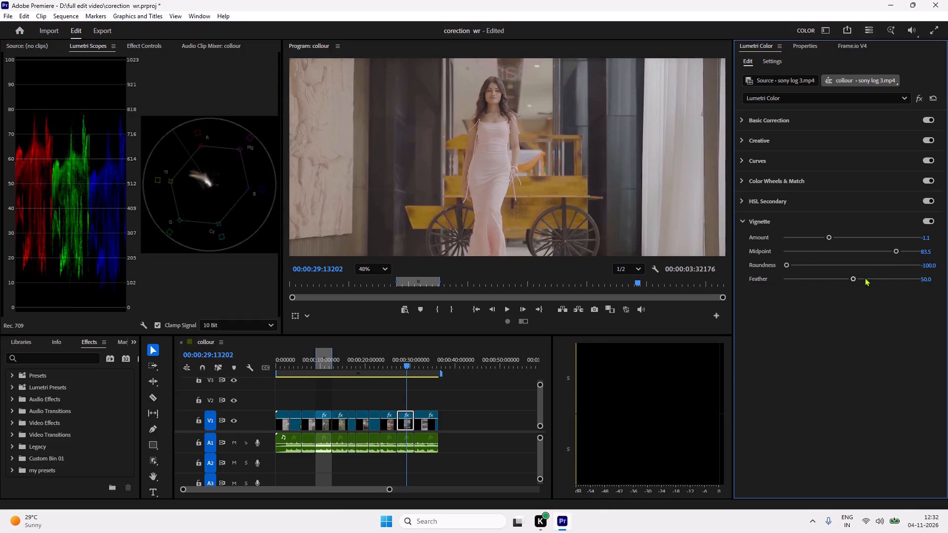
{"action": "left_click_drag", "start_coordinate": [851, 278], "coordinate": [757, 295]}
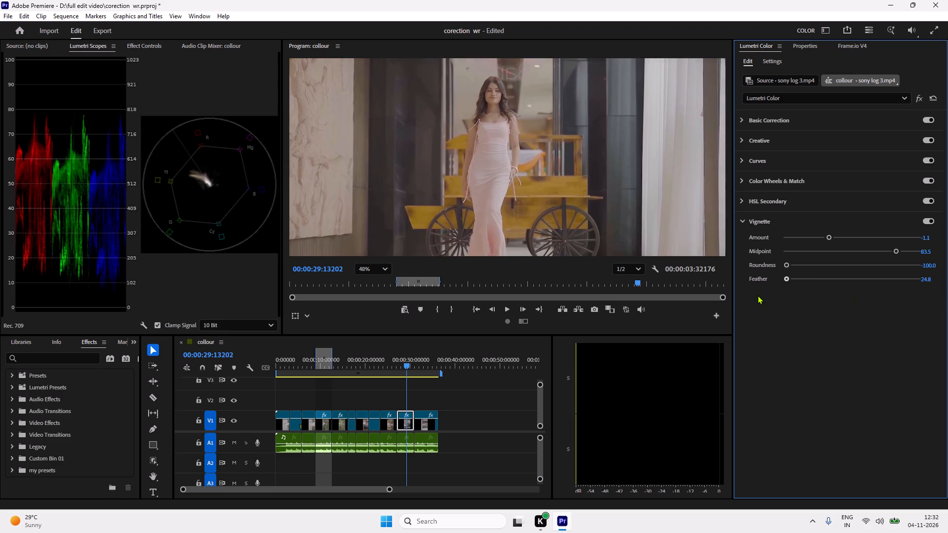
{"action": "left_click_drag", "start_coordinate": [757, 295], "coordinate": [908, 303]}
{"action": "left_click_drag", "start_coordinate": [908, 303], "coordinate": [783, 309]}
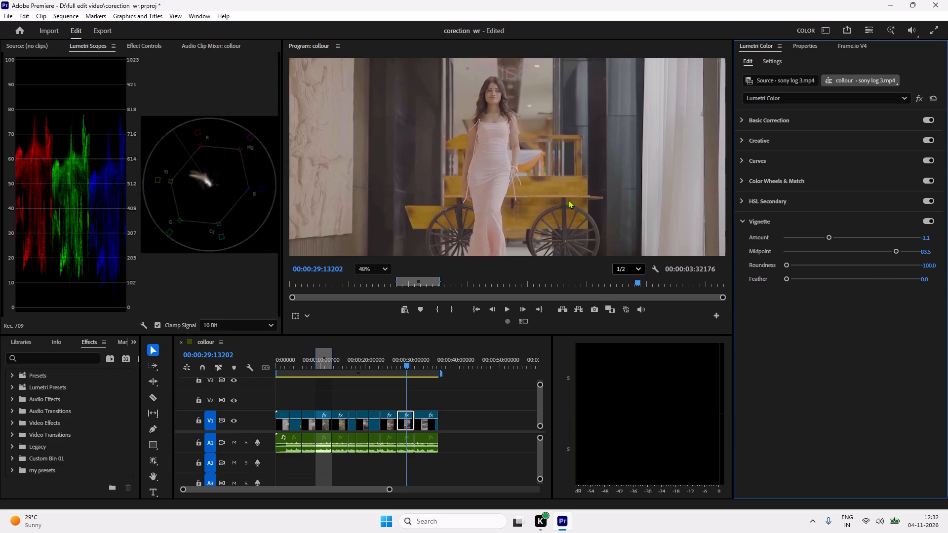
Preview the clip in playback, set the vignette's midpoint to 74.4 and amount to 0.5, and collapse the section.
{"action": "key", "text": "space"}
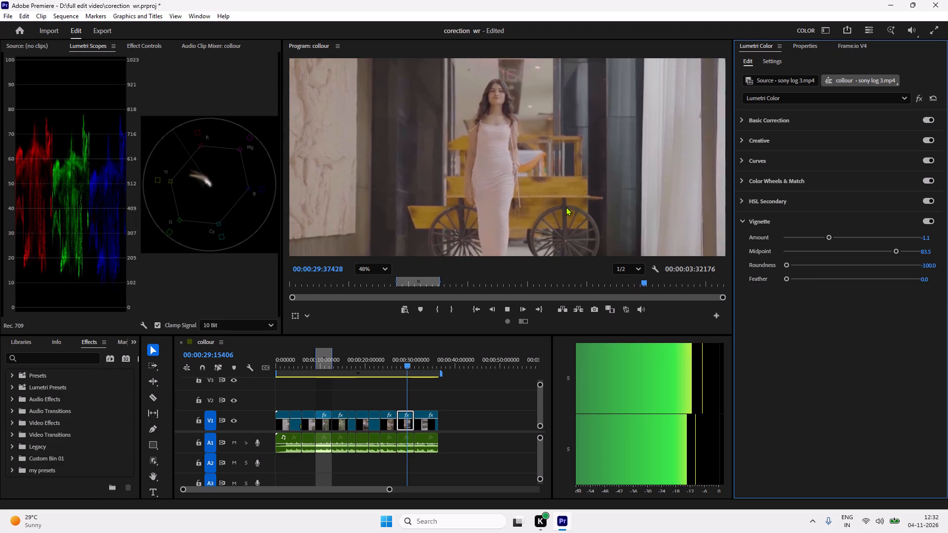
{"action": "key", "text": "space"}
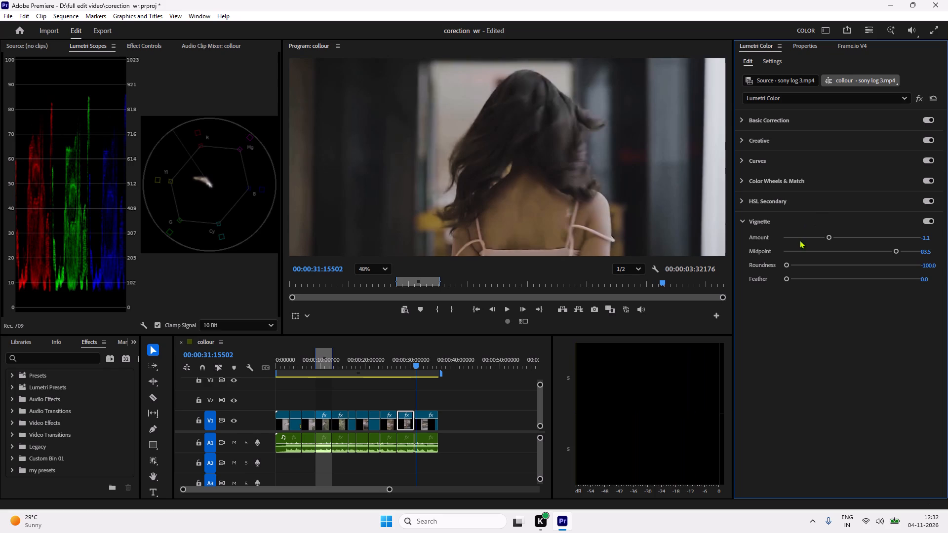
{"action": "left_click_drag", "start_coordinate": [412, 365], "coordinate": [408, 371]}
{"action": "left_click_drag", "start_coordinate": [835, 243], "coordinate": [853, 249]}
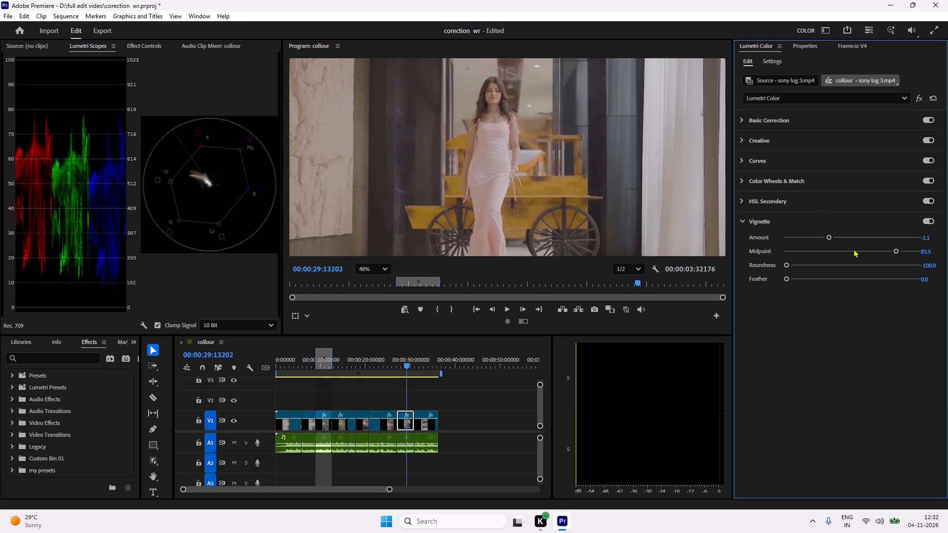
{"action": "left_click_drag", "start_coordinate": [853, 249], "coordinate": [853, 249]}
{"action": "left_click_drag", "start_coordinate": [896, 252], "coordinate": [883, 255]}
{"action": "left_click_drag", "start_coordinate": [788, 262], "coordinate": [754, 281]}
{"action": "left_click_drag", "start_coordinate": [829, 237], "coordinate": [914, 259]}
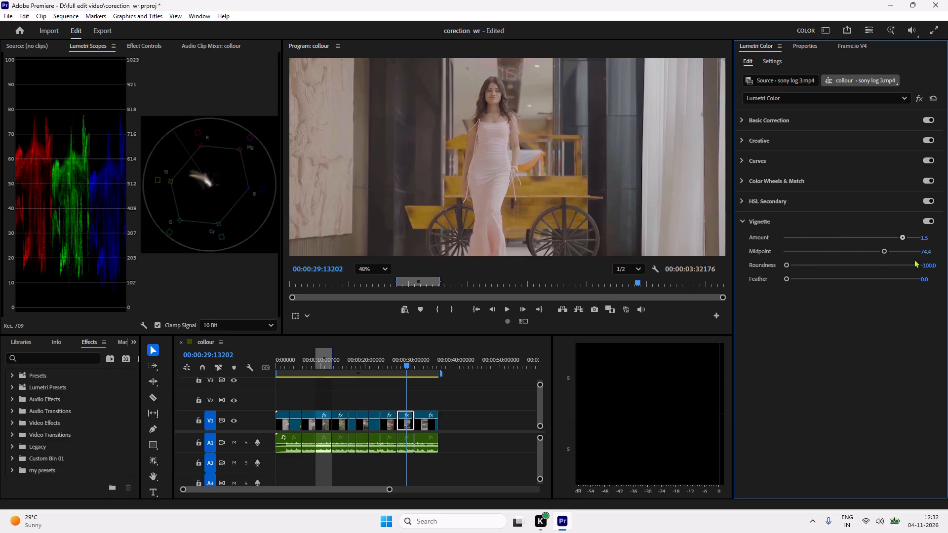
{"action": "left_click_drag", "start_coordinate": [914, 259], "coordinate": [861, 260]}
{"action": "left_click", "coordinate": [740, 221]}
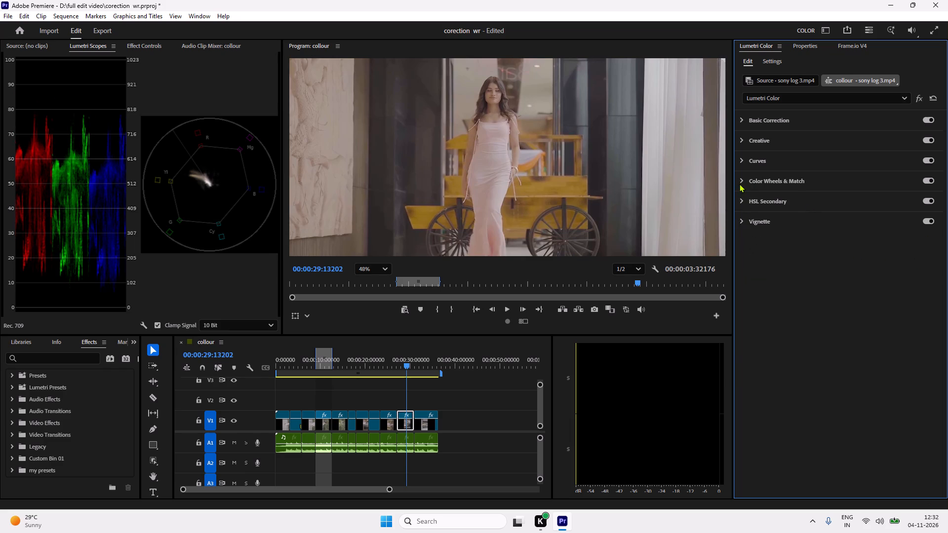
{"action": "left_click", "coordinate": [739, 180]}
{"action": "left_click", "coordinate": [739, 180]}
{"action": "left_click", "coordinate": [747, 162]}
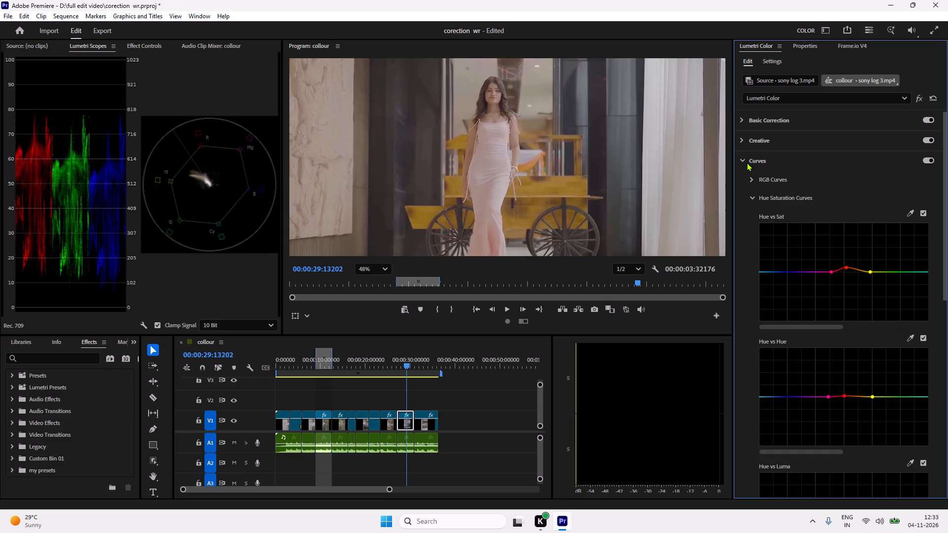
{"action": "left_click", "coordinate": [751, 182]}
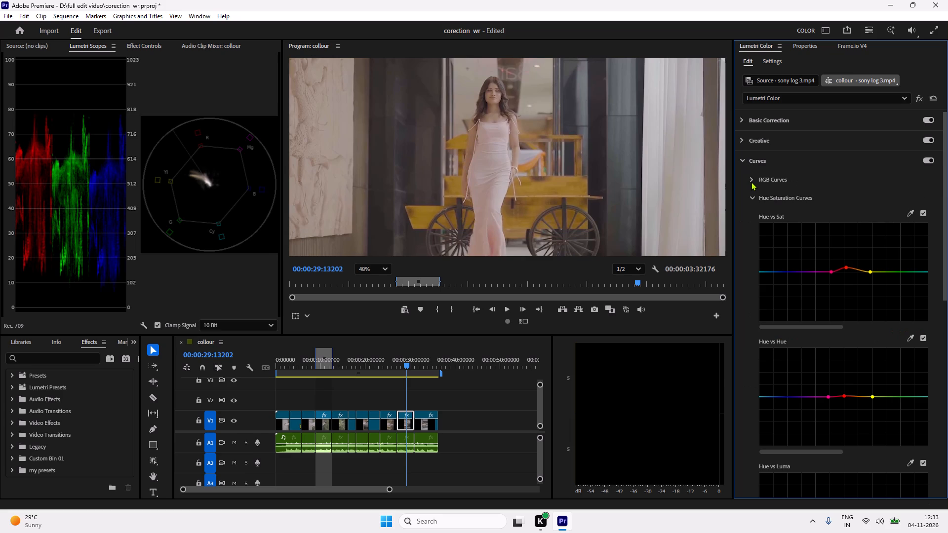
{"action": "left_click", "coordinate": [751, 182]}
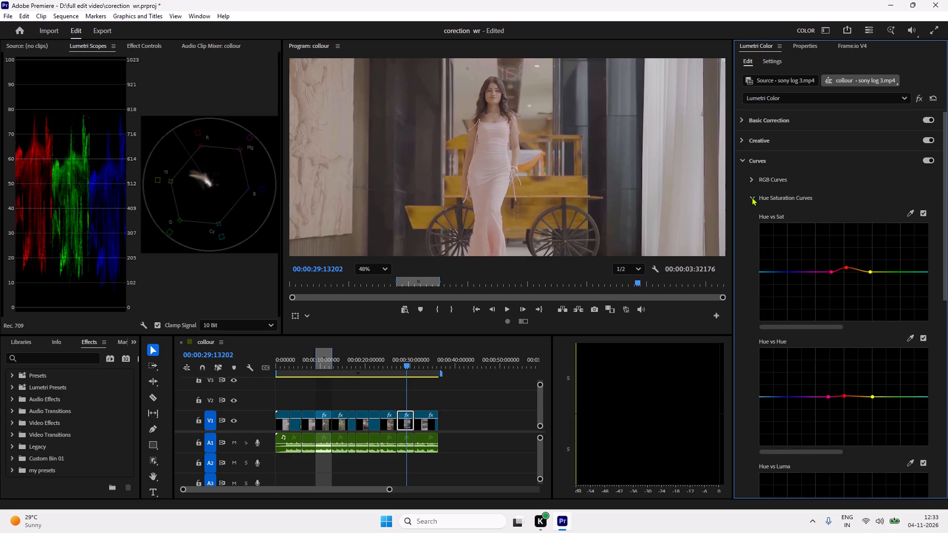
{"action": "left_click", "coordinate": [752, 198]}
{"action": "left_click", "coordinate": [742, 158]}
Set the Creative adjustment Sharpen to 47.2 for the same clip.
{"action": "left_click", "coordinate": [740, 138]}
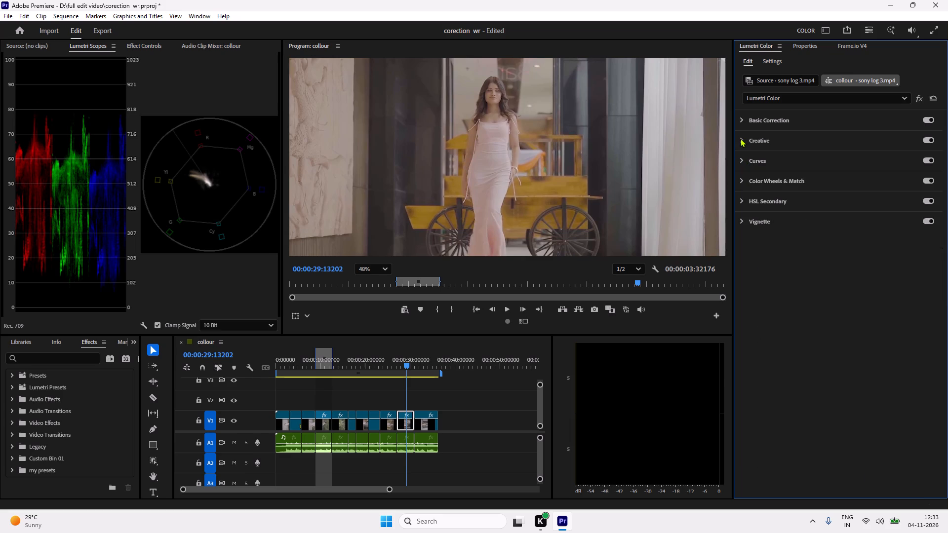
{"action": "left_click_drag", "start_coordinate": [860, 339], "coordinate": [864, 339]}
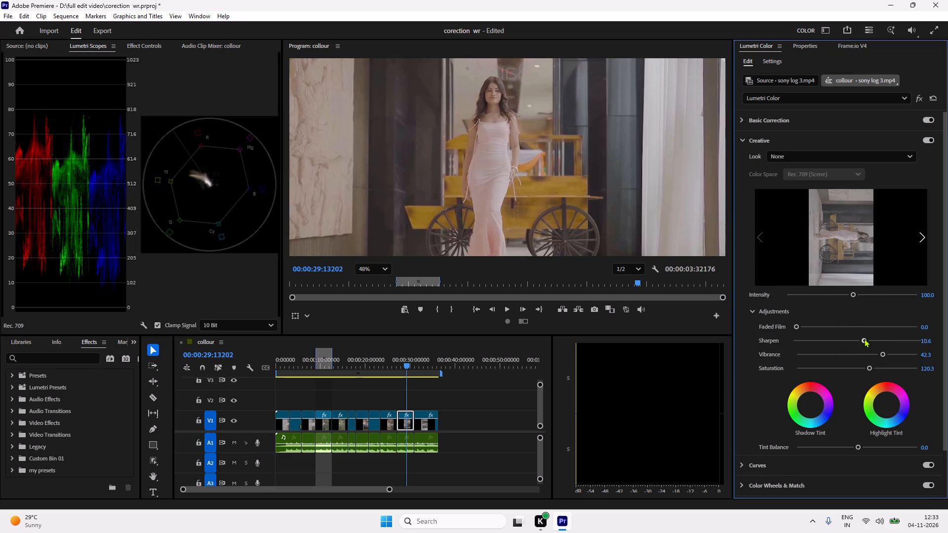
{"action": "left_click_drag", "start_coordinate": [864, 339], "coordinate": [854, 350]}
{"action": "left_click_drag", "start_coordinate": [854, 350], "coordinate": [885, 373]}
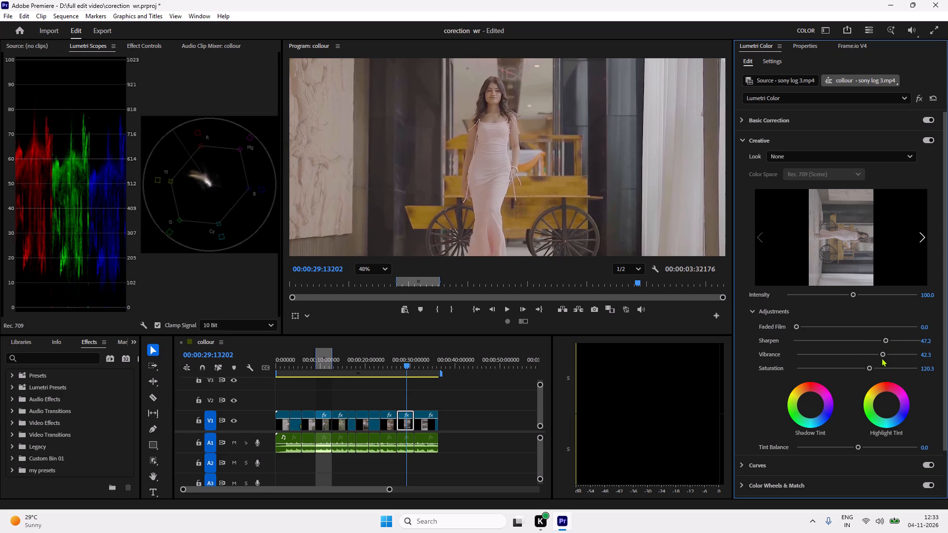
Set Creative vibrance to 52.8 and saturation to 128.5, and compare the clip with the Lumetri effect off and on.
{"action": "left_click_drag", "start_coordinate": [883, 355], "coordinate": [888, 356]}
{"action": "left_click_drag", "start_coordinate": [866, 370], "coordinate": [876, 372]}
{"action": "left_click_drag", "start_coordinate": [876, 372], "coordinate": [871, 377]}
{"action": "left_click_drag", "start_coordinate": [871, 377], "coordinate": [873, 381]}
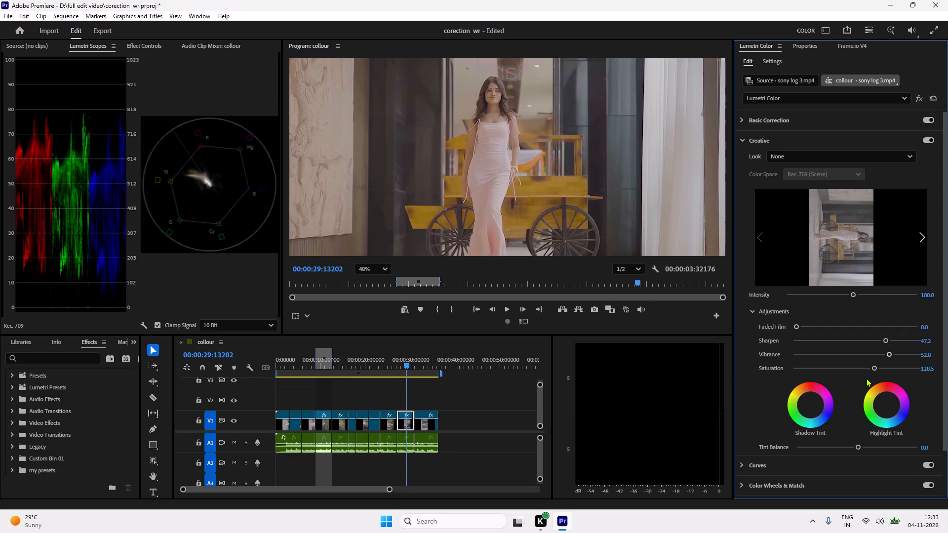
{"action": "left_click", "coordinate": [916, 100]}
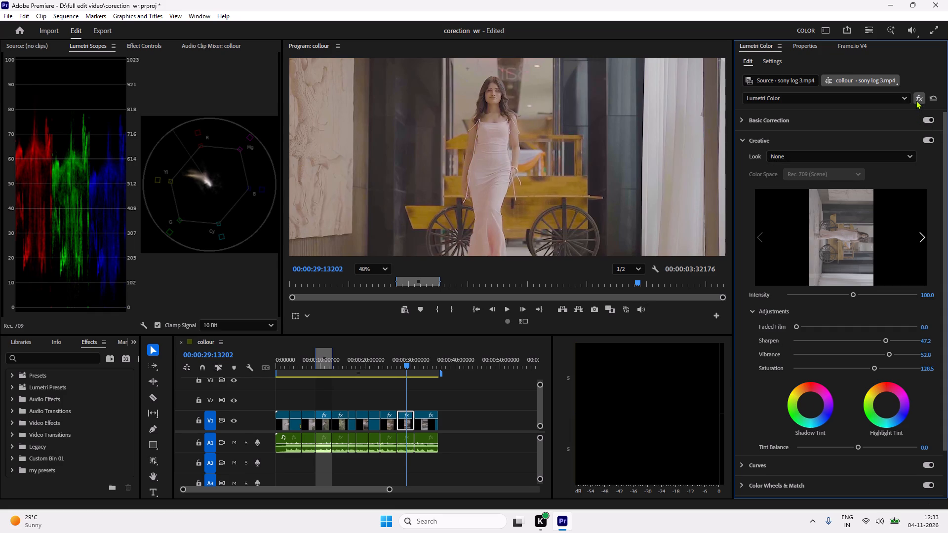
{"action": "left_click", "coordinate": [916, 100]}
Add a slight Faded Film amount of 1.6 and collapse the Creative section.
{"action": "left_click_drag", "start_coordinate": [796, 326], "coordinate": [806, 330]}
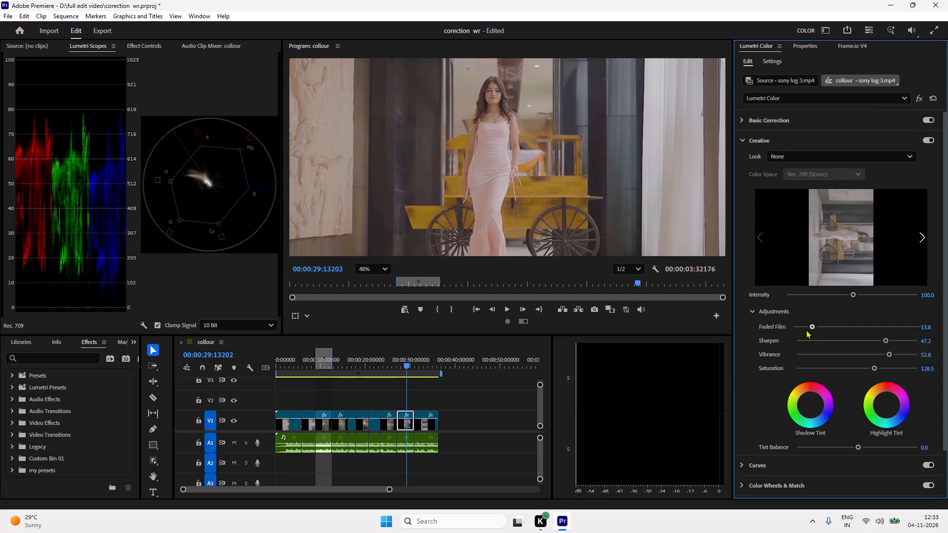
{"action": "left_click_drag", "start_coordinate": [806, 330], "coordinate": [797, 335]}
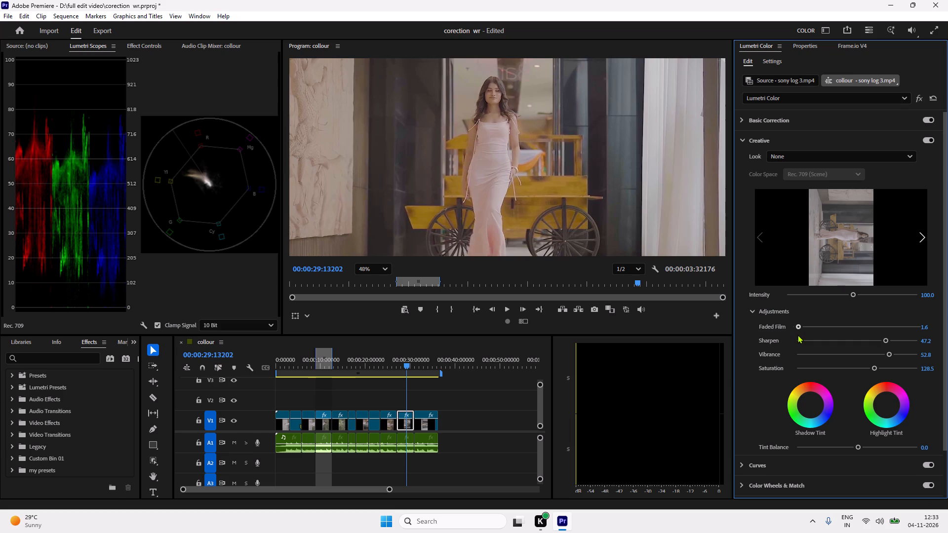
{"action": "left_click", "coordinate": [736, 142]}
Raise the Basic Correction saturation of the clip at about 29 seconds to 112.2.
{"action": "left_click", "coordinate": [744, 119]}
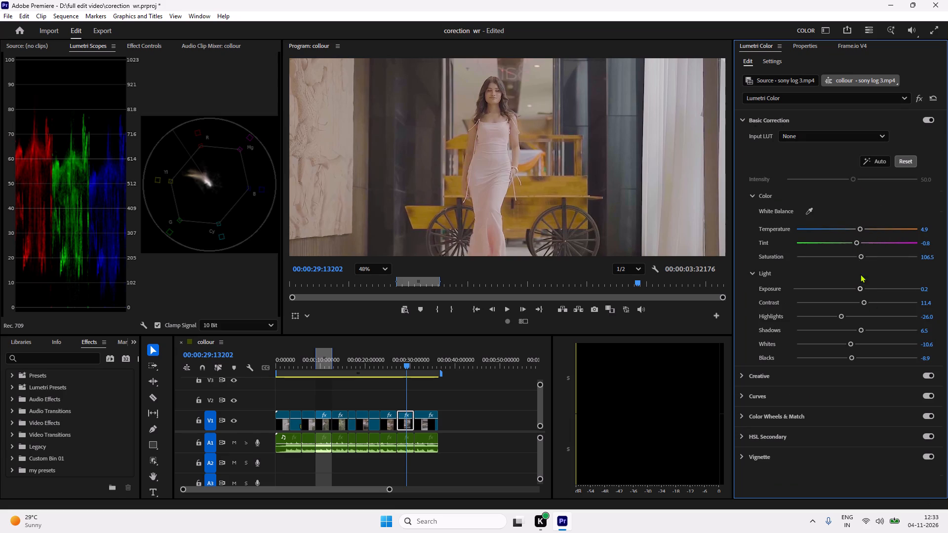
{"action": "left_click", "coordinate": [862, 256]}
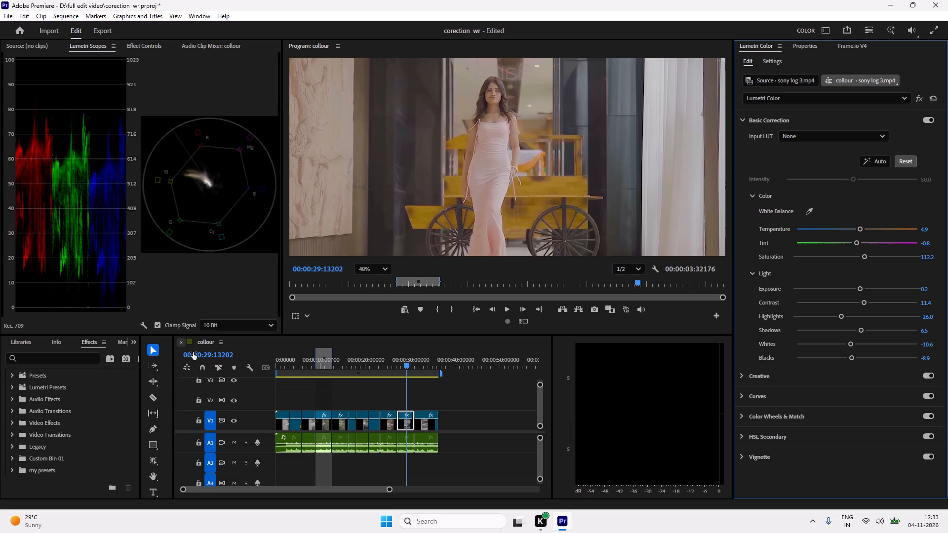
Draw a small ellipse mask over the woman's face and assign it to the clip's Opacity effect.
{"action": "left_click", "coordinate": [145, 47]}
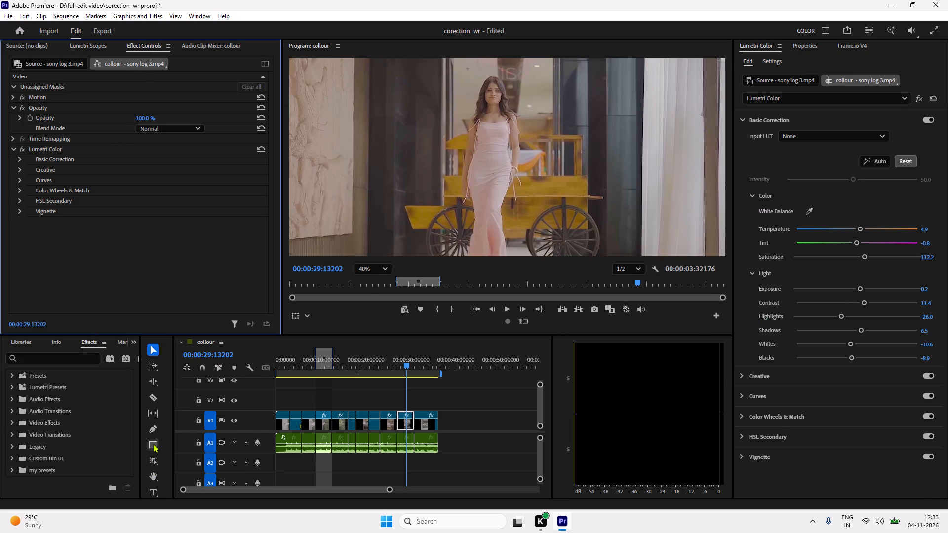
{"action": "left_click_drag", "start_coordinate": [155, 459], "coordinate": [157, 460]}
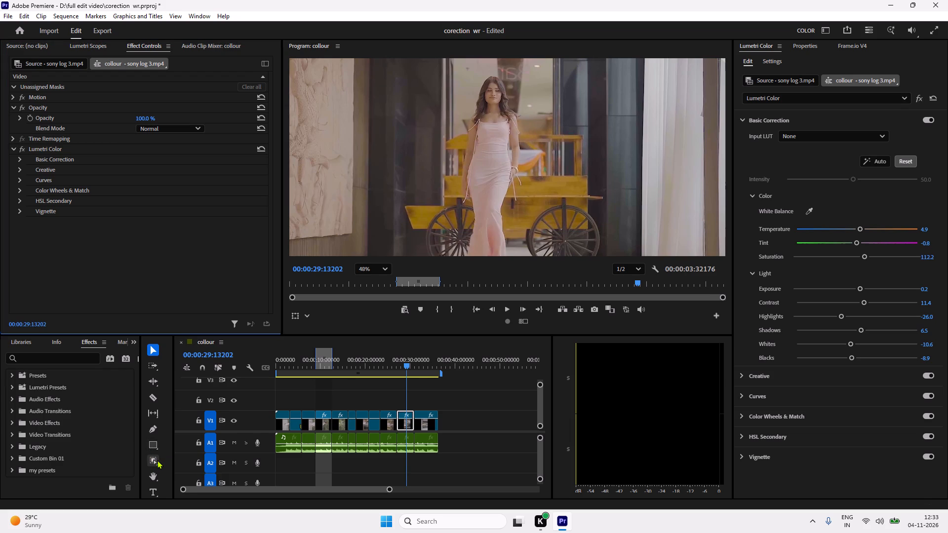
{"action": "left_click_drag", "start_coordinate": [157, 460], "coordinate": [184, 470]}
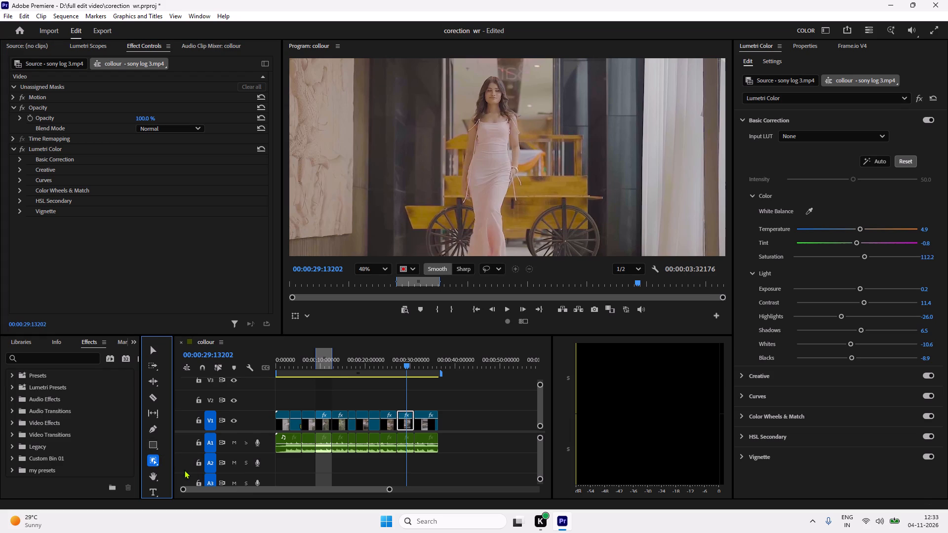
{"action": "left_click_drag", "start_coordinate": [493, 93], "coordinate": [492, 99]}
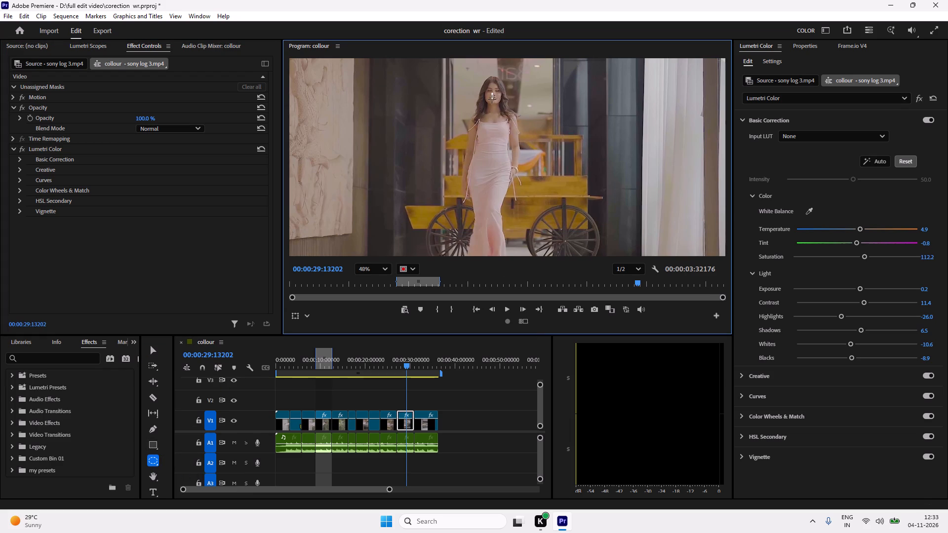
{"action": "left_click_drag", "start_coordinate": [492, 99], "coordinate": [497, 102]}
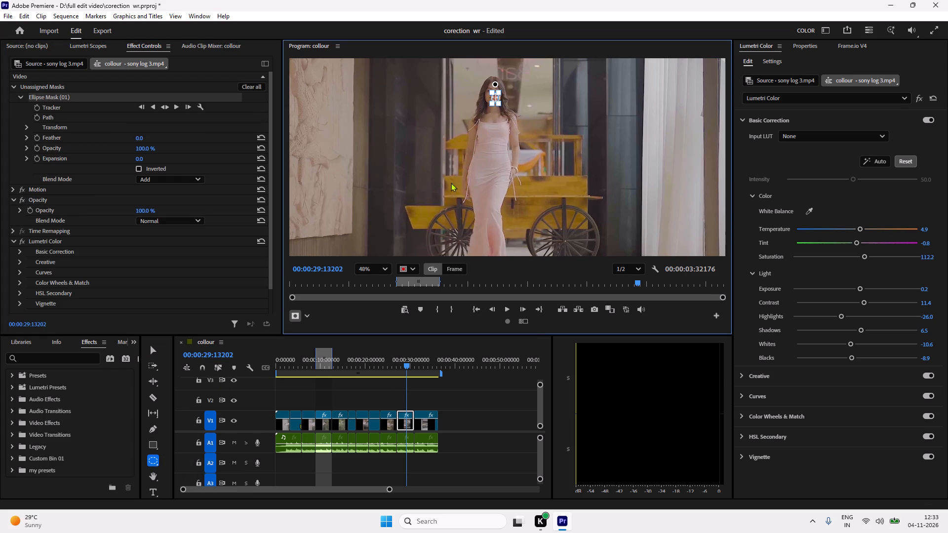
{"action": "left_click_drag", "start_coordinate": [57, 95], "coordinate": [79, 172]}
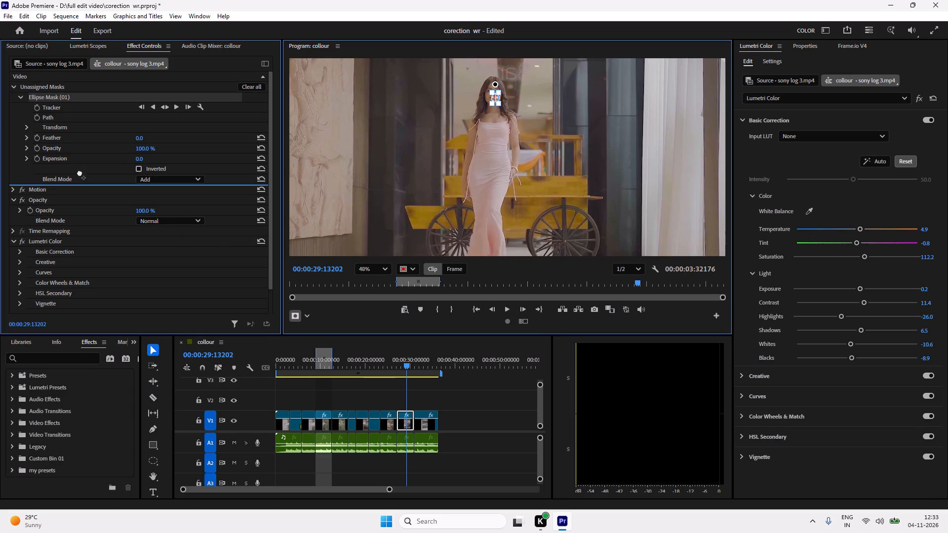
{"action": "left_click_drag", "start_coordinate": [79, 172], "coordinate": [48, 200]}
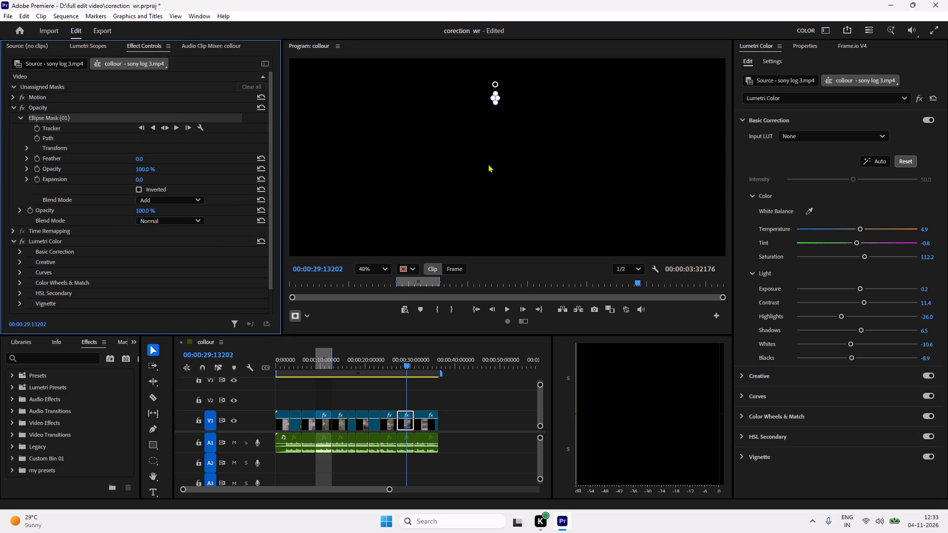
Widen the ellipse mask on the face, set its feather to 1.2 and nudge it slightly sideways.
{"action": "left_click_drag", "start_coordinate": [499, 99], "coordinate": [507, 99]}
{"action": "left_click", "coordinate": [497, 99]}
{"action": "left_click", "coordinate": [492, 98]}
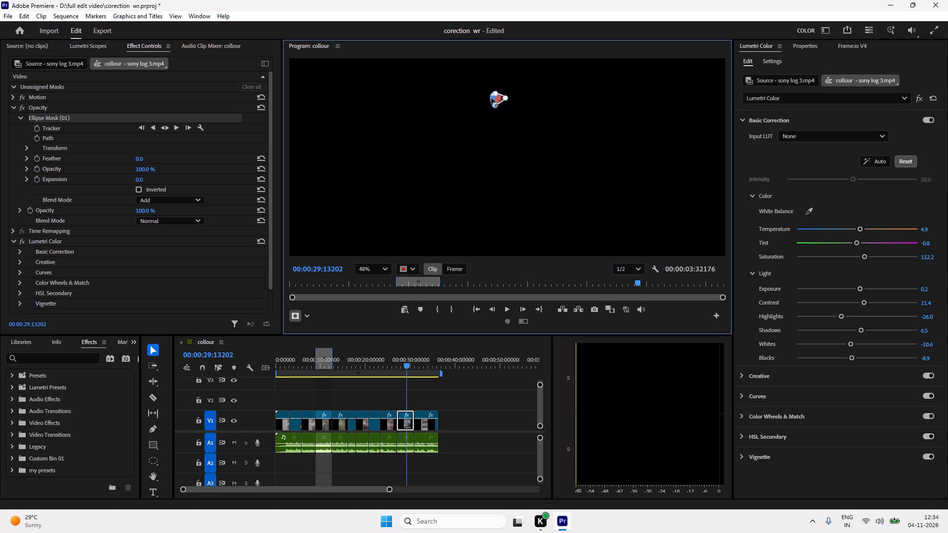
{"action": "left_click", "coordinate": [495, 95]}
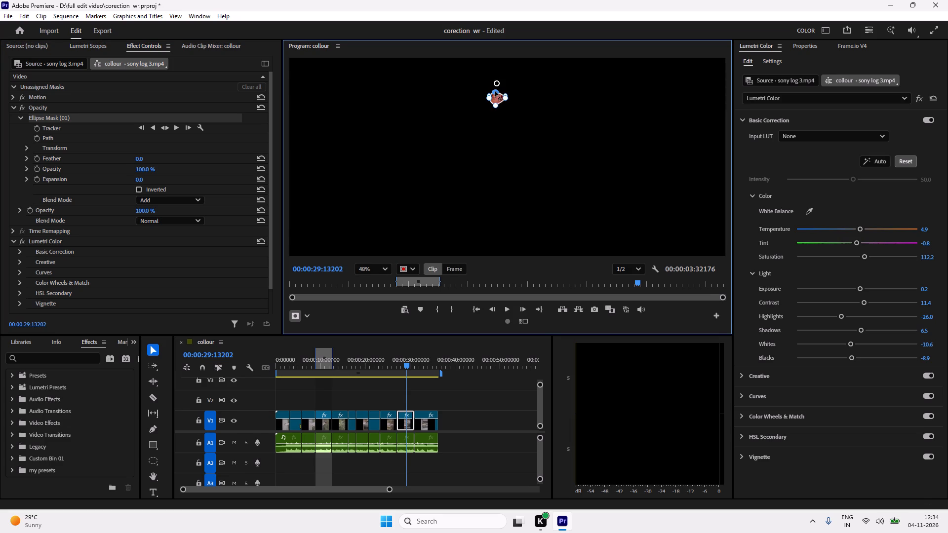
{"action": "left_click", "coordinate": [497, 83]}
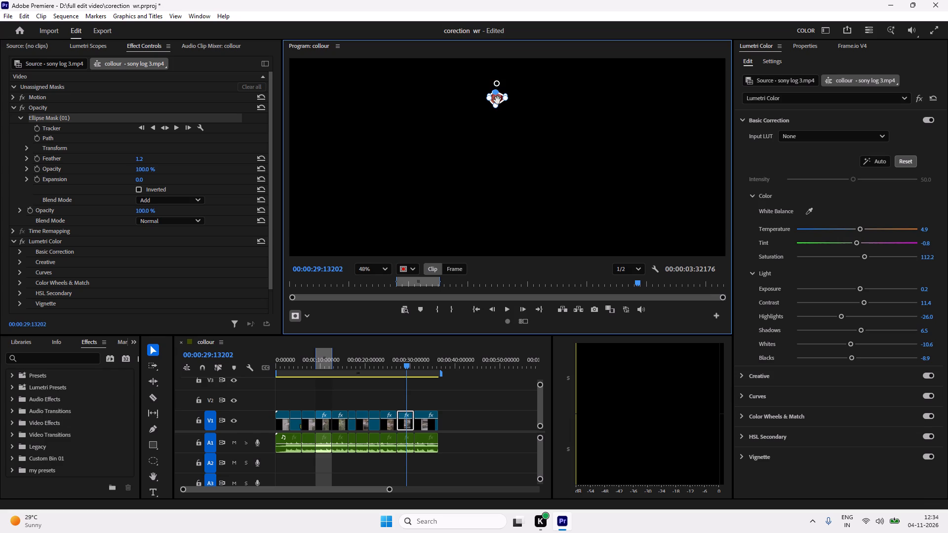
{"action": "left_click", "coordinate": [498, 100]}
{"action": "scroll", "coordinate": [516, 107], "scroll_direction": "up", "scroll_amount": 11}
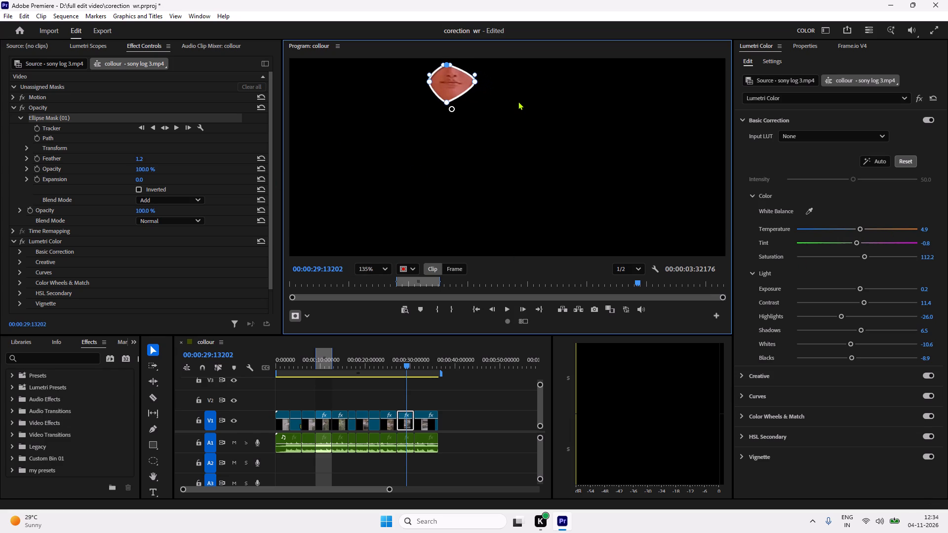
{"action": "scroll", "coordinate": [518, 101], "scroll_direction": "up", "scroll_amount": 2}
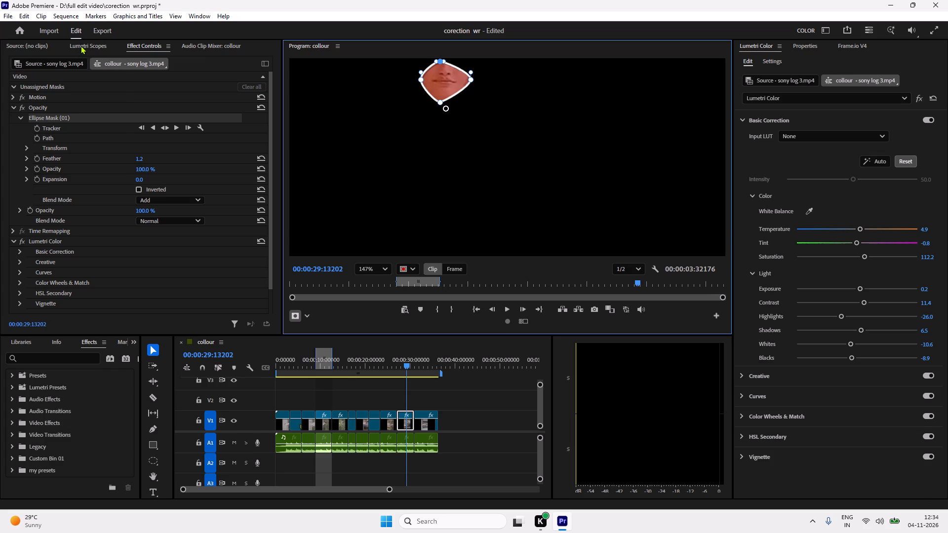
Set the Basic Correction Highlights to -7.3 with the Lumetri Scopes displayed.
{"action": "left_click", "coordinate": [80, 44]}
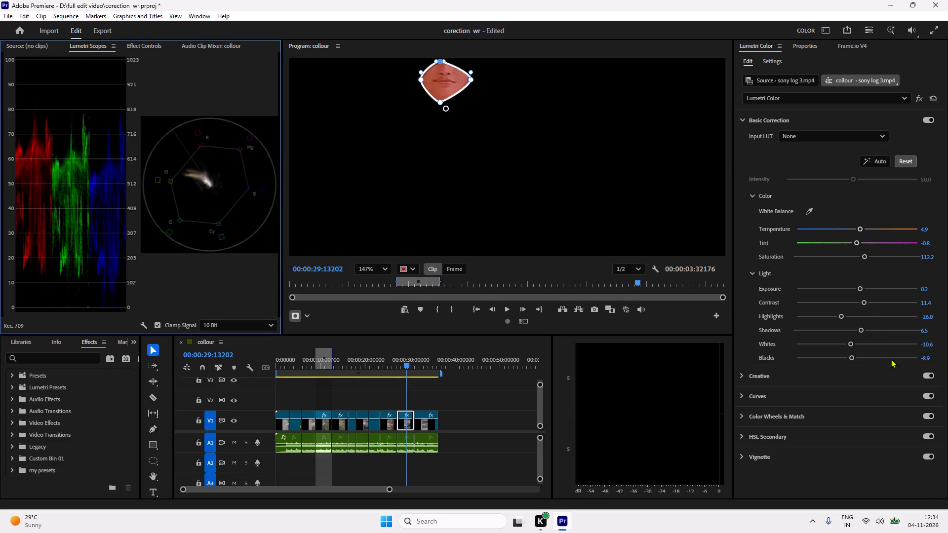
{"action": "left_click_drag", "start_coordinate": [842, 316], "coordinate": [852, 319]}
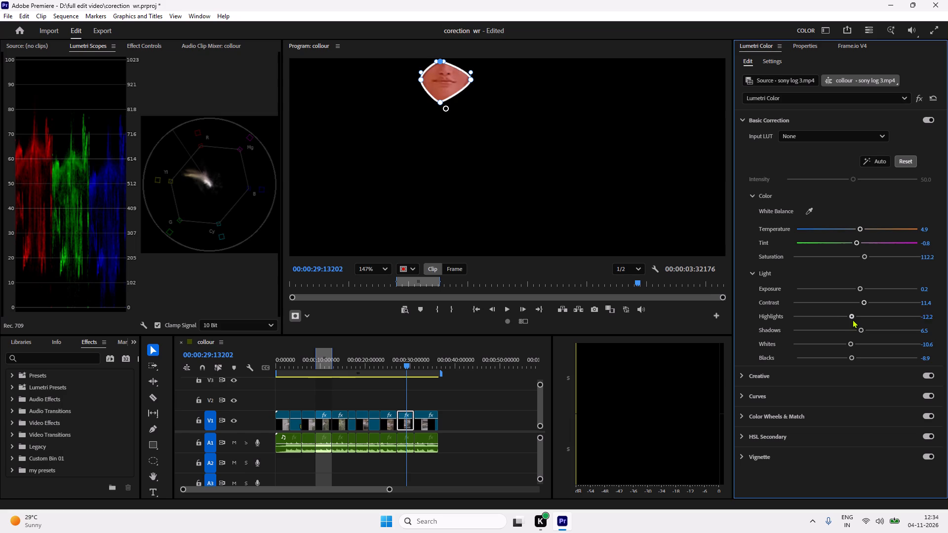
{"action": "left_click_drag", "start_coordinate": [852, 319], "coordinate": [857, 320]}
{"action": "left_click_drag", "start_coordinate": [858, 316], "coordinate": [855, 316]}
{"action": "left_click_drag", "start_coordinate": [855, 316], "coordinate": [852, 317]}
Reposition the ellipse mask over the woman's mouth and lower face in the enlarged preview.
{"action": "scroll", "coordinate": [341, 202], "scroll_direction": "up", "scroll_amount": 1}
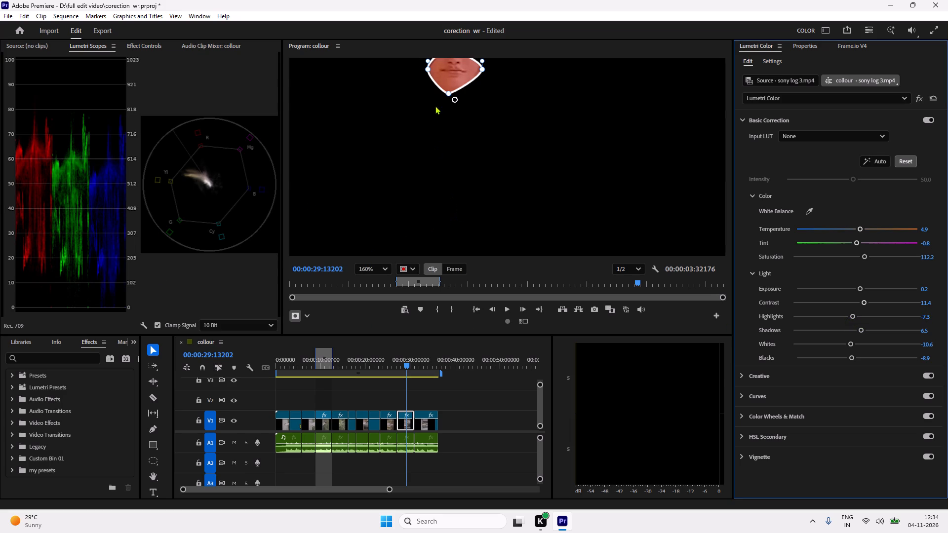
{"action": "left_click_drag", "start_coordinate": [457, 68], "coordinate": [464, 83]}
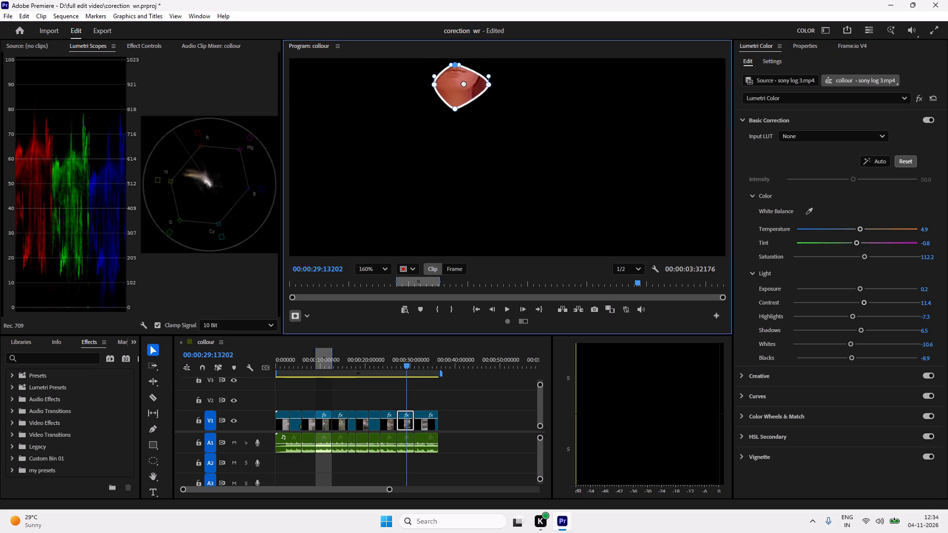
{"action": "left_click_drag", "start_coordinate": [464, 83], "coordinate": [461, 80]}
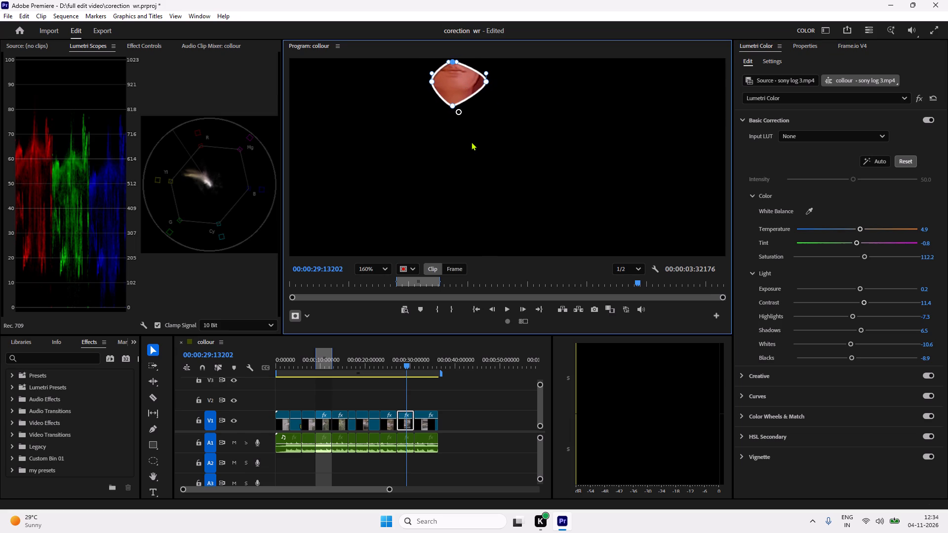
{"action": "scroll", "coordinate": [471, 142], "scroll_direction": "up", "scroll_amount": 1}
{"action": "scroll", "coordinate": [471, 142], "scroll_direction": "down", "scroll_amount": 3}
{"action": "left_click_drag", "start_coordinate": [461, 92], "coordinate": [457, 82]}
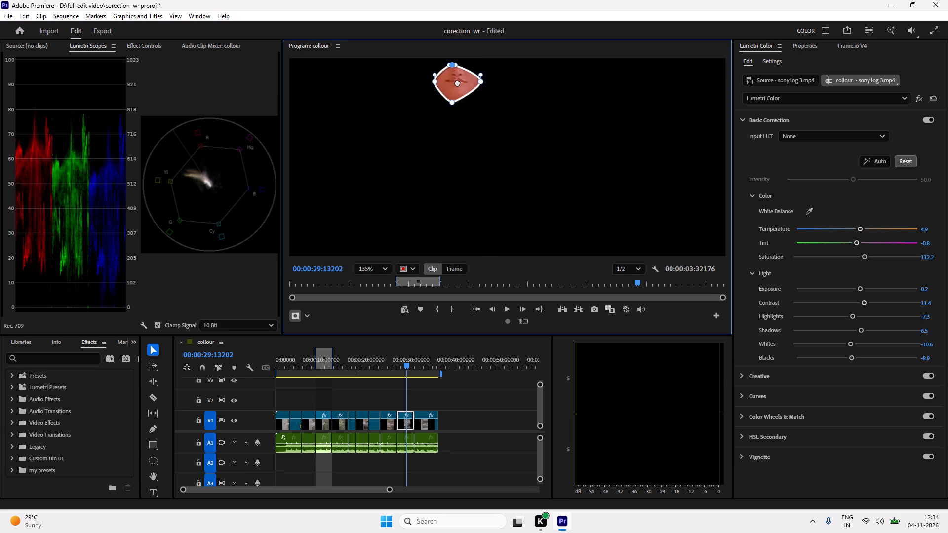
{"action": "left_click_drag", "start_coordinate": [457, 82], "coordinate": [458, 82]}
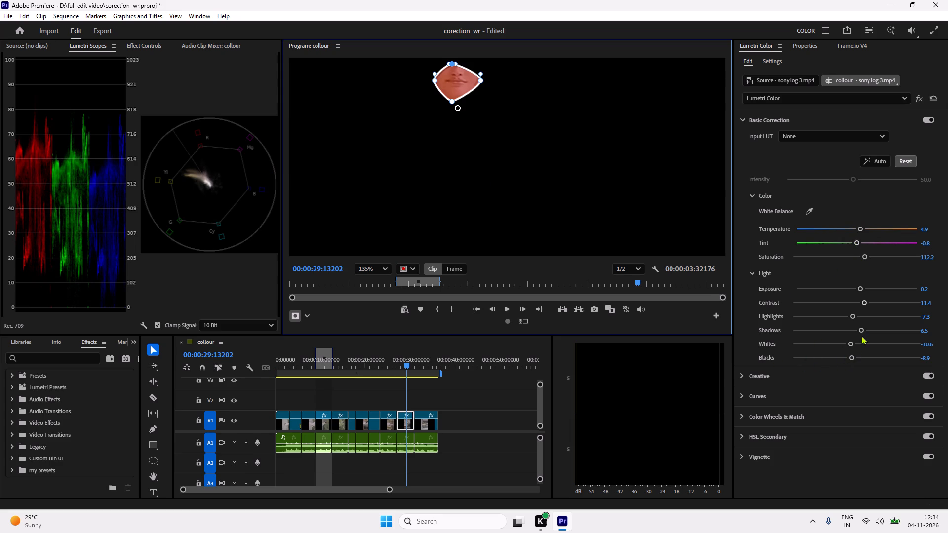
Try strongly lowered Shadows values in Basic Correction and settle on -19.5.
{"action": "left_click_drag", "start_coordinate": [860, 328], "coordinate": [793, 344]}
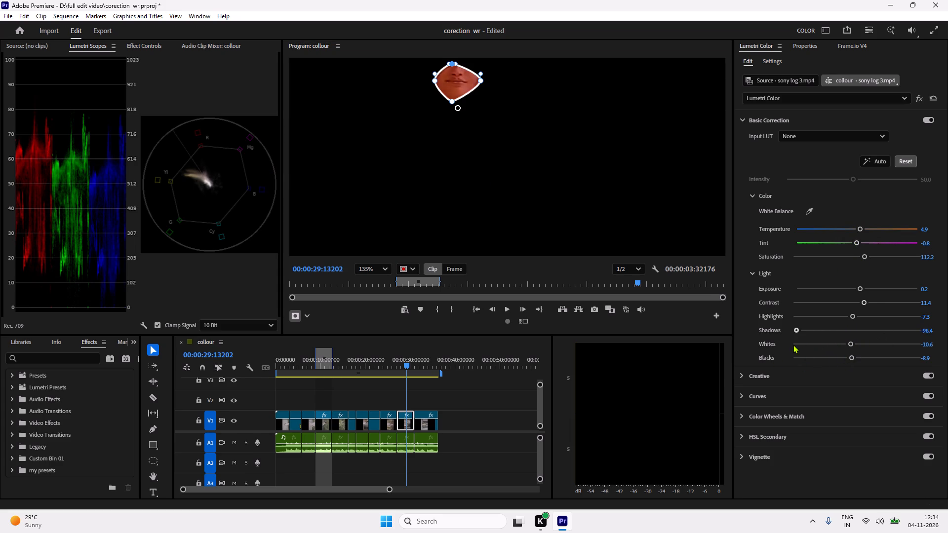
{"action": "left_click_drag", "start_coordinate": [793, 344], "coordinate": [781, 382]}
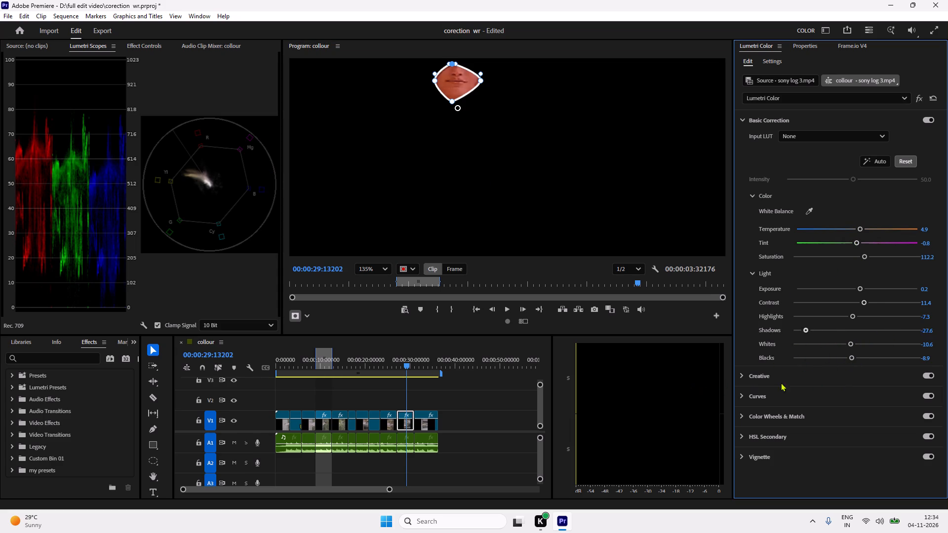
{"action": "left_click_drag", "start_coordinate": [781, 382], "coordinate": [827, 385]}
{"action": "left_click_drag", "start_coordinate": [827, 385], "coordinate": [842, 394]}
{"action": "left_click_drag", "start_coordinate": [842, 394], "coordinate": [844, 395]}
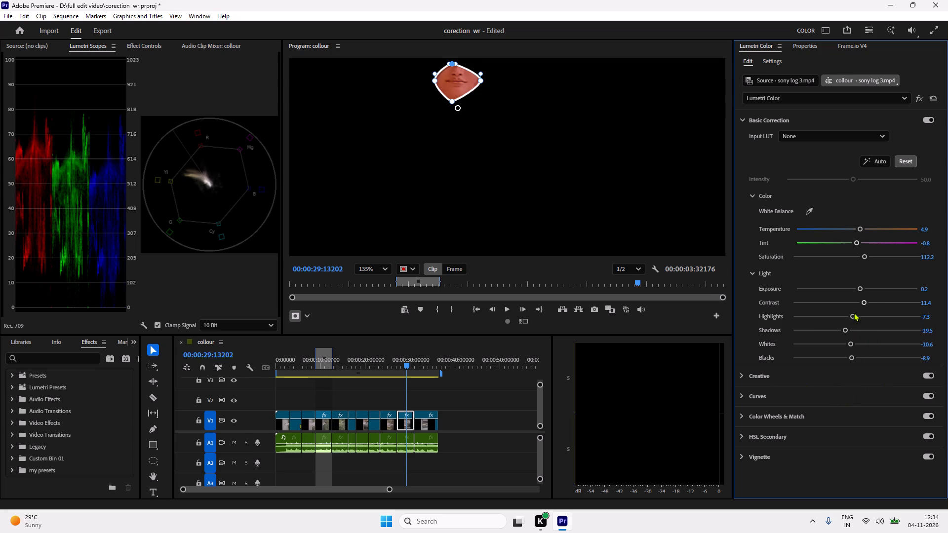
{"action": "left_click_drag", "start_coordinate": [845, 321], "coordinate": [829, 331]}
{"action": "left_click_drag", "start_coordinate": [829, 331], "coordinate": [834, 332]}
Switch the Lumetri Scopes scale to 8 Bit.
{"action": "left_click", "coordinate": [227, 323]}
{"action": "left_click", "coordinate": [231, 342]}
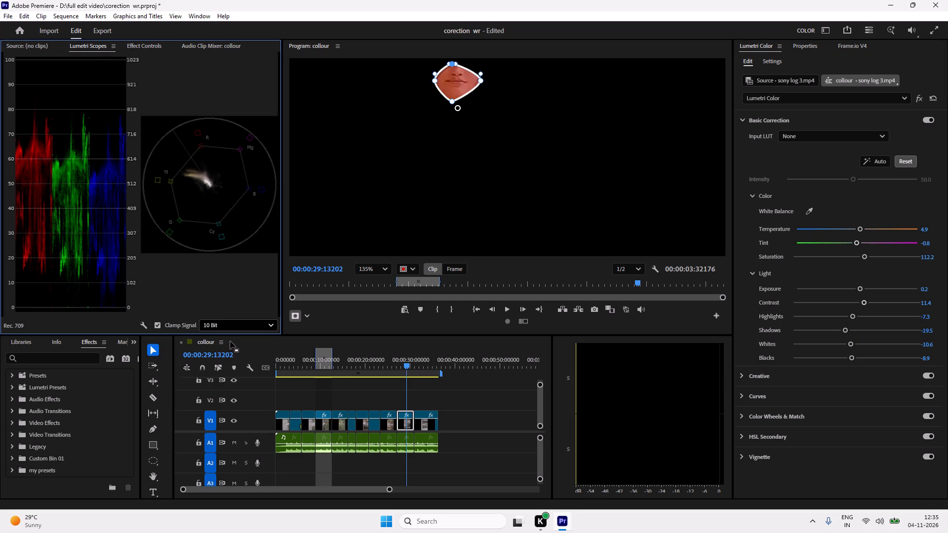
Return to the start of the colour sequence and preview its first seconds in playback.
{"action": "left_click_drag", "start_coordinate": [400, 369], "coordinate": [329, 381]}
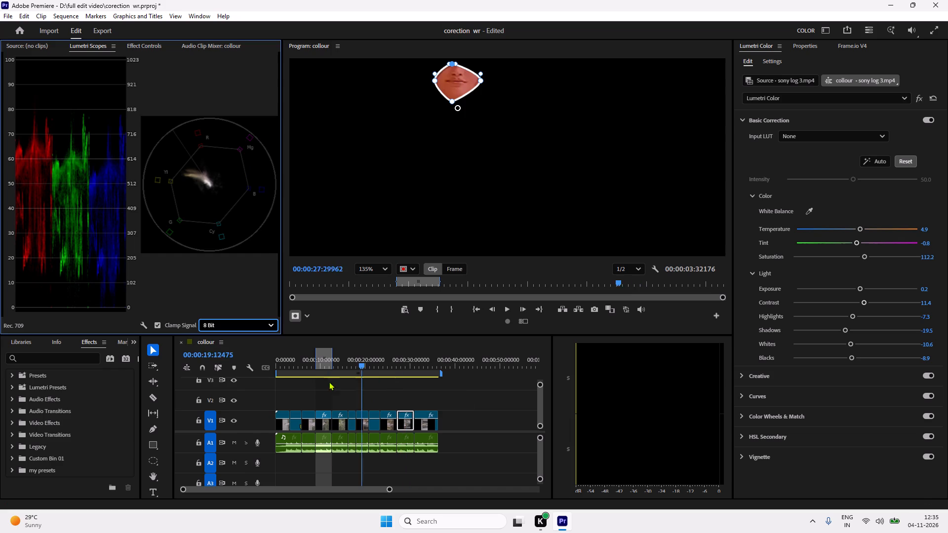
{"action": "left_click_drag", "start_coordinate": [329, 381], "coordinate": [243, 381]}
{"action": "type", "text": "b"}
{"action": "key", "text": "space"}
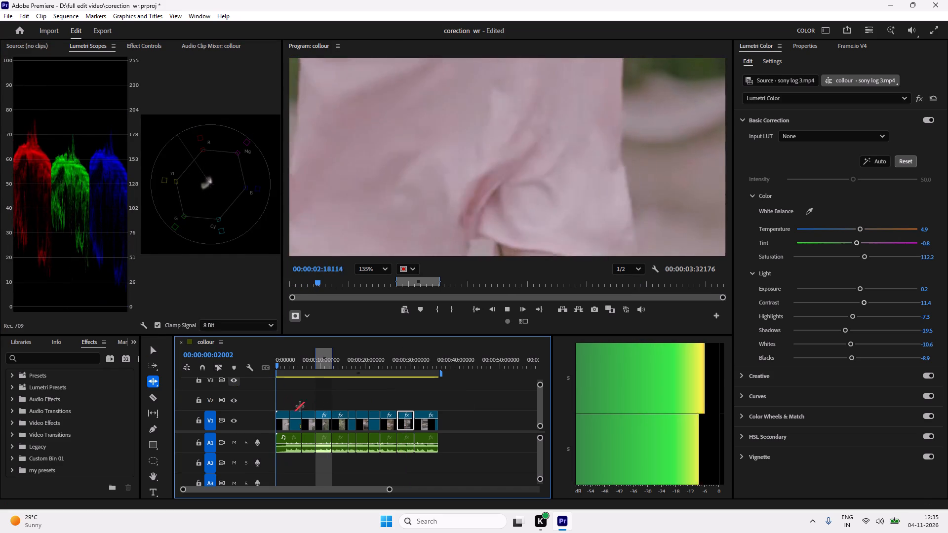
{"action": "key", "text": "space"}
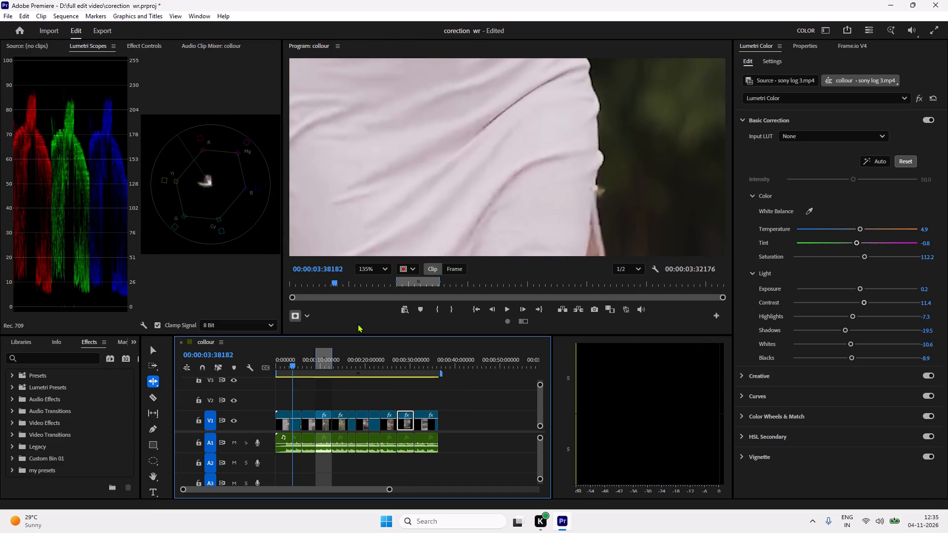
Set the program preview zoom to Fit and play the sequence onward from about 3 seconds.
{"action": "left_click", "coordinate": [378, 268]}
{"action": "left_click", "coordinate": [382, 278]}
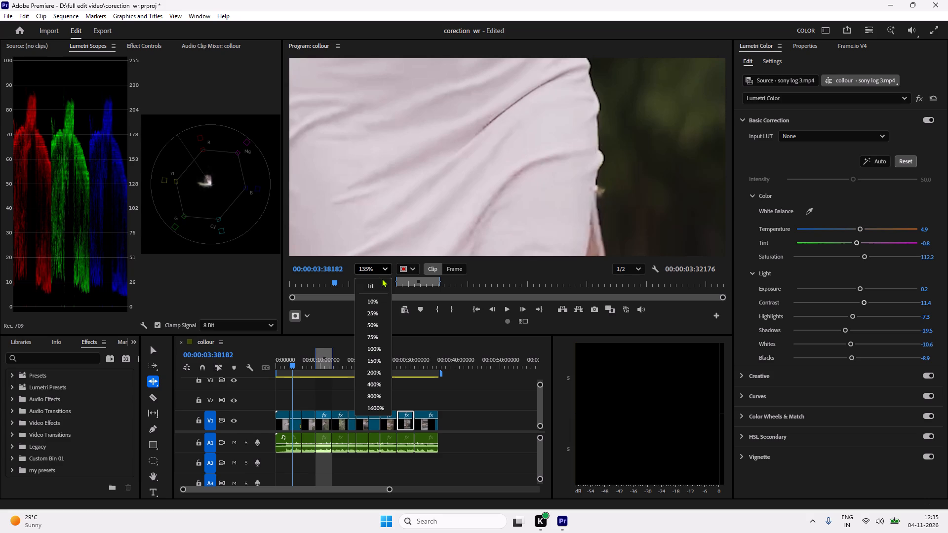
{"action": "left_click", "coordinate": [377, 292]}
{"action": "left_click", "coordinate": [375, 281]}
{"action": "key", "text": "space"}
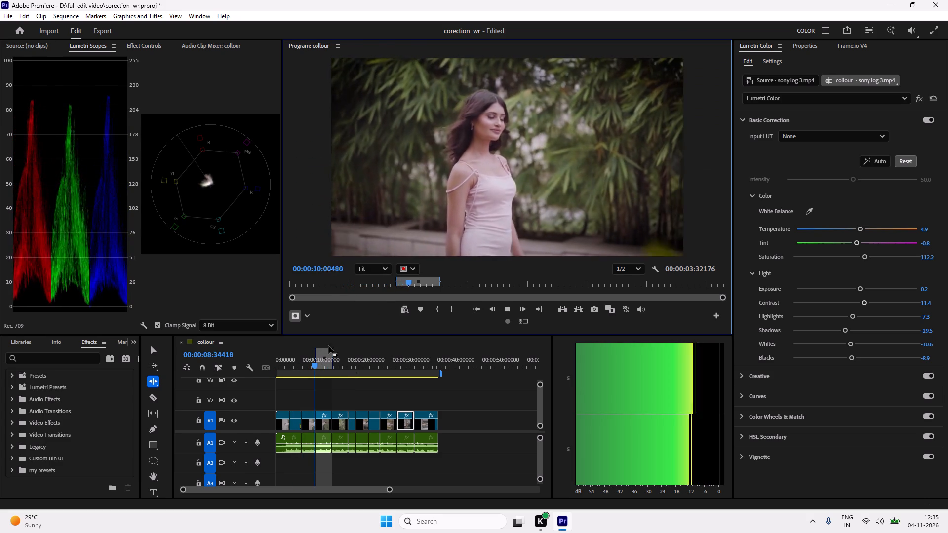
Delete the ellipse mask from the Opacity effect of the selected sony log 3.mp4 clip at about 28 seconds.
{"action": "left_click_drag", "start_coordinate": [316, 370], "coordinate": [402, 383]}
{"action": "left_click", "coordinate": [145, 43]}
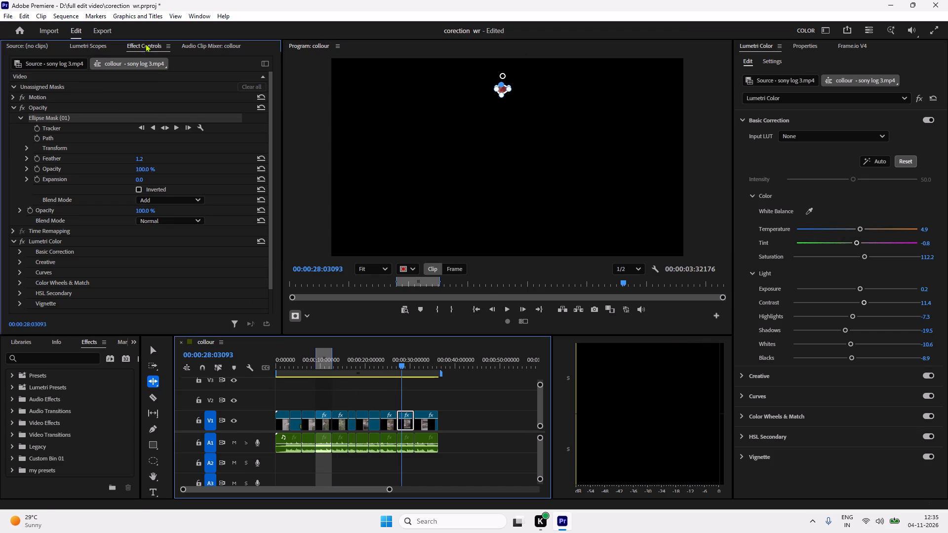
{"action": "left_click", "coordinate": [58, 118]}
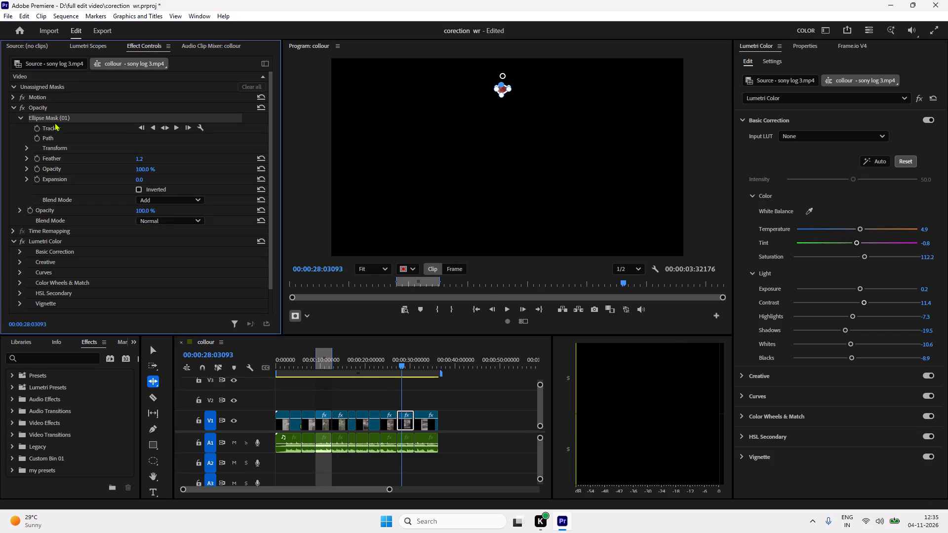
{"action": "key", "text": "Delete"}
Play the unmasked clip from about 28 seconds to check it, and save the project.
{"action": "key", "text": "space"}
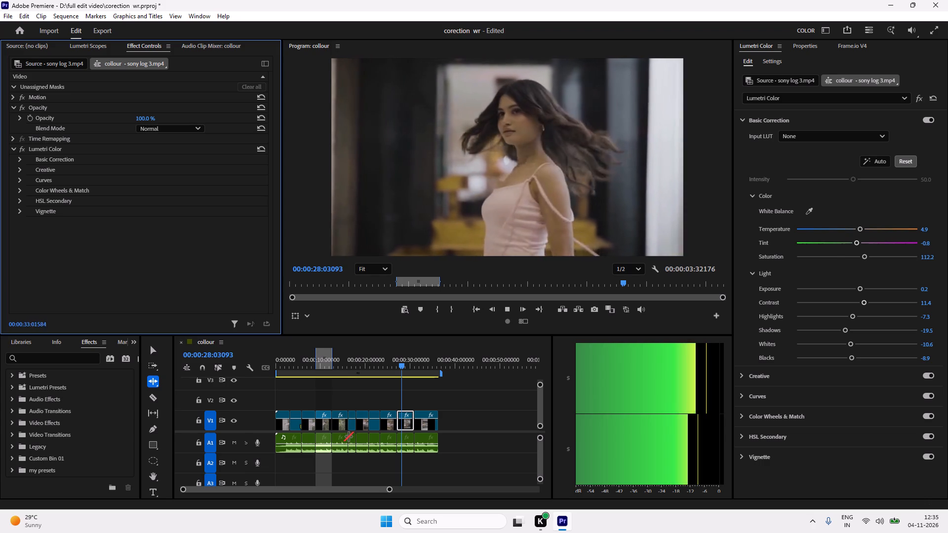
{"action": "key", "text": "space"}
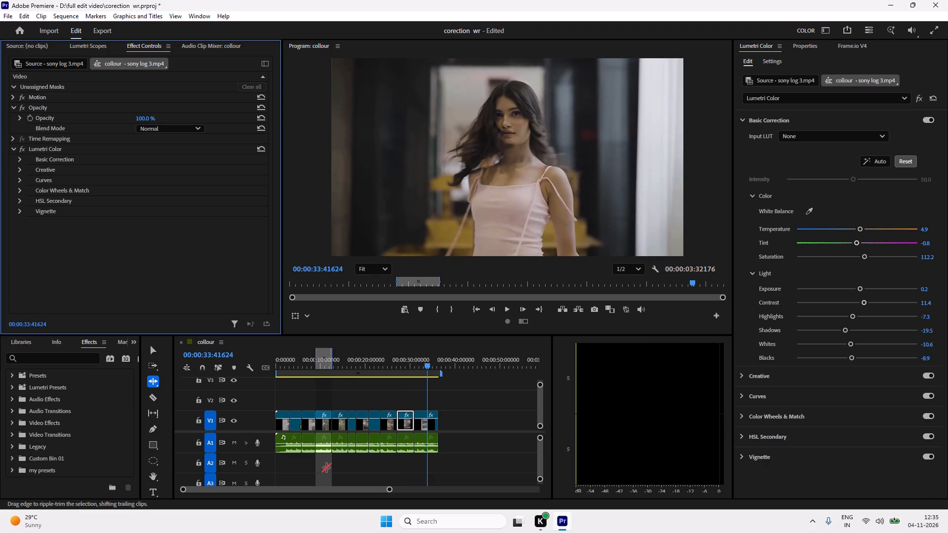
{"action": "key", "text": "ctrl+s"}
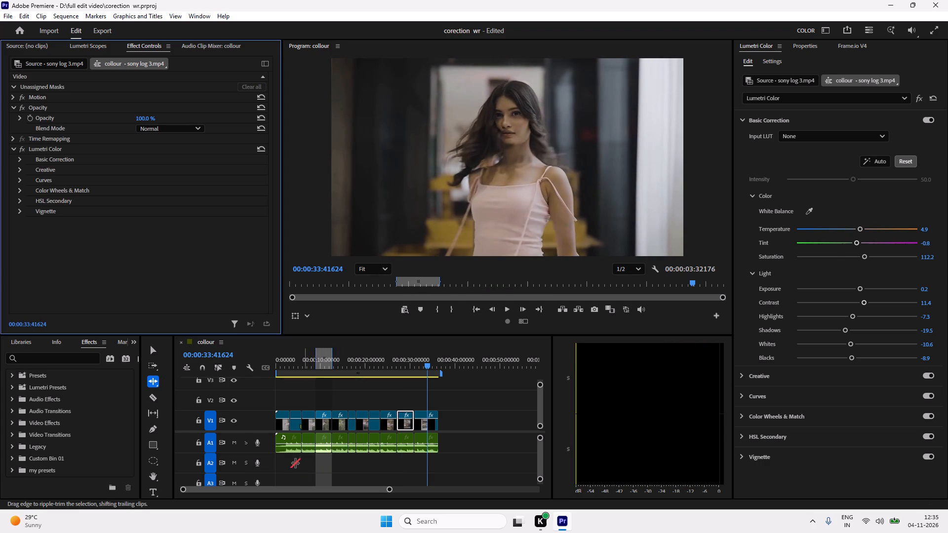
Switch to the Selection tool and review the whole colour sequence in playback from its start, replaying the first seconds.
{"action": "left_click_drag", "start_coordinate": [430, 367], "coordinate": [208, 375]}
{"action": "key", "text": "space"}
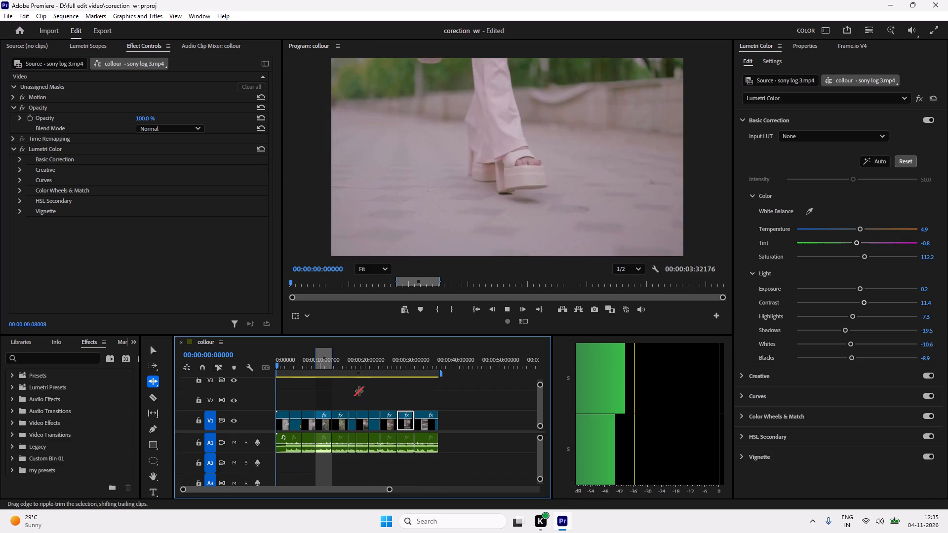
{"action": "left_click", "coordinate": [148, 347]}
{"action": "triple_click", "coordinate": [156, 347]}
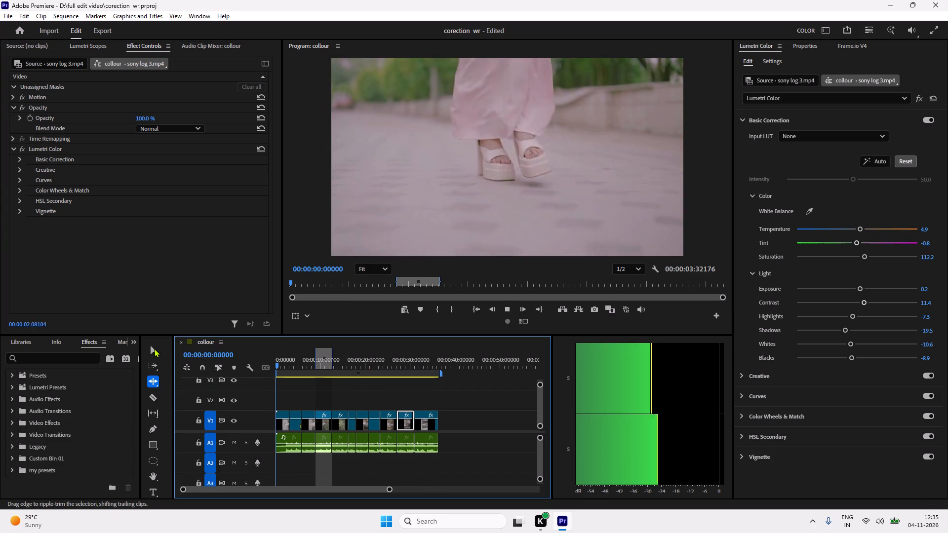
{"action": "key", "text": "space"}
{"action": "left_click", "coordinate": [155, 350]}
{"action": "key", "text": "space"}
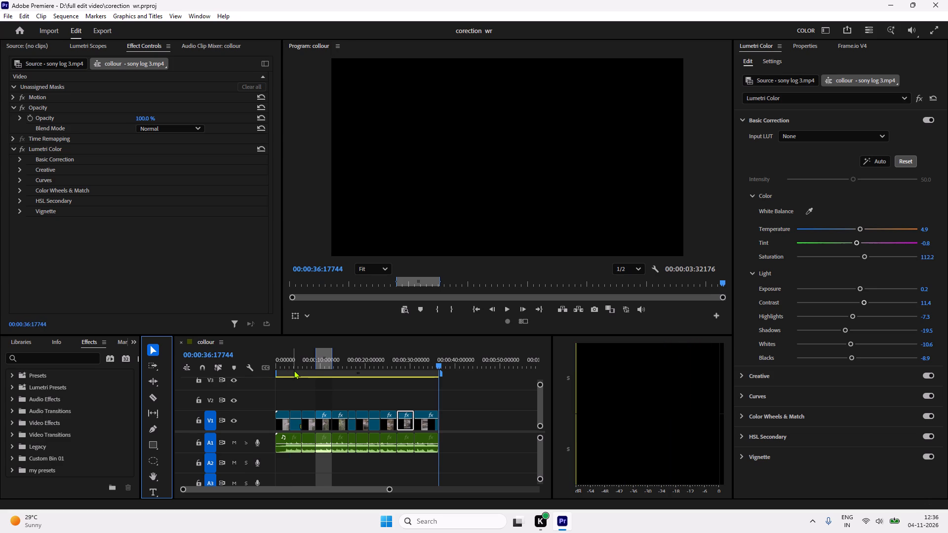
{"action": "key", "text": "space"}
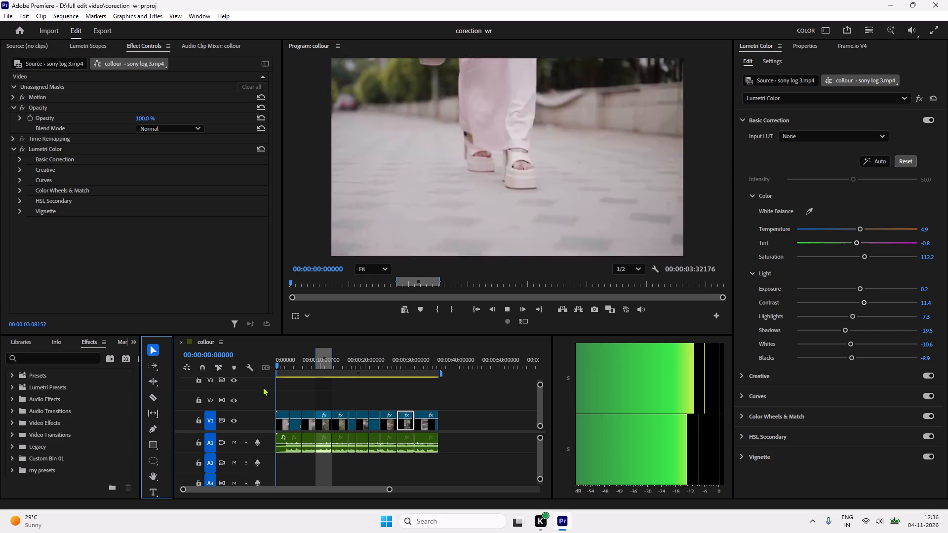
{"action": "key", "text": "space"}
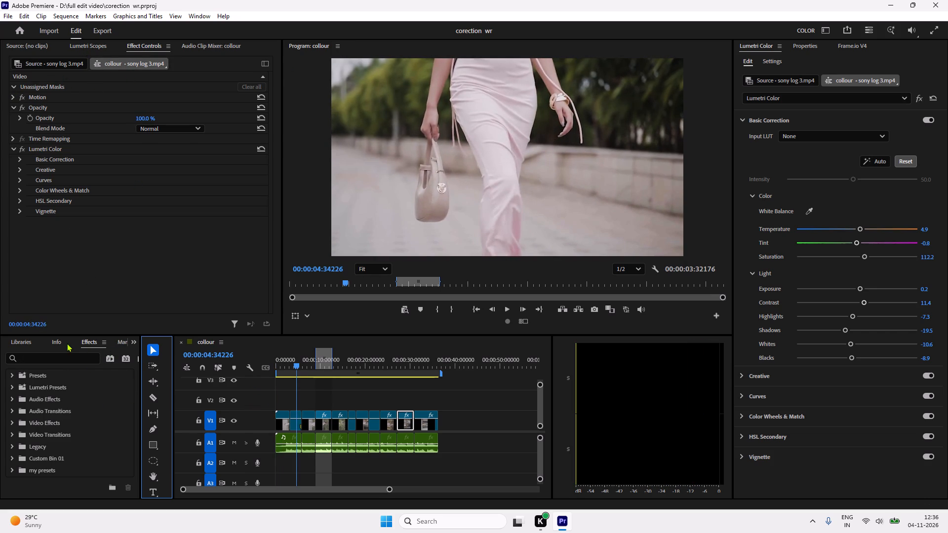
Search the effects for "mag" to find the Blackmagic Cinema Camera Lumetri presets.
{"action": "left_click", "coordinate": [55, 355]}
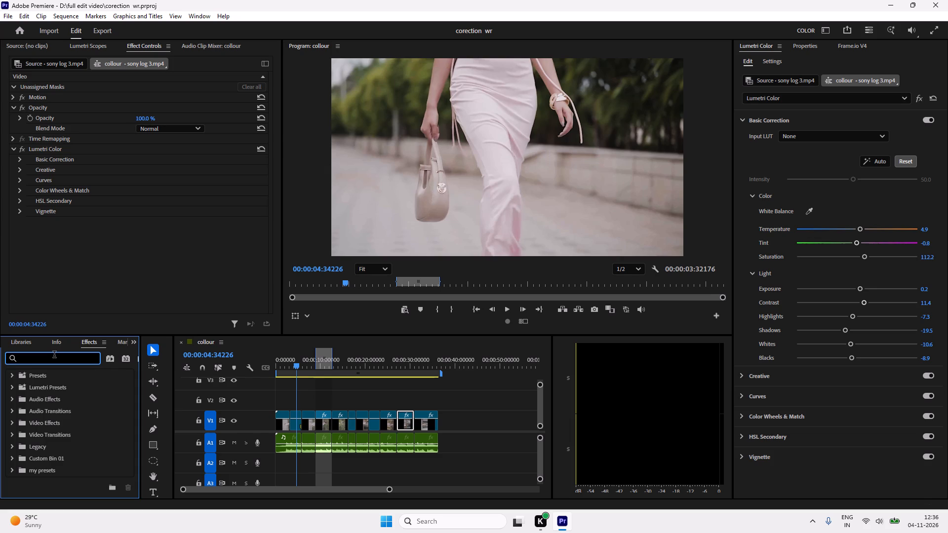
{"action": "key", "text": "m"}
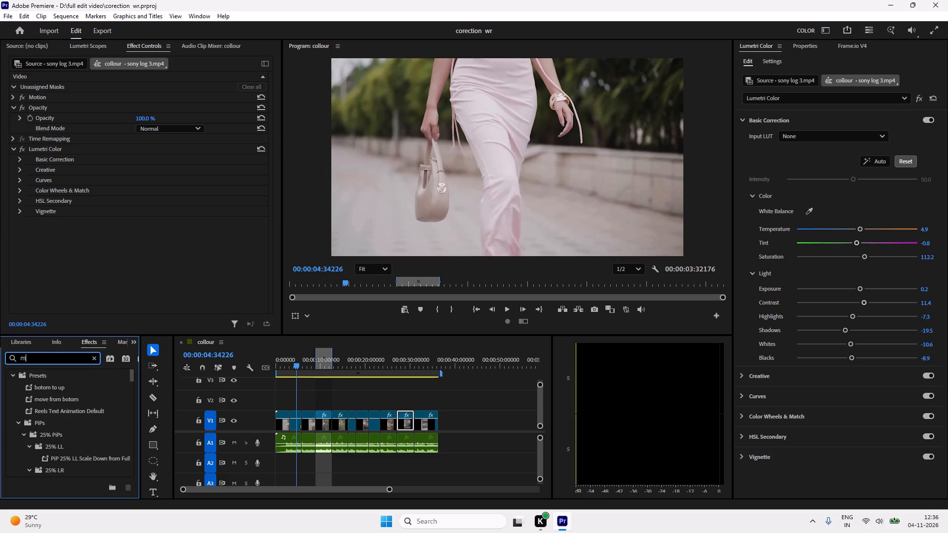
{"action": "key", "text": "e"}
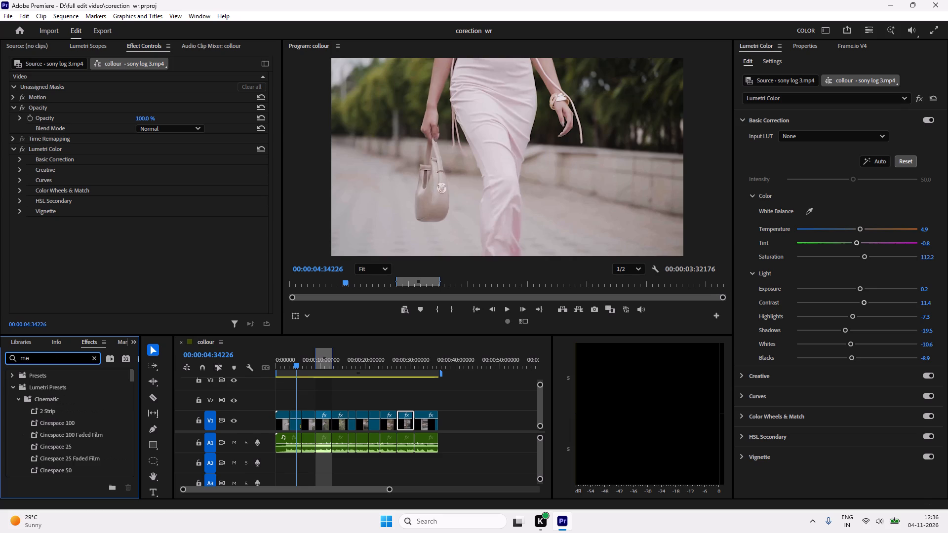
{"action": "key", "text": "BackSpace"}
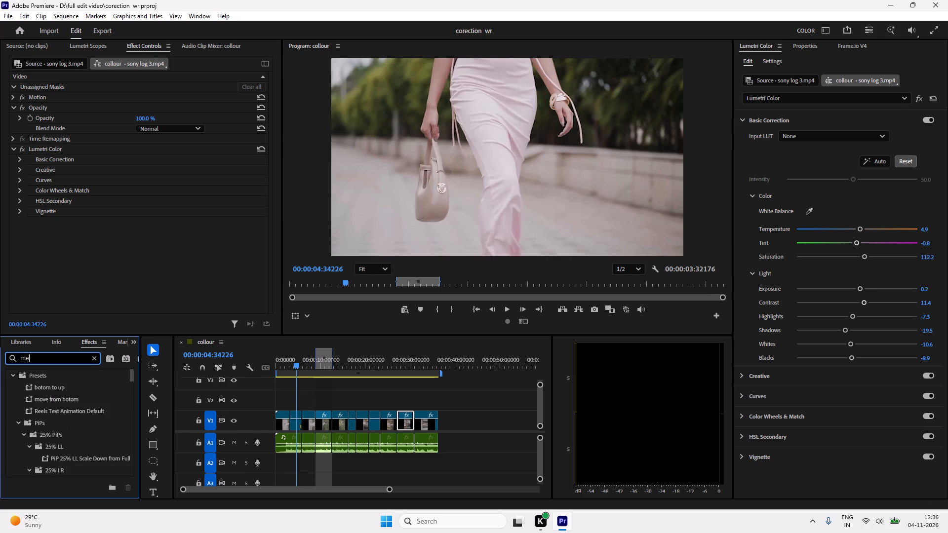
{"action": "key", "text": "a"}
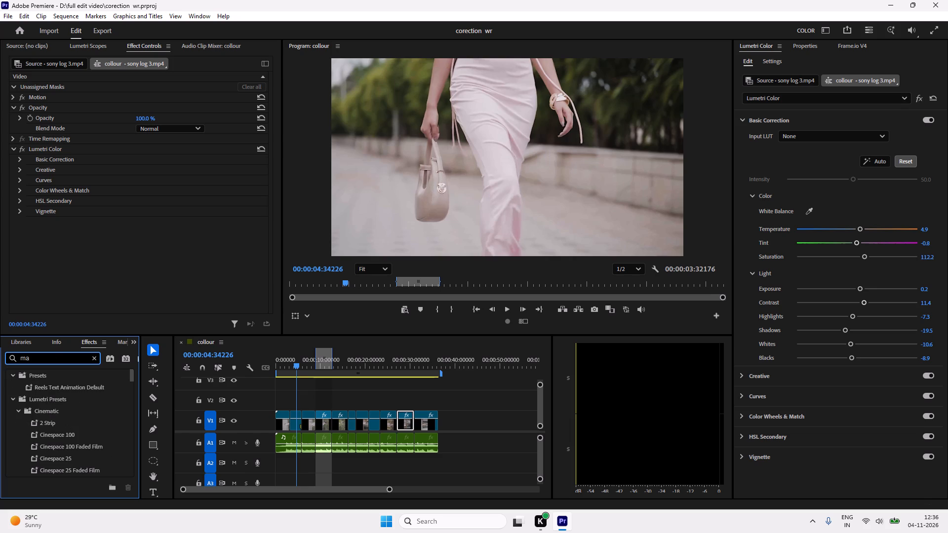
{"action": "key", "text": "g"}
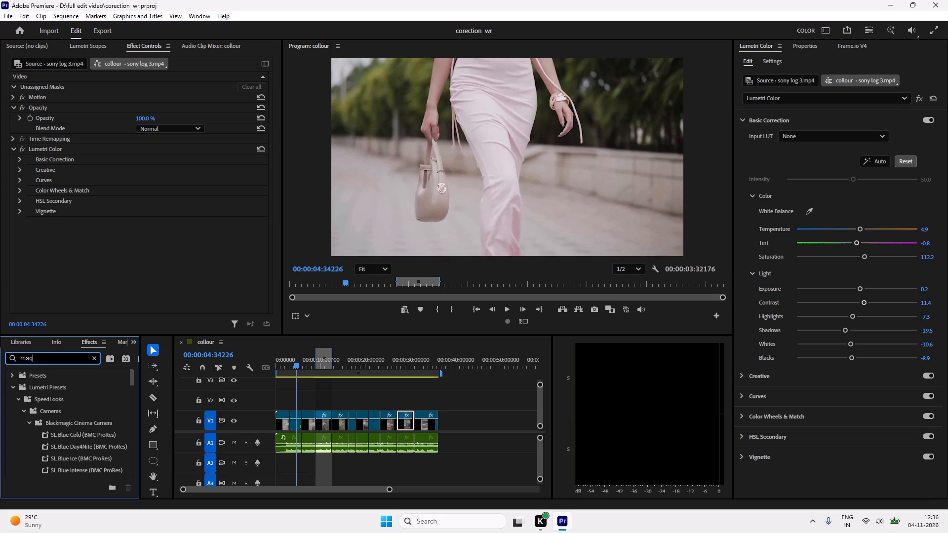
{"action": "left_click", "coordinate": [75, 422]}
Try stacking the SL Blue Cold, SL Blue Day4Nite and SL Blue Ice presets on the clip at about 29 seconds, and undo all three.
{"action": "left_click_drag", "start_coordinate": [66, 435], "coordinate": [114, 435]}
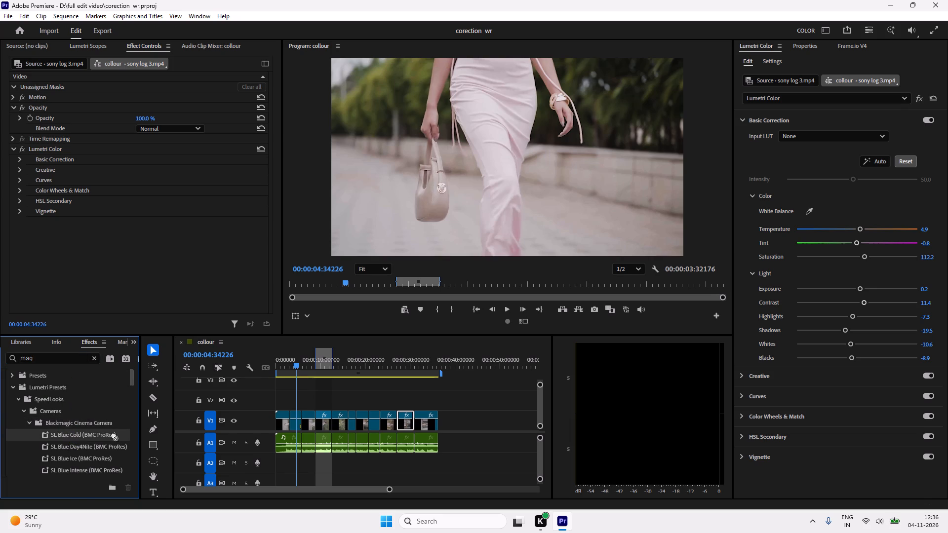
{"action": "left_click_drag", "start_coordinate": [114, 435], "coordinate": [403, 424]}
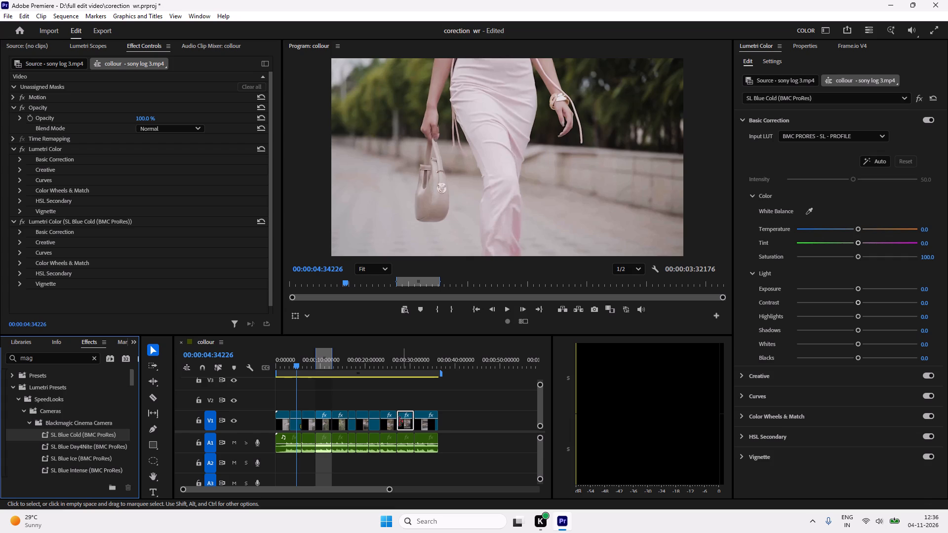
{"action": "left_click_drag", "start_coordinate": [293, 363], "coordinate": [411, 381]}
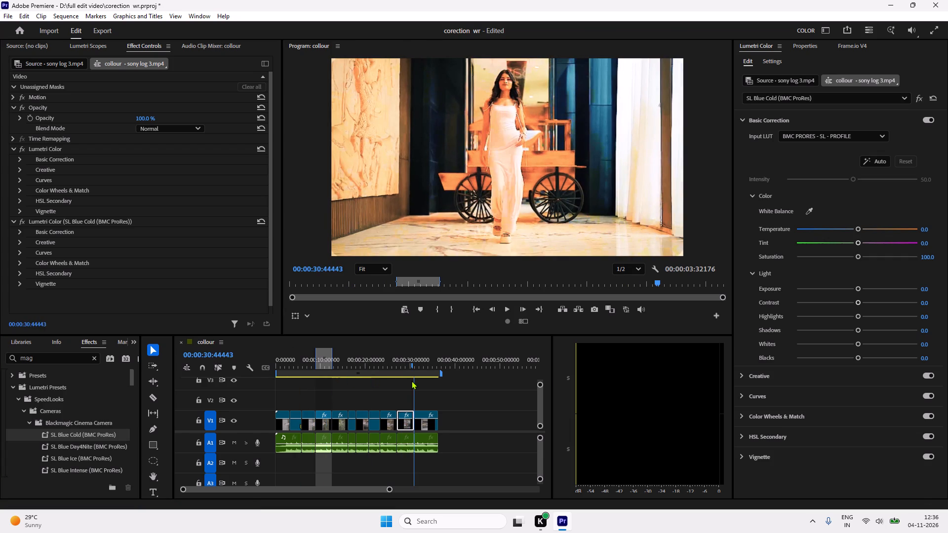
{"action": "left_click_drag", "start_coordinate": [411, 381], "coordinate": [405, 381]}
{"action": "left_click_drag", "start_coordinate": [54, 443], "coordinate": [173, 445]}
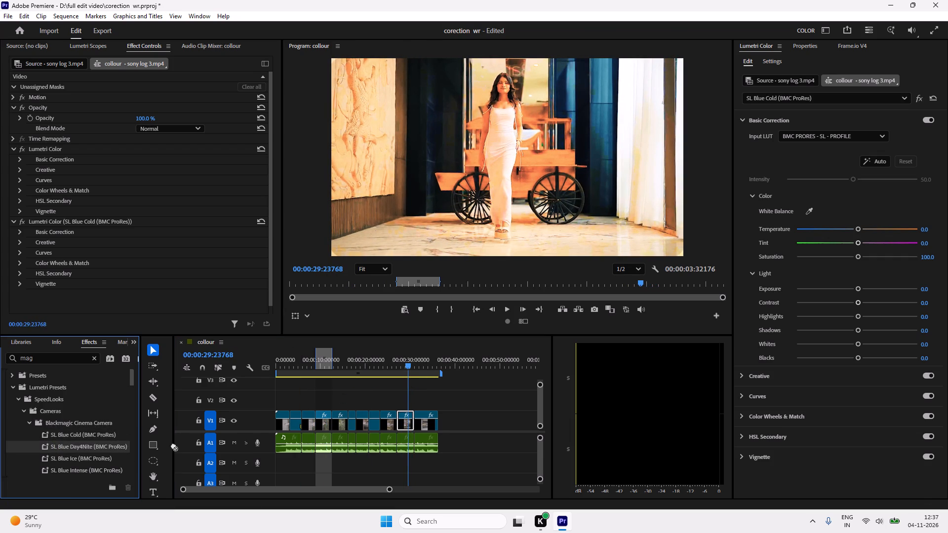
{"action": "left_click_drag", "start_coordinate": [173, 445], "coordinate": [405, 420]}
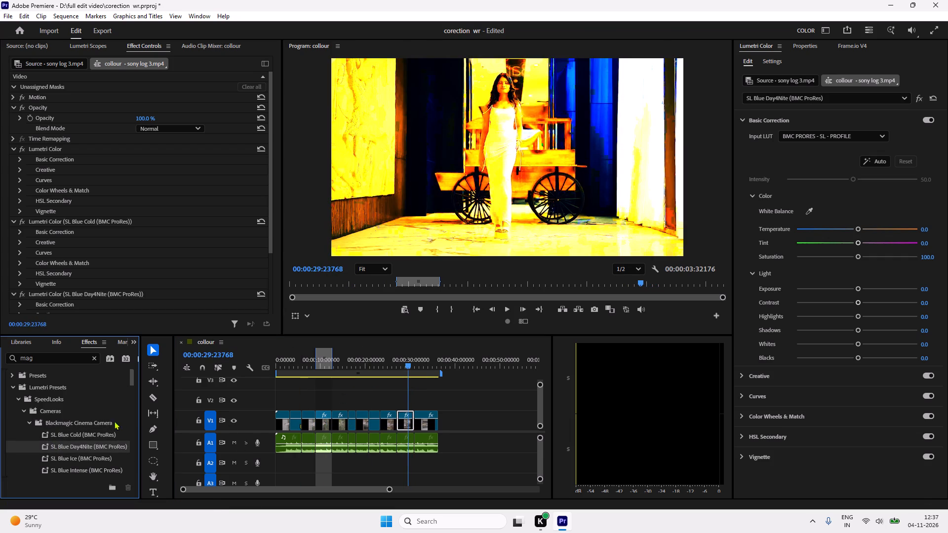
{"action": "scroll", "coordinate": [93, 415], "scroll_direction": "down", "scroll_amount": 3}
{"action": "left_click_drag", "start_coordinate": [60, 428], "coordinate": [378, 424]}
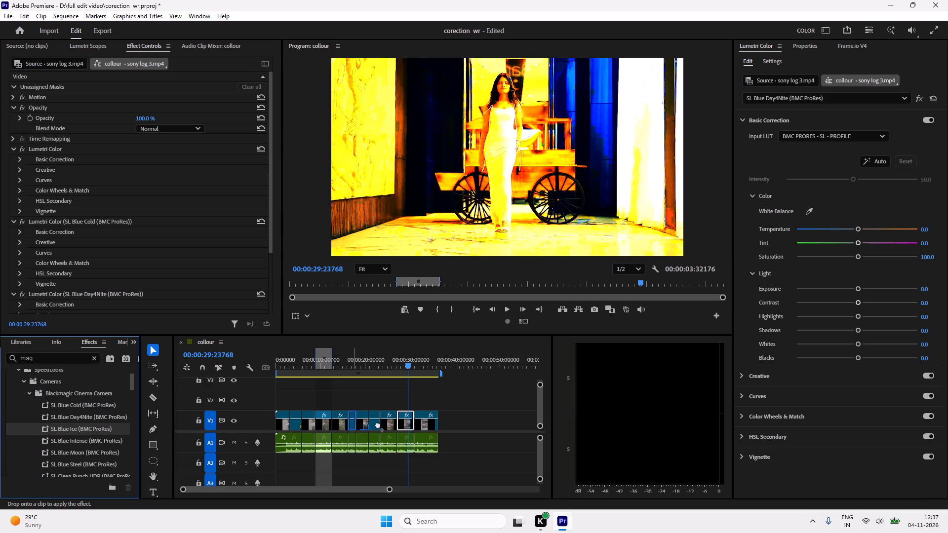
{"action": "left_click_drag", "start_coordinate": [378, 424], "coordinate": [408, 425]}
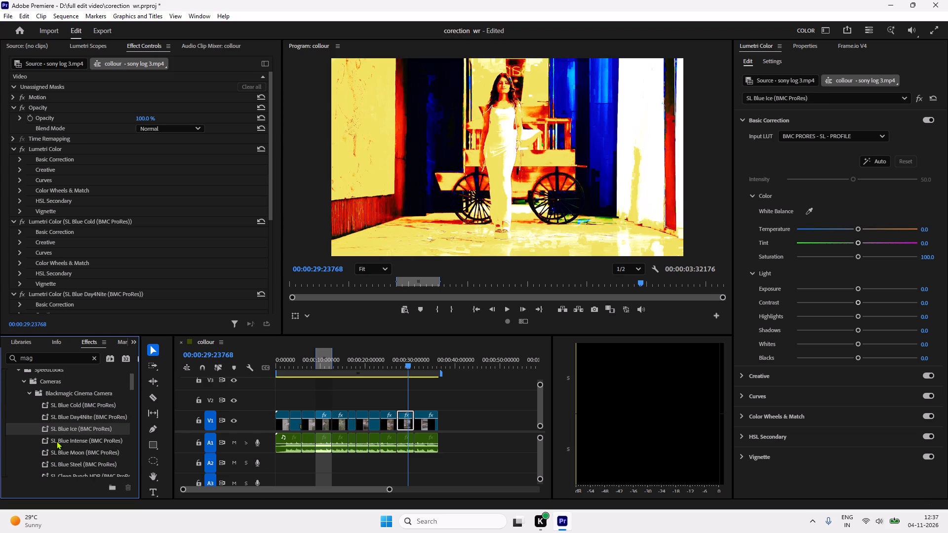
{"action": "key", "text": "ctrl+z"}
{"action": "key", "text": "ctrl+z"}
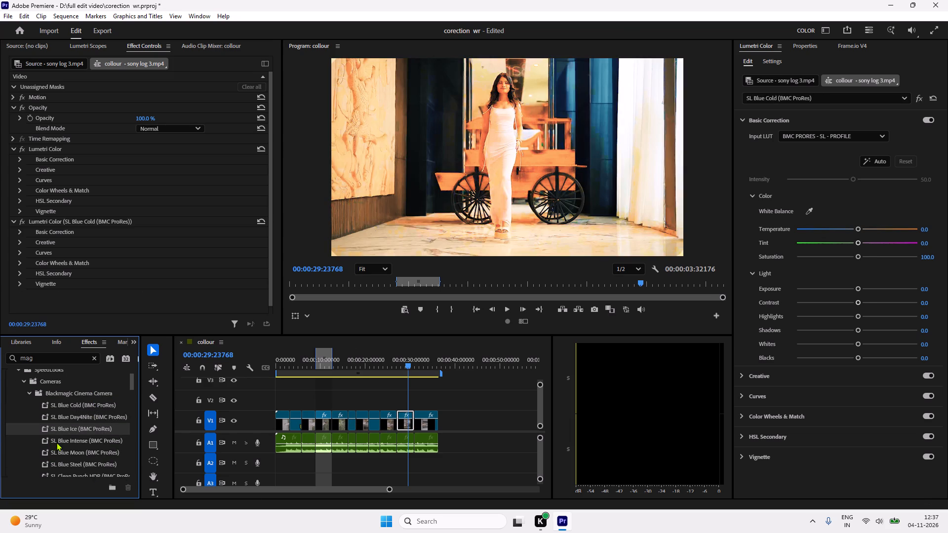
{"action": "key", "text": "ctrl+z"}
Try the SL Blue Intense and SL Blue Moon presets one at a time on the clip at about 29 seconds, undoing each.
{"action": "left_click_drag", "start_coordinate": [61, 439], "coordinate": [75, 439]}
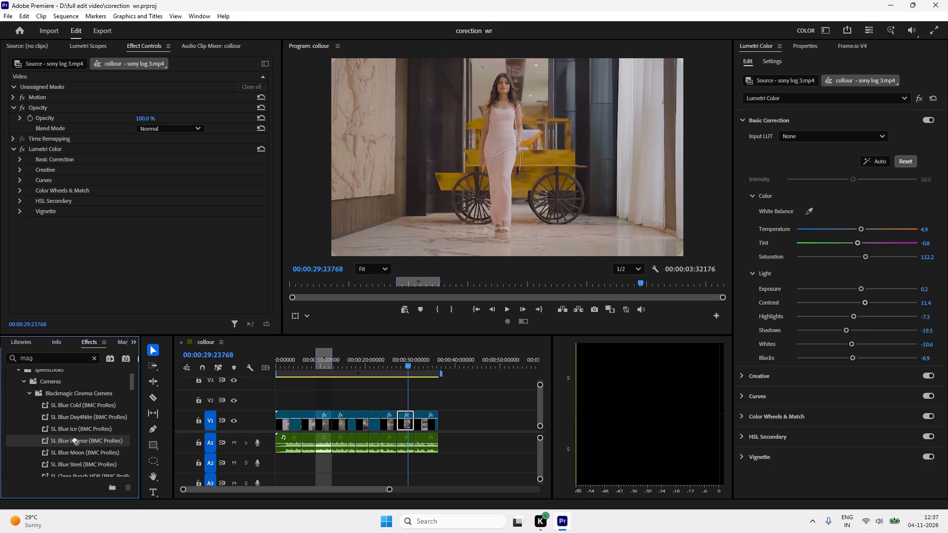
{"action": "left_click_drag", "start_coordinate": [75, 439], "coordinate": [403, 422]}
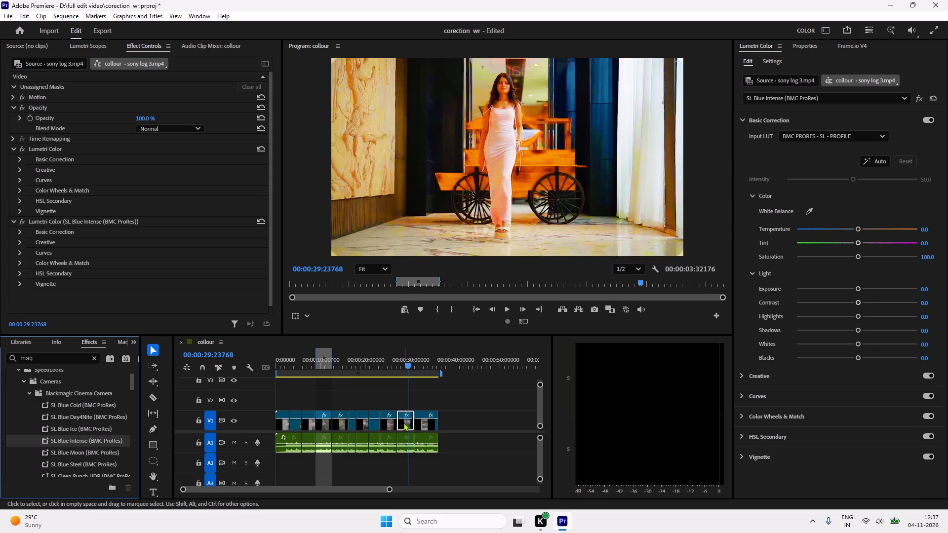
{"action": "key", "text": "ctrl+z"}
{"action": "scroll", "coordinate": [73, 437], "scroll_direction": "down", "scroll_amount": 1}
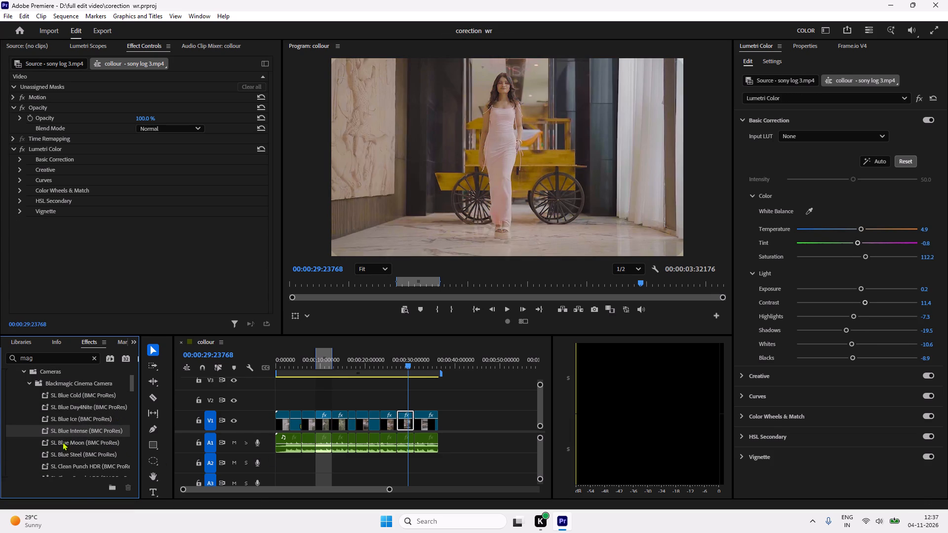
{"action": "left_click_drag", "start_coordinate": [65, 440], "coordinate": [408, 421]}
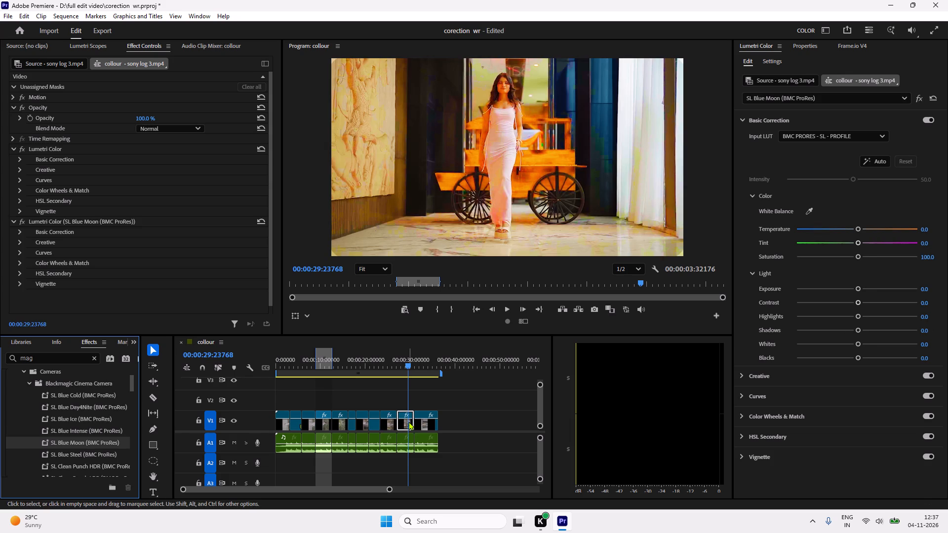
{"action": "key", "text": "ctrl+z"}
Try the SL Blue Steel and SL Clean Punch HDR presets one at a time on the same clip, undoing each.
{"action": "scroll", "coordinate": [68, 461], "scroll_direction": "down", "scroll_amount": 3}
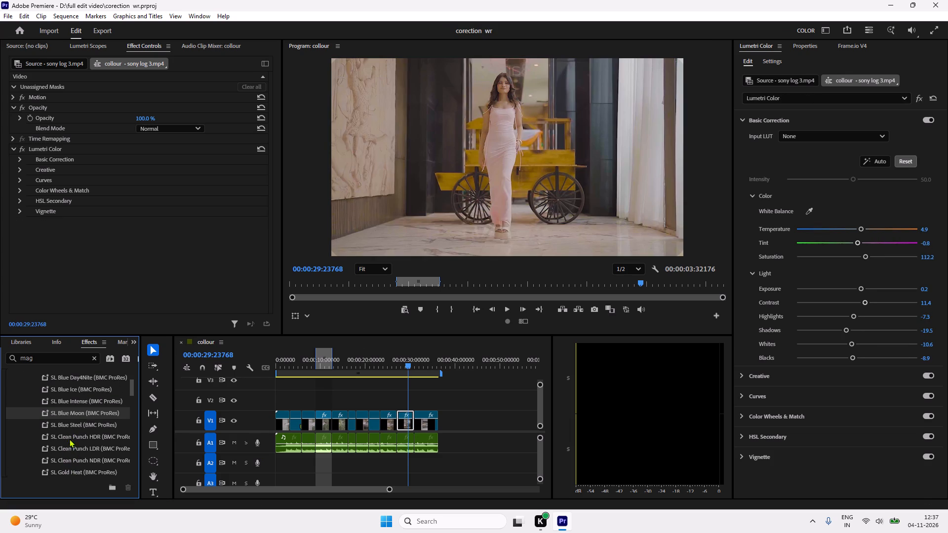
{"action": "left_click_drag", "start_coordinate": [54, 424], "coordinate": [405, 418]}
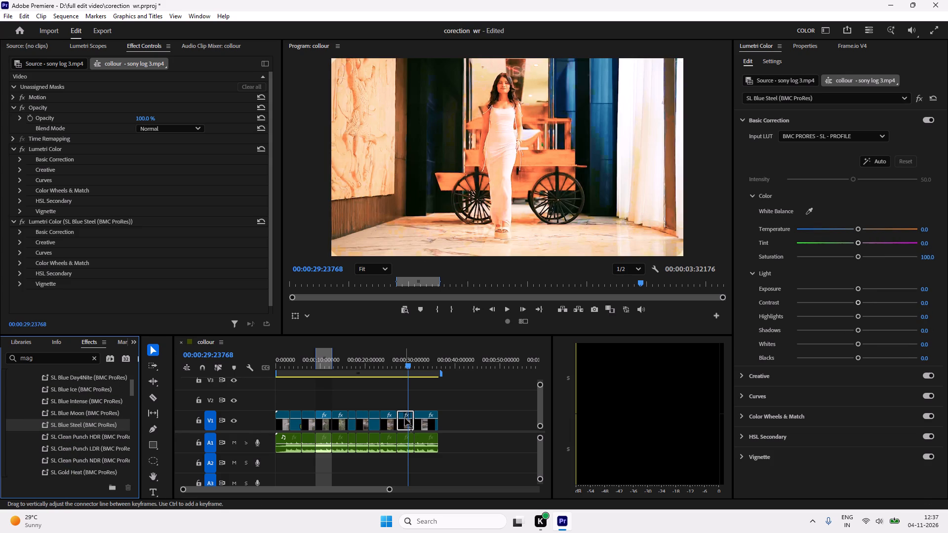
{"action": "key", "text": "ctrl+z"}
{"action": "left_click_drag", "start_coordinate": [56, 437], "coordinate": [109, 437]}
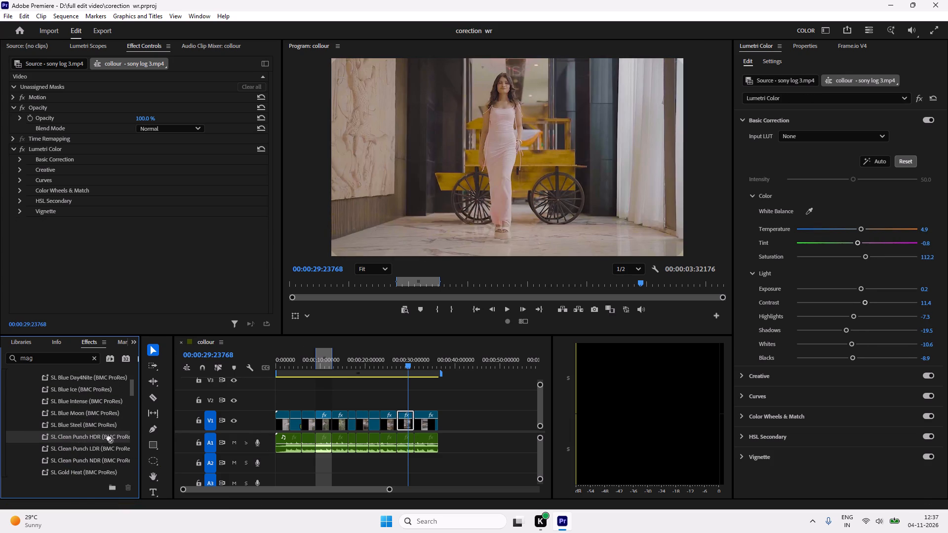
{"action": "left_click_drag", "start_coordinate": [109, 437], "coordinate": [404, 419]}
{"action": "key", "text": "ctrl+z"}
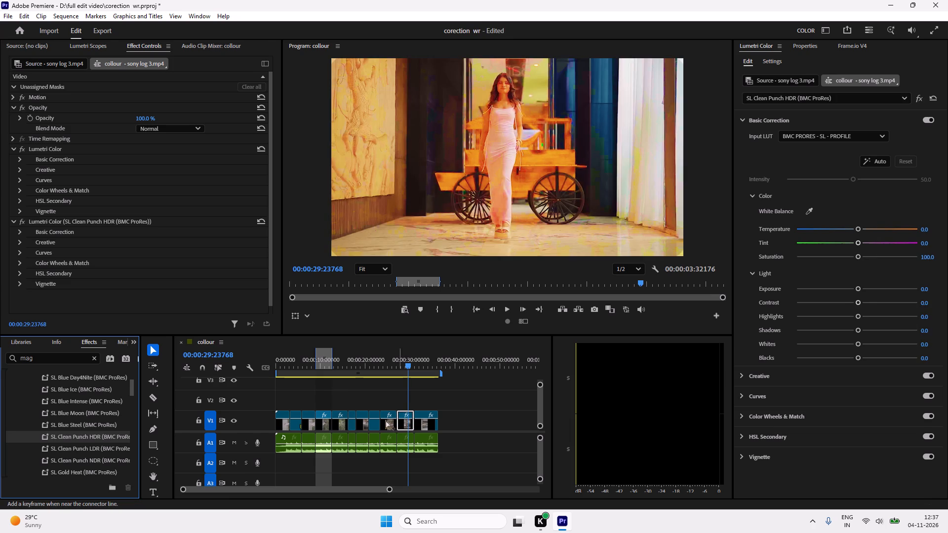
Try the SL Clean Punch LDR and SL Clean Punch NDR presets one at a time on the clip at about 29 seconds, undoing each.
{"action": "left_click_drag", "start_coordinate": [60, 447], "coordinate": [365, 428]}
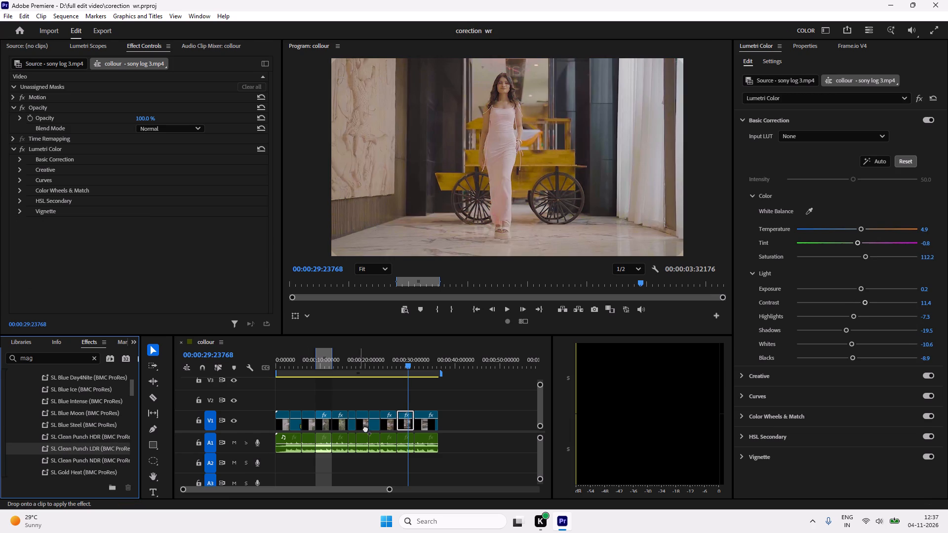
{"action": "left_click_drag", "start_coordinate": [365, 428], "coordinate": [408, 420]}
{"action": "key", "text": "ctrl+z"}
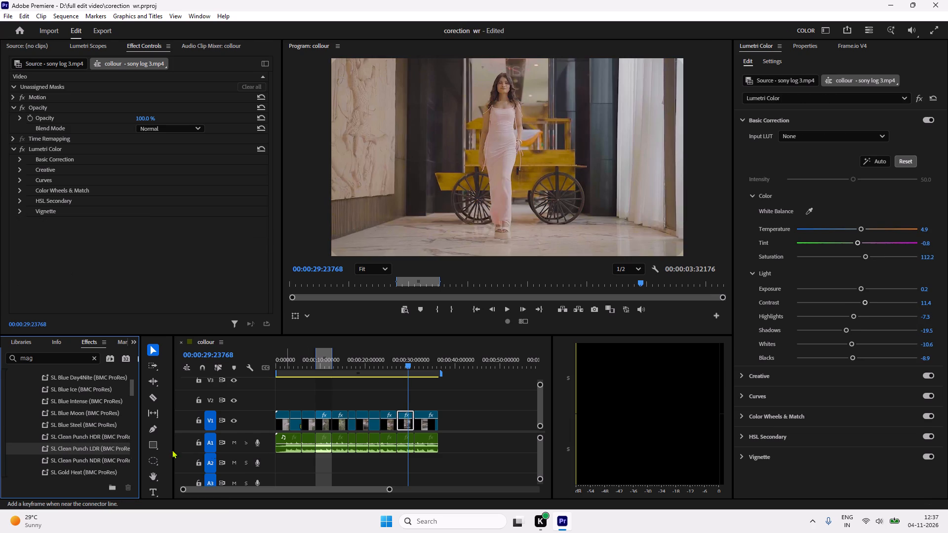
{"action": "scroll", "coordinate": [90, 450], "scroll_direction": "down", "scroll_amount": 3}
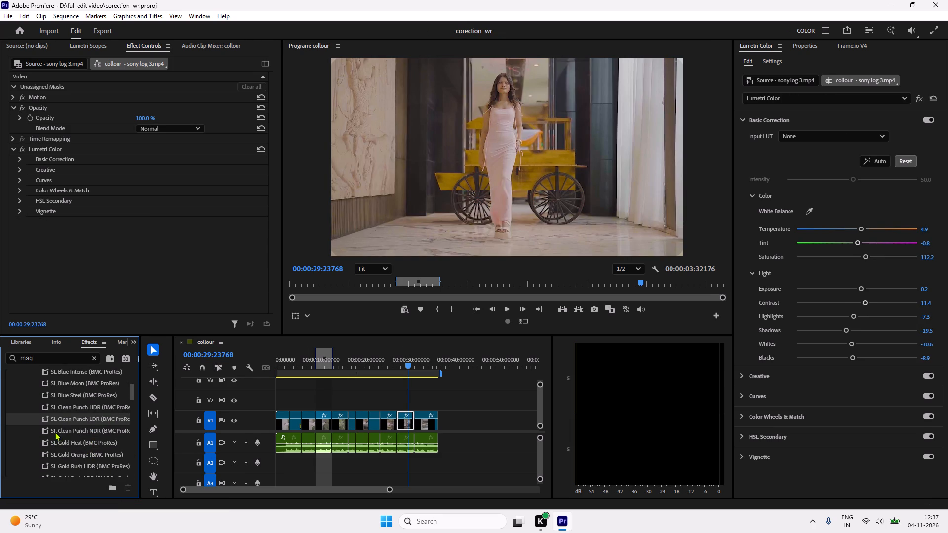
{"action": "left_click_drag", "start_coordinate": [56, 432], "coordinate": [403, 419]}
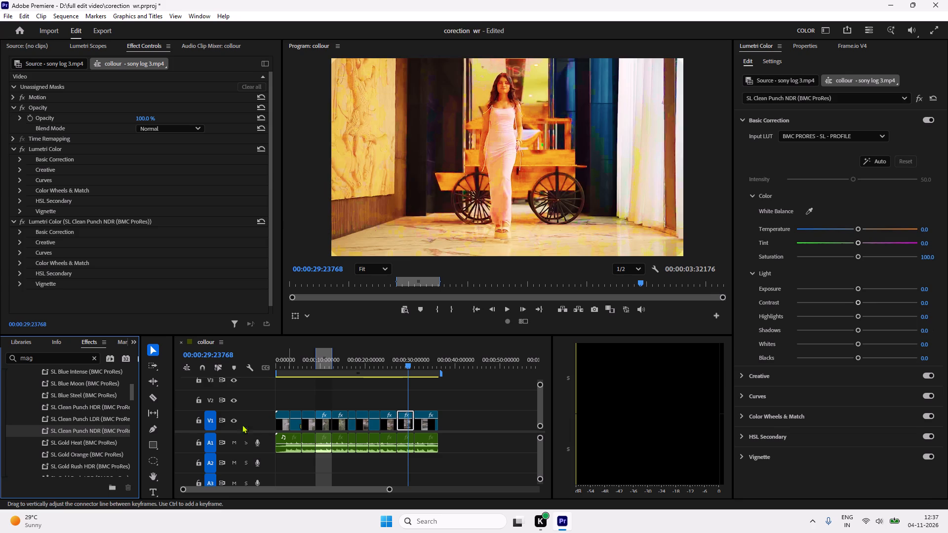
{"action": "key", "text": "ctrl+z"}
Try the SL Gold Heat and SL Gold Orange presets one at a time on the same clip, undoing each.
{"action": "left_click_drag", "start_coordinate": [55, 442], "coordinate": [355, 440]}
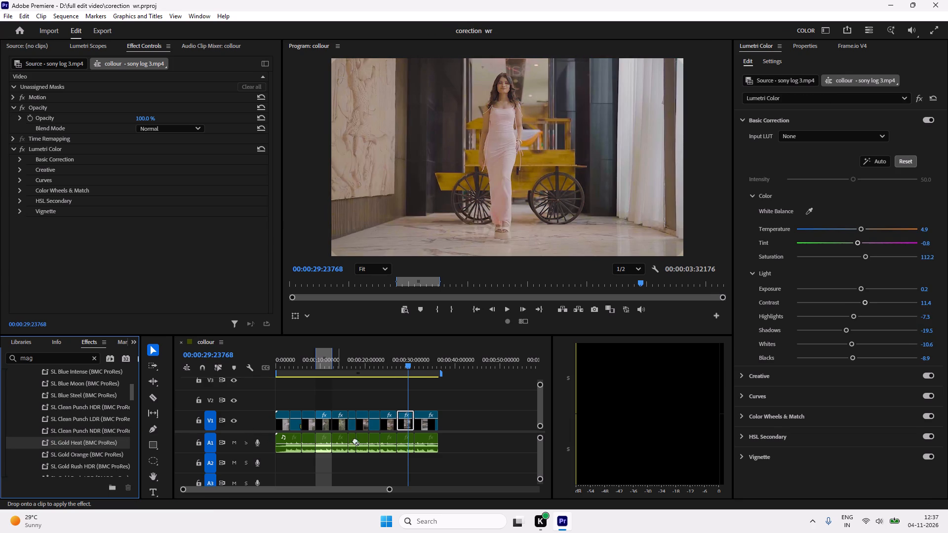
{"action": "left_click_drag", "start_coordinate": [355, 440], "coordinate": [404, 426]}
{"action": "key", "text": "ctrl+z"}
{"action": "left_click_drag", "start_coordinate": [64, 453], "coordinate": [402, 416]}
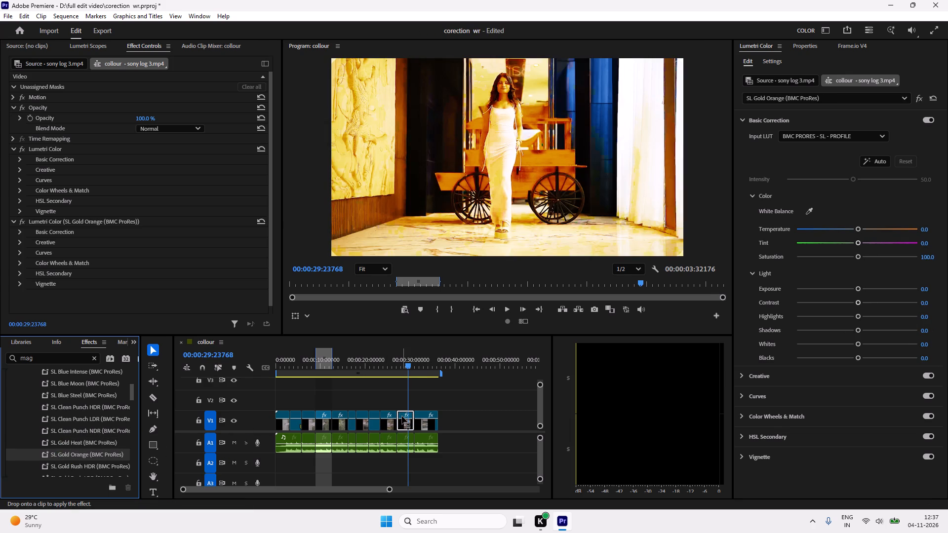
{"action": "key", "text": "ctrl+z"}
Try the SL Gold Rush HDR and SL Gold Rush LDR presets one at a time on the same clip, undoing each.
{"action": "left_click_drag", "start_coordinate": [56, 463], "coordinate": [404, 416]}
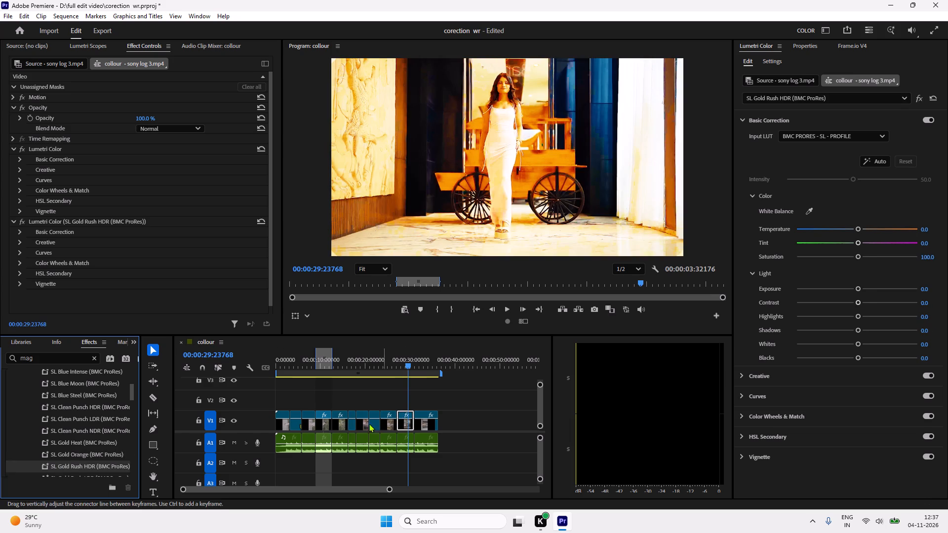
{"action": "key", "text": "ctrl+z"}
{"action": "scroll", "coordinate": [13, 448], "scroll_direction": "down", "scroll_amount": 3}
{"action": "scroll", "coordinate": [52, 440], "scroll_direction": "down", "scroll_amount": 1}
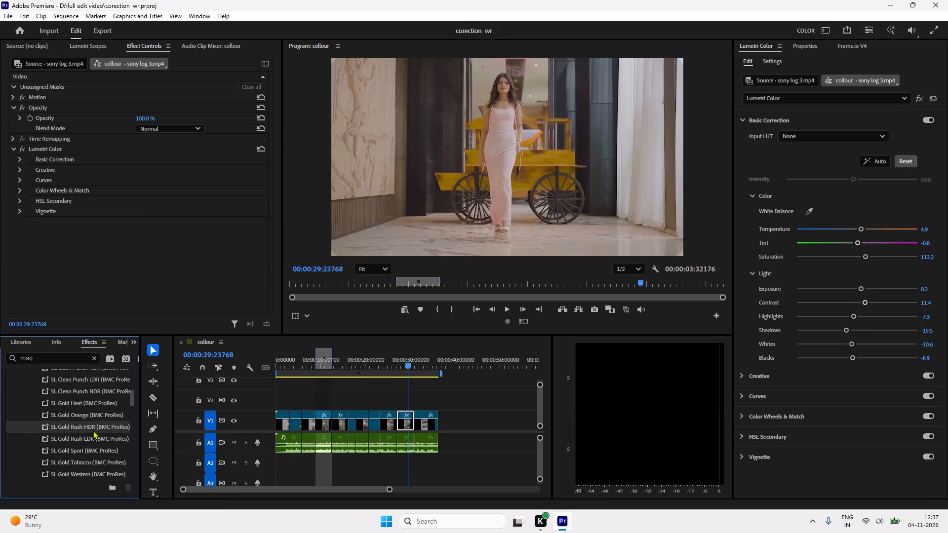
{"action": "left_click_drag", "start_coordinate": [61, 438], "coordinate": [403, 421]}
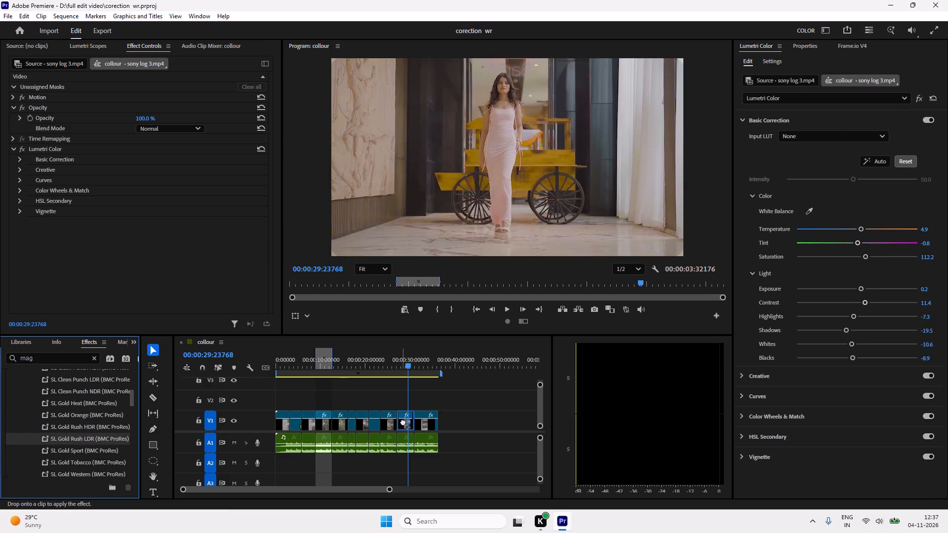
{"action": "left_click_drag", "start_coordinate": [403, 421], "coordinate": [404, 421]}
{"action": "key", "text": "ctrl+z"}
Filter the effects search results to accelerated effects only, leaving the 32-bit color filter off.
{"action": "scroll", "coordinate": [72, 444], "scroll_direction": "down", "scroll_amount": 4}
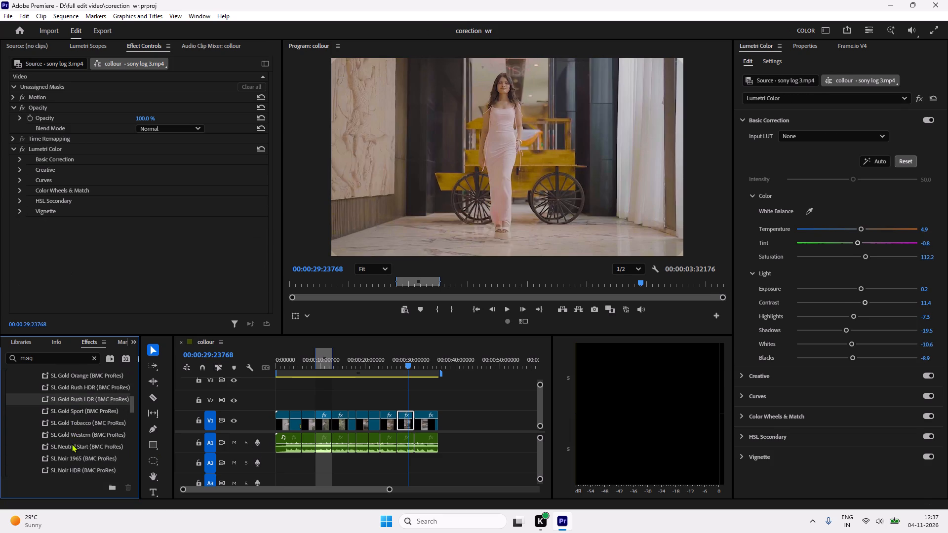
{"action": "scroll", "coordinate": [72, 444], "scroll_direction": "down", "scroll_amount": 4}
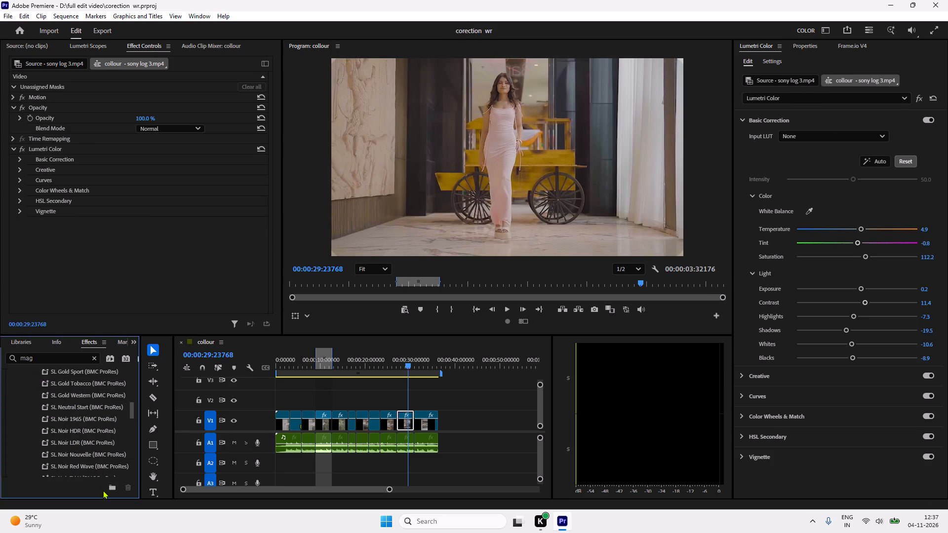
{"action": "left_click", "coordinate": [108, 356]}
{"action": "left_click", "coordinate": [125, 358]}
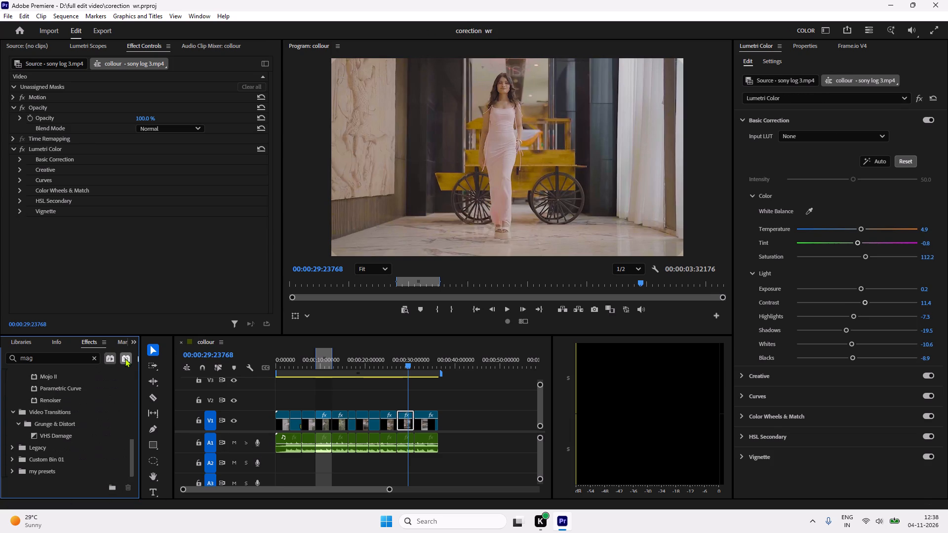
{"action": "left_click", "coordinate": [125, 358]}
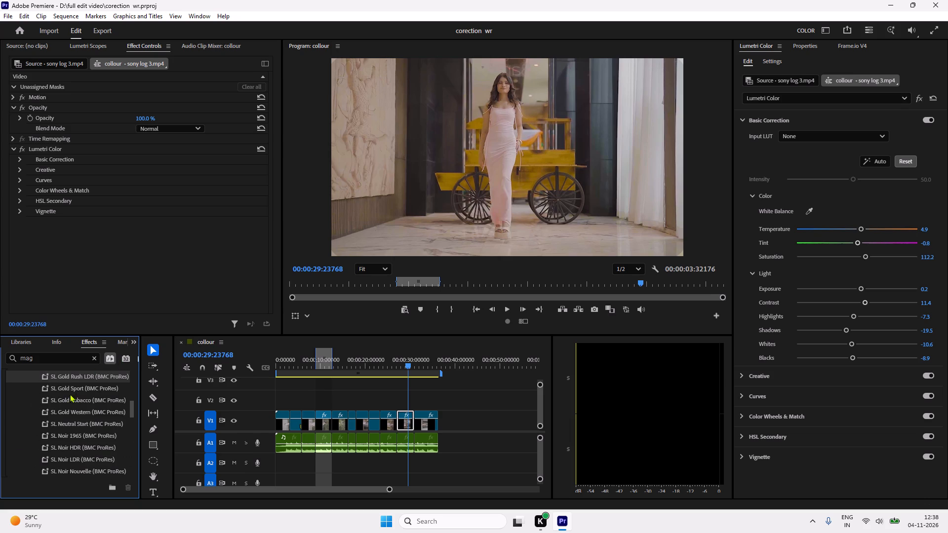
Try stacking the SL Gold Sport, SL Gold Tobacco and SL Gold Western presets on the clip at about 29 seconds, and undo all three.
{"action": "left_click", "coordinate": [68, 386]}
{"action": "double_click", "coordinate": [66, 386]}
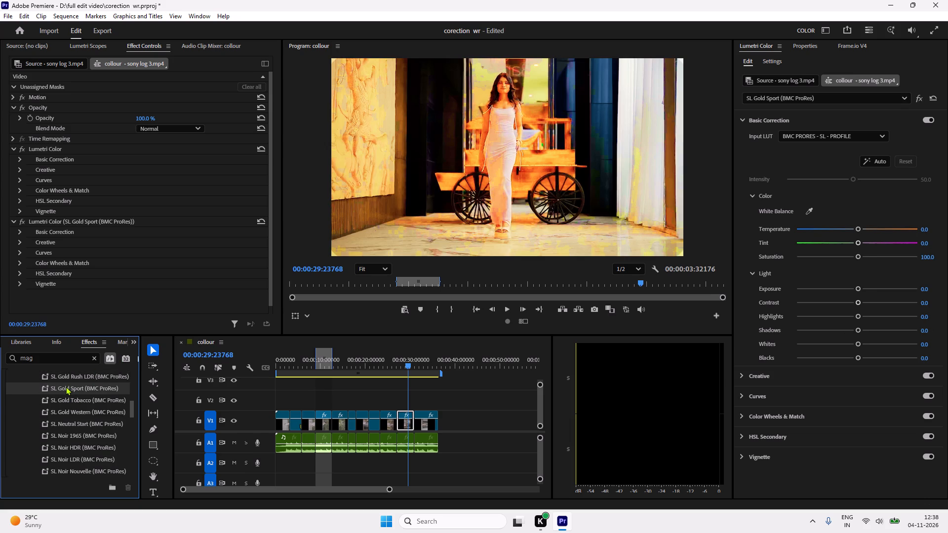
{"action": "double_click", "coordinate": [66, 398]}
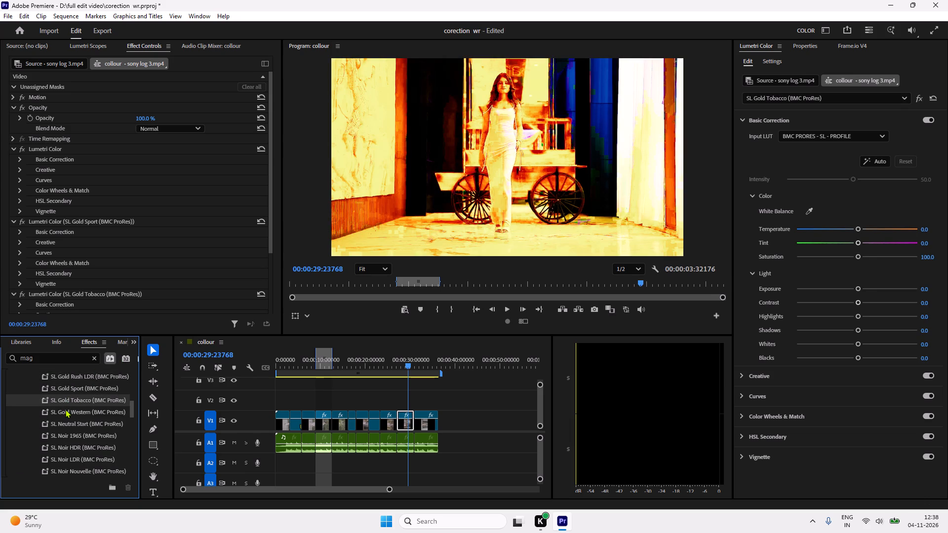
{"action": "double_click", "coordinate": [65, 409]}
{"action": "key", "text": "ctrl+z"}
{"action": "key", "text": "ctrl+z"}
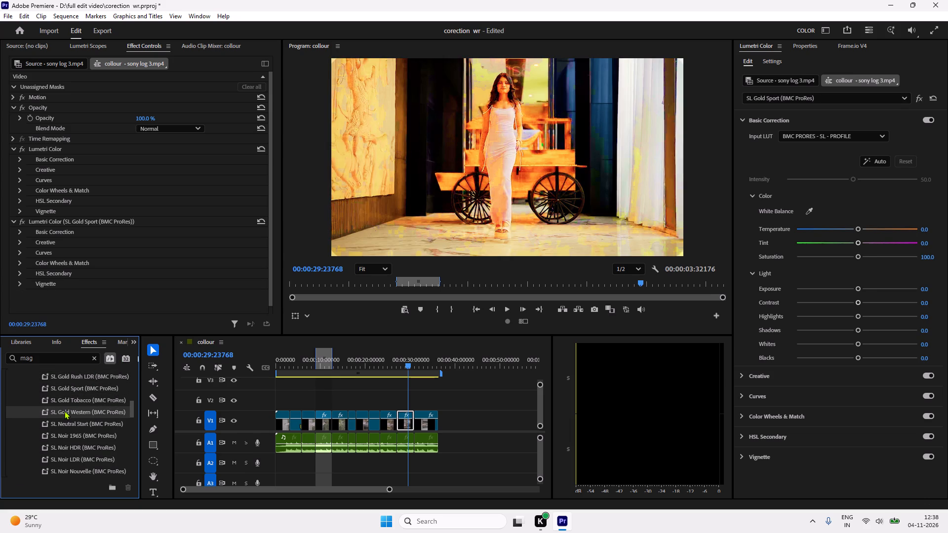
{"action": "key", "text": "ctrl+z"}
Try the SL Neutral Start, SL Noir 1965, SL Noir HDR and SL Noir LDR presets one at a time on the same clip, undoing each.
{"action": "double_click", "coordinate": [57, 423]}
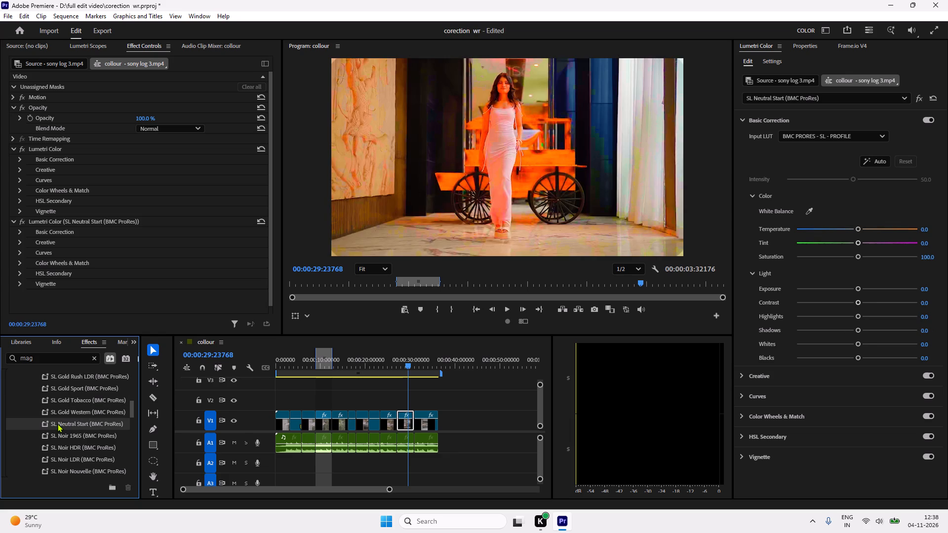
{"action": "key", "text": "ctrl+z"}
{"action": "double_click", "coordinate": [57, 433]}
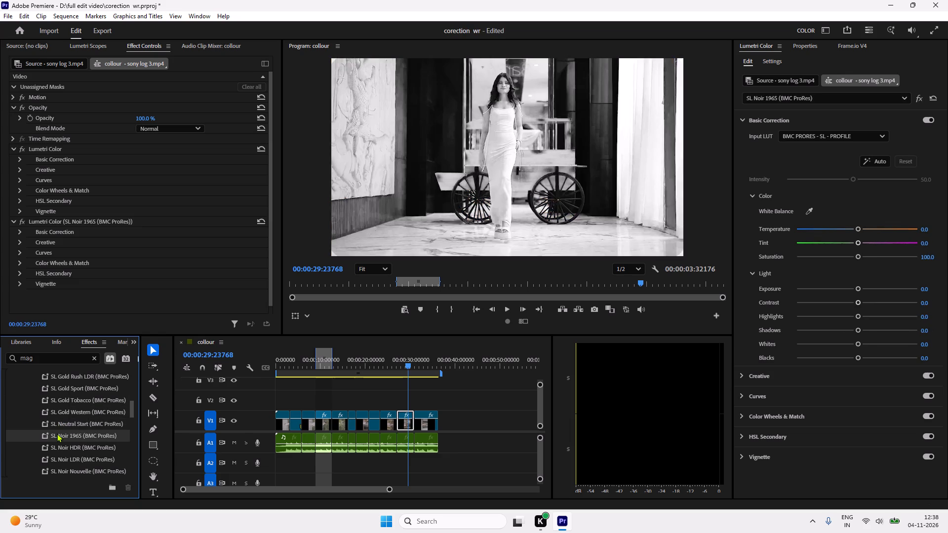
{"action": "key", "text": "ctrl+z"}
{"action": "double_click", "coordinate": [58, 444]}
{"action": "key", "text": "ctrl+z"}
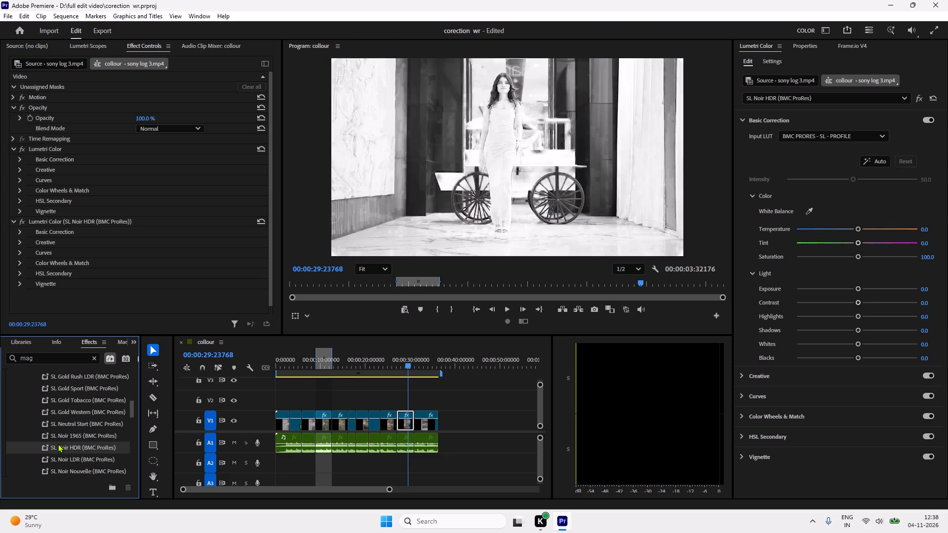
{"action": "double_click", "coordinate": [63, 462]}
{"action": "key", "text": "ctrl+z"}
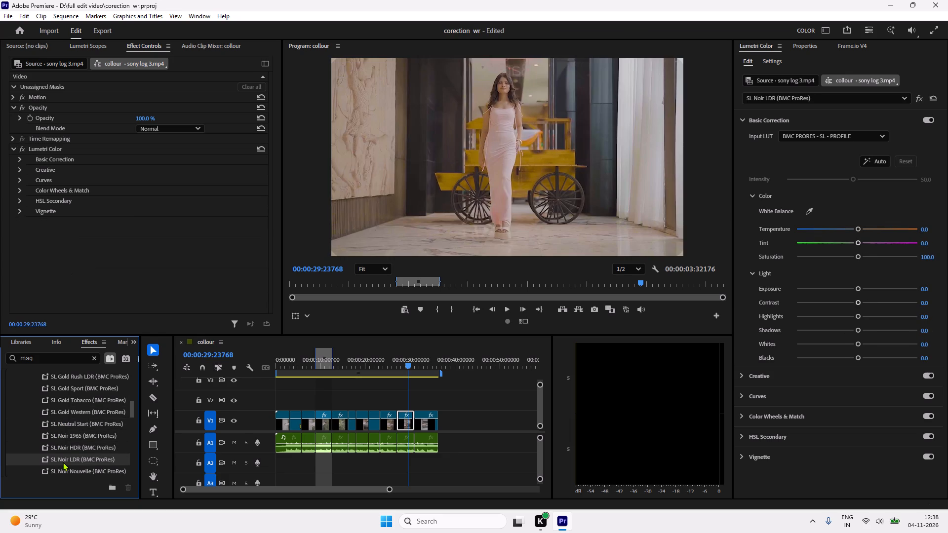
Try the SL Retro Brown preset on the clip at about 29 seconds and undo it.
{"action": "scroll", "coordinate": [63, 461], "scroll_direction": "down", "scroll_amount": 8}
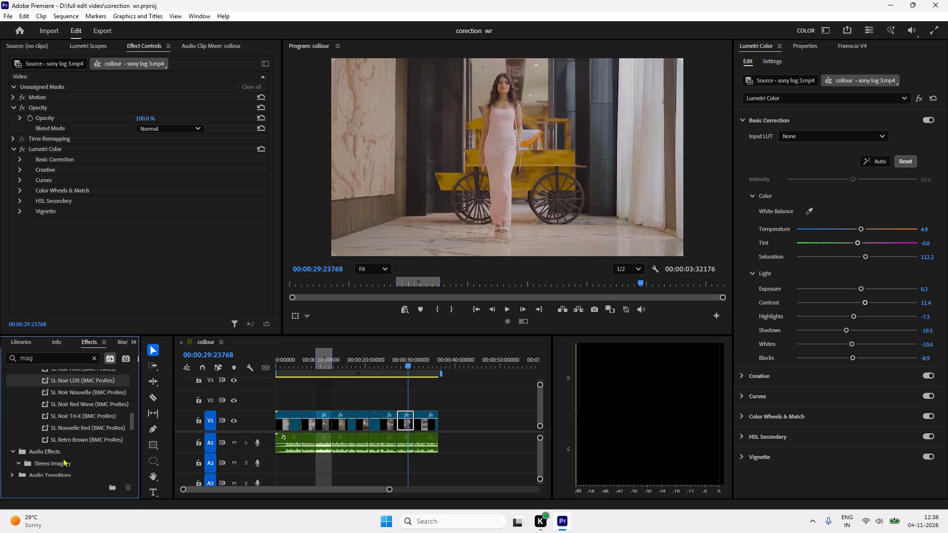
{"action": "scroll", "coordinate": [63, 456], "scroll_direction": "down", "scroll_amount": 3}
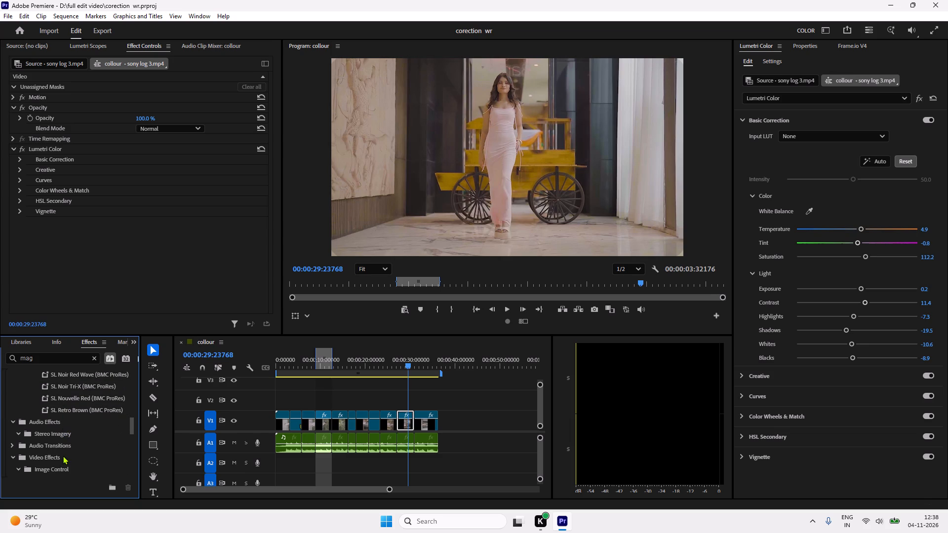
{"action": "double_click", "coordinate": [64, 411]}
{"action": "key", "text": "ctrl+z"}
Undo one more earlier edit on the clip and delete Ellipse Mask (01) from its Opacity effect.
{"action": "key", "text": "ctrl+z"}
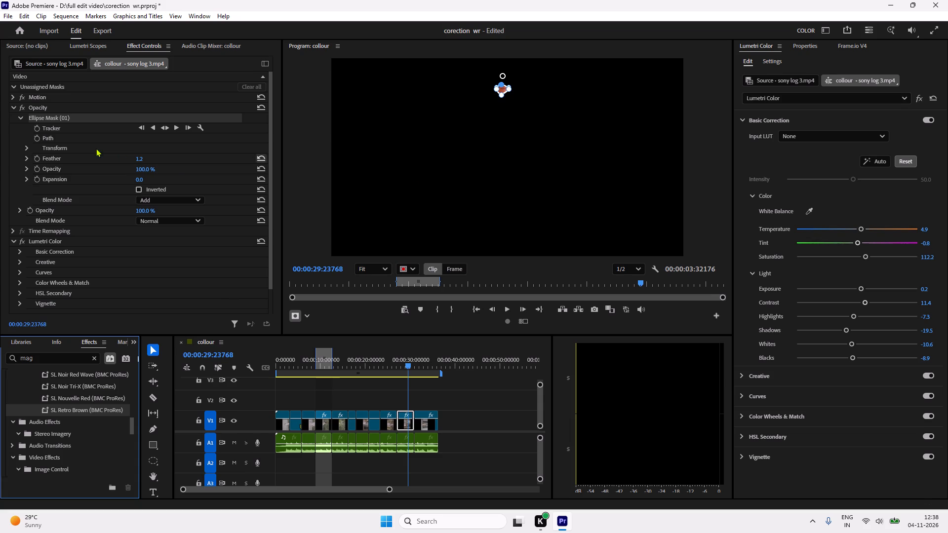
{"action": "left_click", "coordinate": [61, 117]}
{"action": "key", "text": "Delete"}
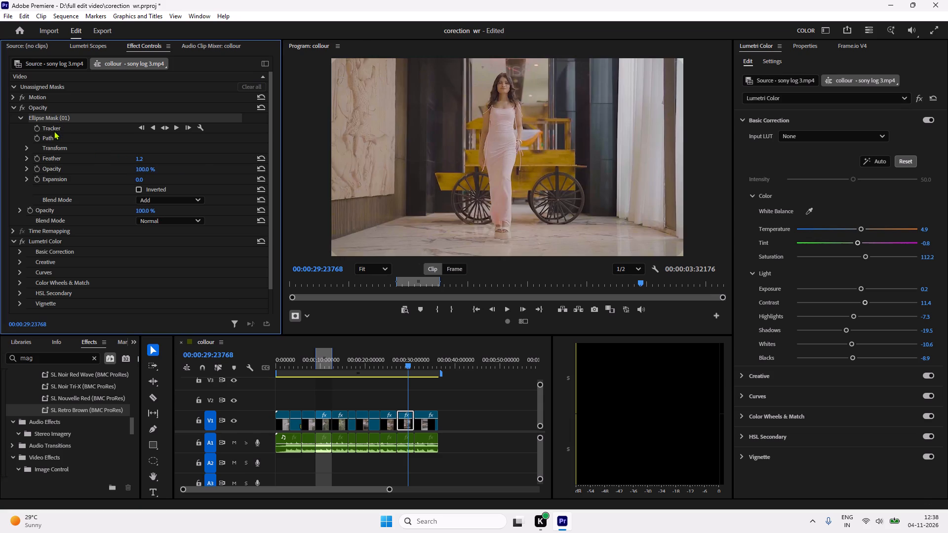
Apply the SL Blue Cold preset from the Blackmagic Cinema Camera presets to the clip at about 29 seconds.
{"action": "scroll", "coordinate": [74, 396], "scroll_direction": "up", "scroll_amount": 2}
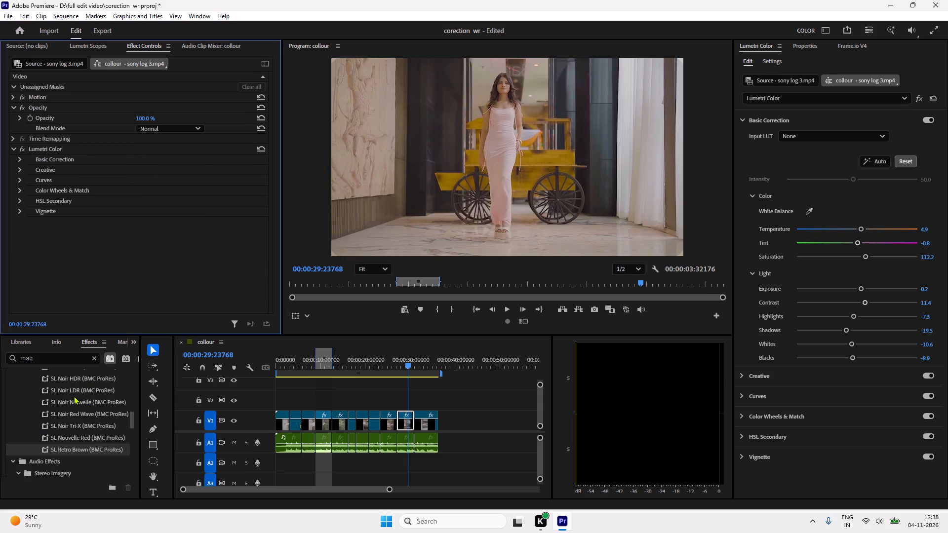
{"action": "scroll", "coordinate": [74, 396], "scroll_direction": "up", "scroll_amount": 16}
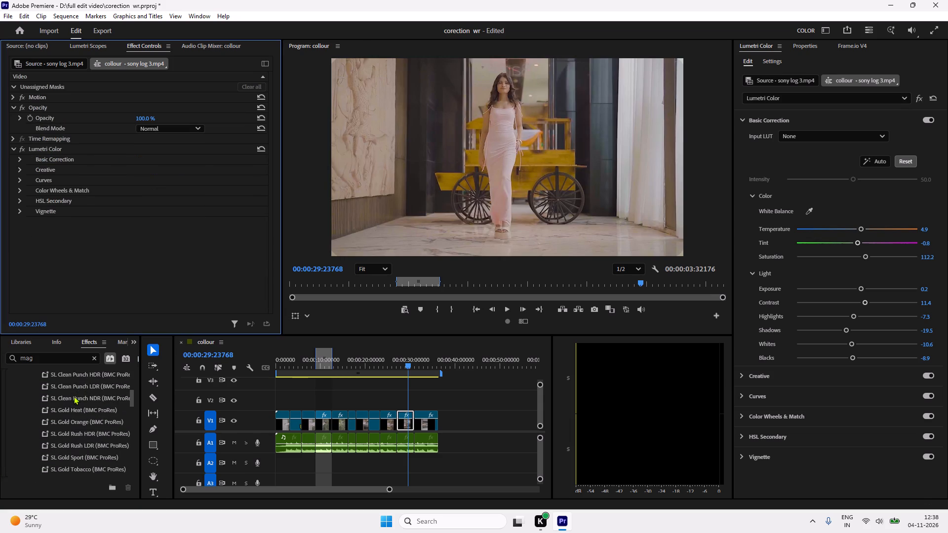
{"action": "scroll", "coordinate": [73, 446], "scroll_direction": "up", "scroll_amount": 11}
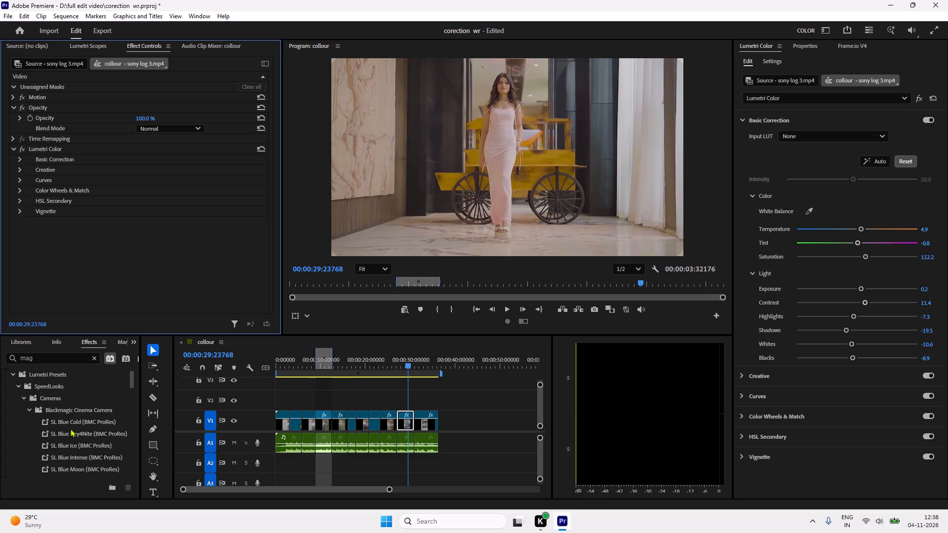
{"action": "scroll", "coordinate": [70, 428], "scroll_direction": "up", "scroll_amount": 1}
{"action": "left_click", "coordinate": [58, 421]}
{"action": "left_click", "coordinate": [30, 409]}
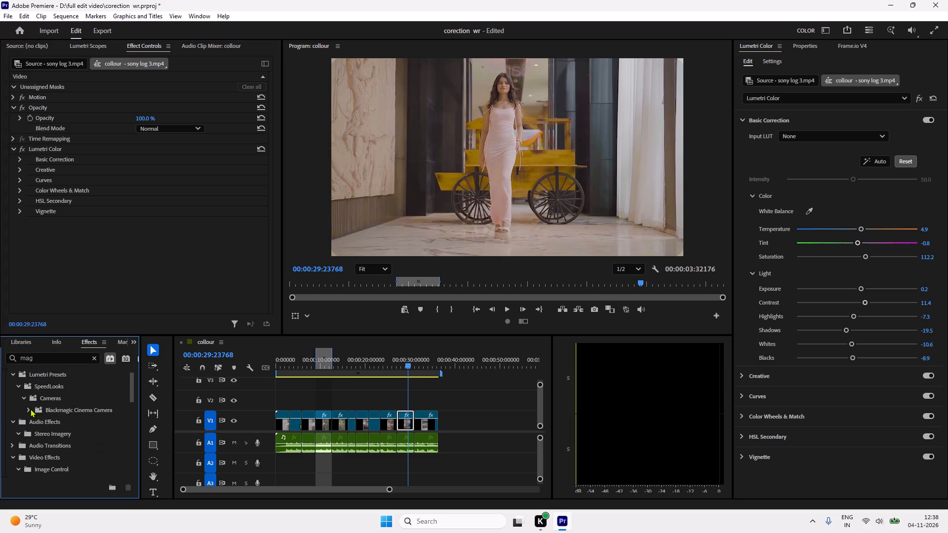
{"action": "left_click", "coordinate": [38, 410]}
{"action": "double_click", "coordinate": [38, 410]}
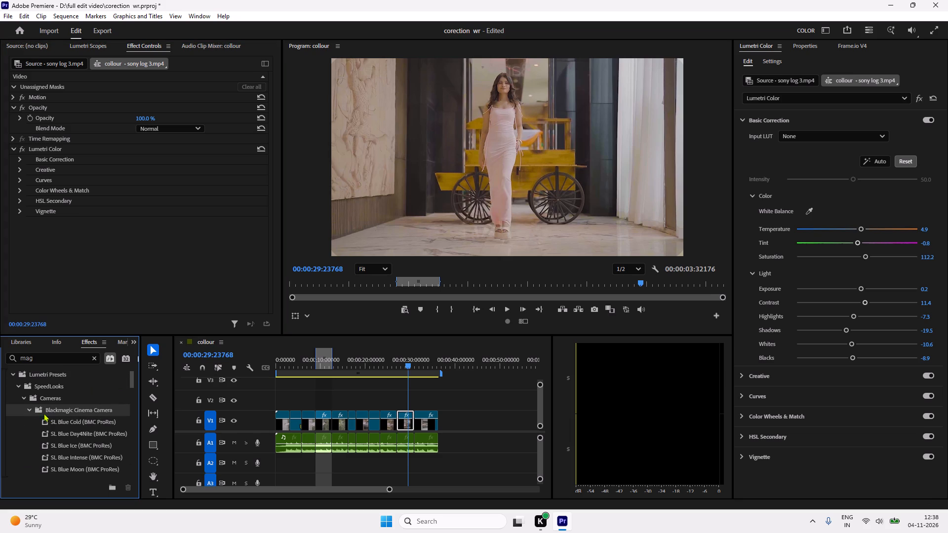
{"action": "double_click", "coordinate": [59, 419]}
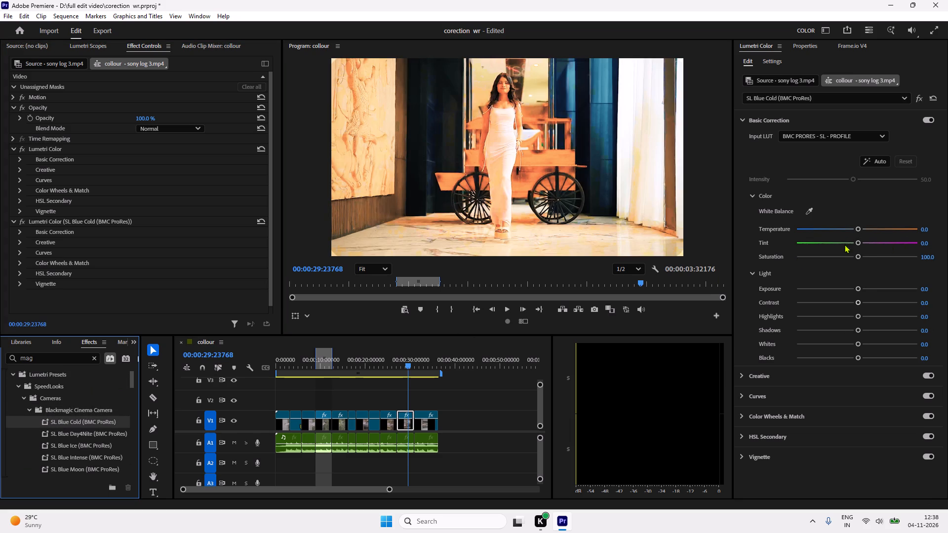
Set the Input LUT of the SL Blue Cold Lumetri effect to ALEXA_Default_LogC2Rec709.
{"action": "left_click", "coordinate": [827, 135]}
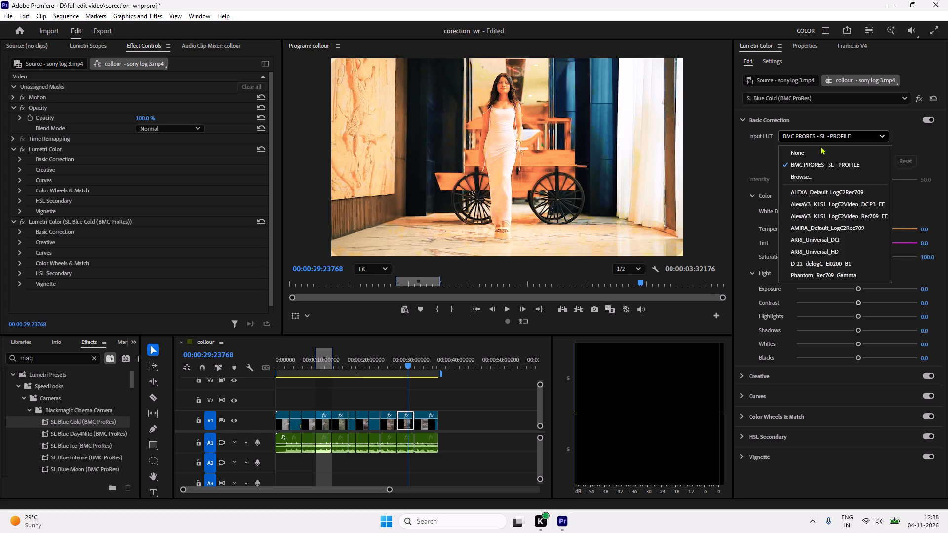
{"action": "left_click", "coordinate": [815, 192]}
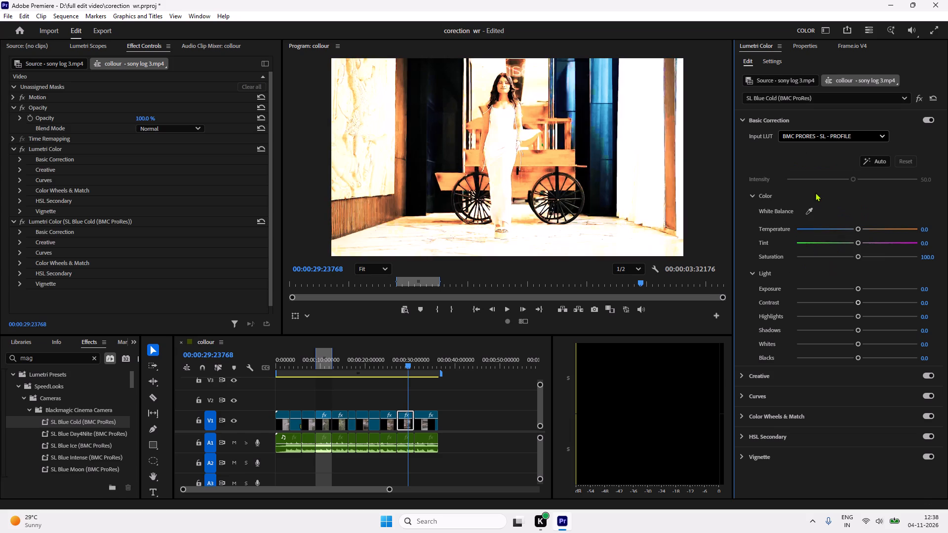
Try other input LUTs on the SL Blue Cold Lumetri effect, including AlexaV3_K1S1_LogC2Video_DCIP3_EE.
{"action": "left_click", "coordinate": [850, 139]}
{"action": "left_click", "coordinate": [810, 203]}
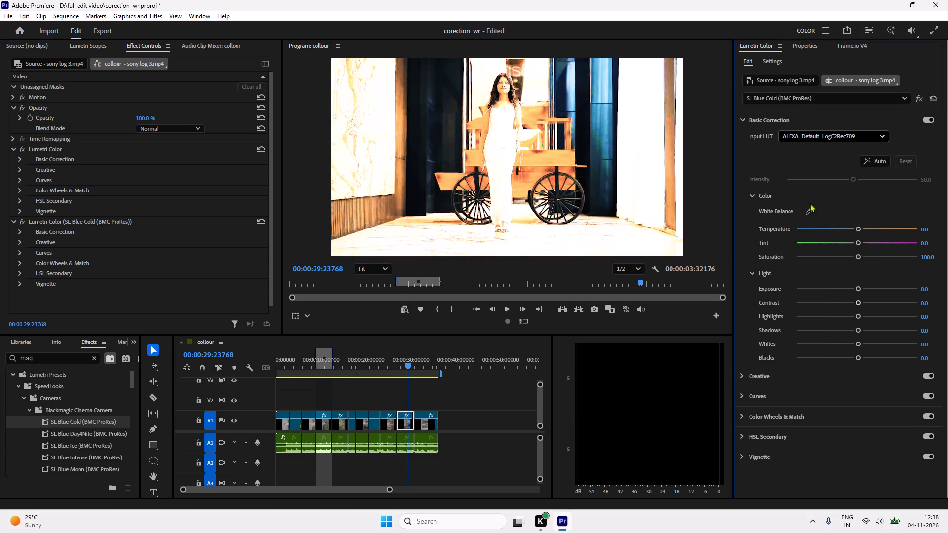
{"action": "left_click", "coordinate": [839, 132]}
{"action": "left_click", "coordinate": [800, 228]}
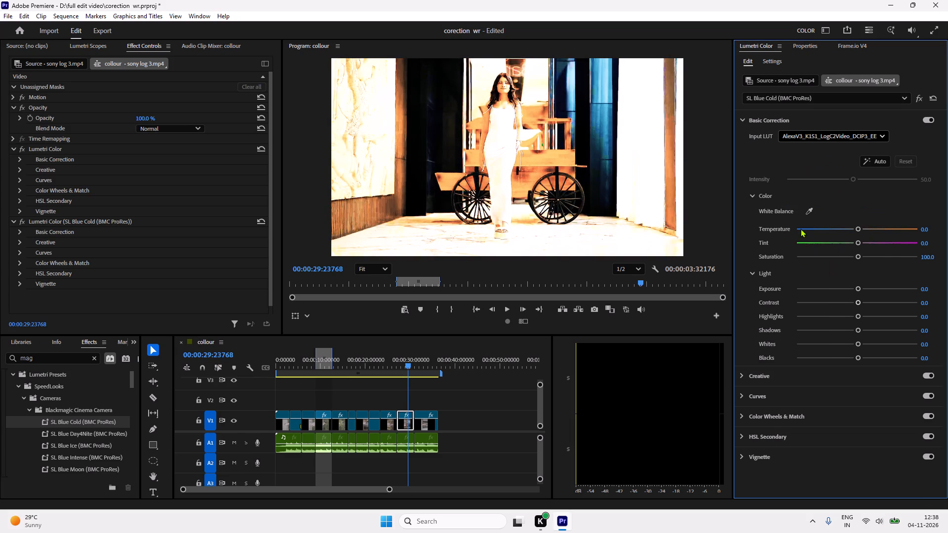
Undo the input LUT changes and the SL Blue Cold preset on the clip at about 29 seconds.
{"action": "key", "text": "ctrl+z"}
{"action": "key", "text": "ctrl+z"}
{"action": "key", "text": "ctrl+z"}
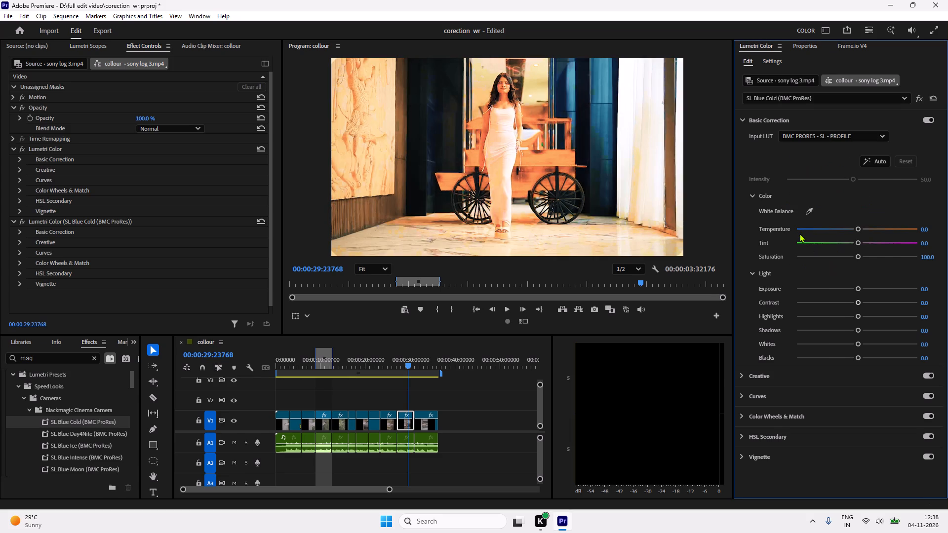
{"action": "key", "text": "ctrl+z"}
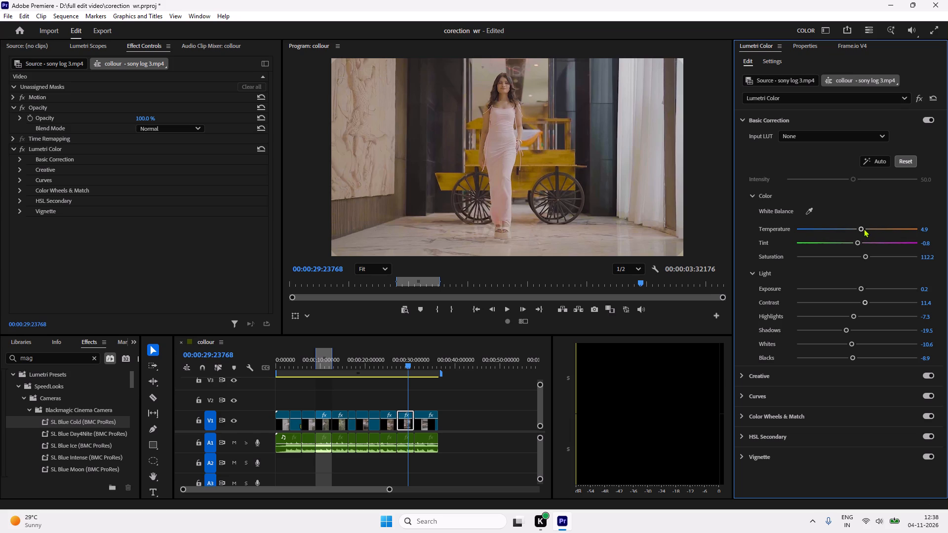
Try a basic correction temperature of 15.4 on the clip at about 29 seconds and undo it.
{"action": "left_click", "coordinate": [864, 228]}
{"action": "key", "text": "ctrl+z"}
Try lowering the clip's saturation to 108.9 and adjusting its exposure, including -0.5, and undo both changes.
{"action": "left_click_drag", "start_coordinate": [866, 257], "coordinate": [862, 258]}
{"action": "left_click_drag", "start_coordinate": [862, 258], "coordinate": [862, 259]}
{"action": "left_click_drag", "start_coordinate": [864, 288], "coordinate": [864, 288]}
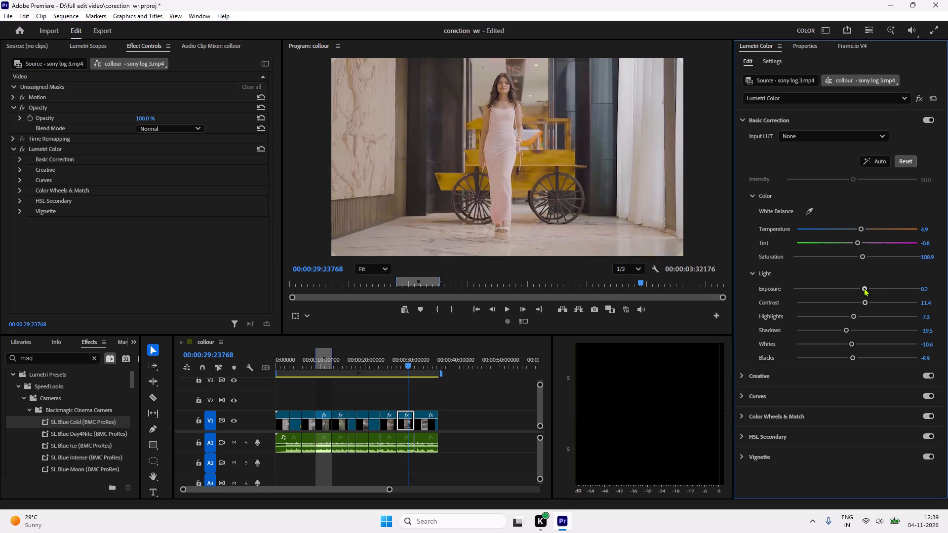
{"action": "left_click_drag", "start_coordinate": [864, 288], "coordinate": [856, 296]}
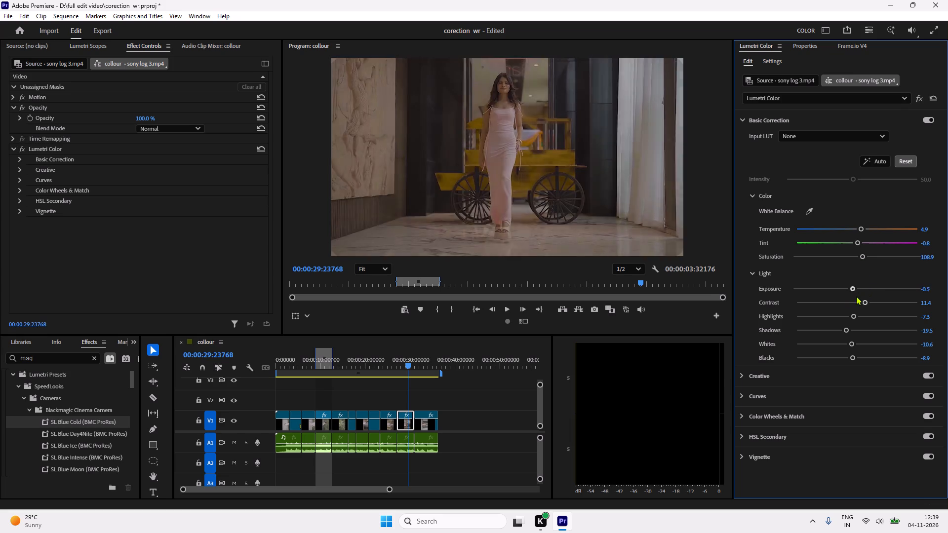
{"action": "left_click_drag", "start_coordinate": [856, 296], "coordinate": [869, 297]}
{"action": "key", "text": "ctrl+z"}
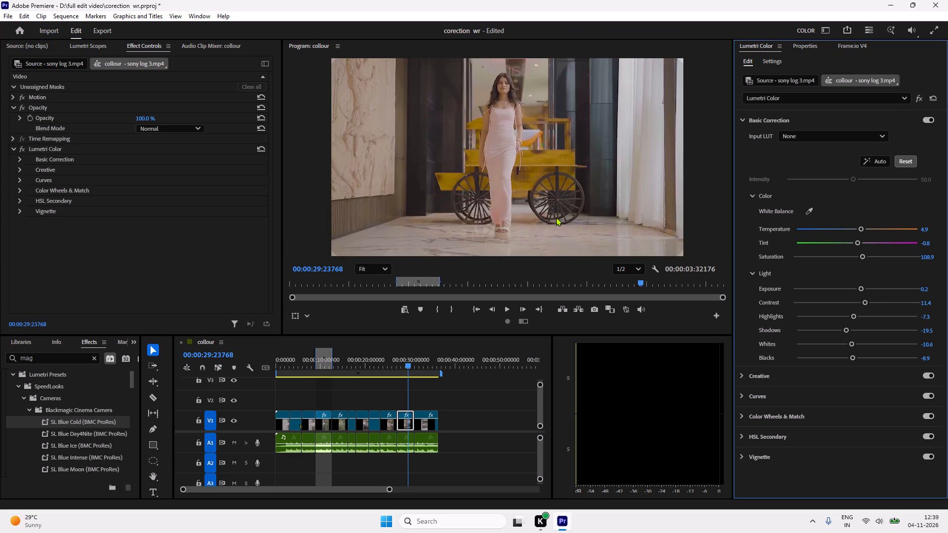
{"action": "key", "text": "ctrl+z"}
Set the basic correction exposure of the clip at about 29 seconds to 0.5.
{"action": "left_click", "coordinate": [862, 287]}
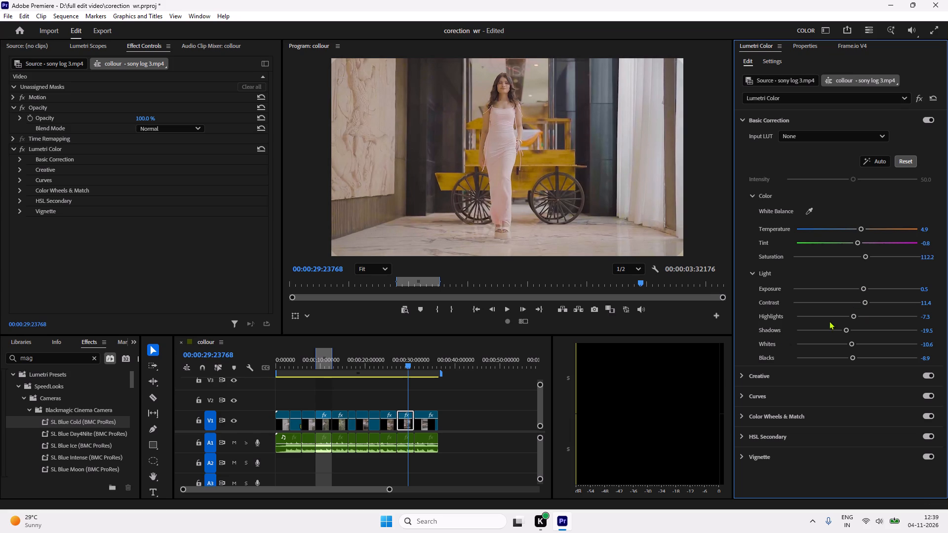
Play the colour sequence from about 29 to about 34 seconds to review the grade.
{"action": "key", "text": "space"}
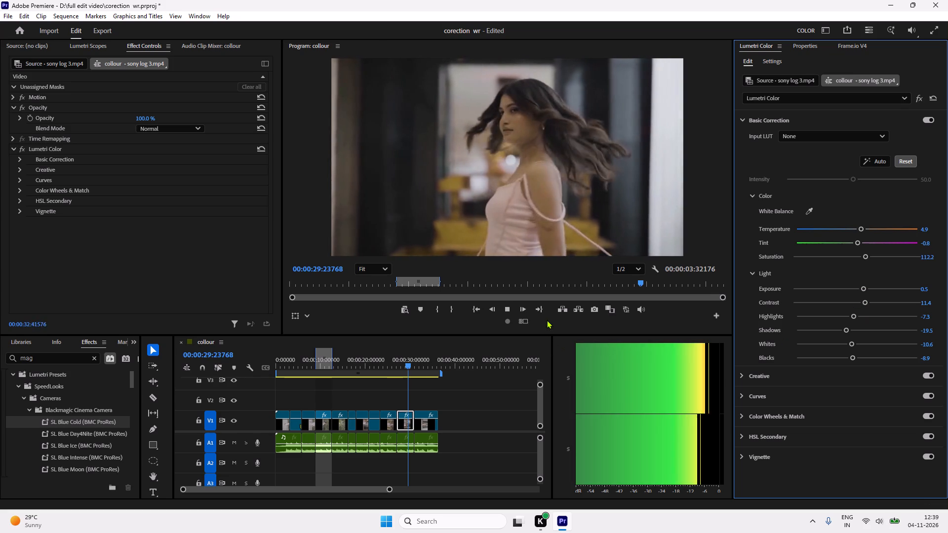
{"action": "key", "text": "space"}
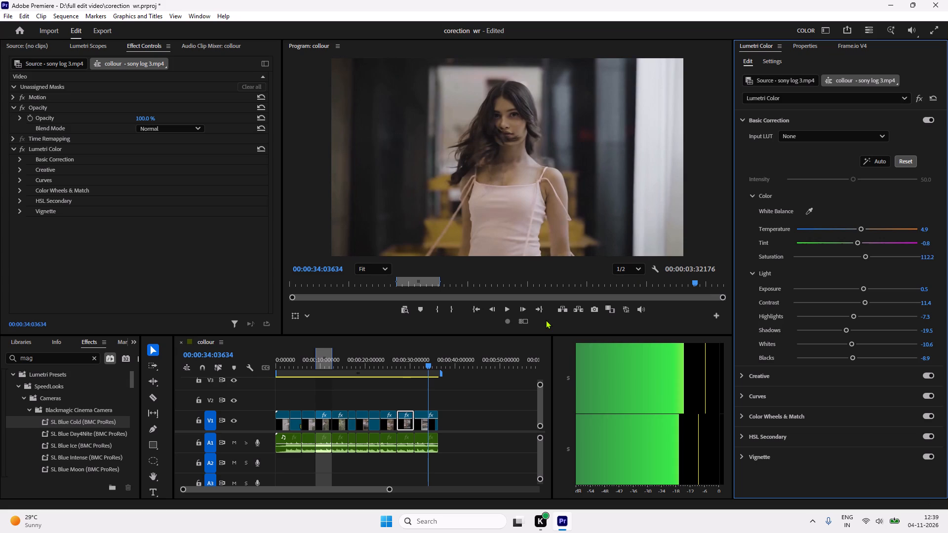
Save the project.
{"action": "key", "text": "ctrl+s"}
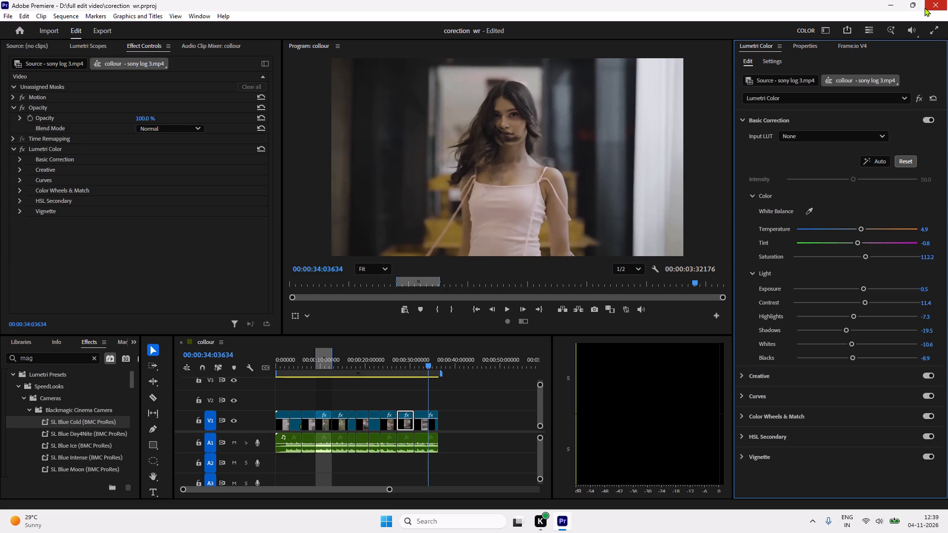